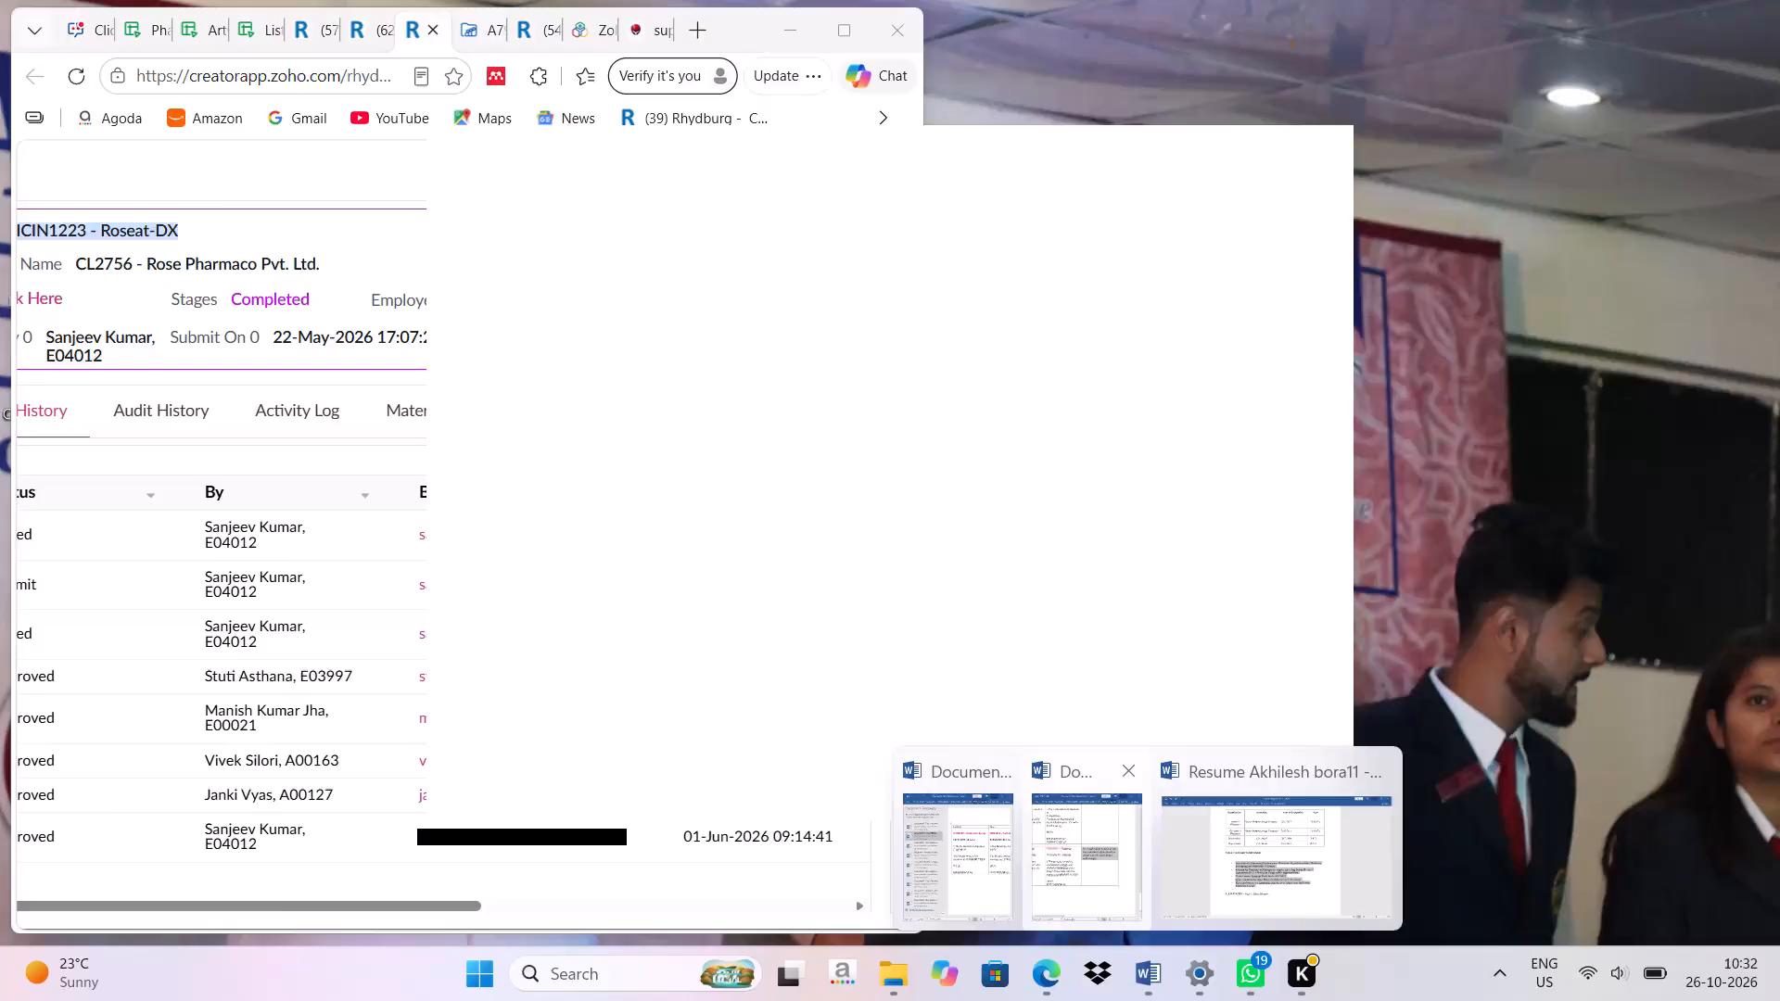
In the Word change table, replace the ICMV0007 – Platclear text in both state cells with the copied heading ICIN1223 - Roseat-DX.
left_click(1067, 881)
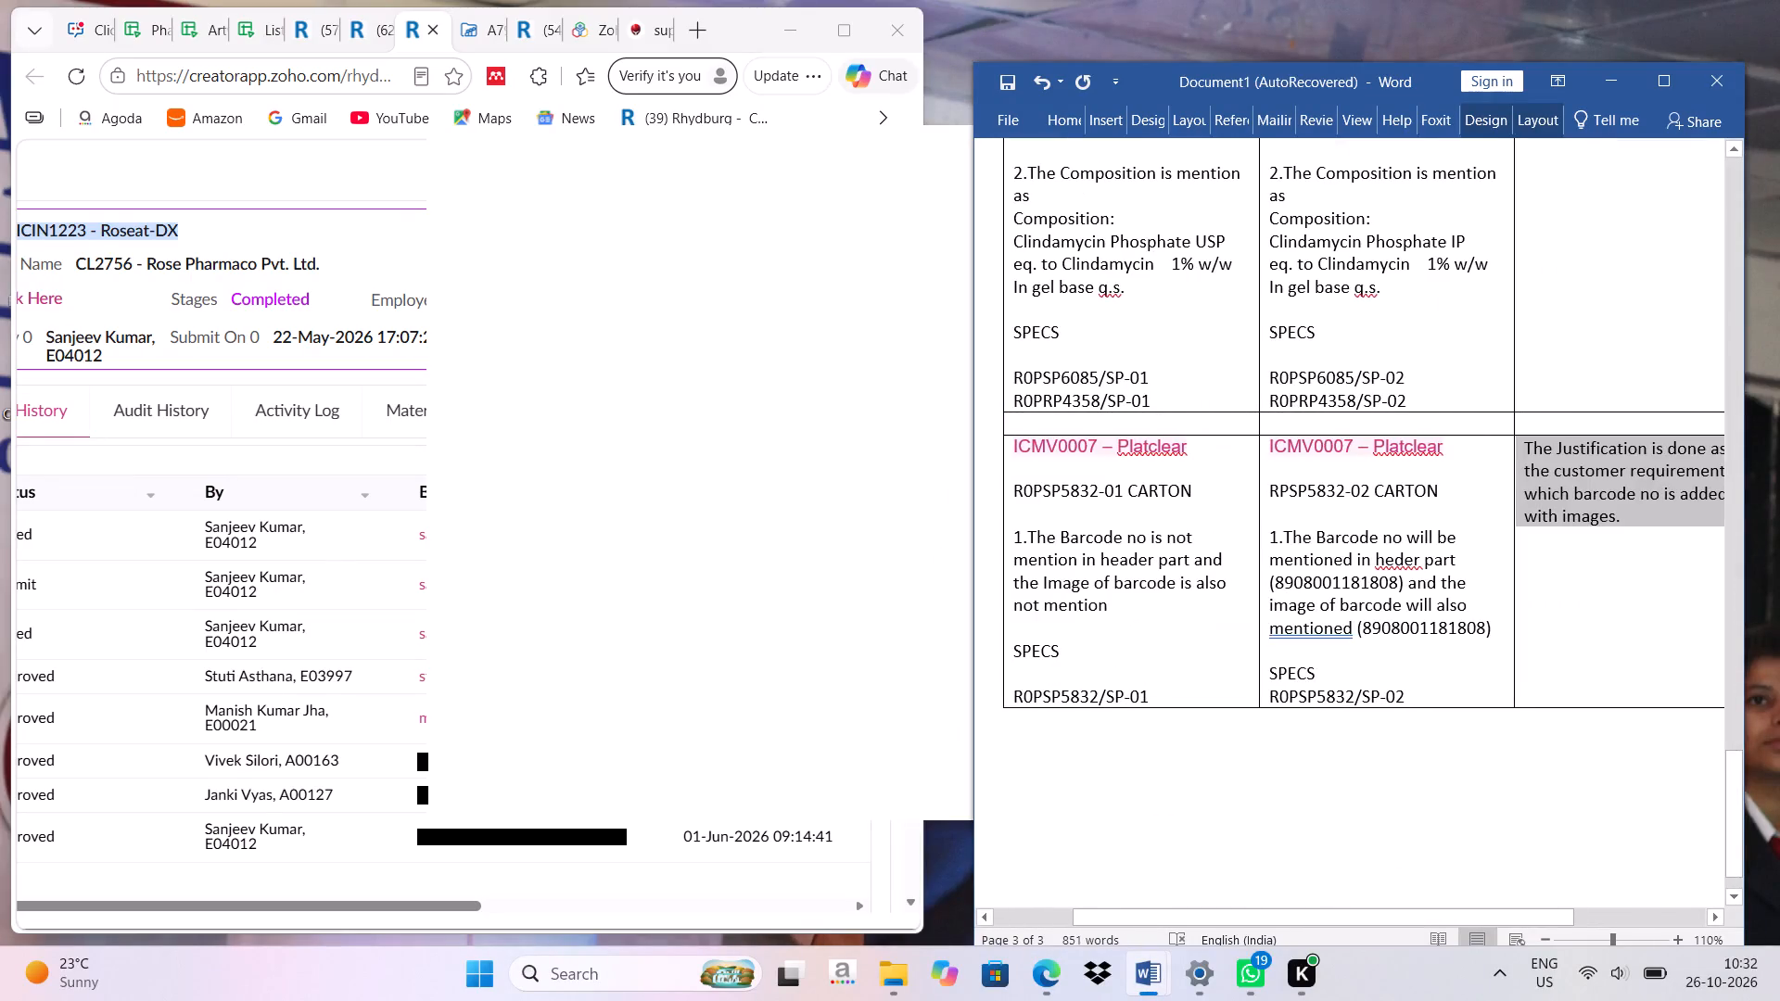
left_click(1012, 446)
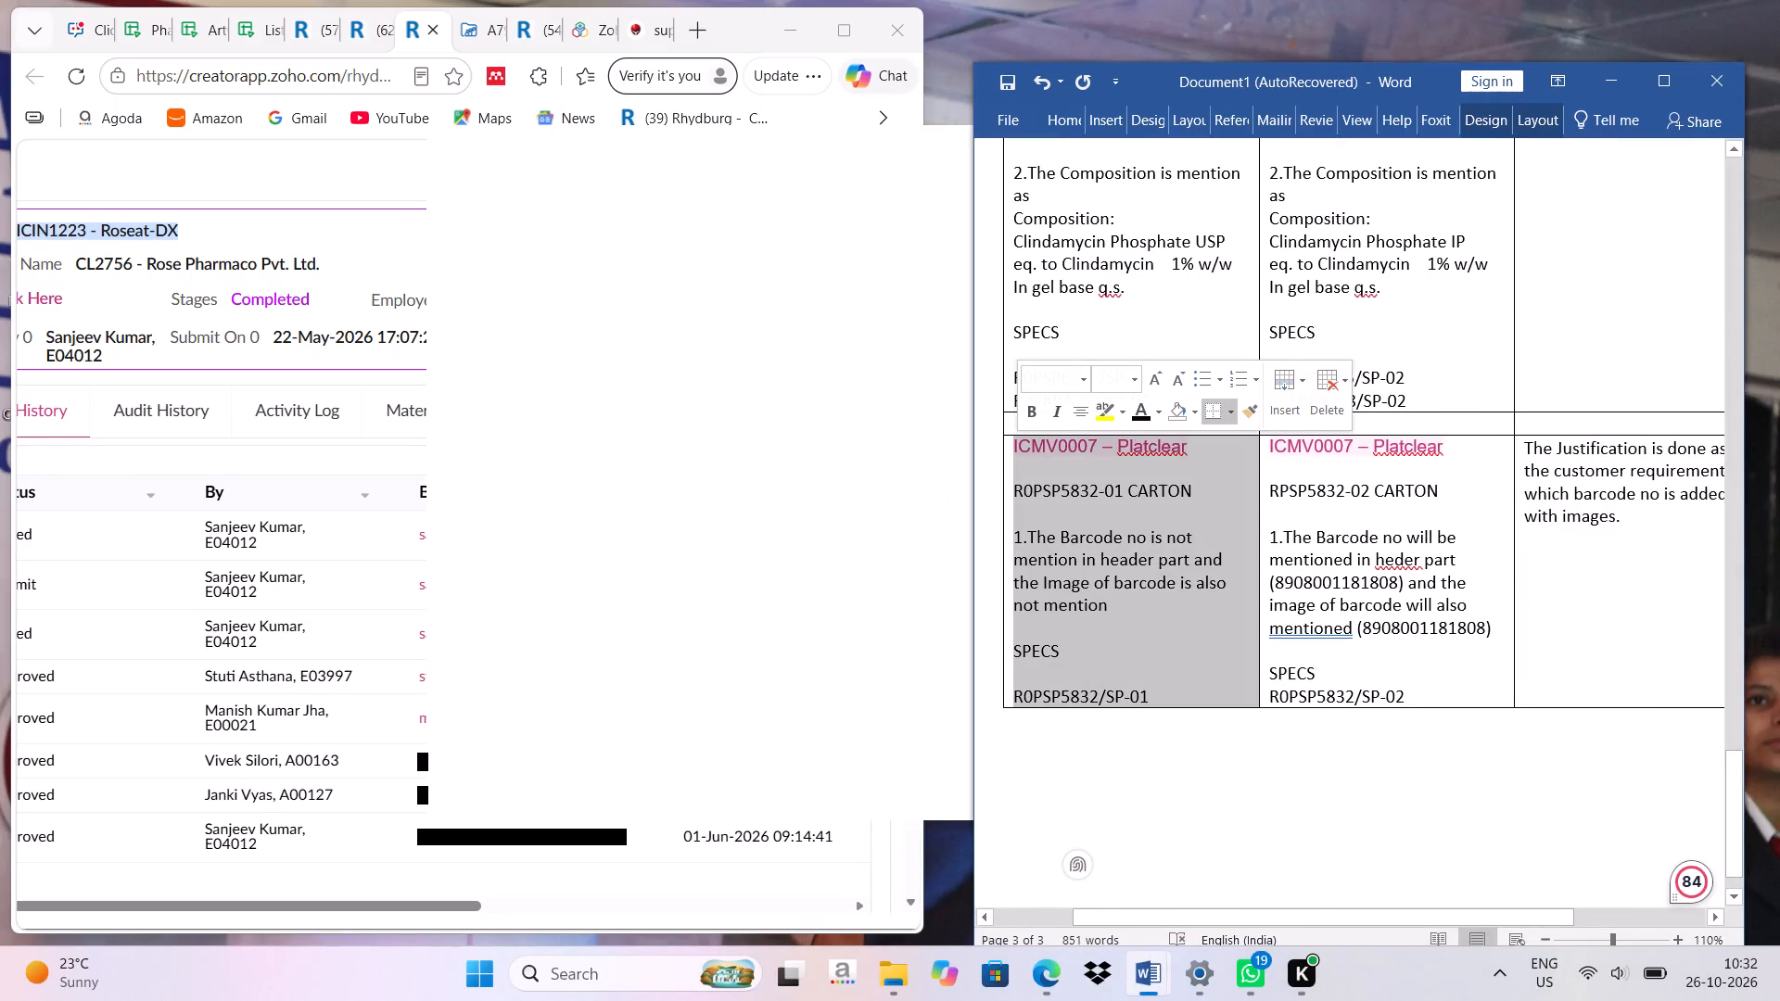
key("Delete")
key("ctrl+v")
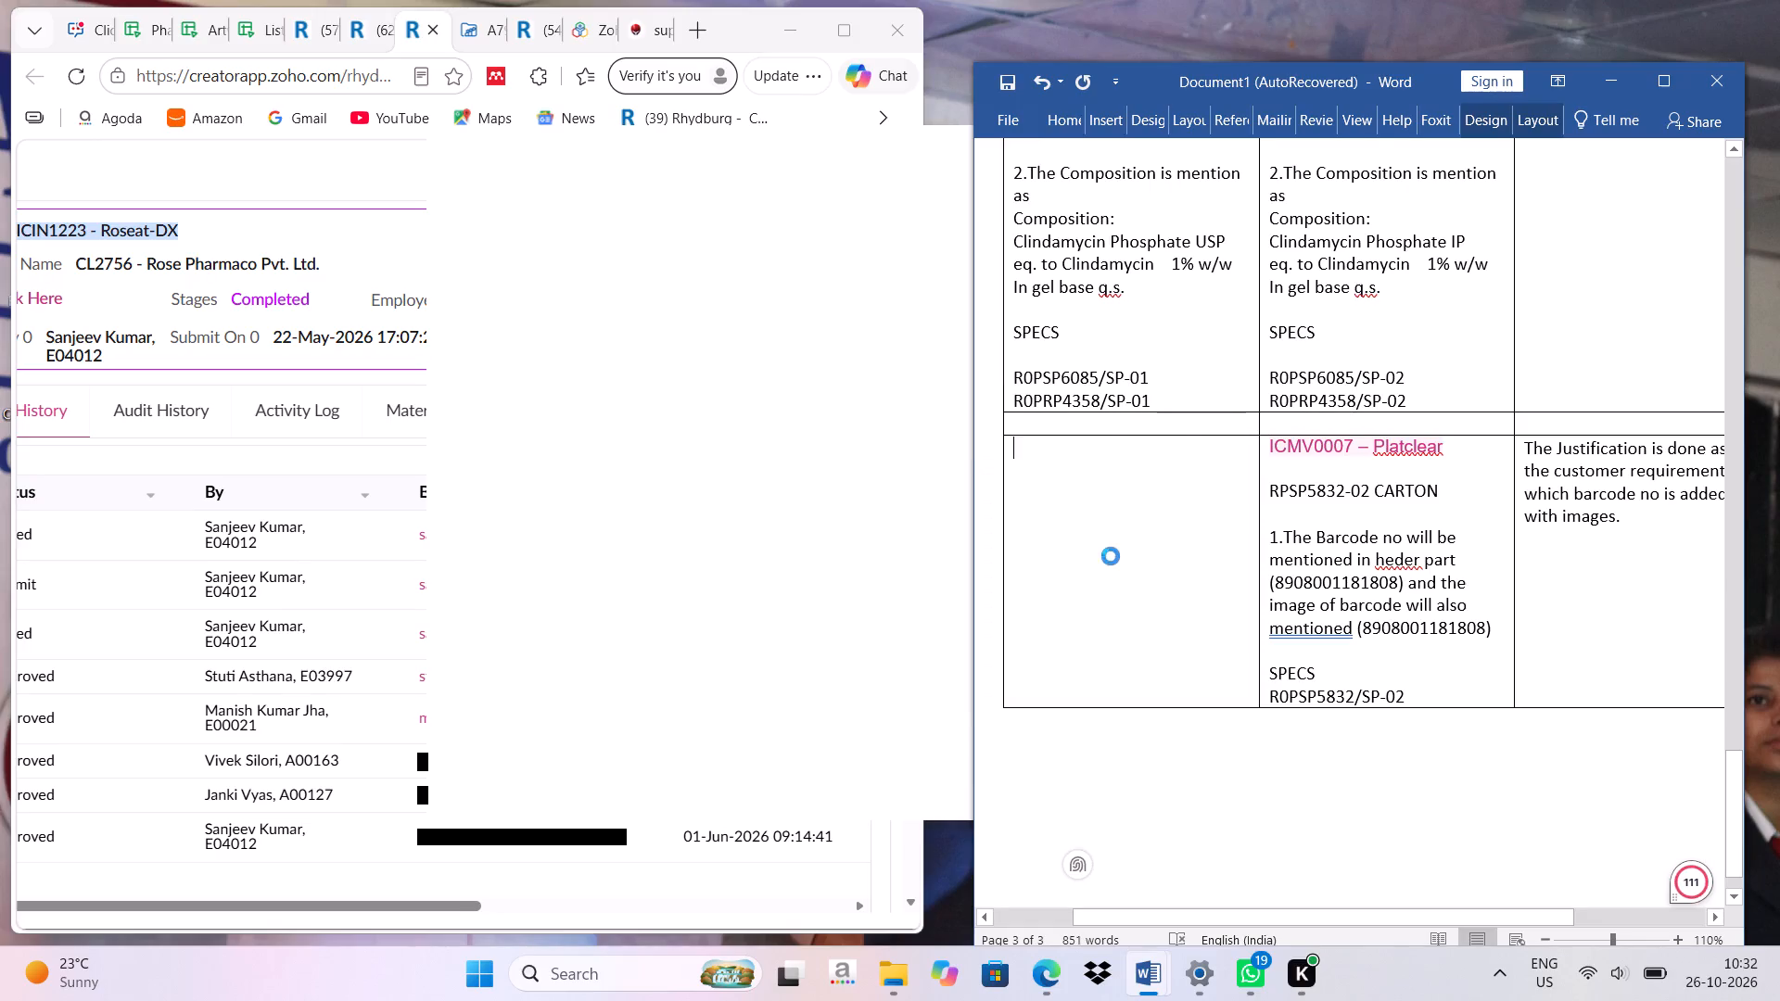
left_click(1261, 446)
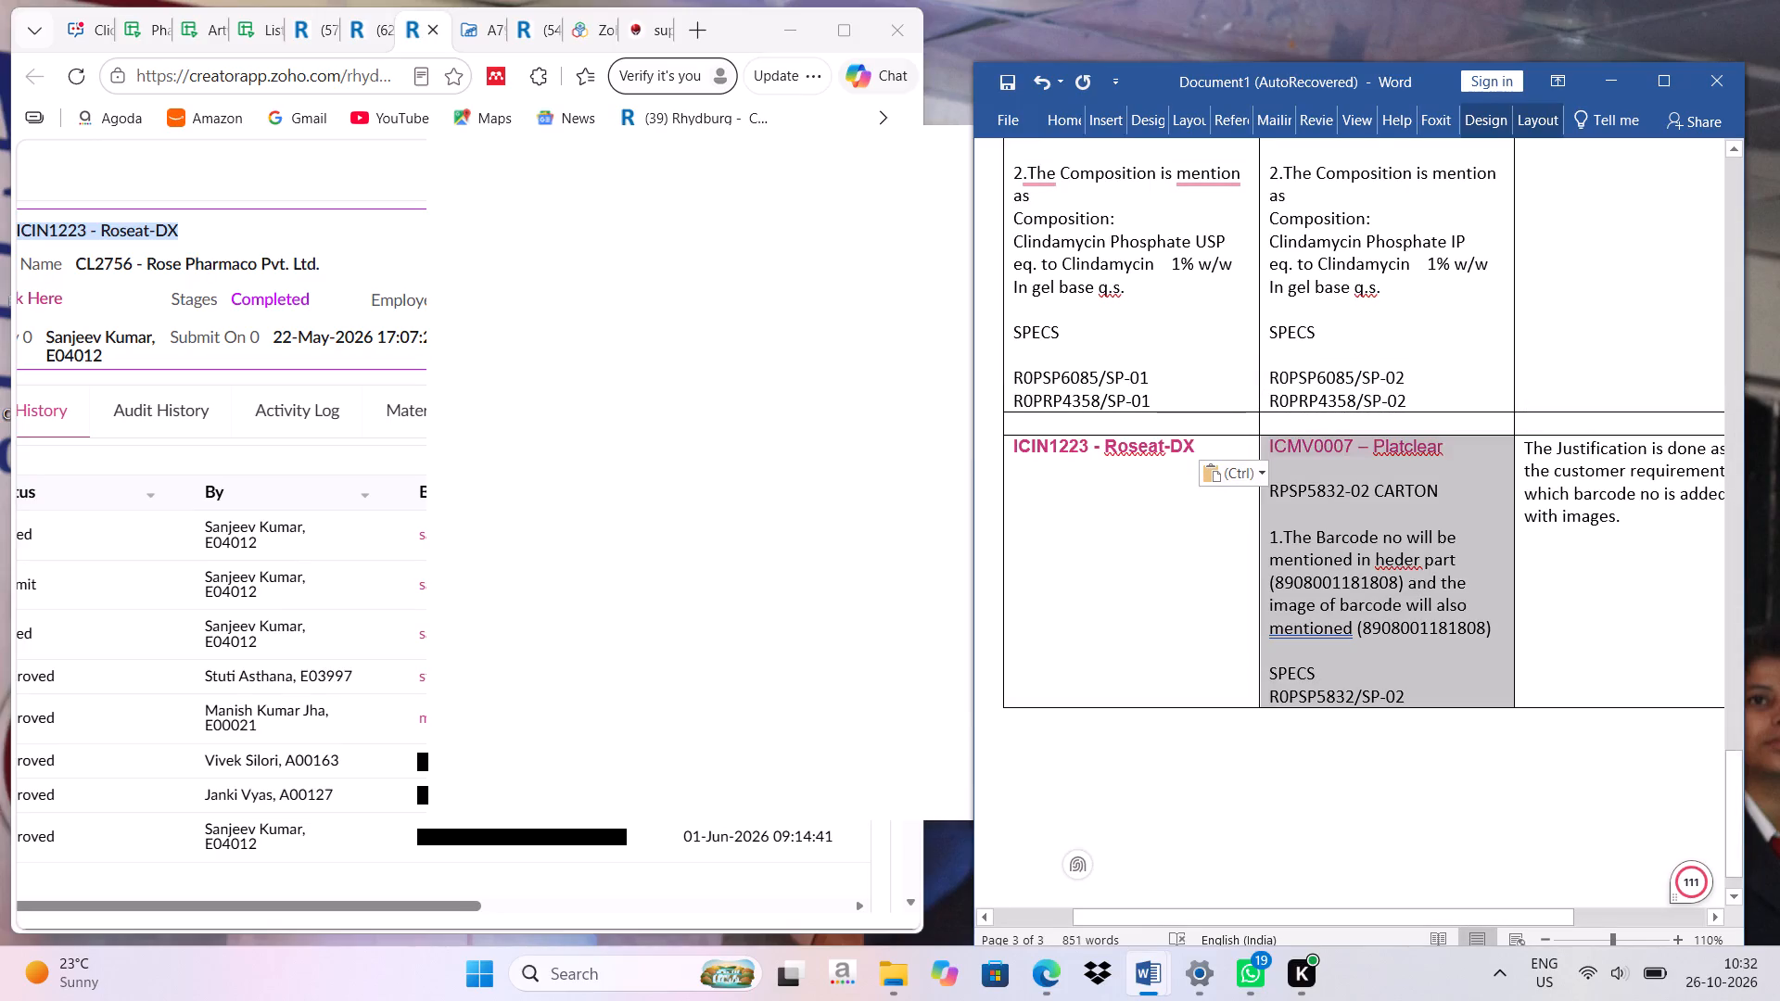
key("Delete")
key("ctrl+v")
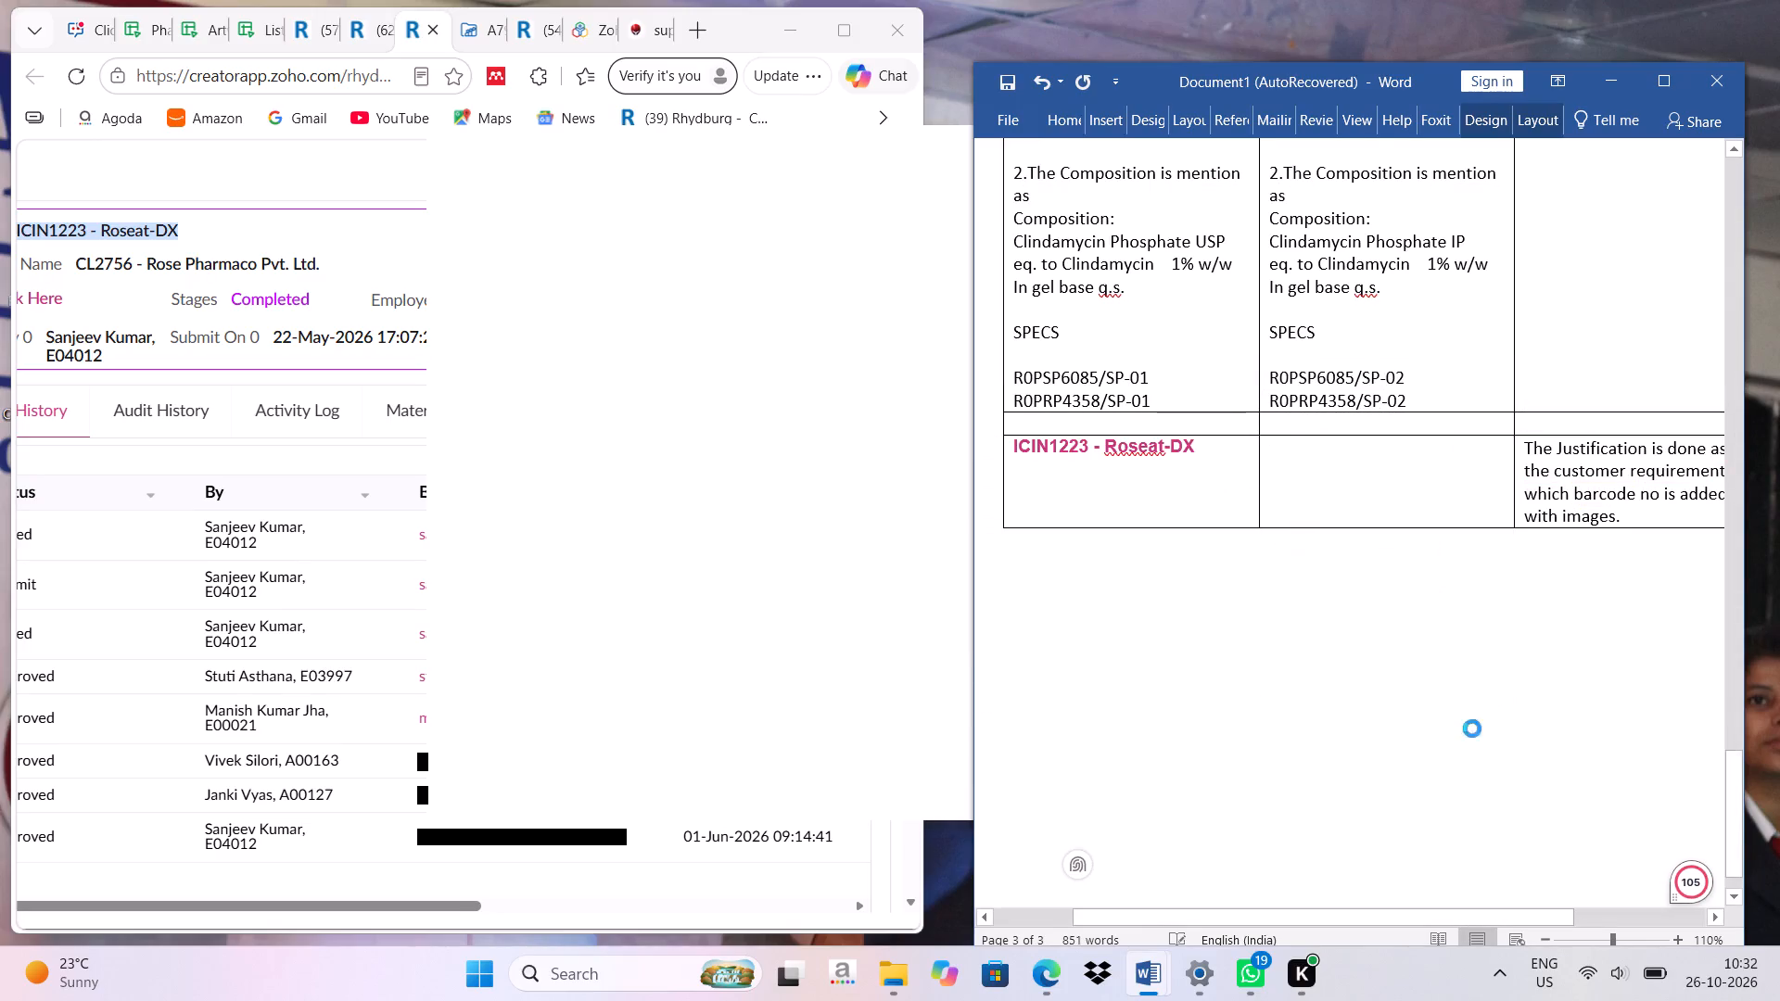
Add two new lines below the ICIN1223 - Roseat-DX heading in the table row's first cell.
left_click(1048, 491)
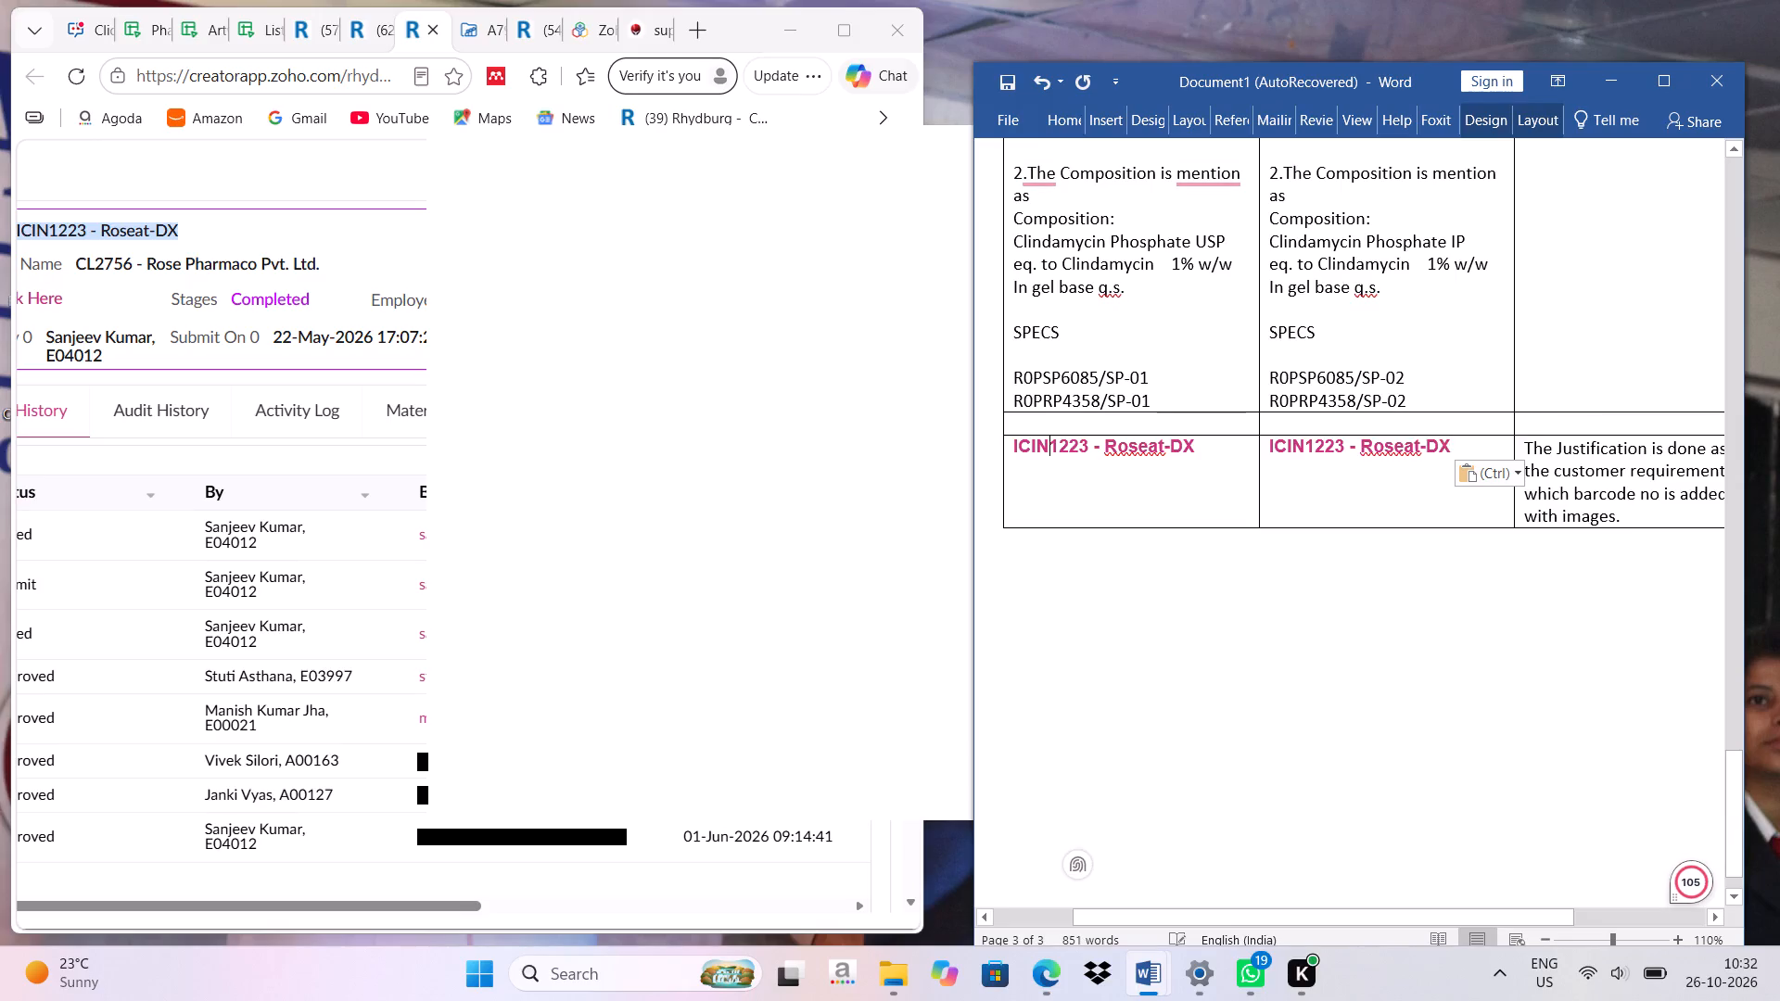
left_click(1203, 446)
key("Return")
key("Return")
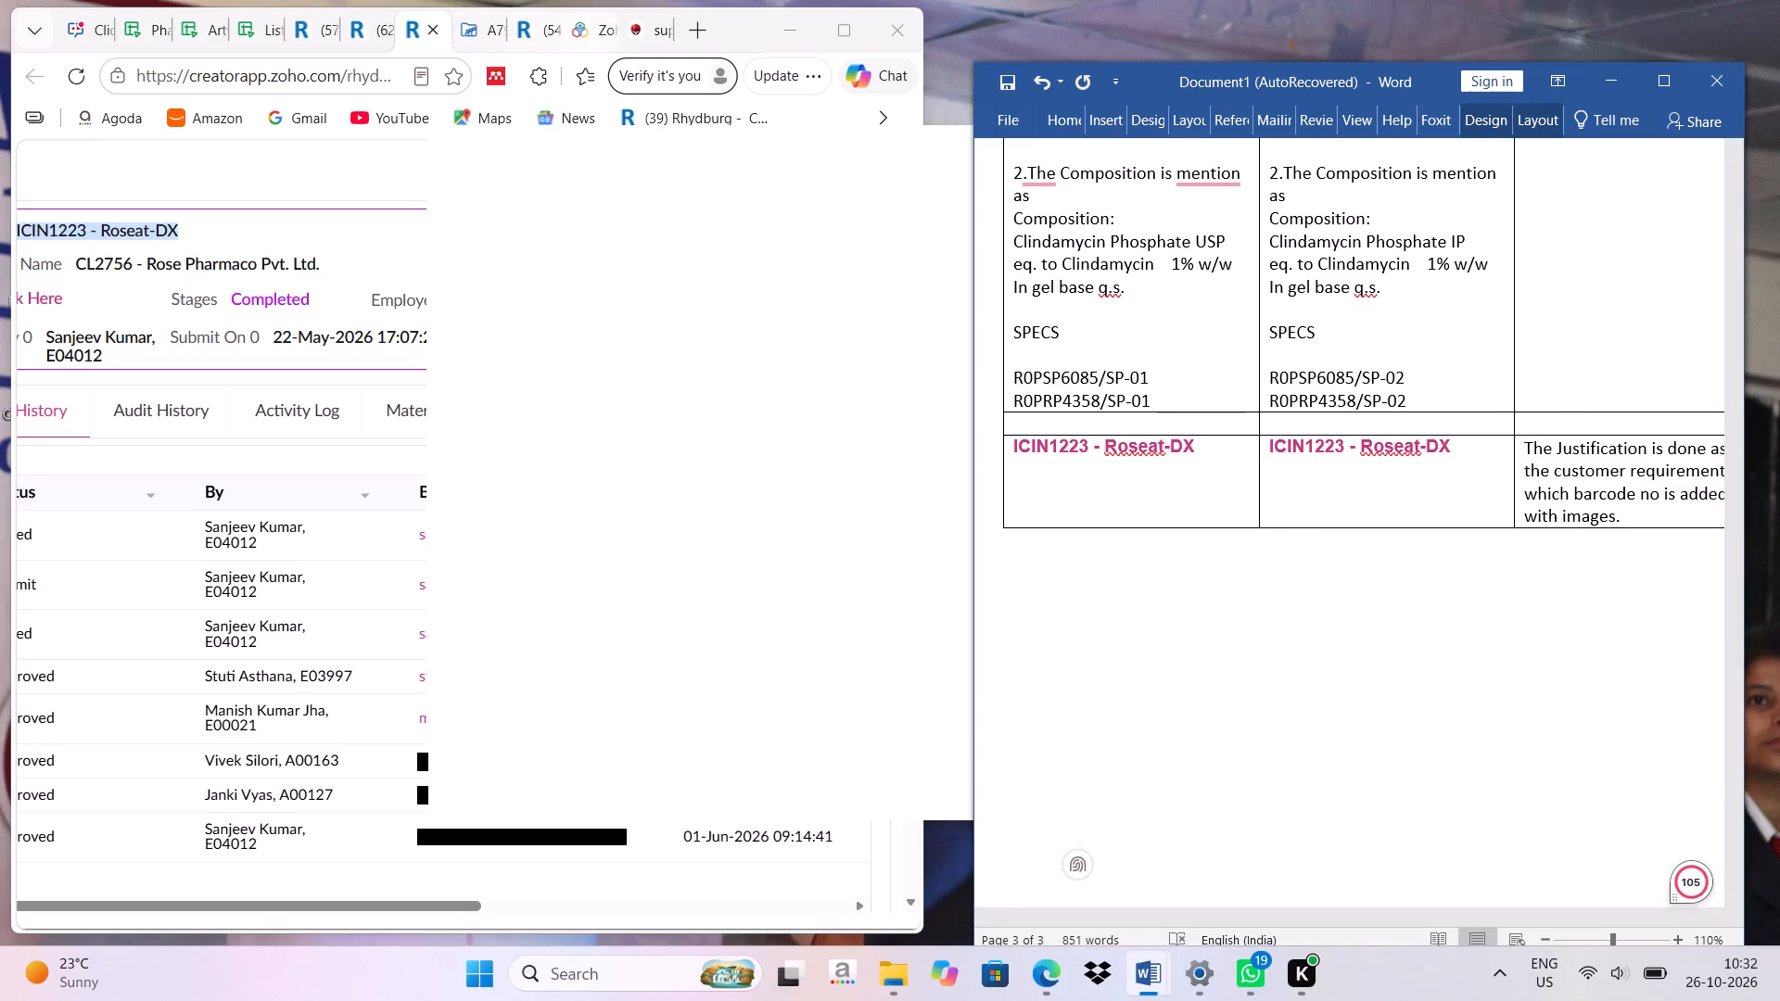
Switch to the browser and select item code R0PSP6917 in the product table of the A7967.pdf carton artwork.
left_click(532, 22)
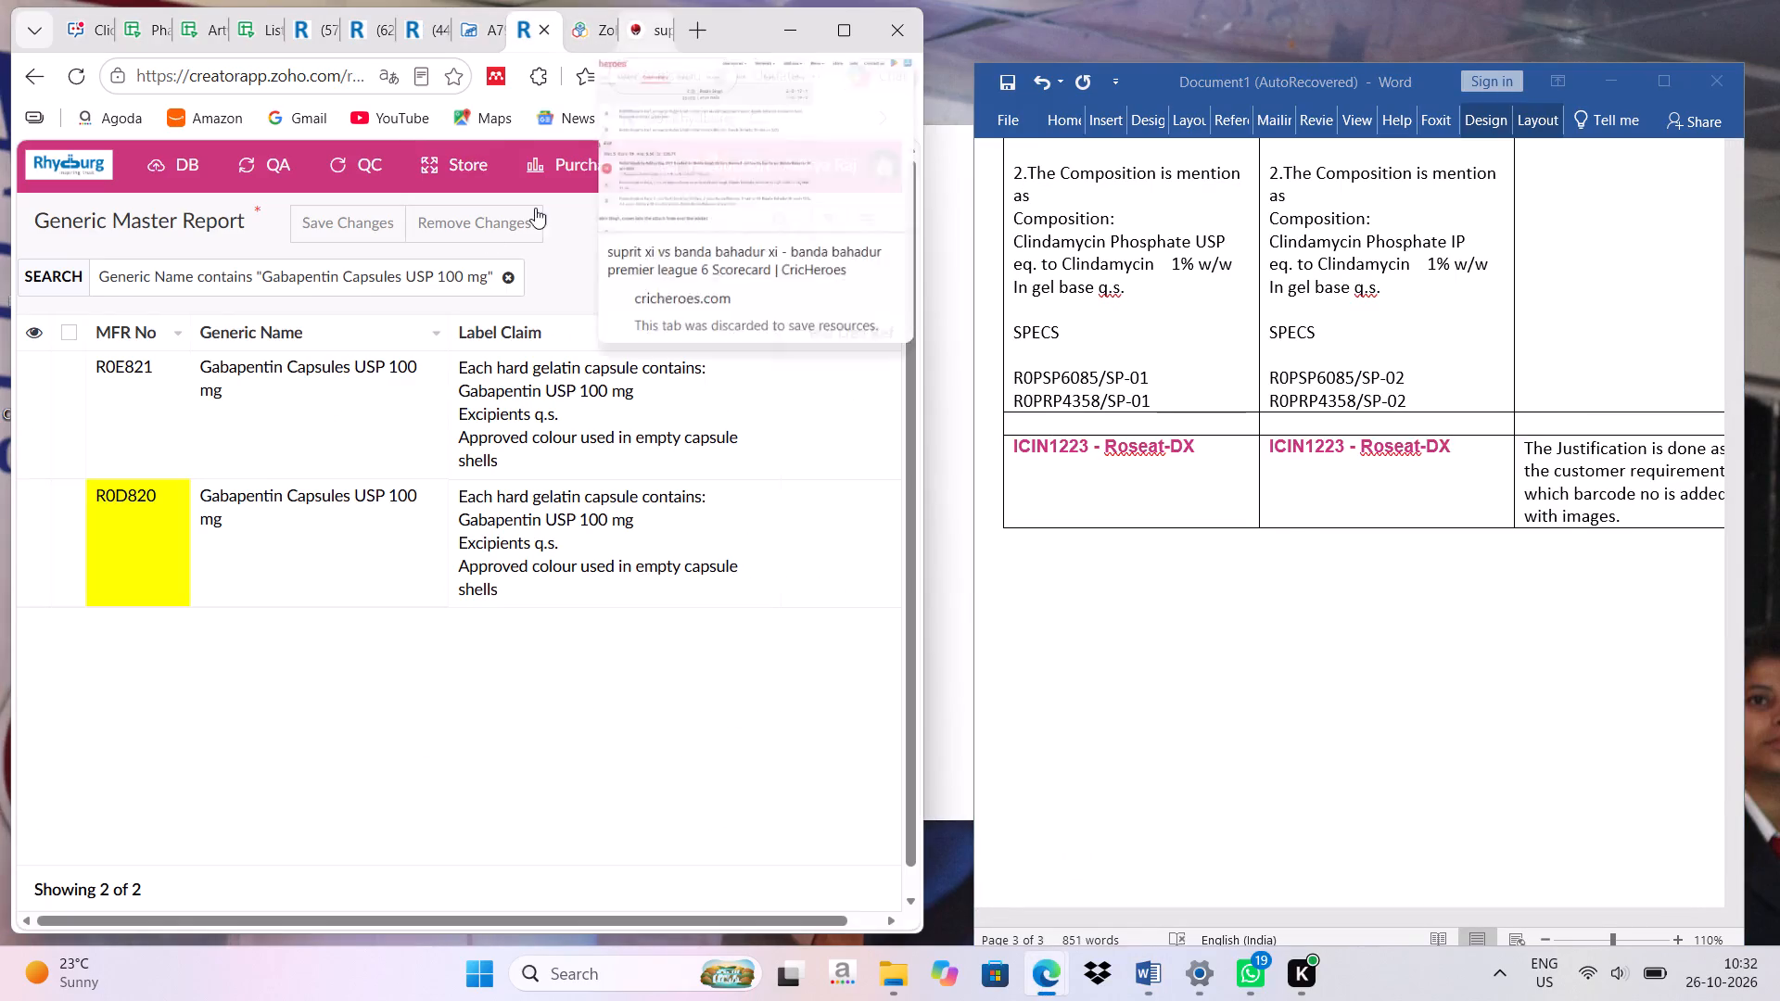
left_click(326, 22)
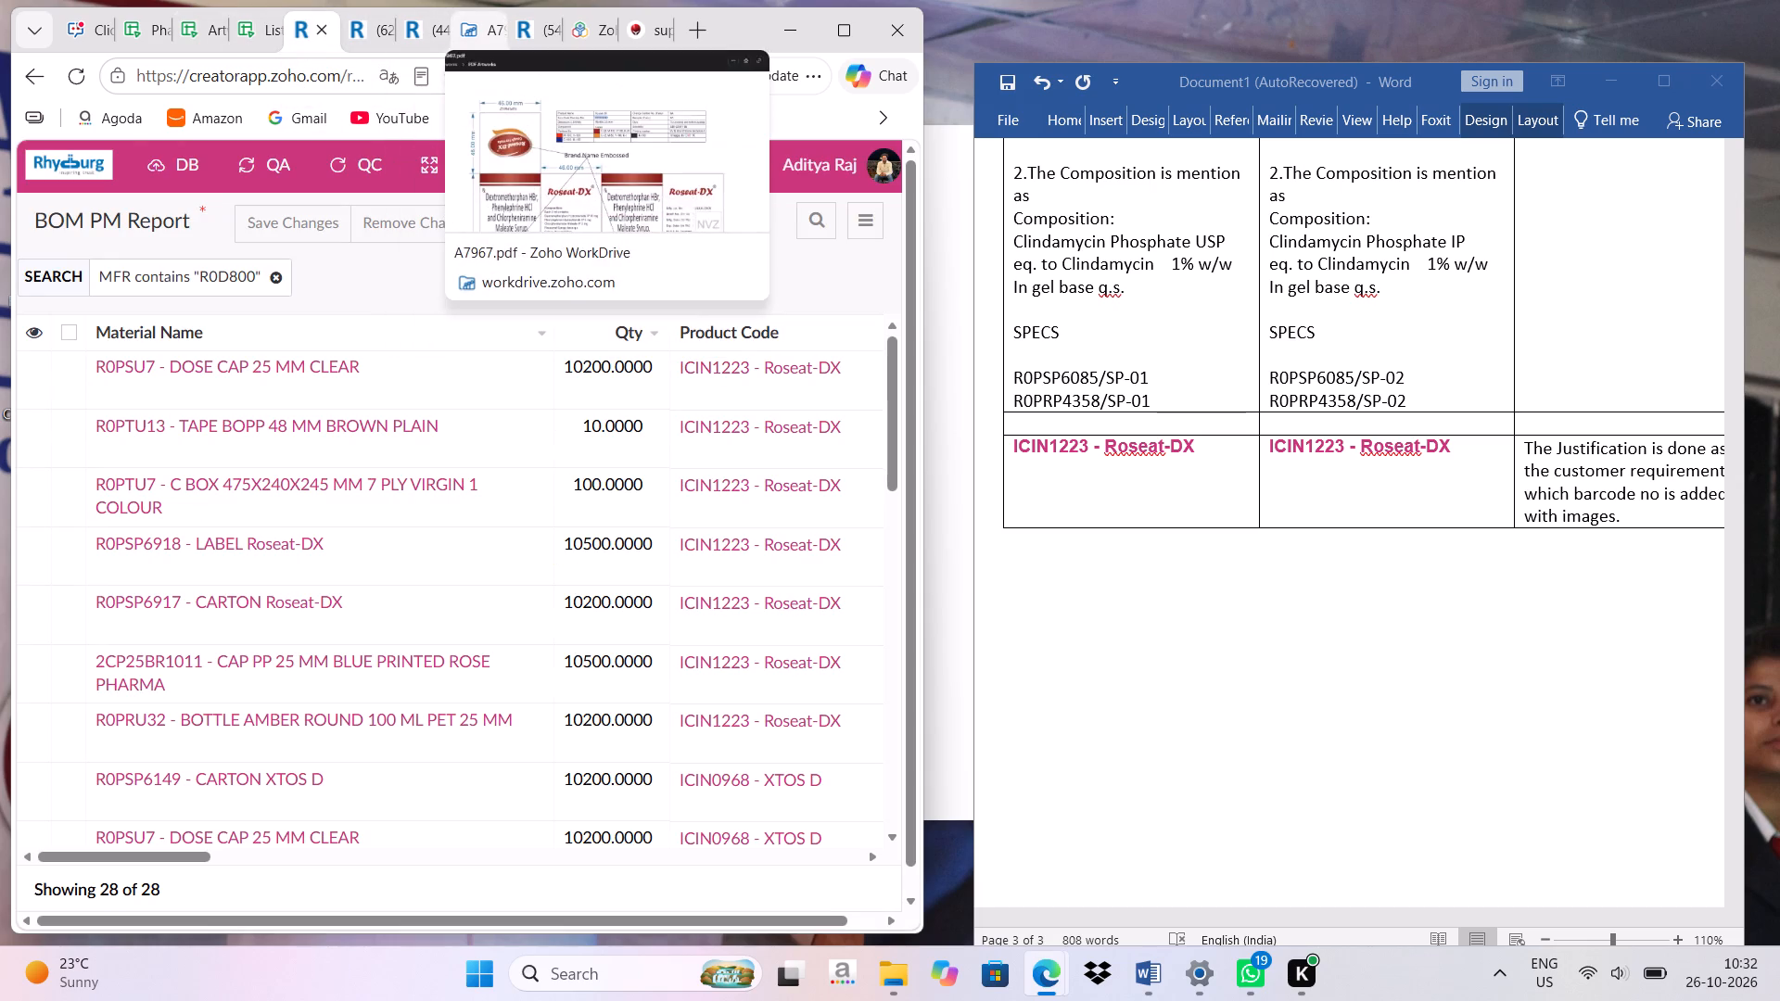
left_click(468, 31)
scroll(528, 553, "left", 1)
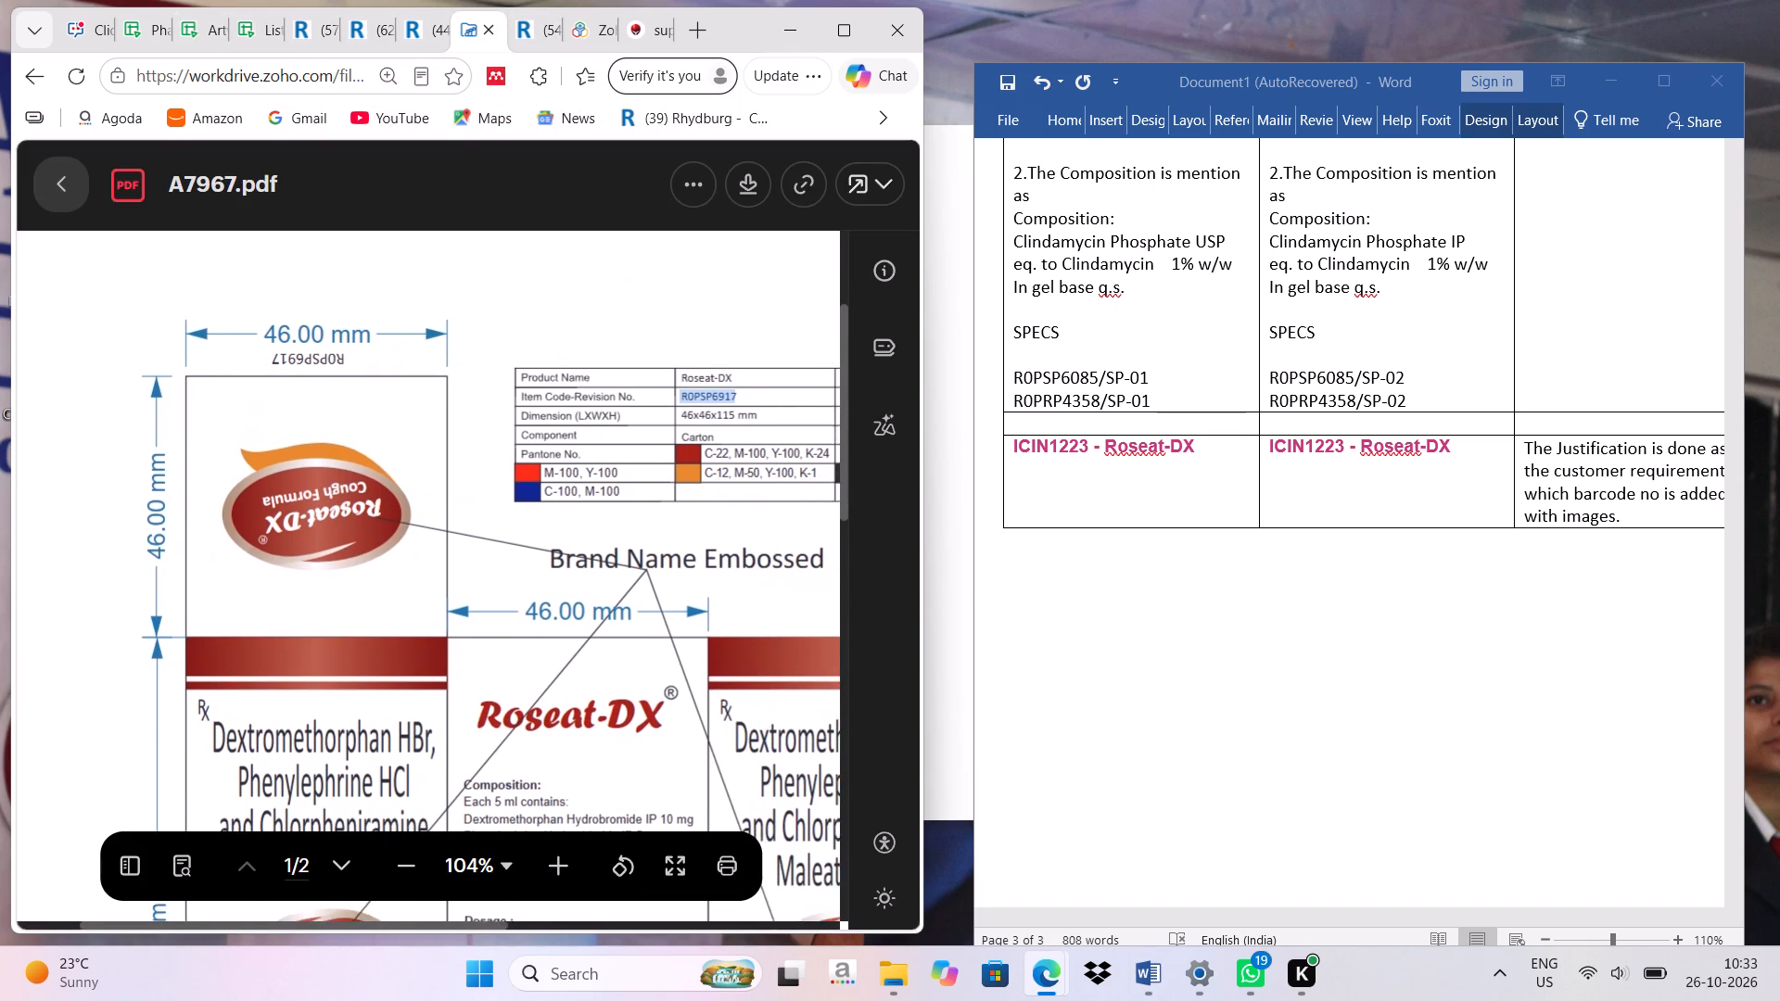
scroll(528, 553, "left", 1)
right_click(667, 397)
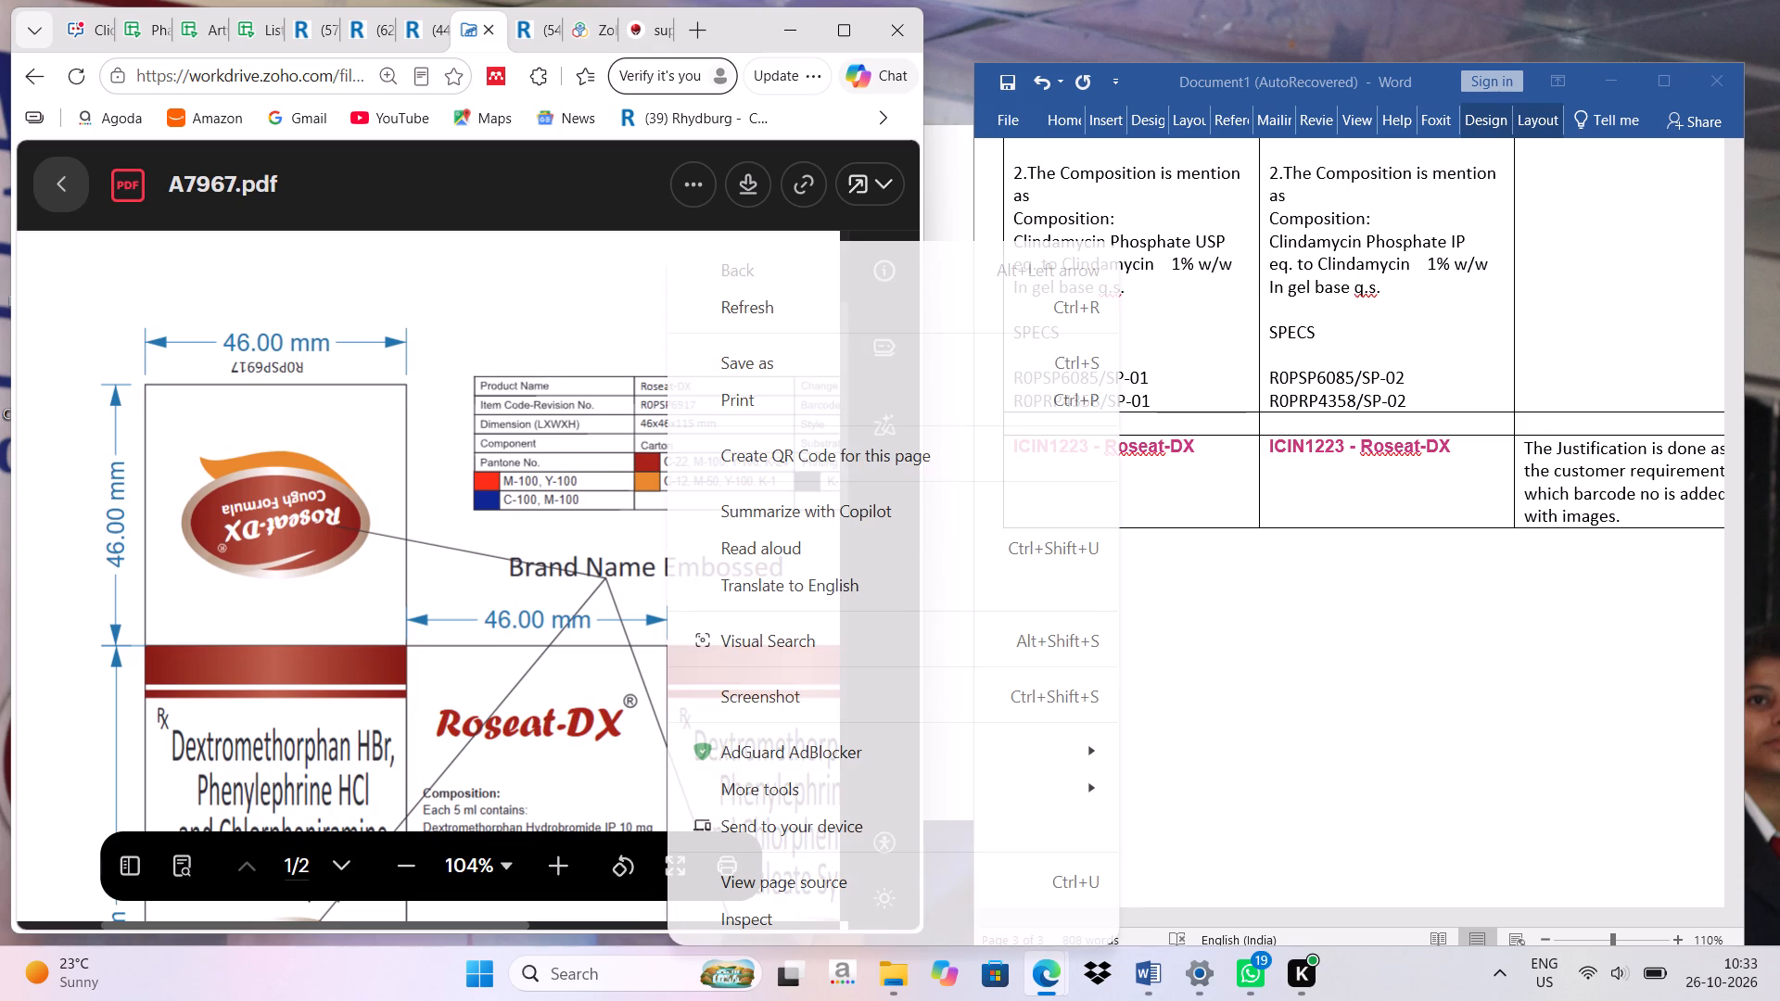
left_click(645, 402)
left_click_drag(640, 408, 688, 409)
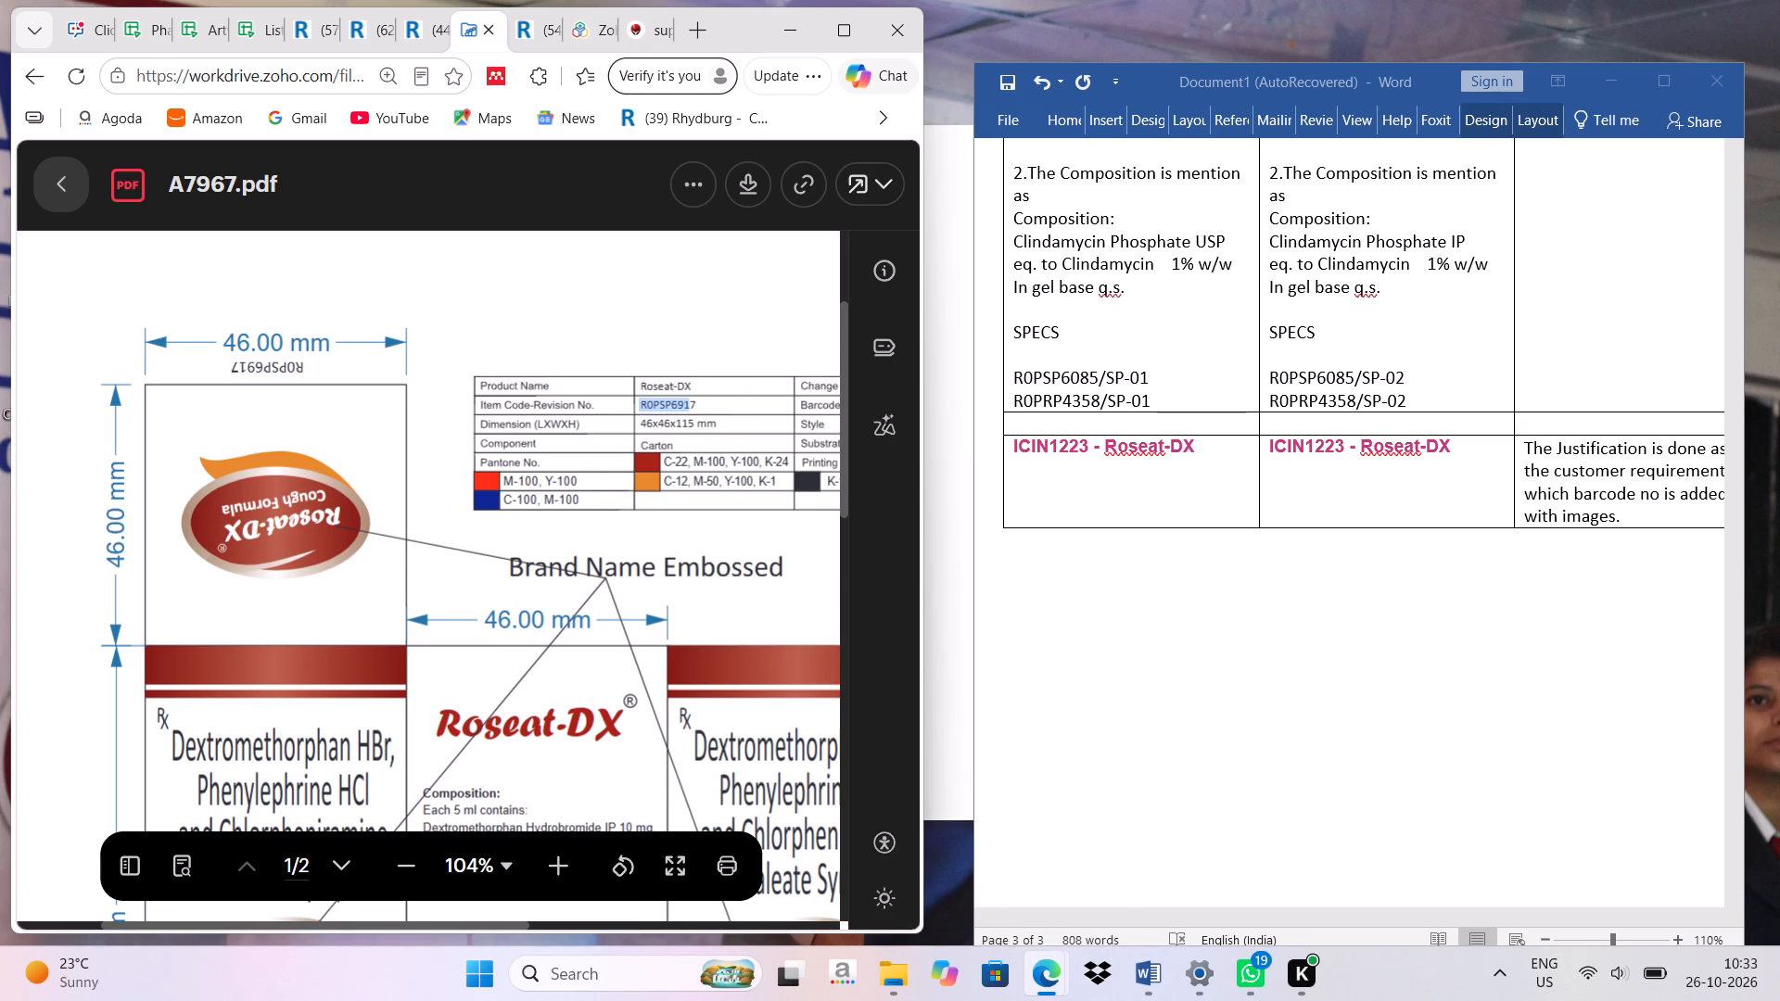
left_click_drag(688, 409, 698, 407)
left_click(743, 325)
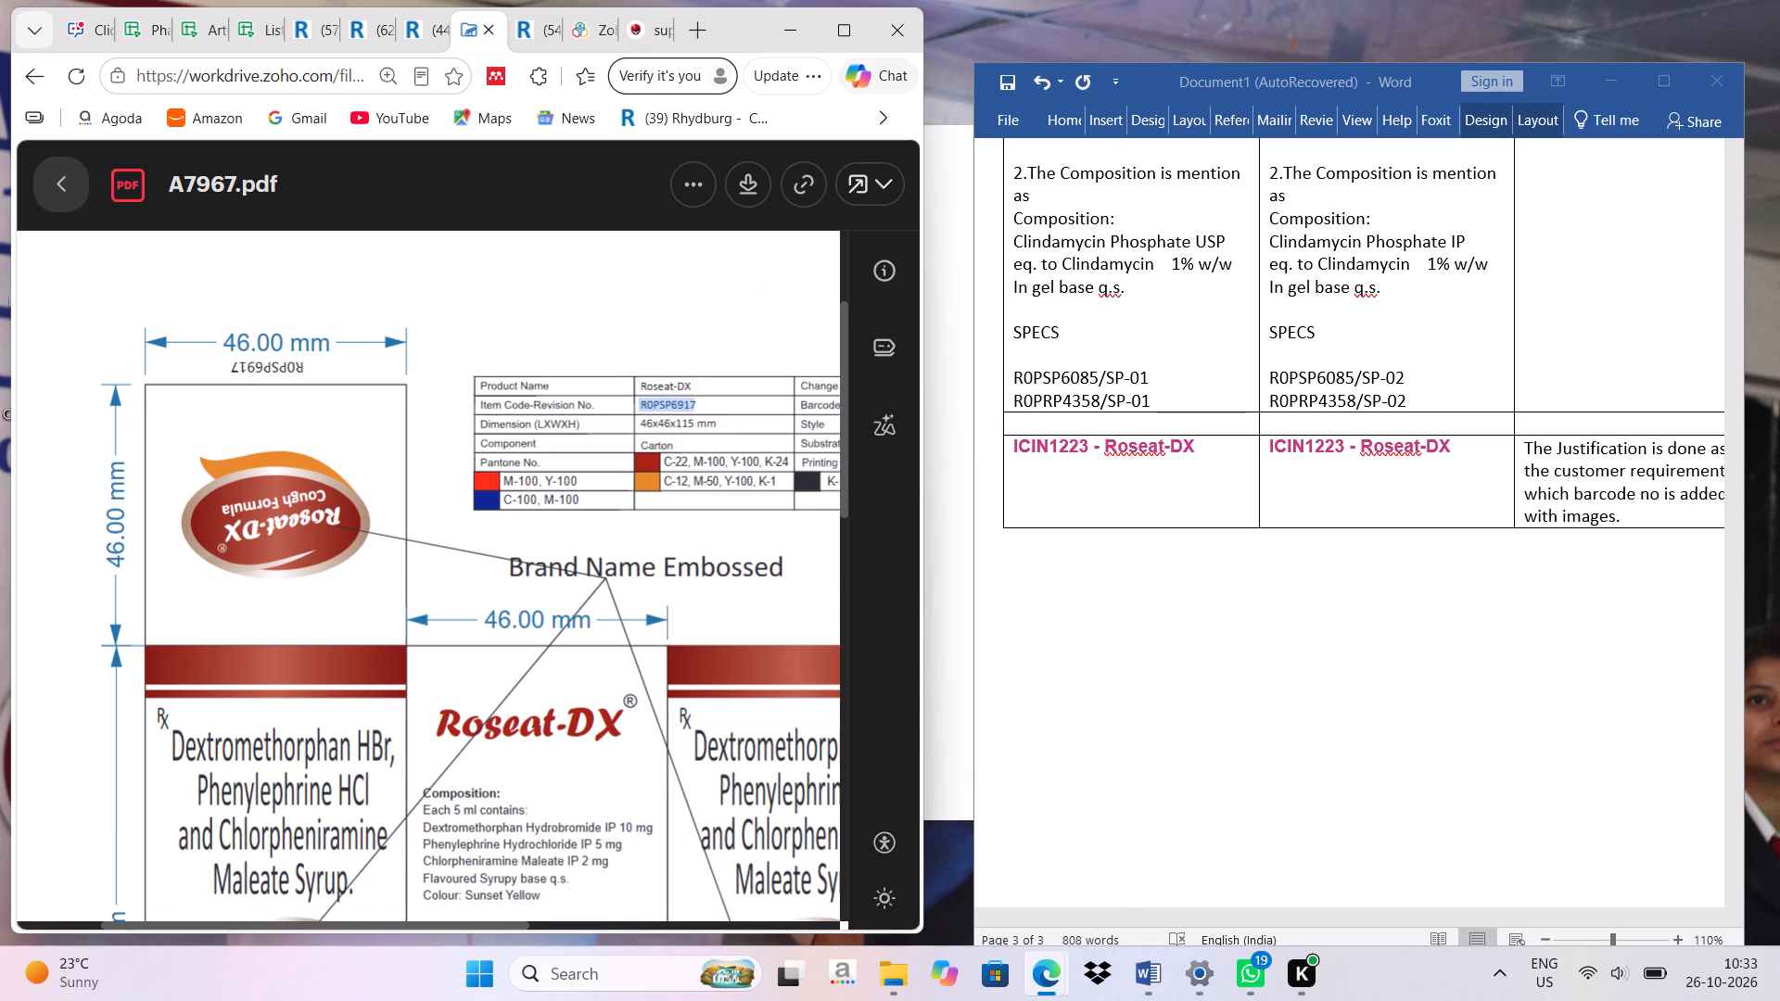
Maximize the browser window and open the Item Master MIS dashboard in place of the Change Control report.
left_click(845, 14)
left_click(634, 4)
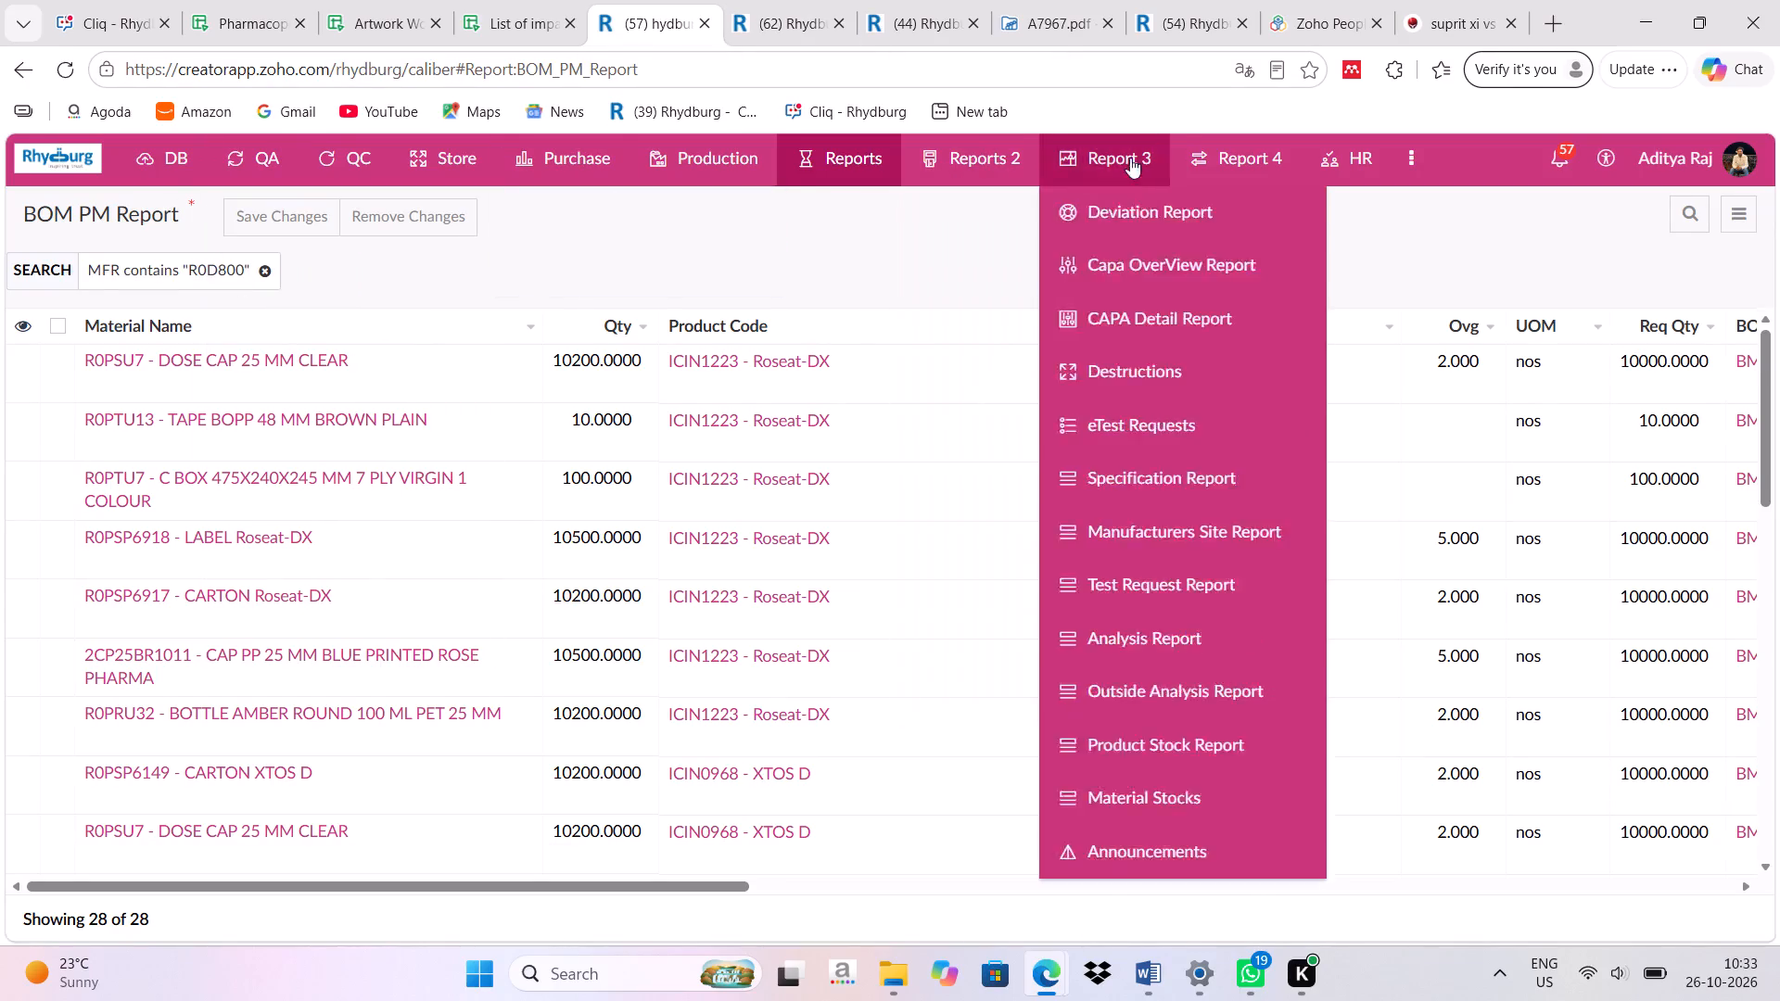
left_click(762, 15)
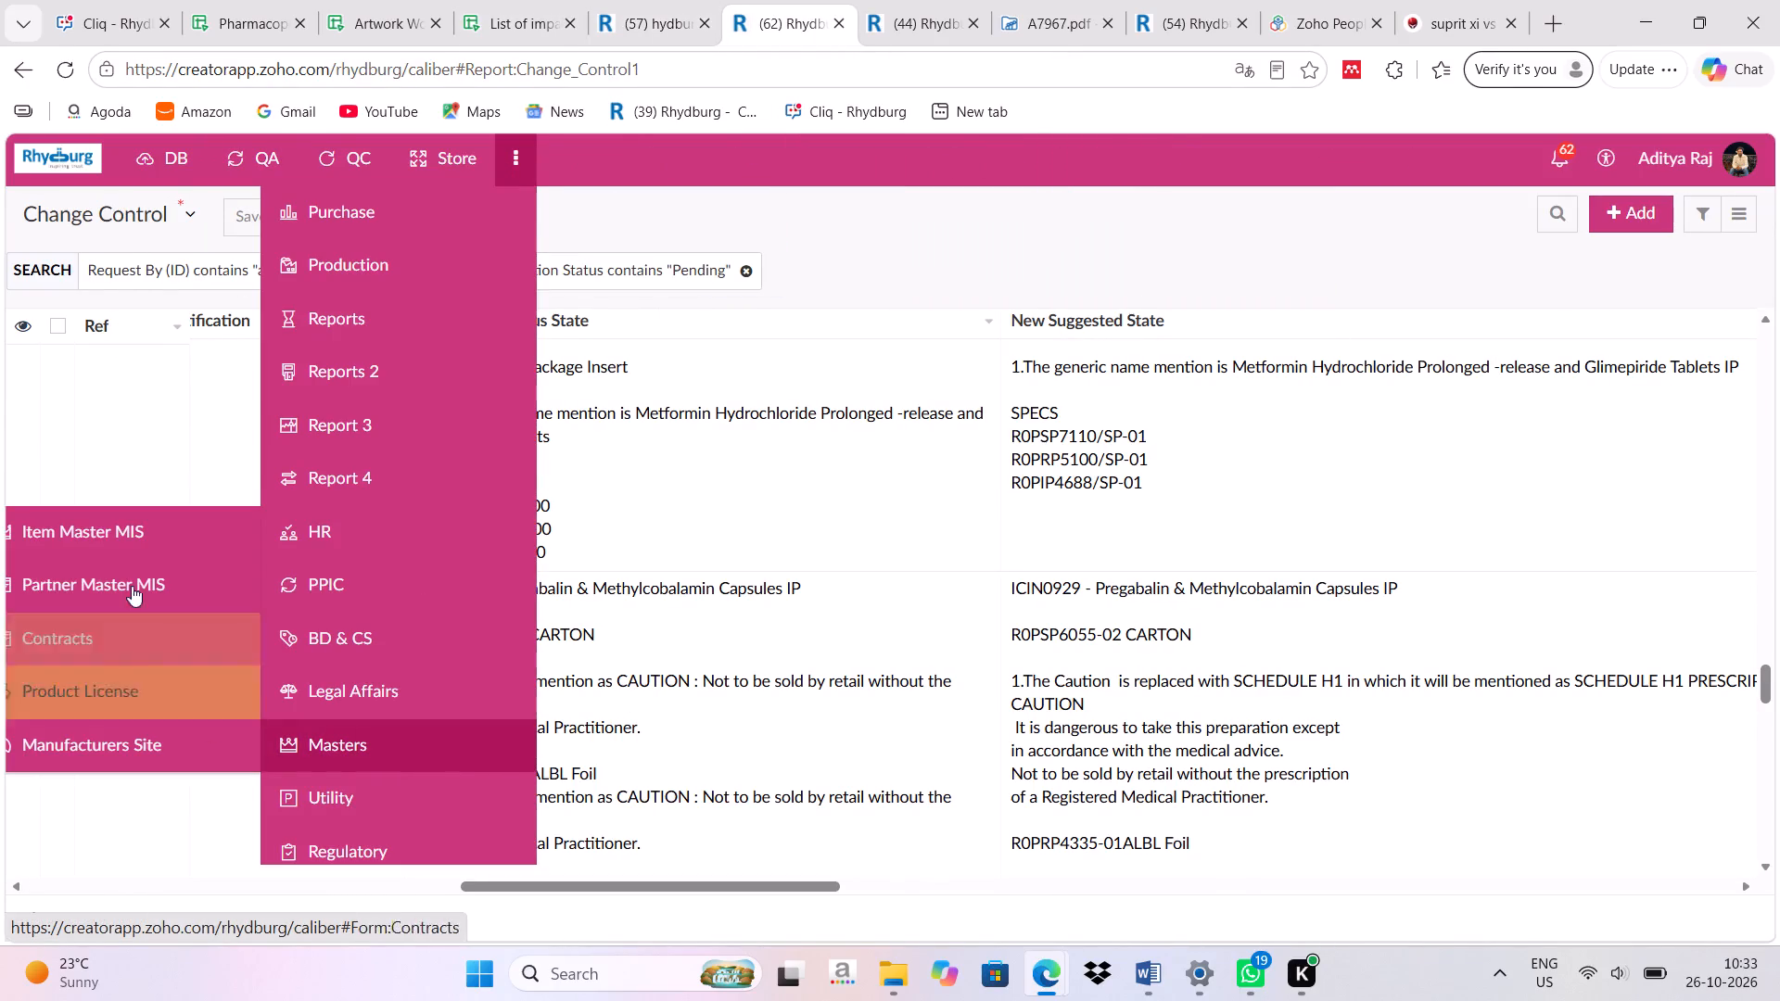
left_click(114, 534)
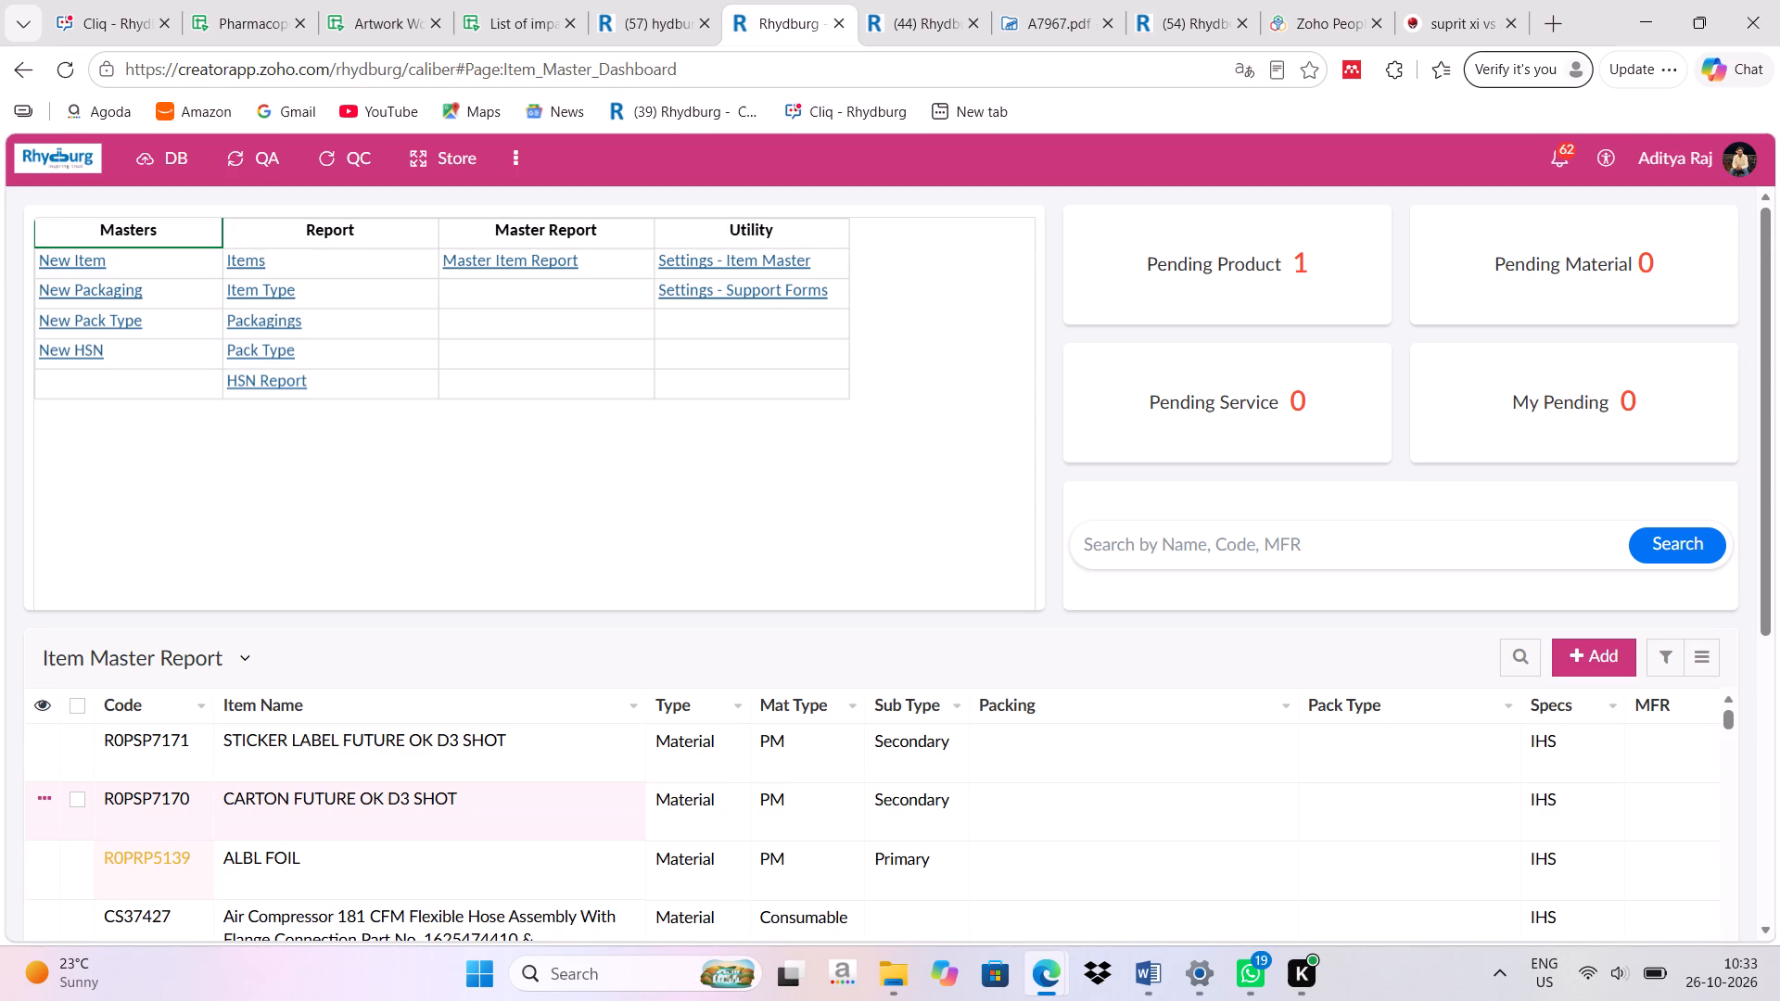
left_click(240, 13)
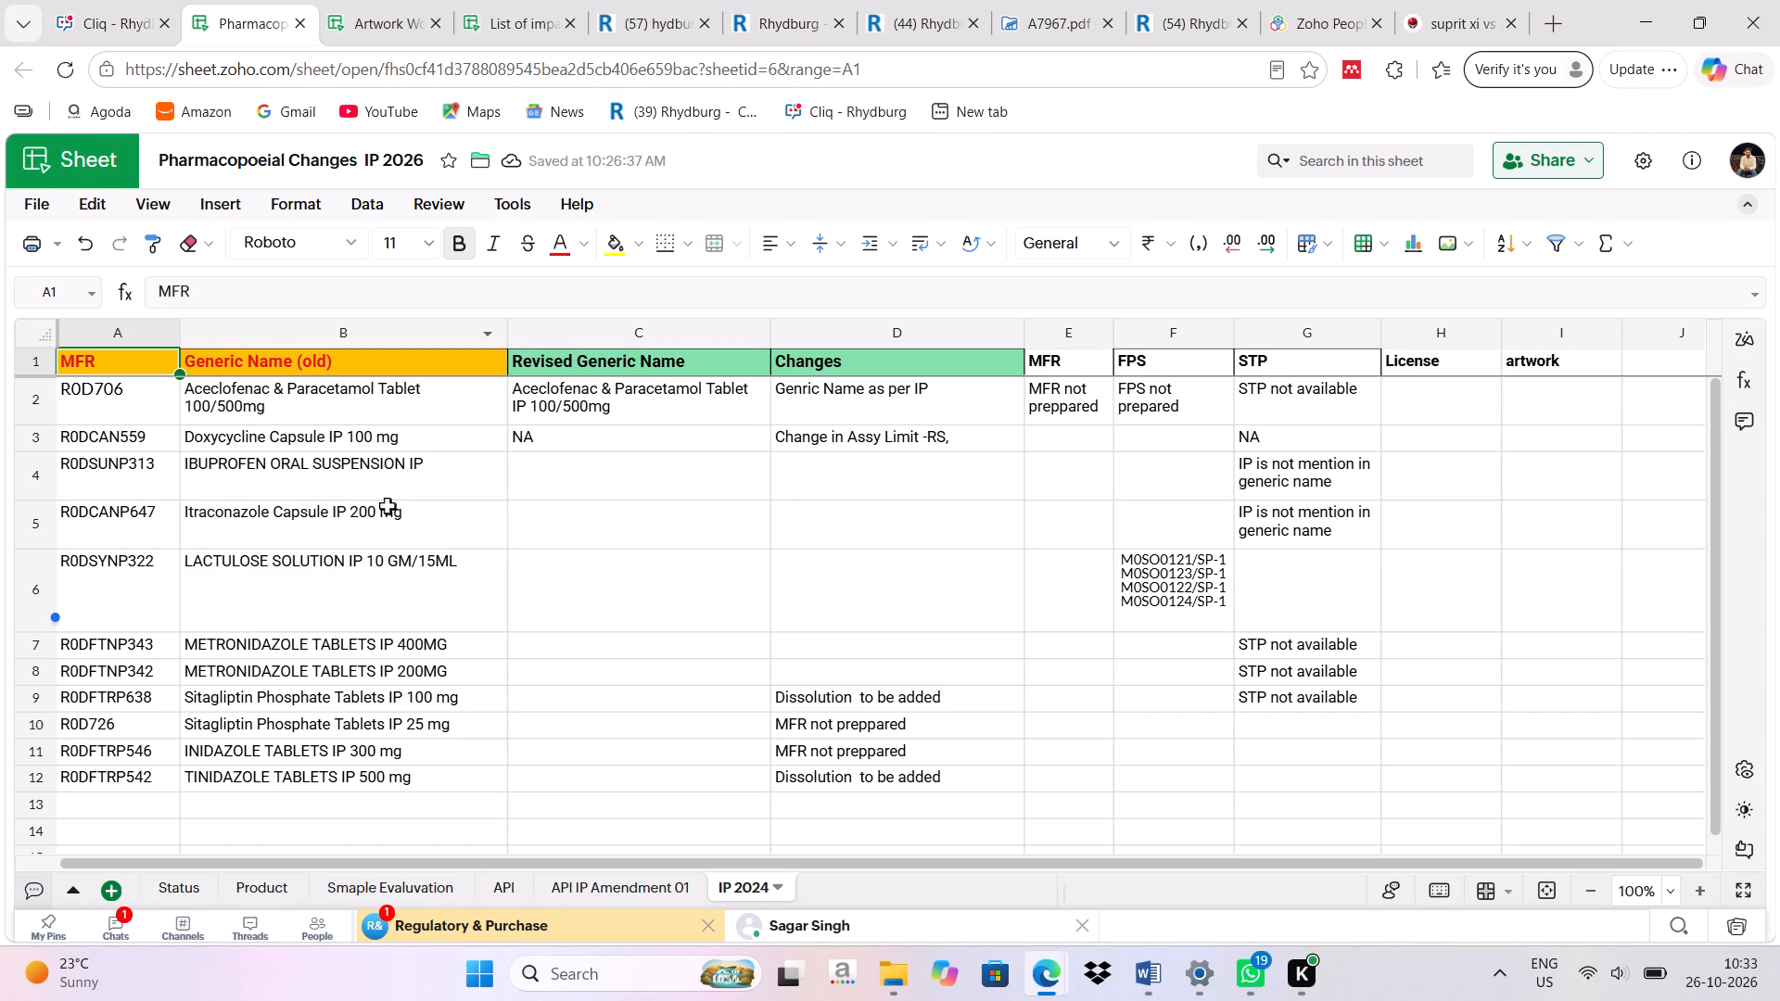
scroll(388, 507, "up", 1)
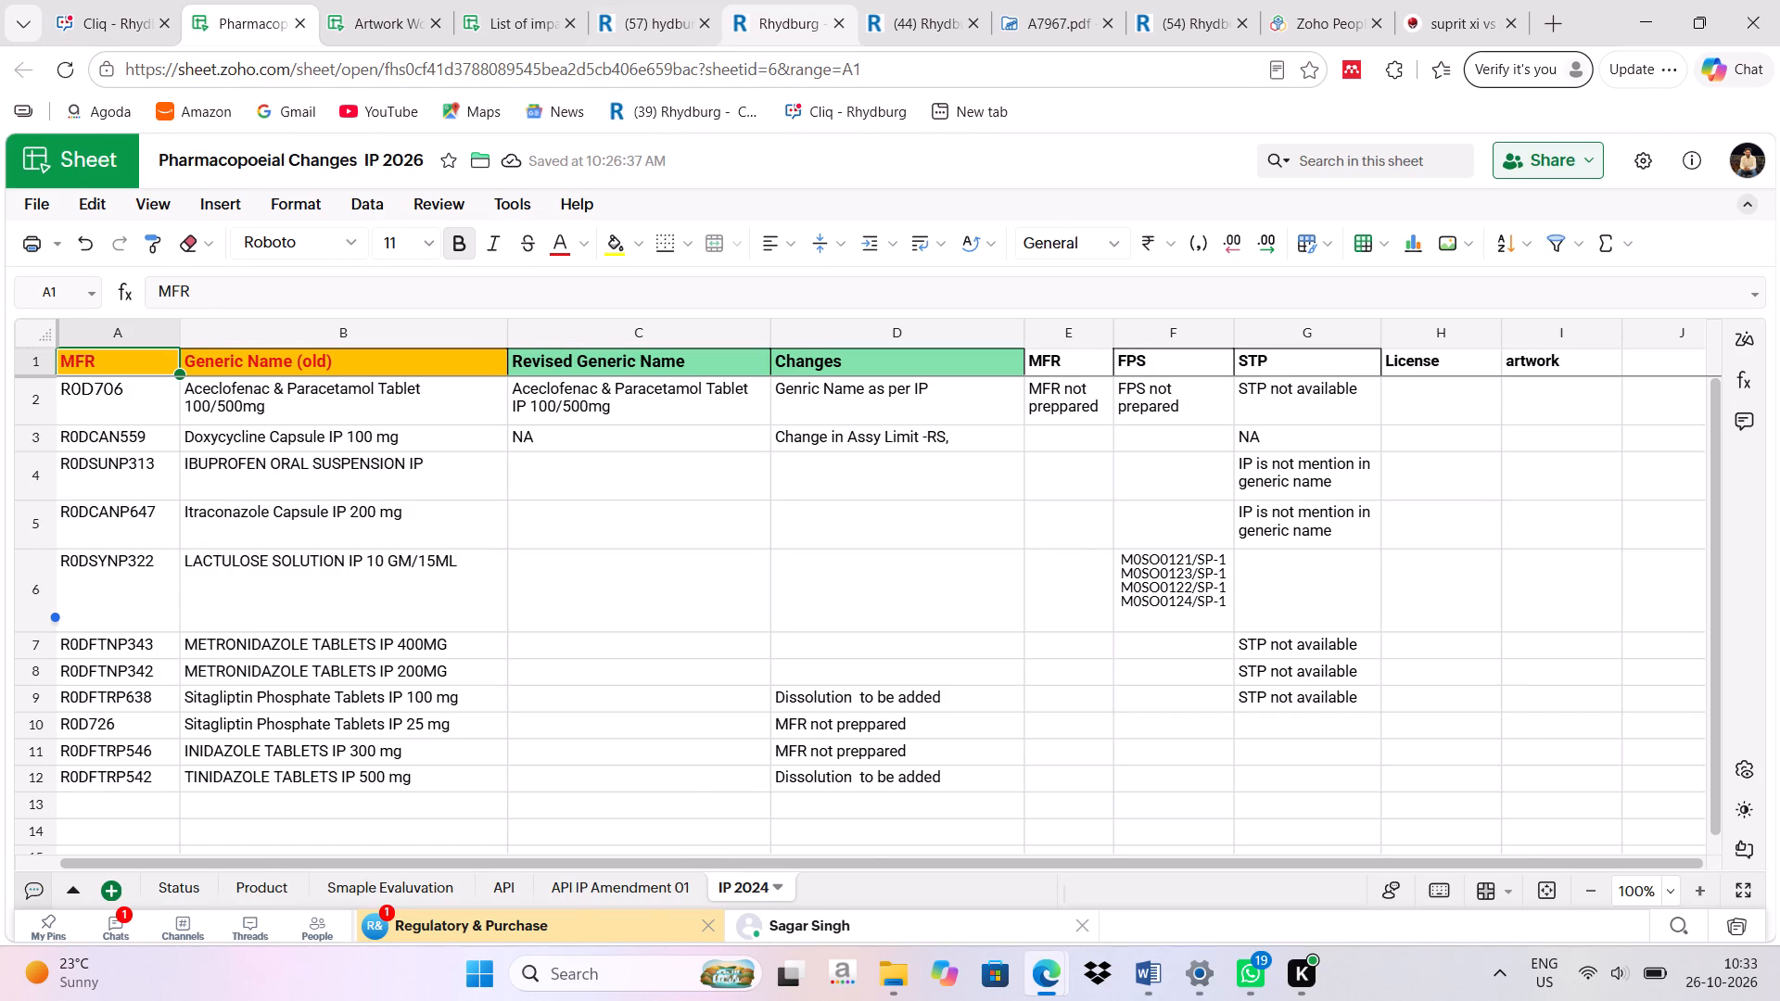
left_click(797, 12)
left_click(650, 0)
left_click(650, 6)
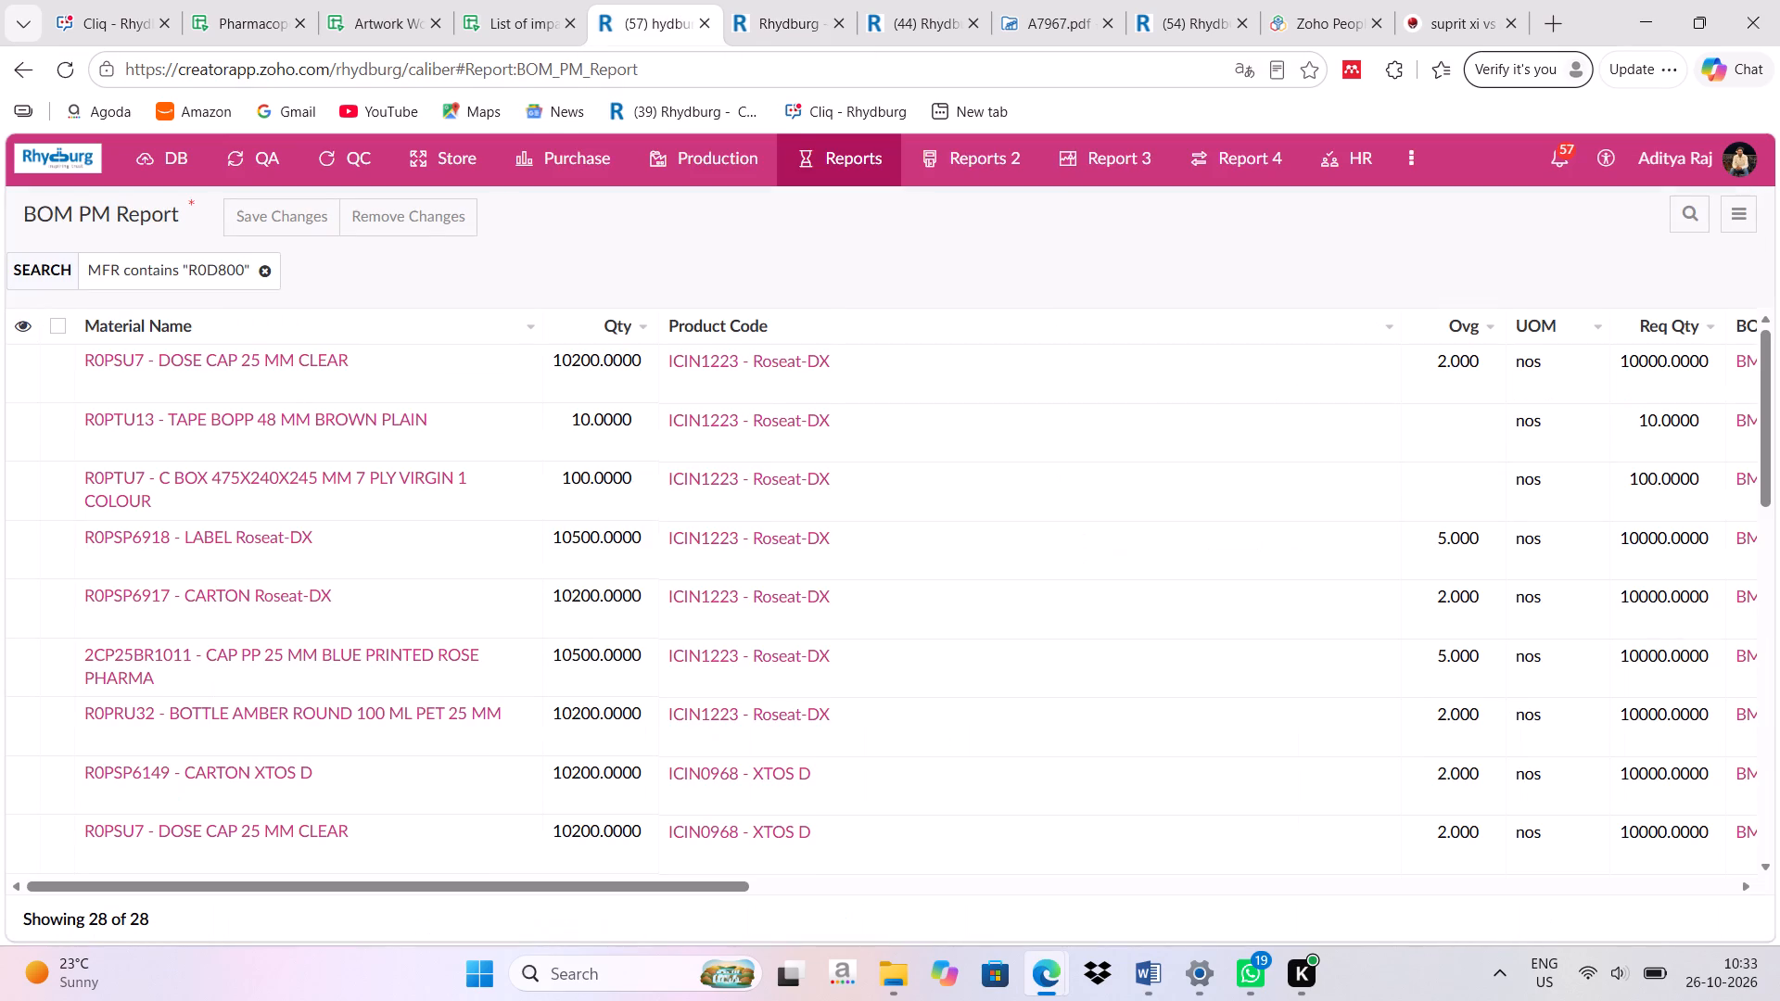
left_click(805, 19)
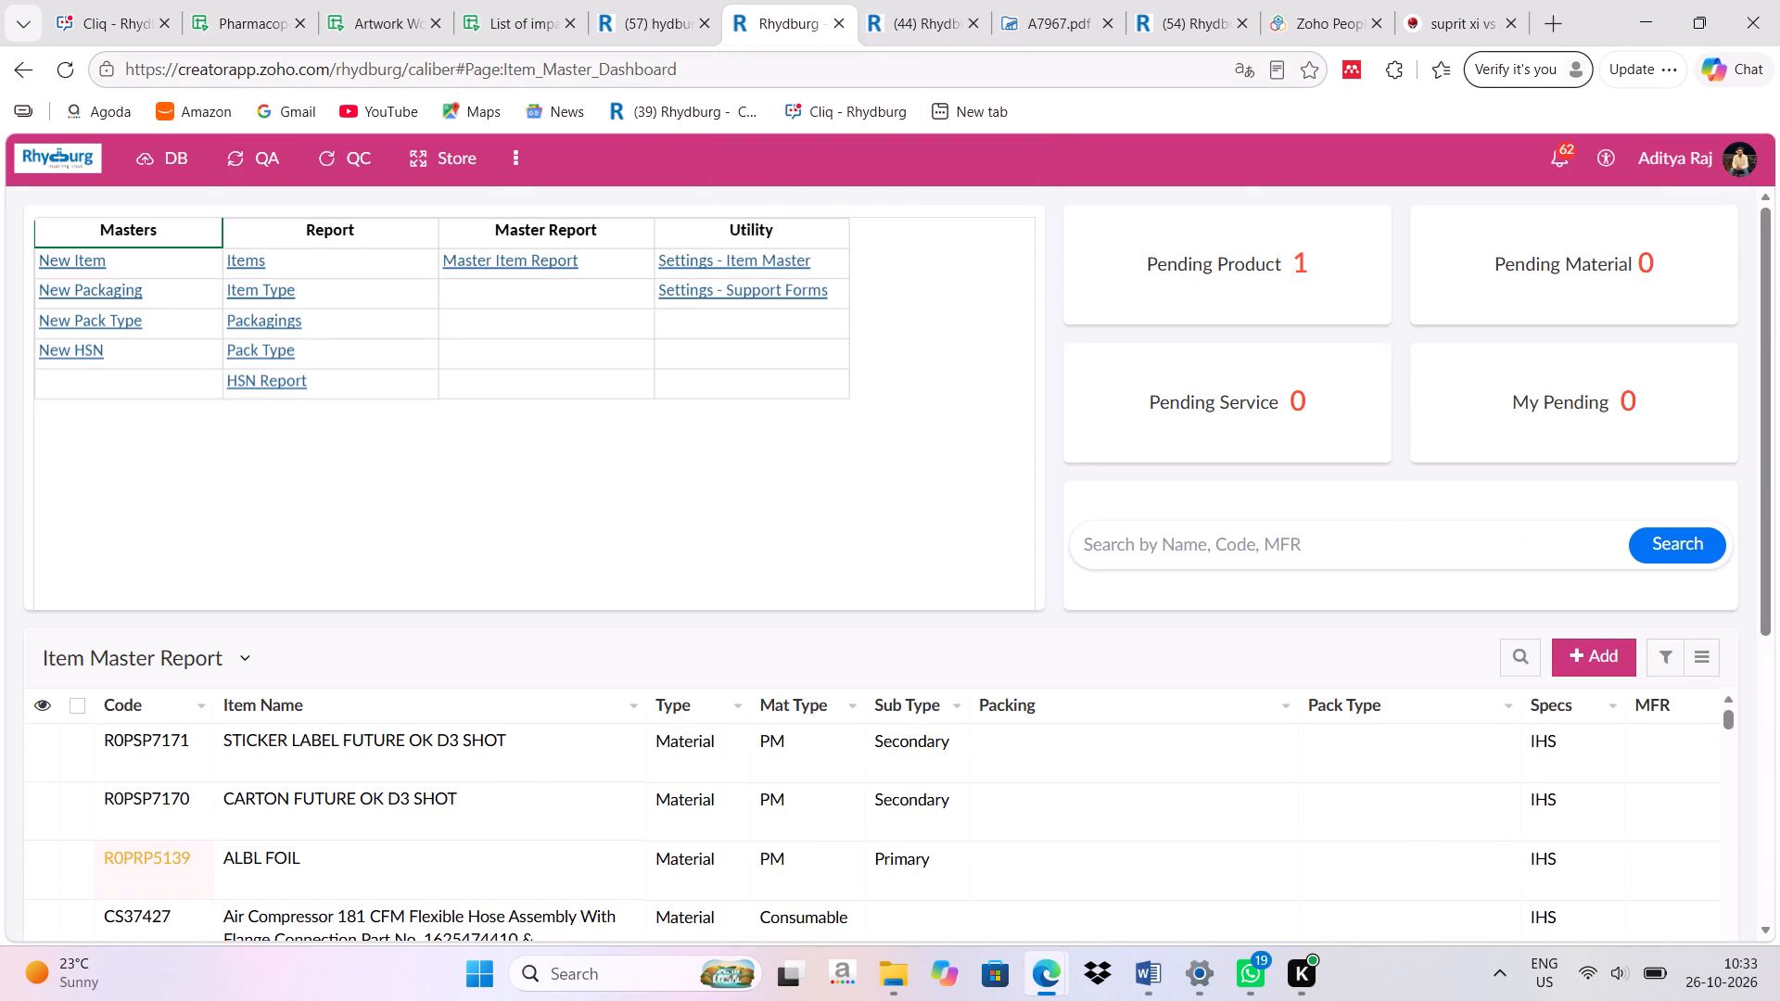
Open the Change Control MIS dashboard in place of the BOM PM Report.
left_click(644, 1)
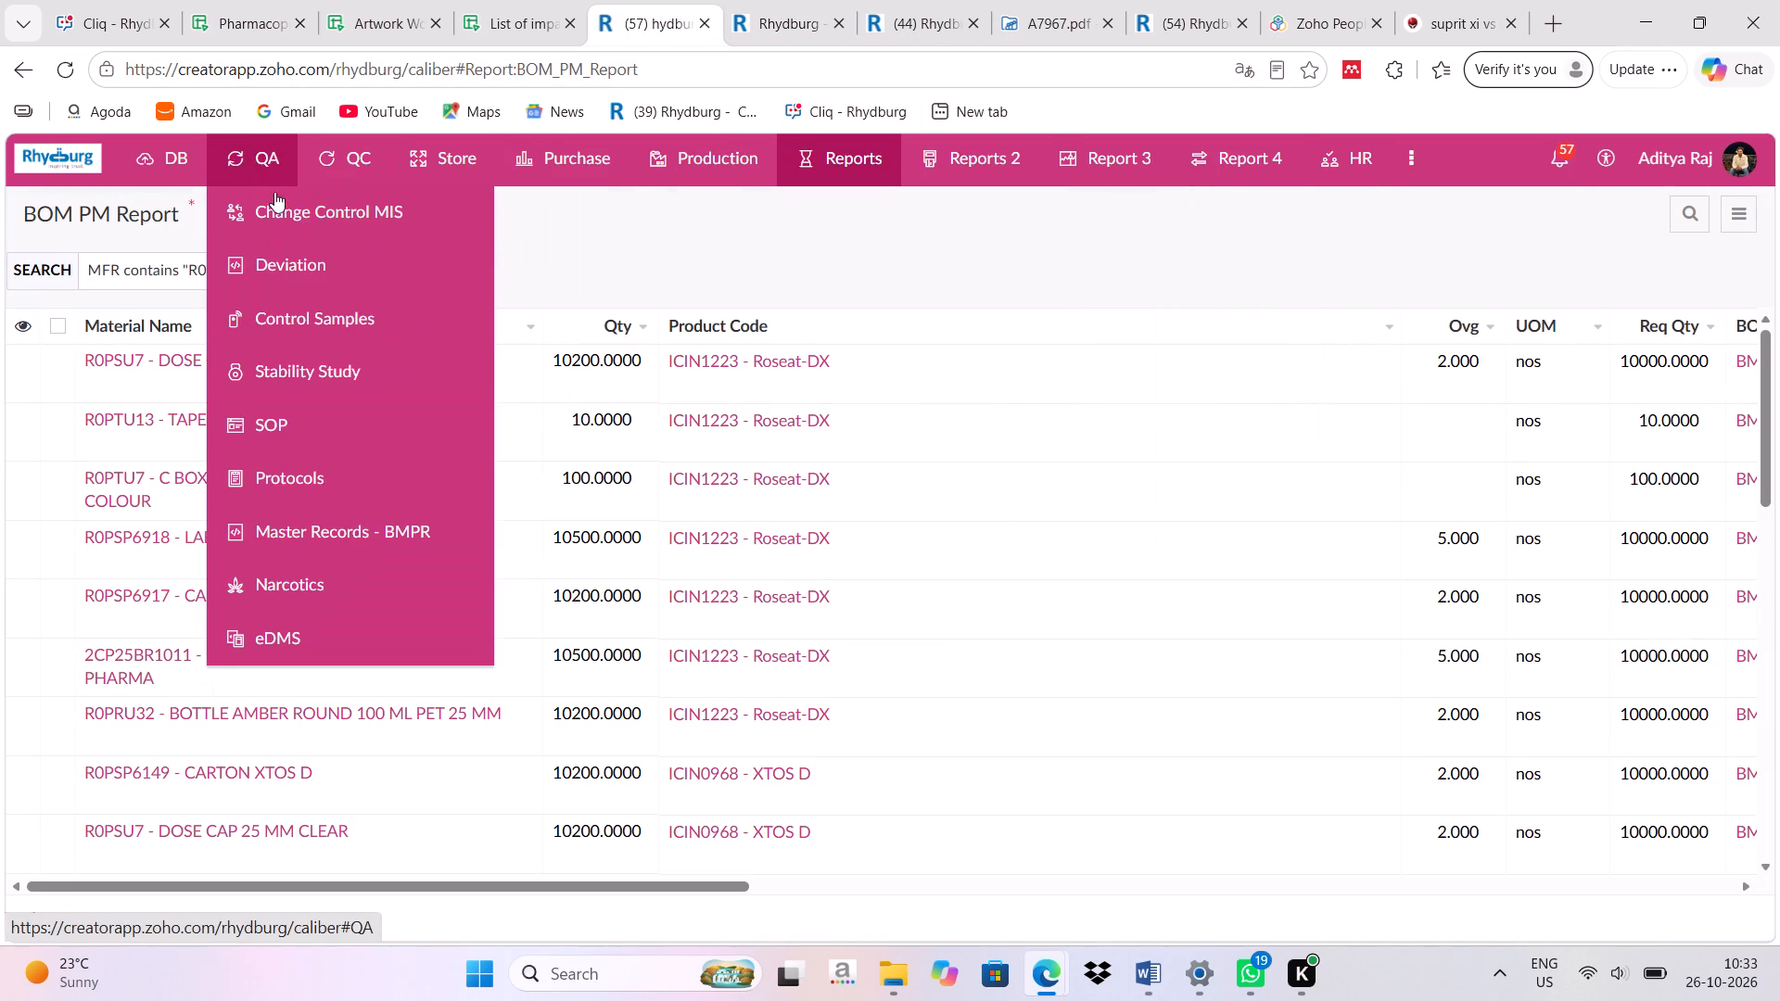
left_click(285, 208)
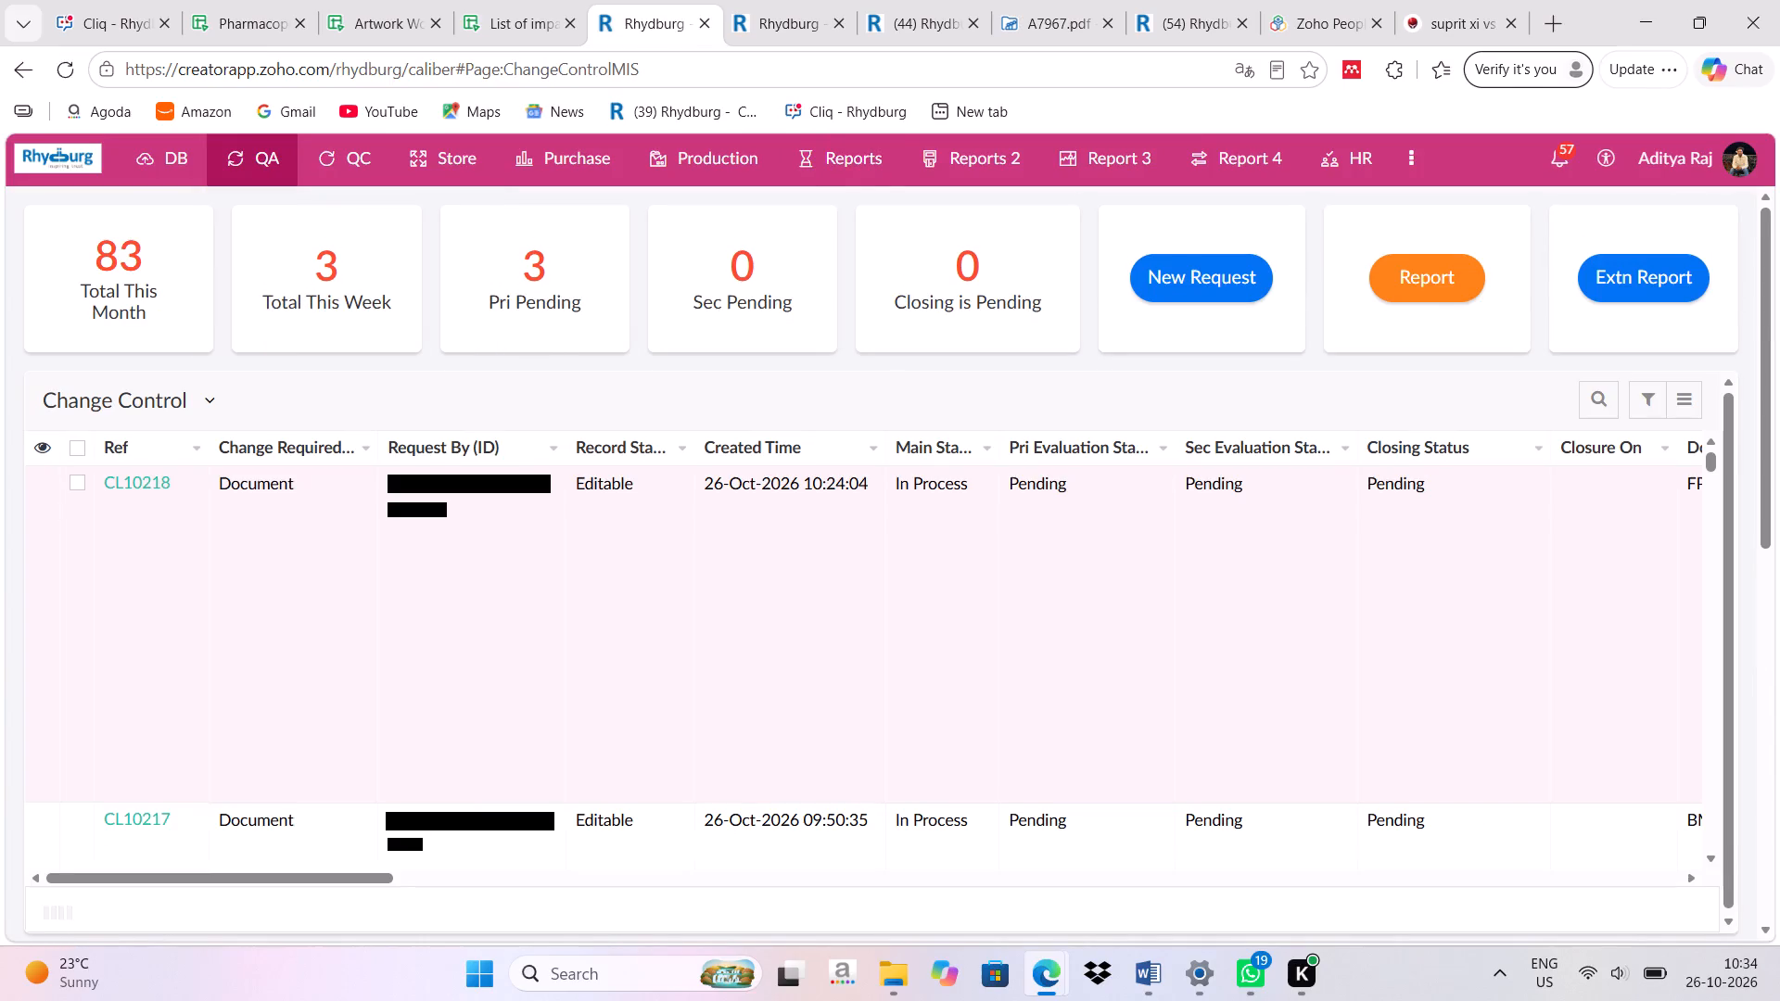
Find the ICMV0007 – Platclear request CL10216 in the Change Control list and open its record details.
scroll(718, 724, "down", 1)
scroll(718, 724, "up", 7)
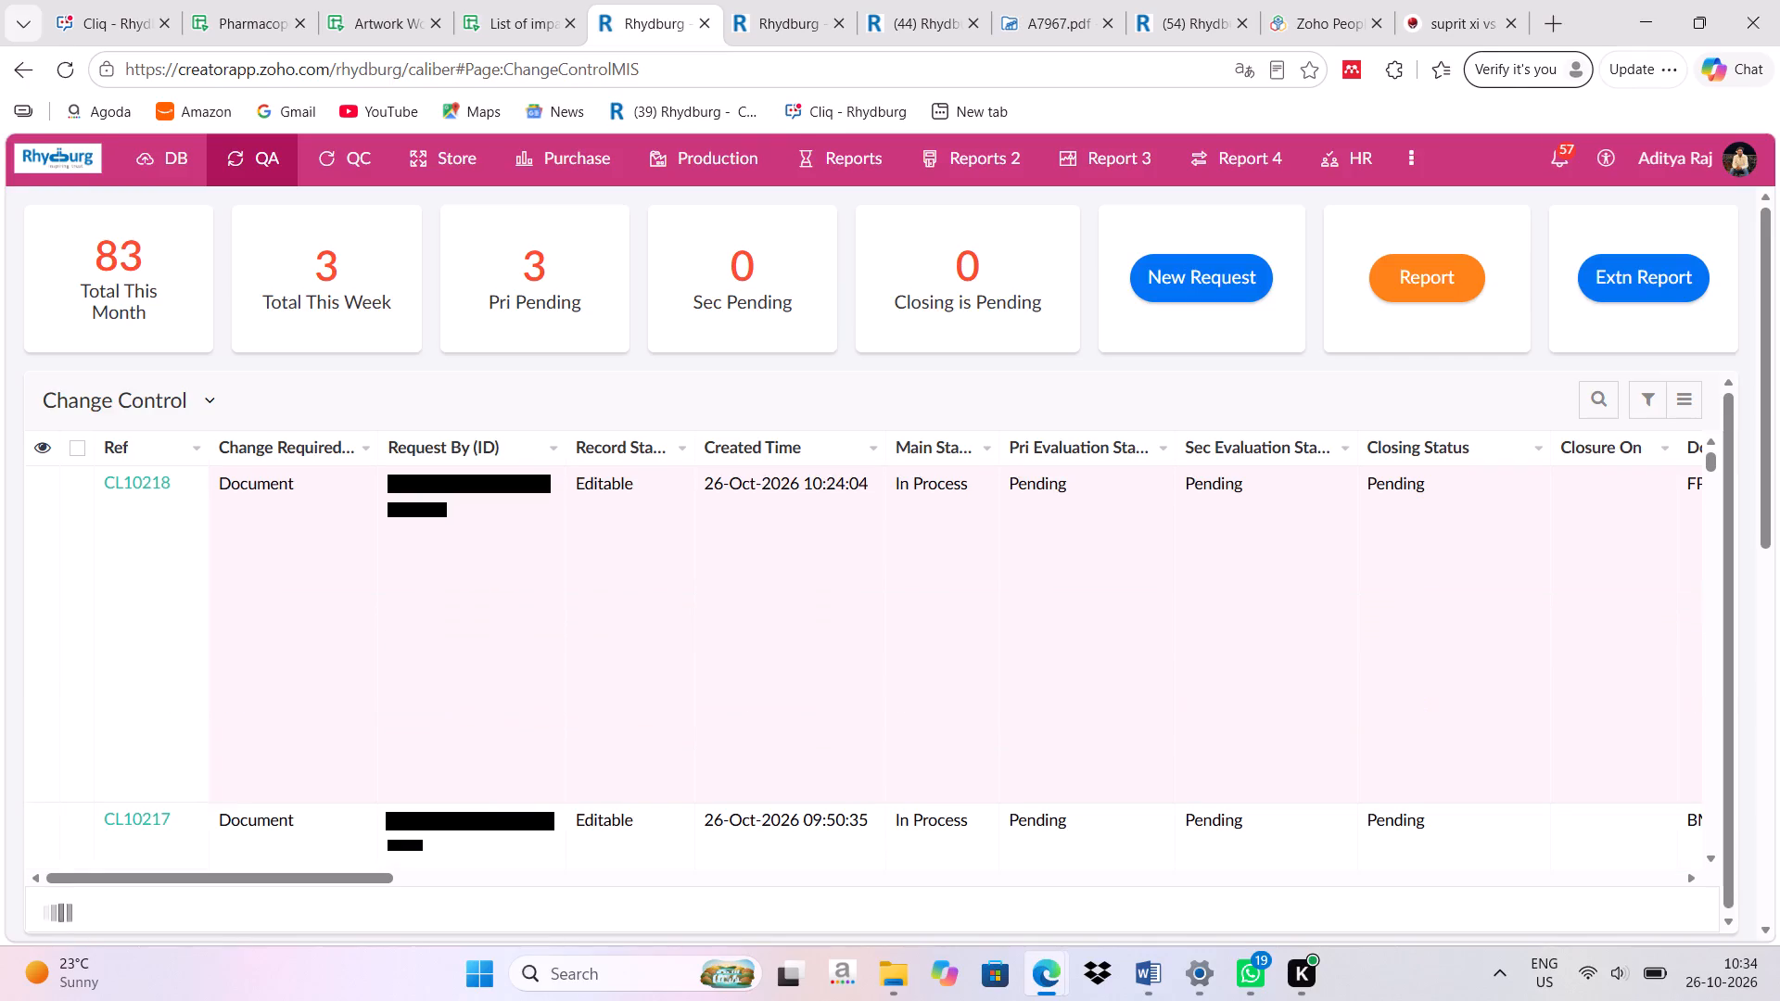
scroll(718, 724, "down", 8)
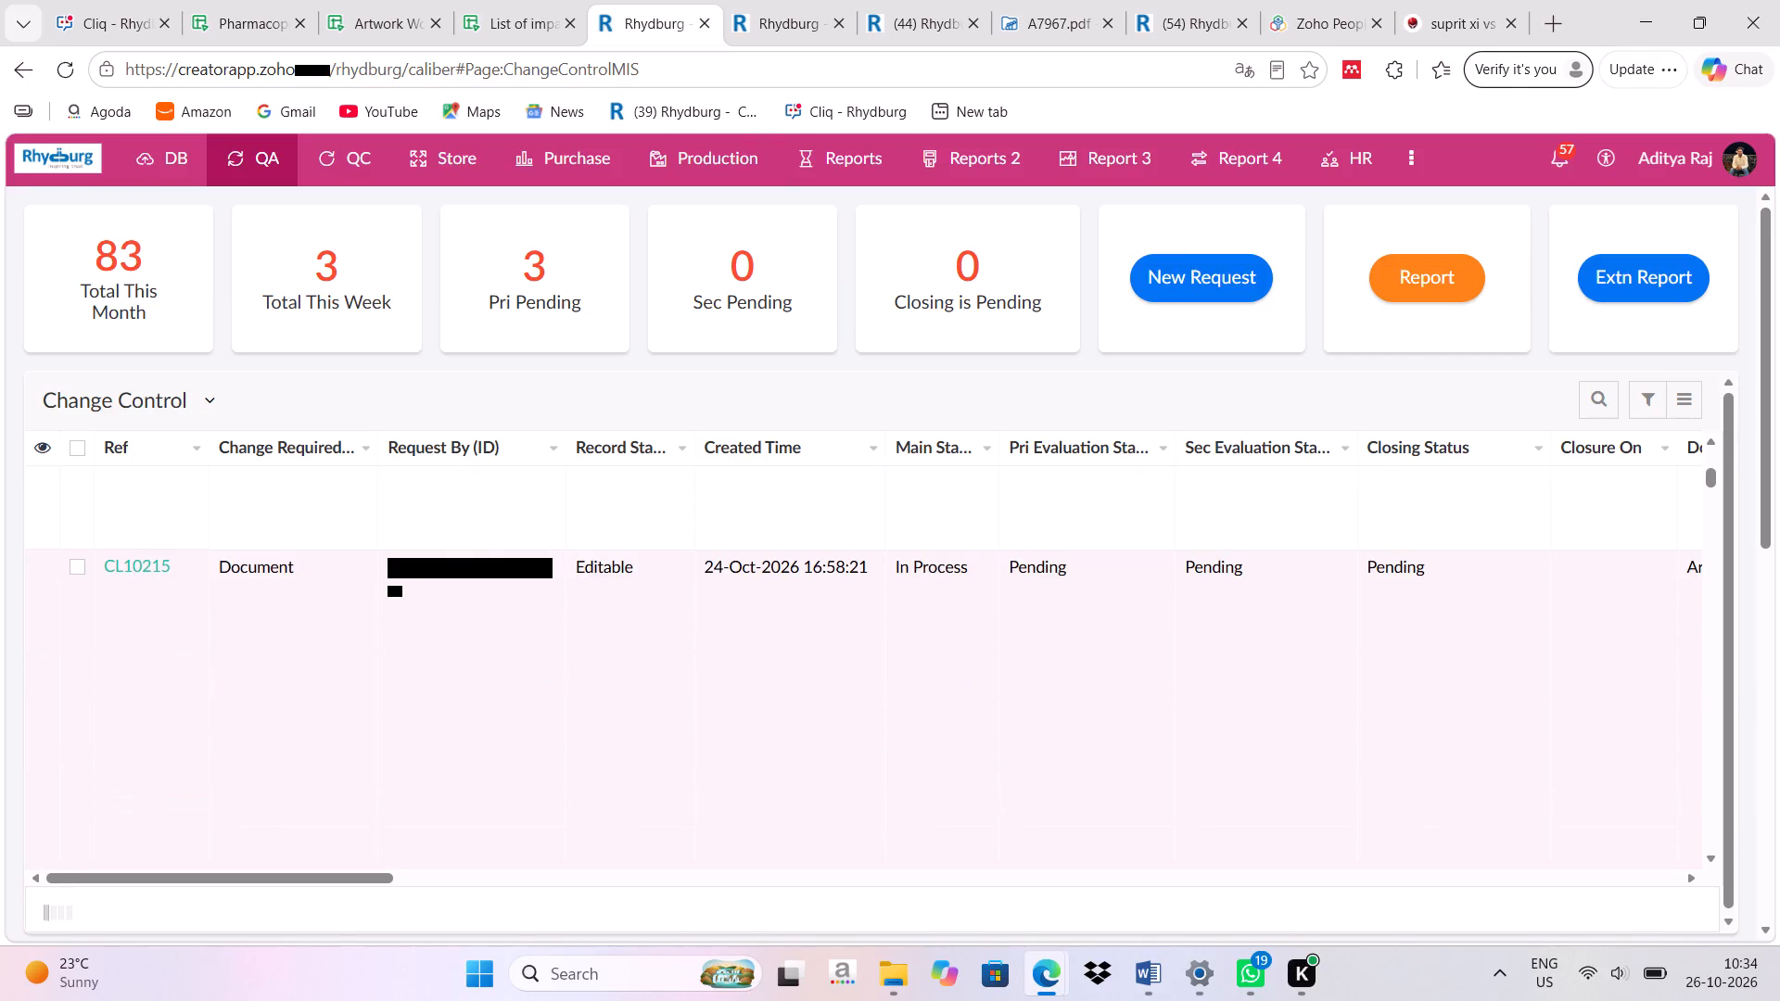
scroll(715, 724, "left", 2)
scroll(715, 724, "up", 7)
scroll(350, 716, "up", 4)
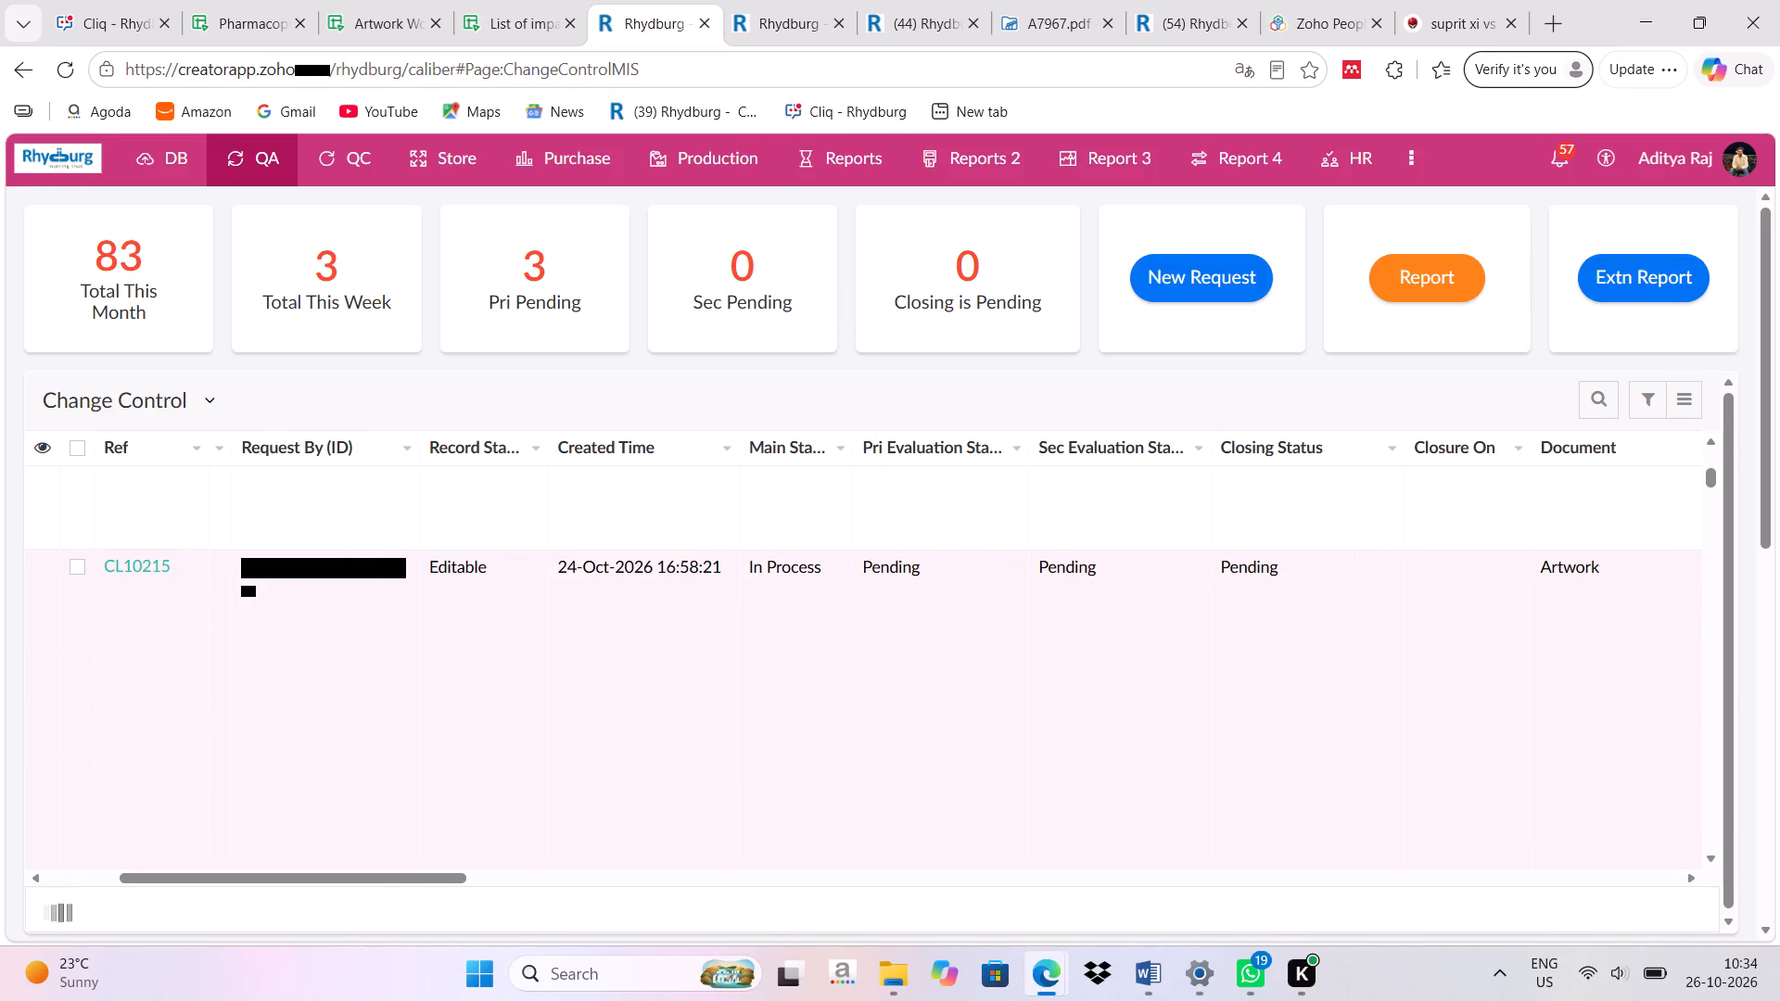
scroll(924, 721, "up", 3)
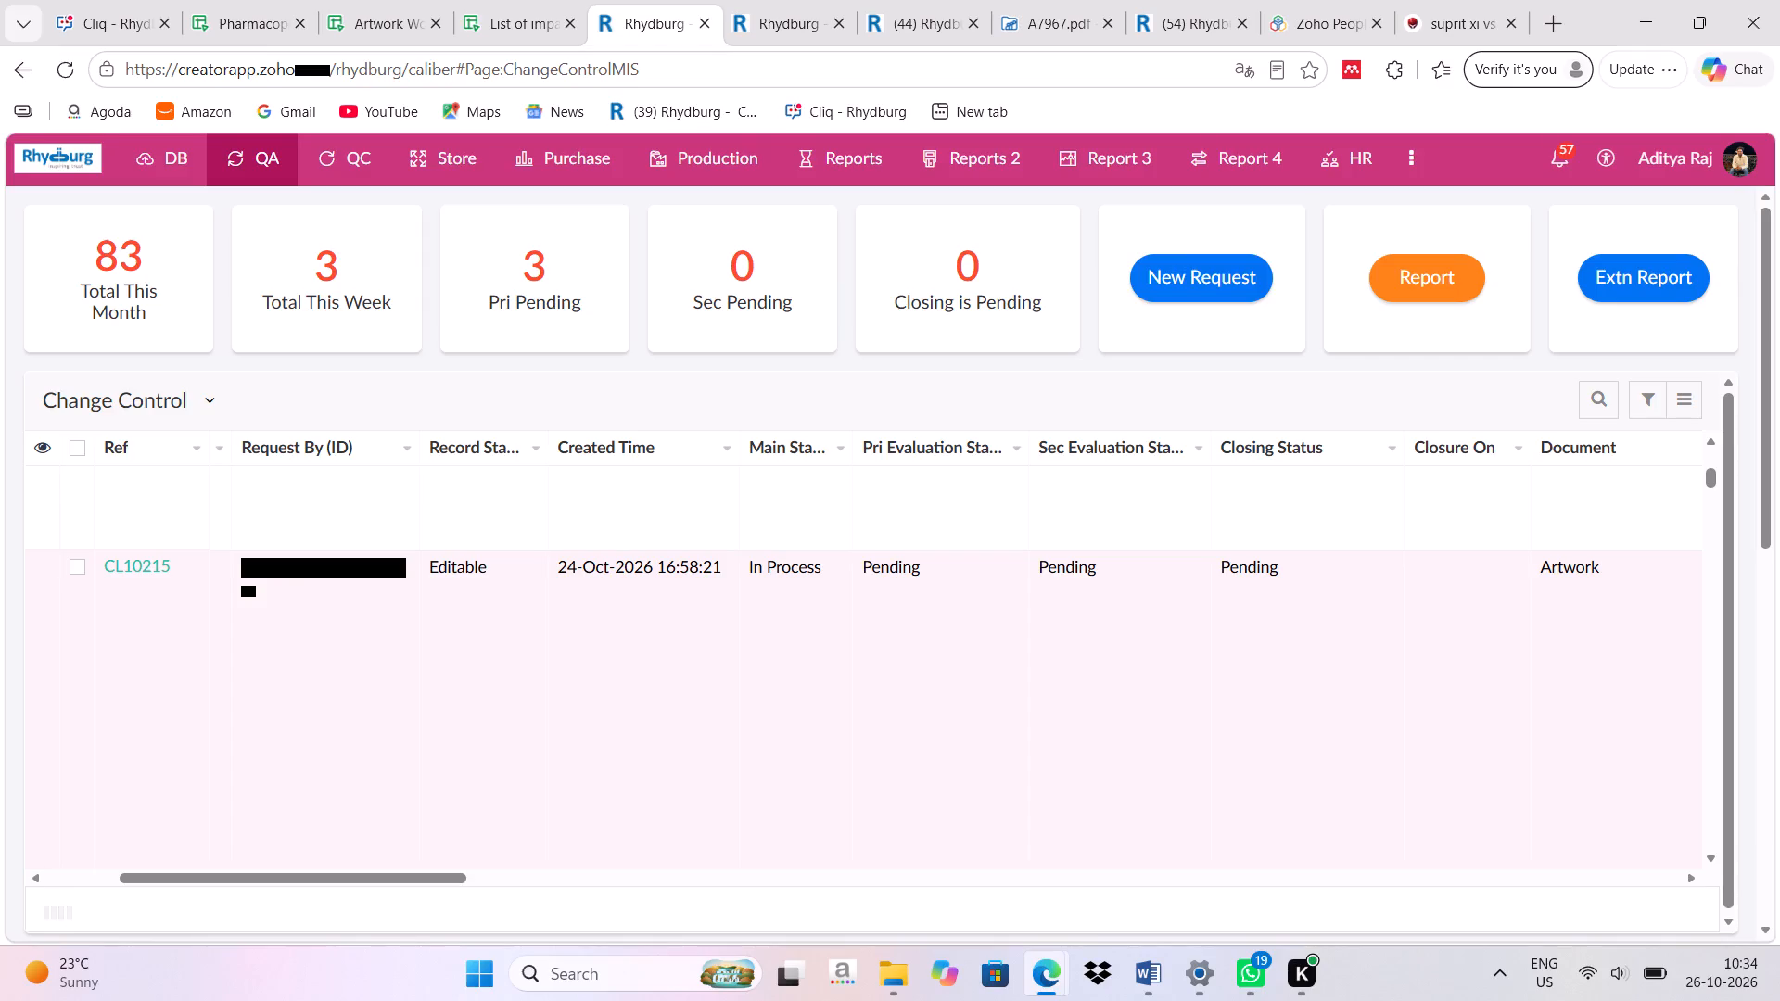
scroll(1145, 750, "left", 13)
scroll(1145, 750, "down", 2)
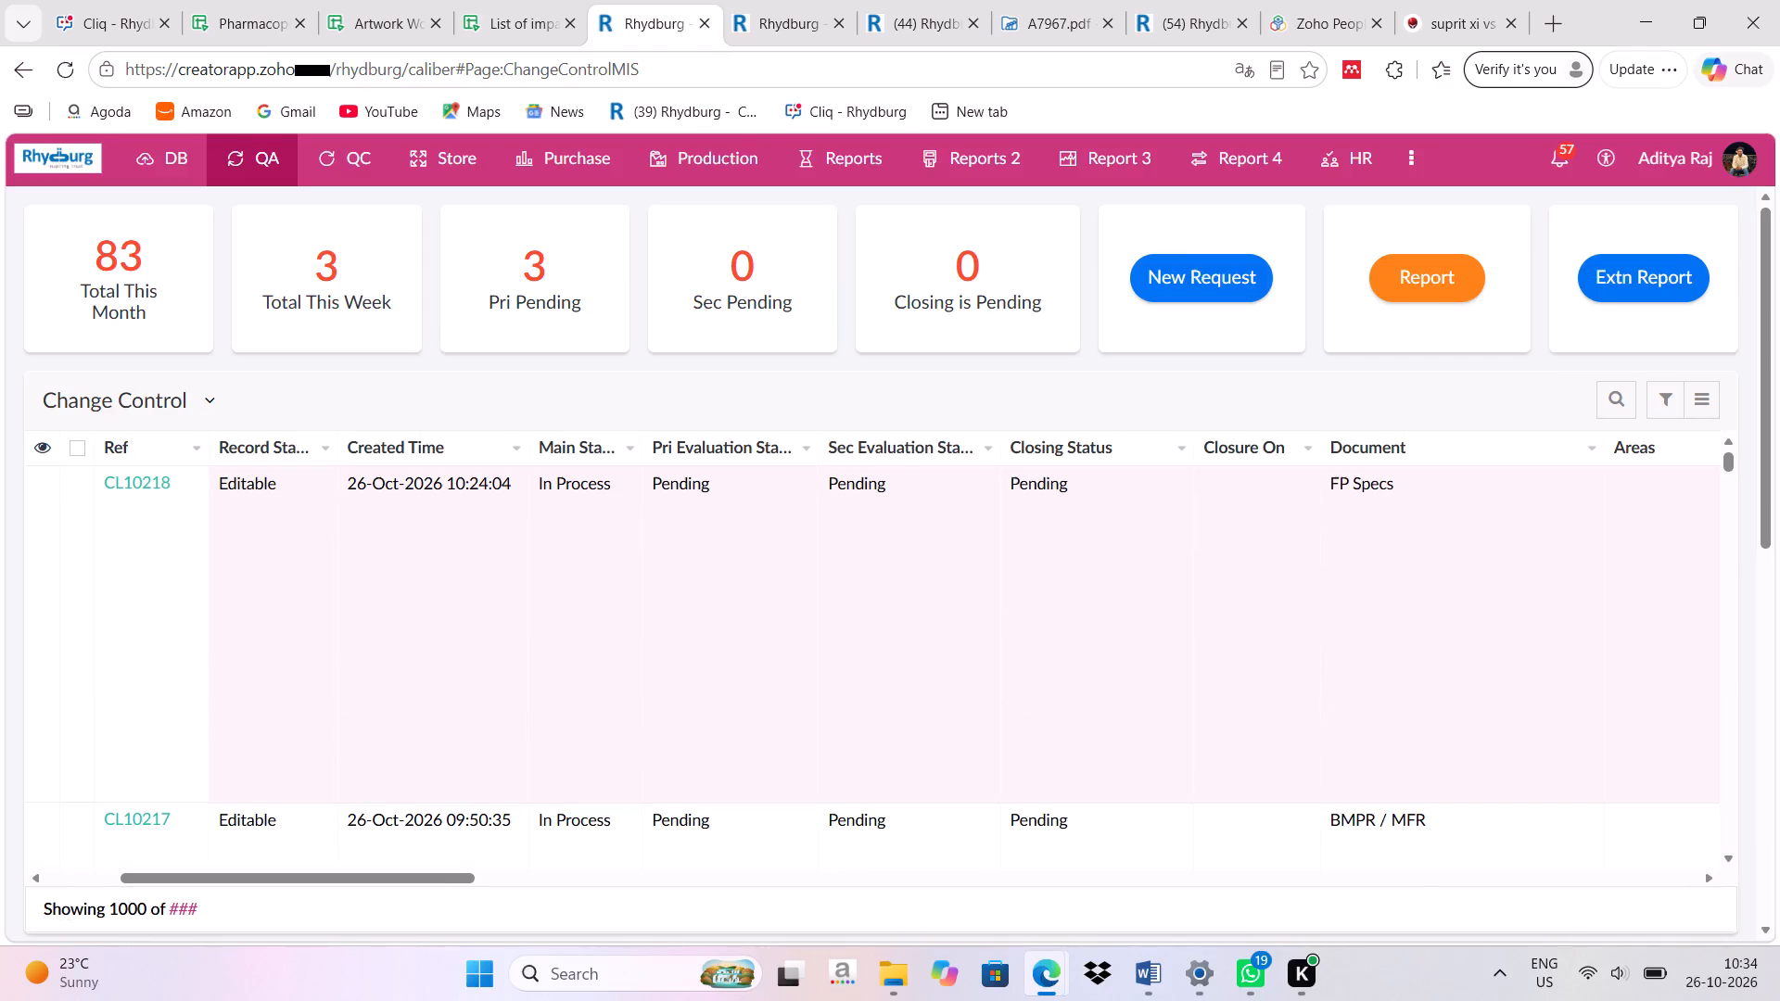
scroll(1618, 649, "up", 4)
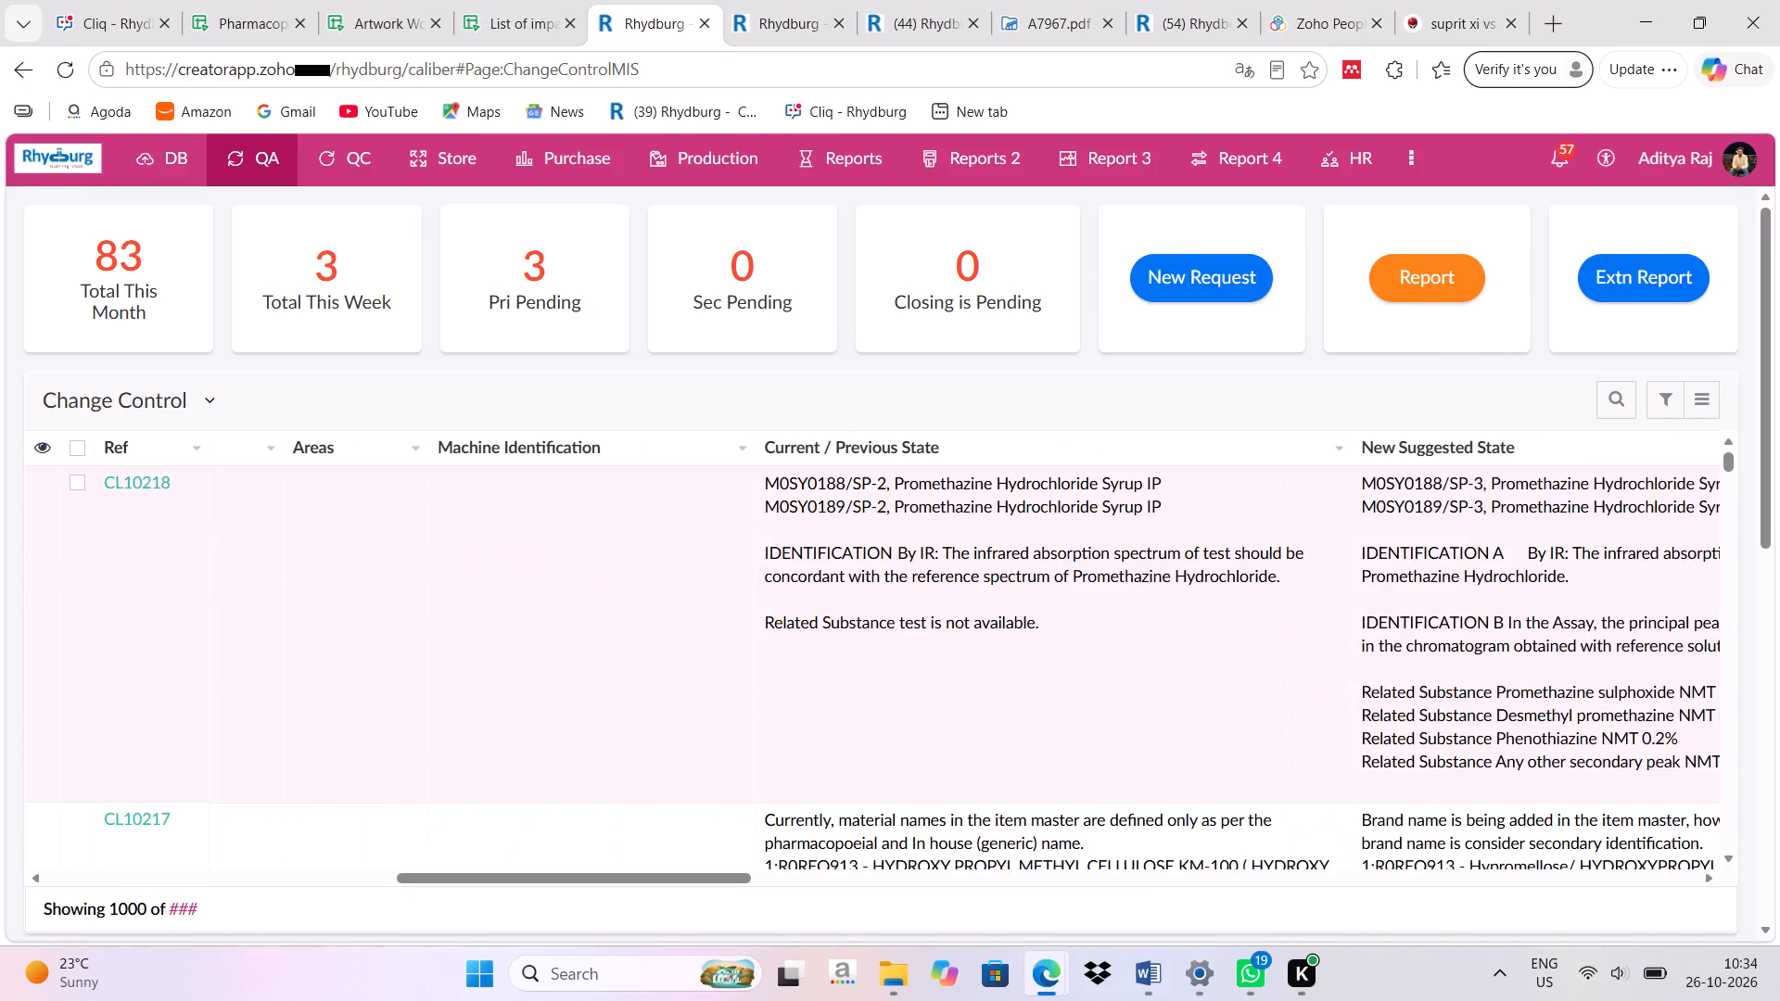
scroll(744, 614, "down", 3)
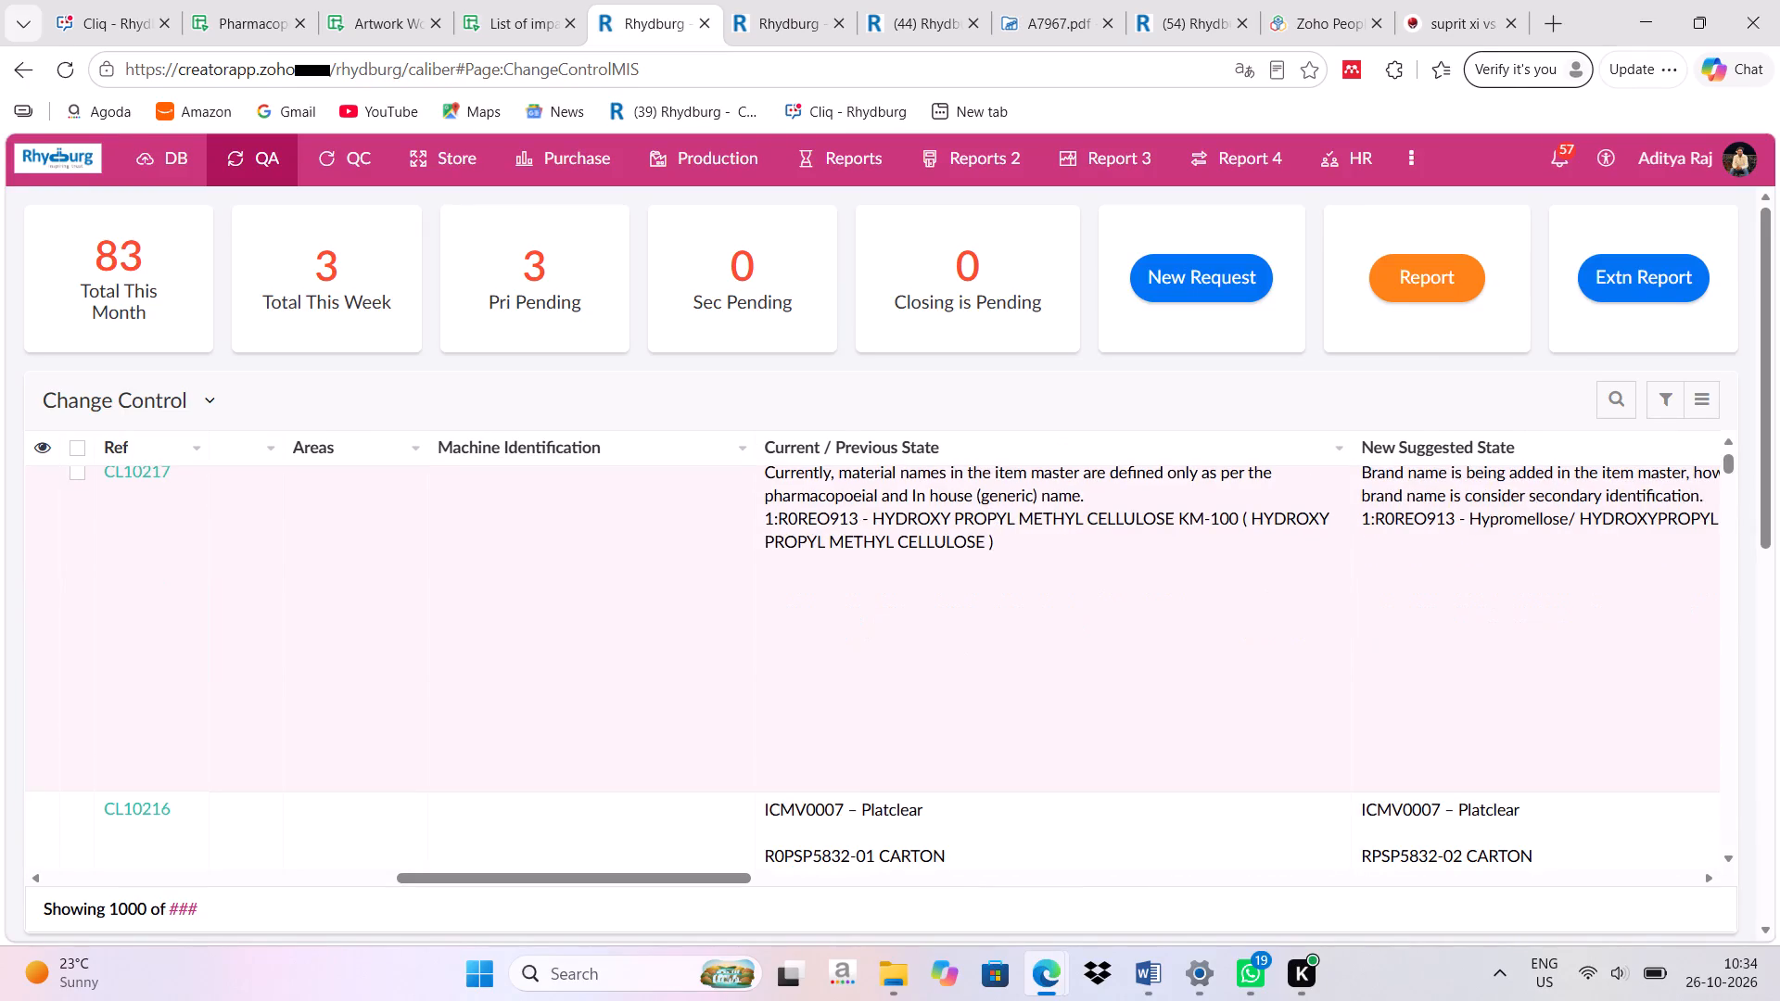
scroll(1041, 788, "down", 2)
left_click(988, 678)
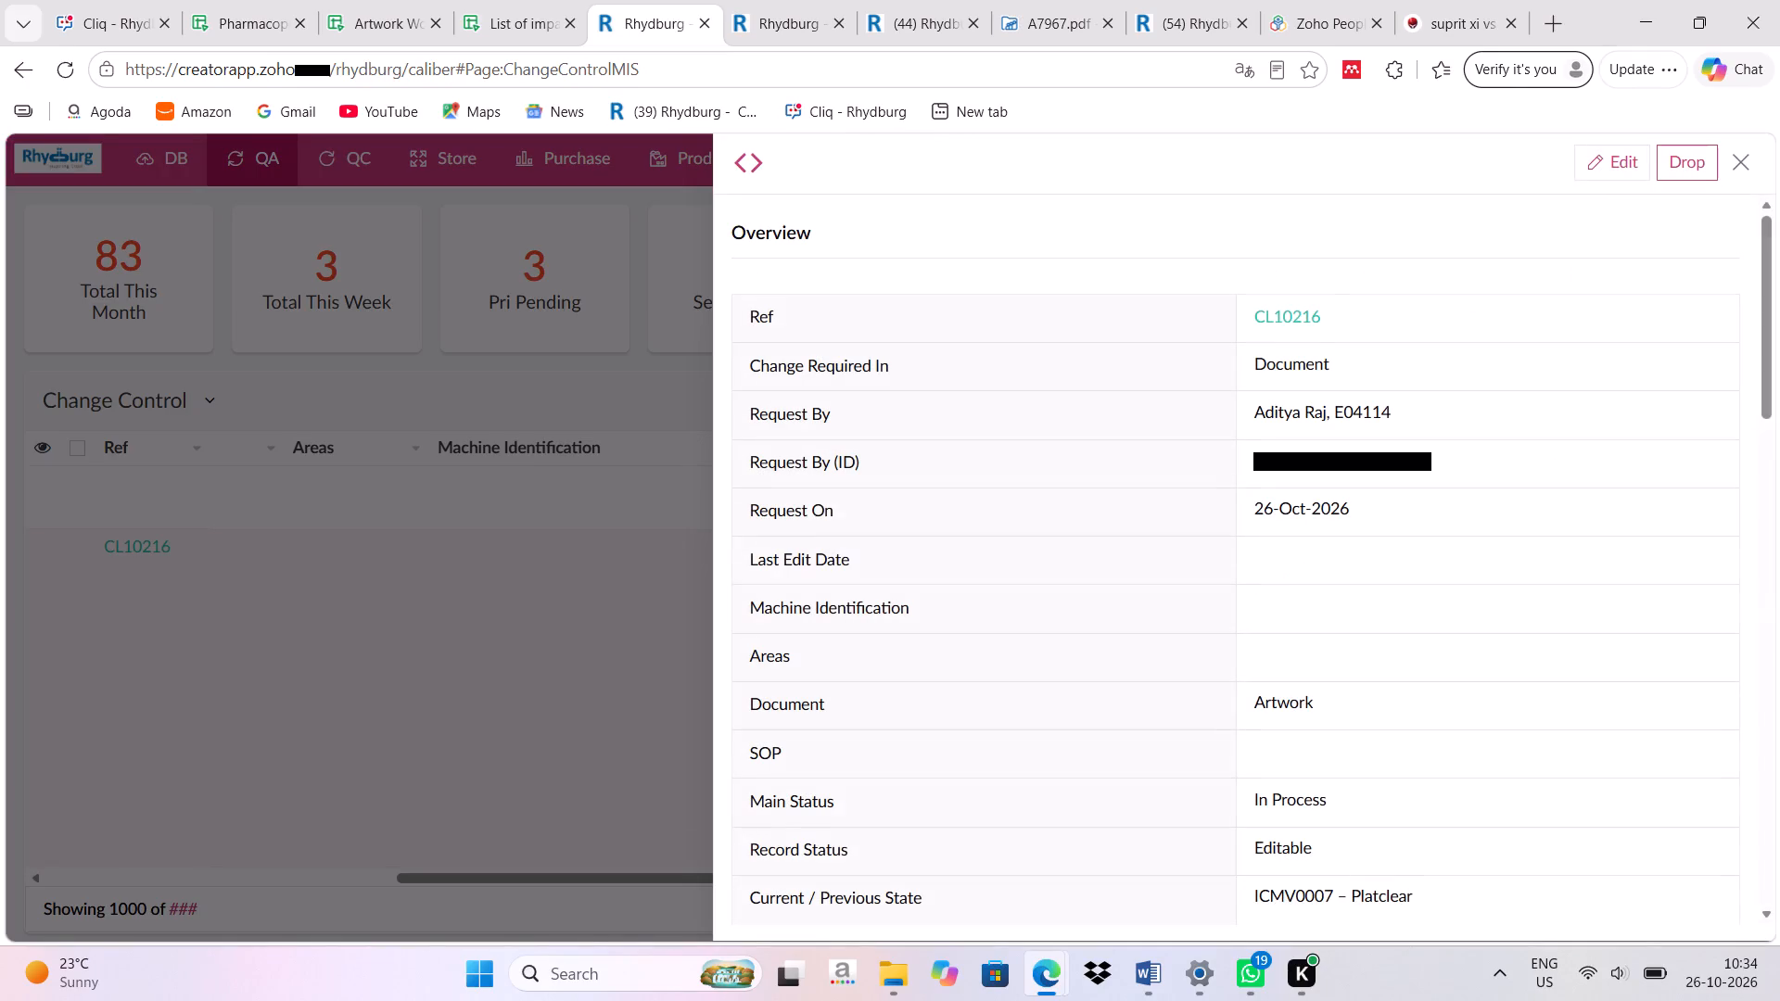
Edit request CL10216, correcting the carton code in New Suggested State to R0PSP5832-02, and update the record.
left_click(1610, 158)
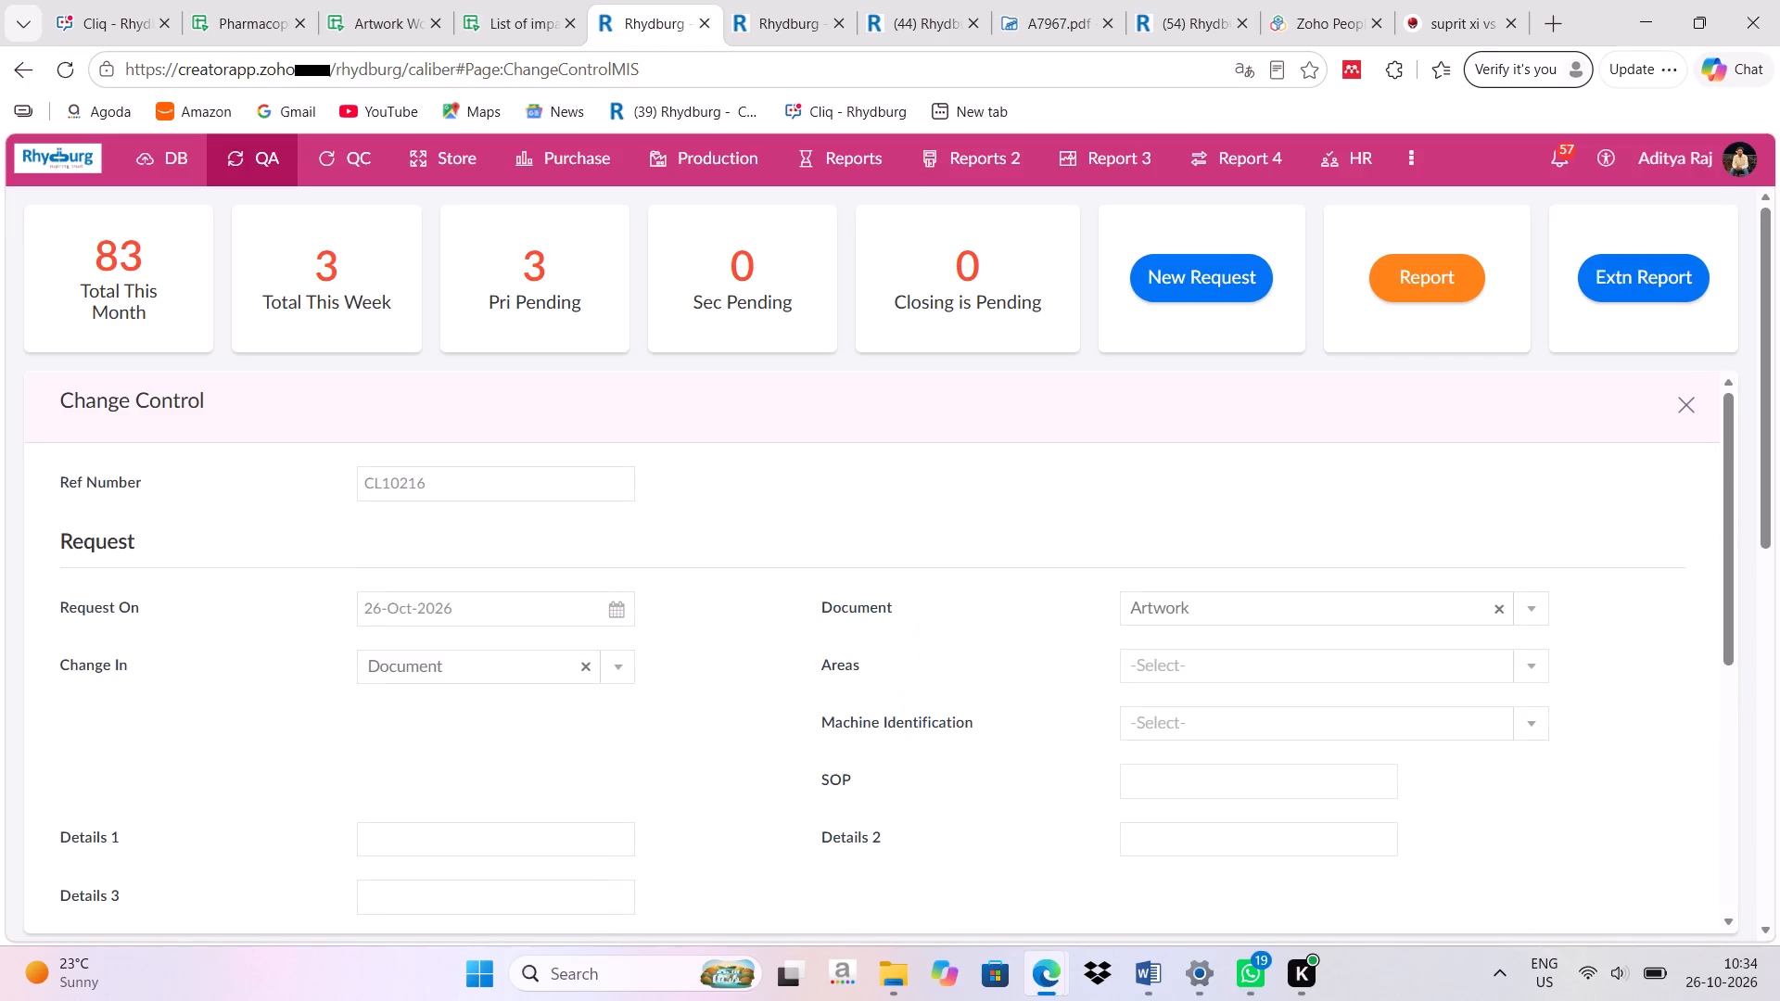
scroll(894, 732, "down", 3)
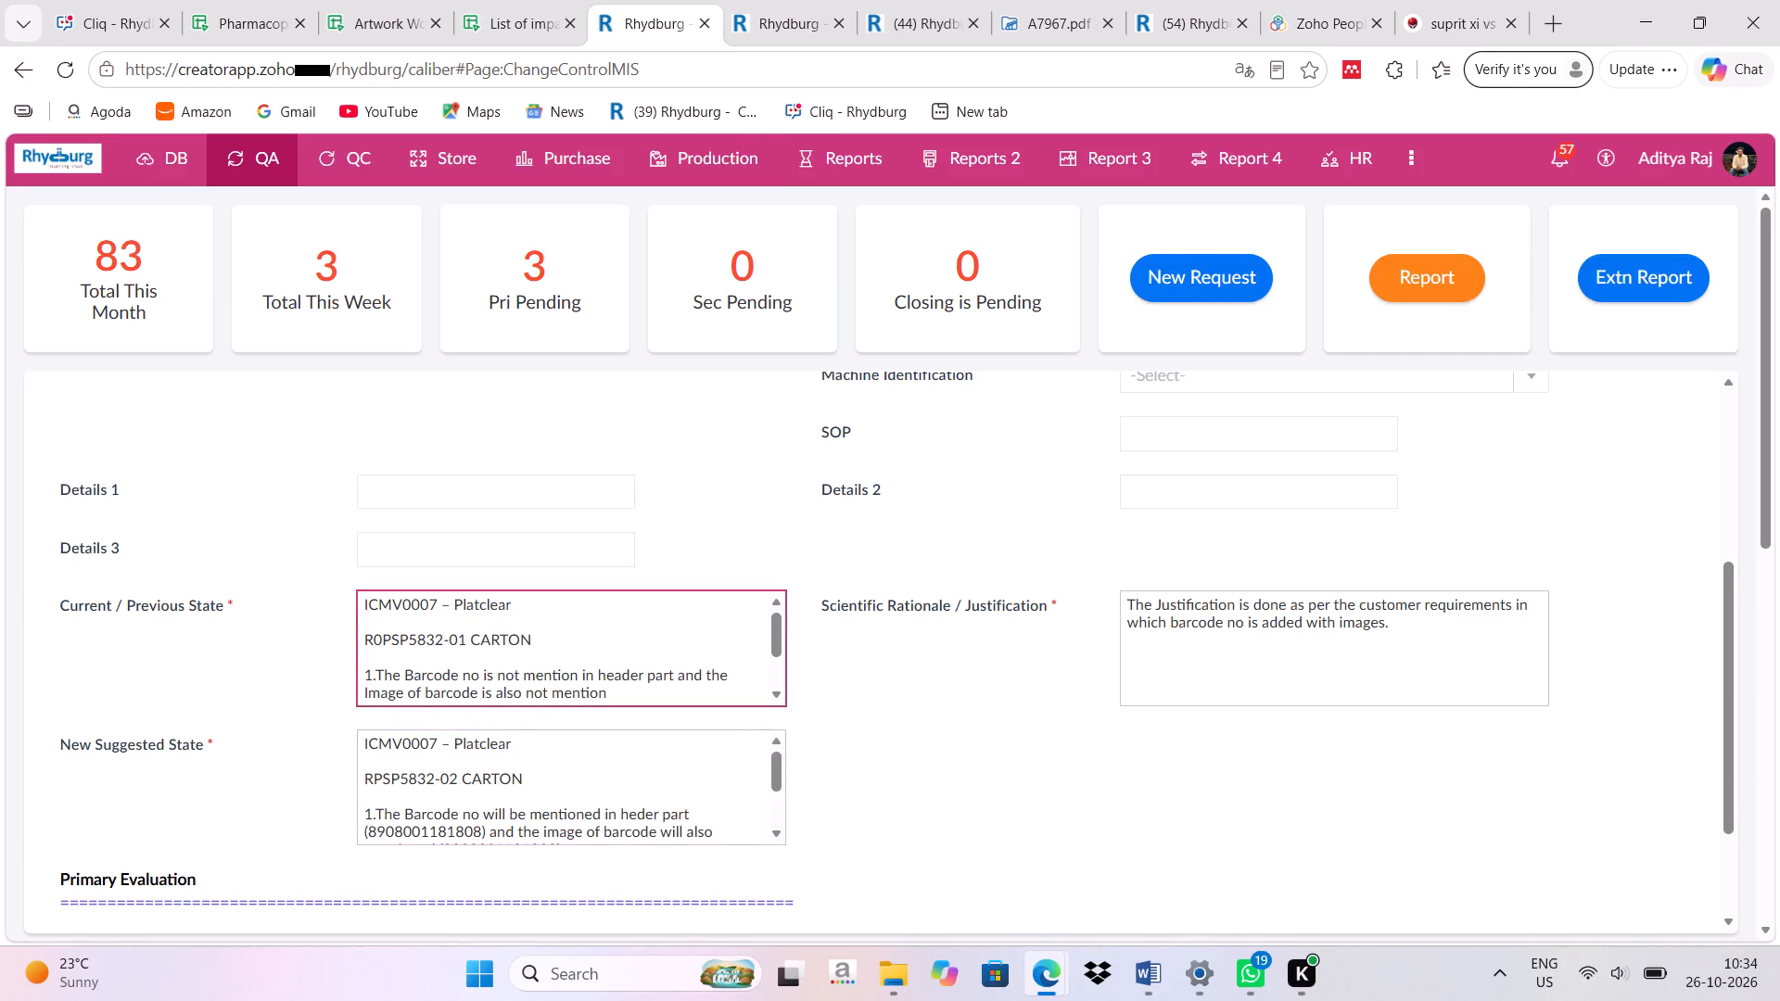
left_click(368, 776)
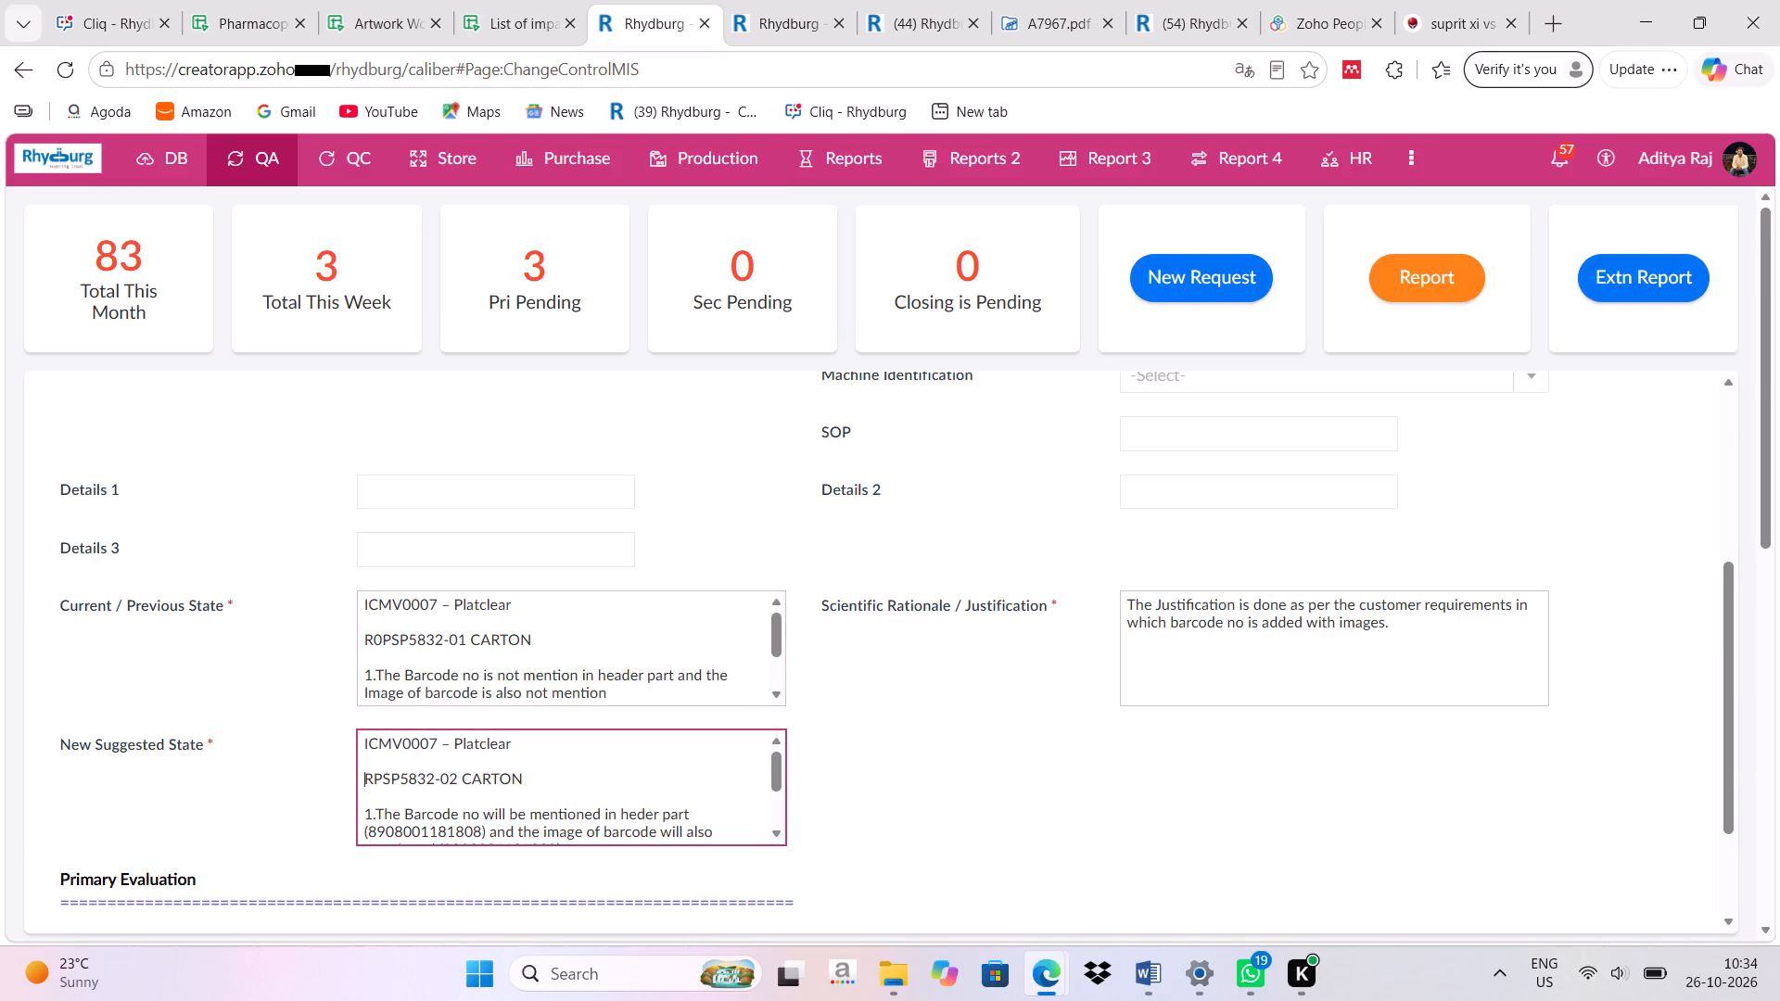
left_click(375, 779)
key("0")
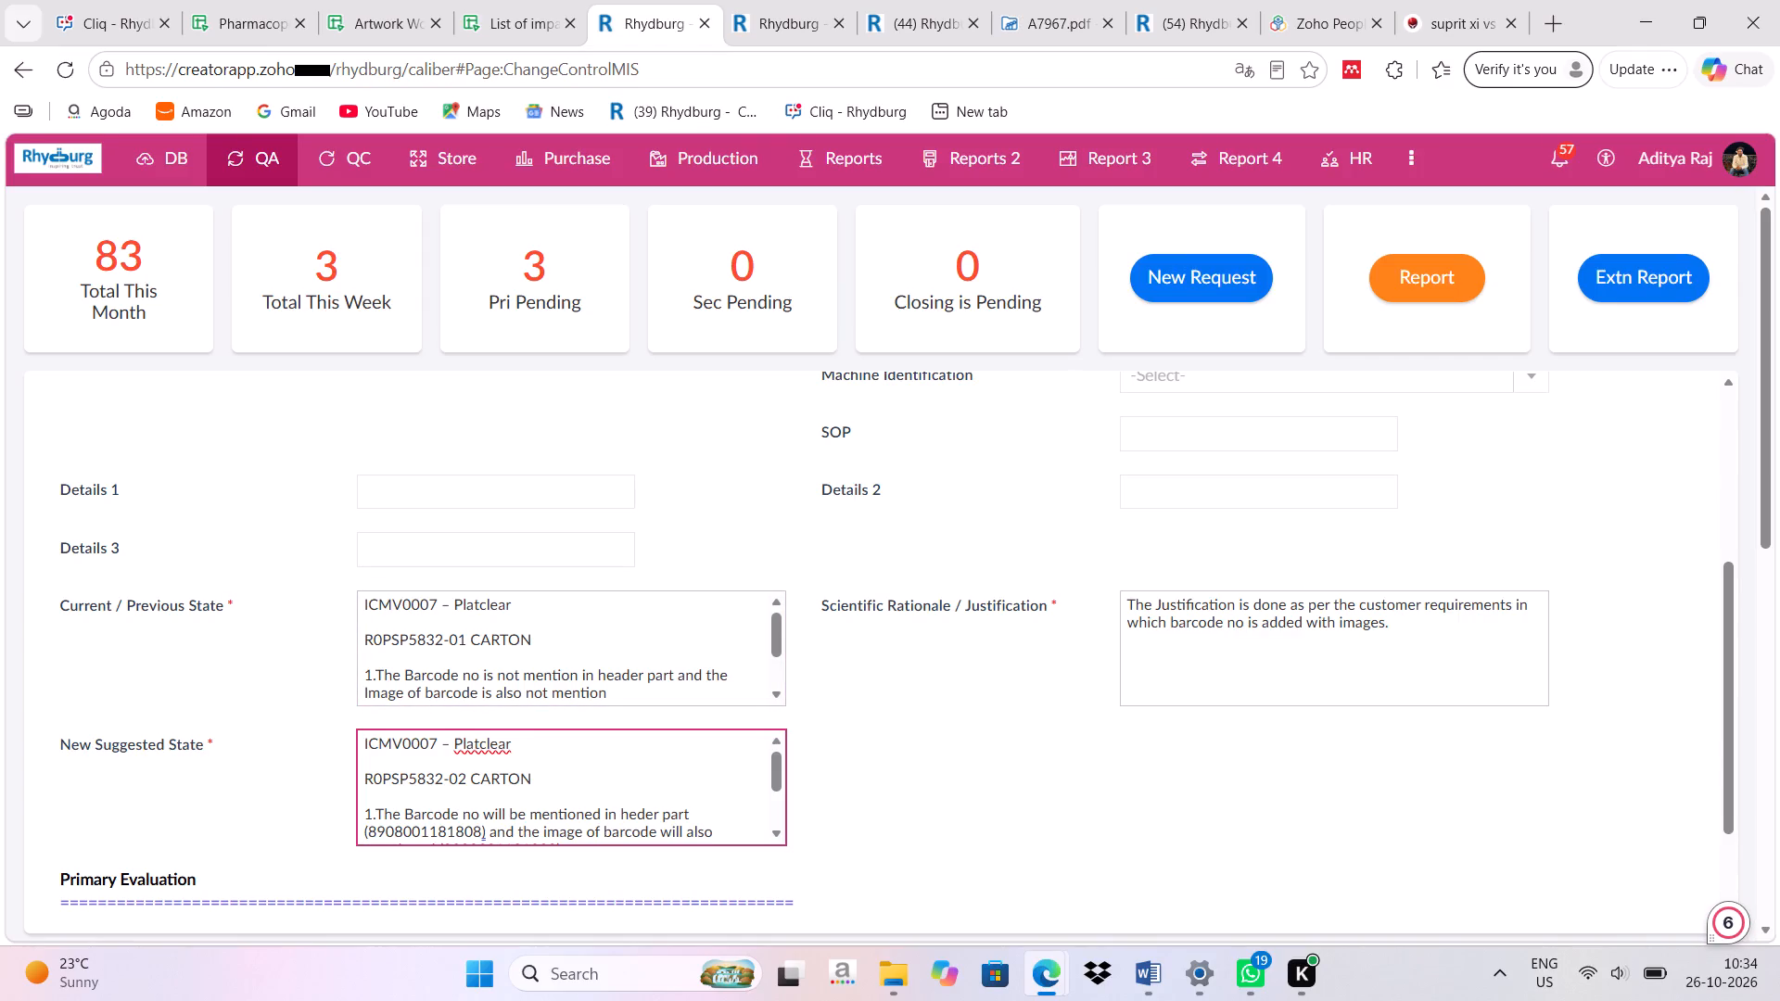
scroll(1129, 745, "down", 2)
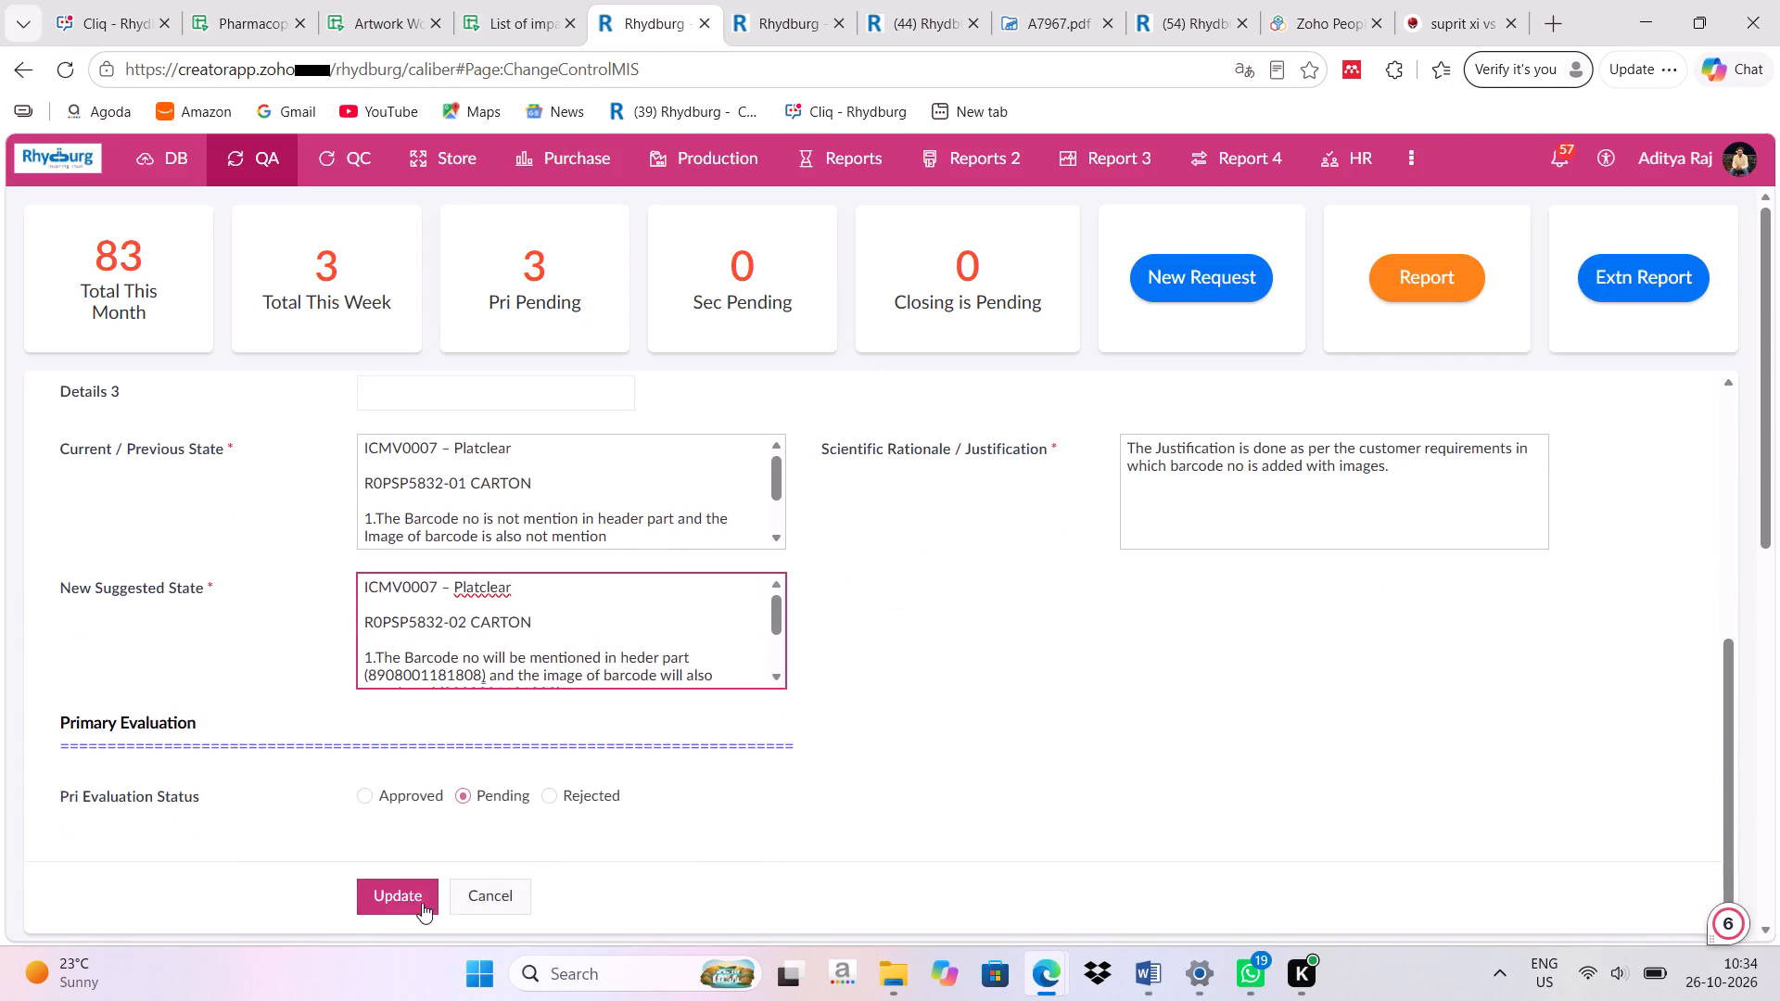
left_click(386, 893)
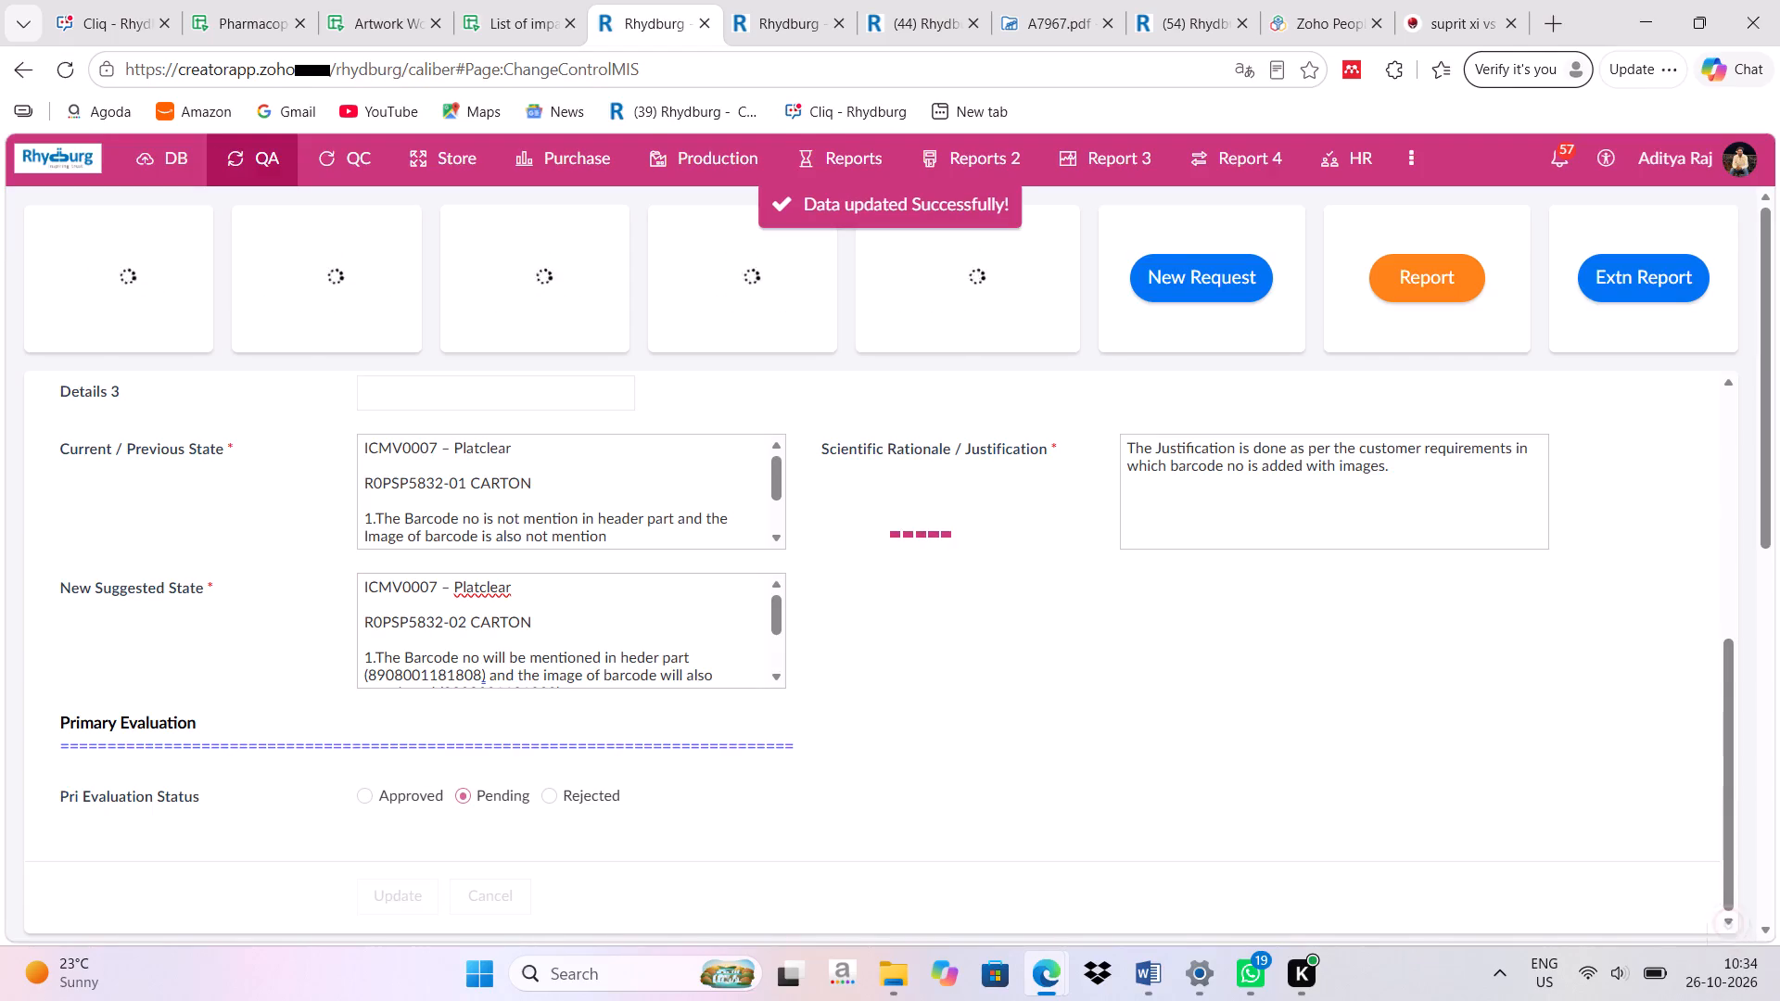
Switch to the Pharmacopoeial Changes IP 2026 spreadsheet and check its sharing options.
left_click(281, 13)
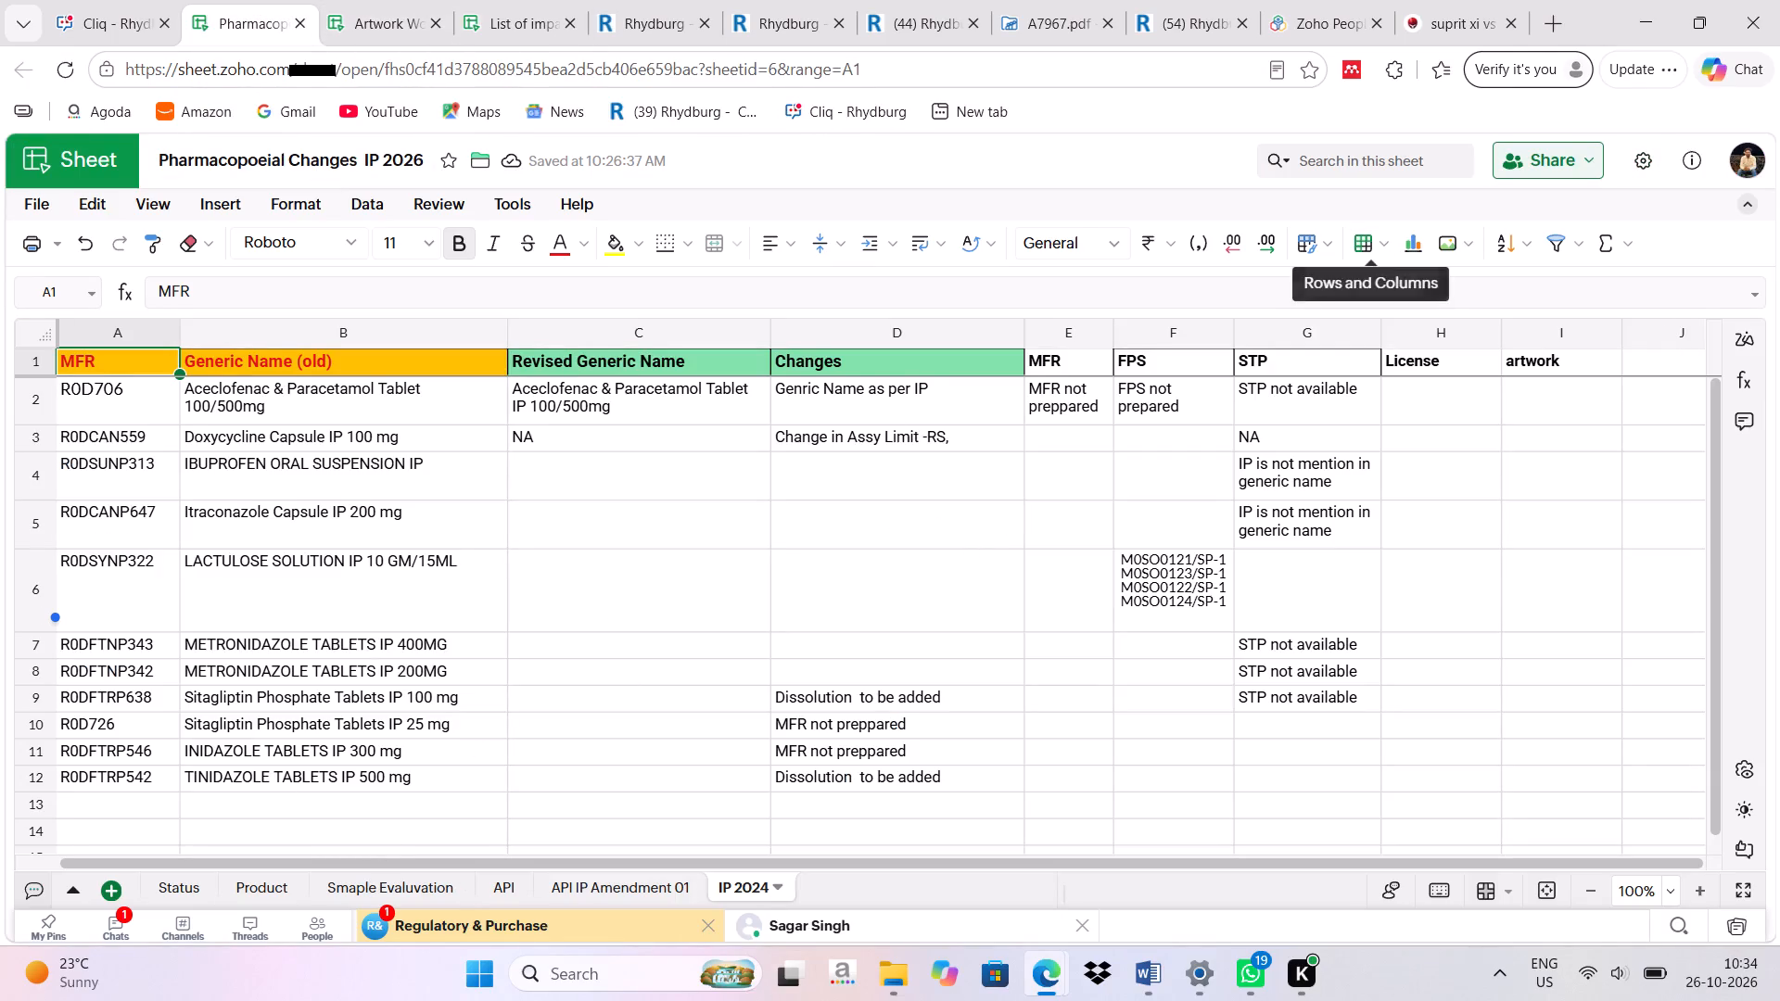
left_click(1595, 159)
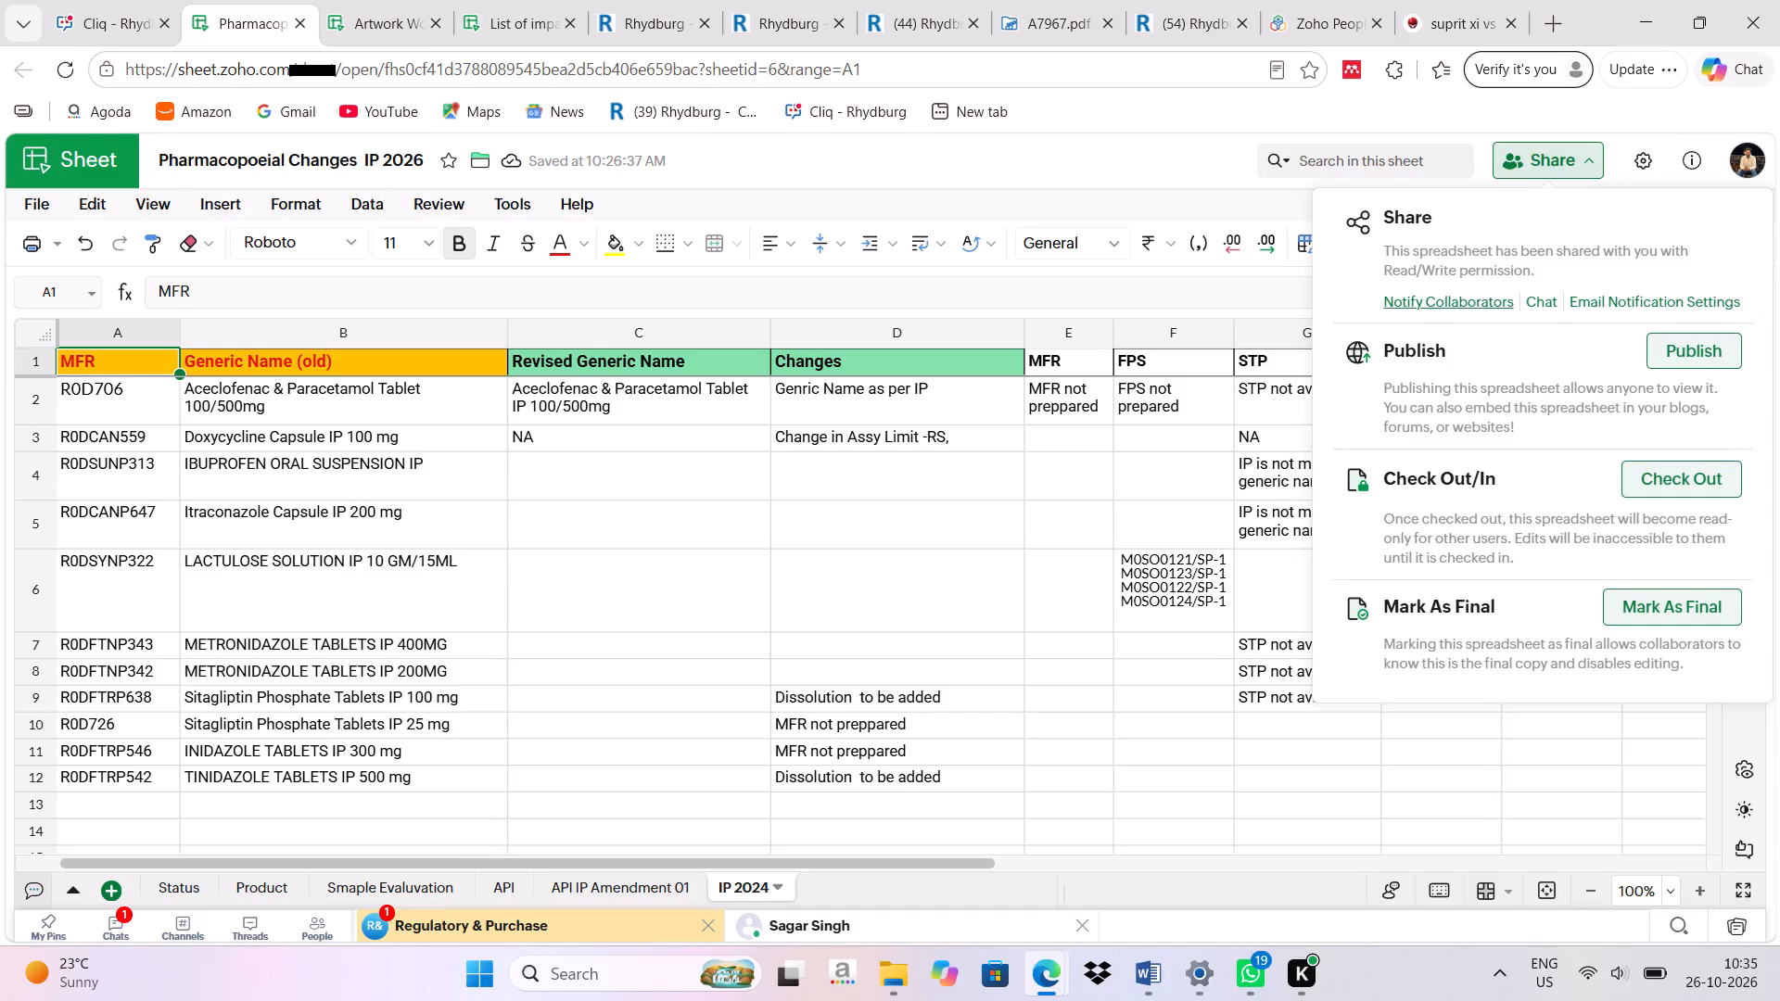
left_click(1061, 167)
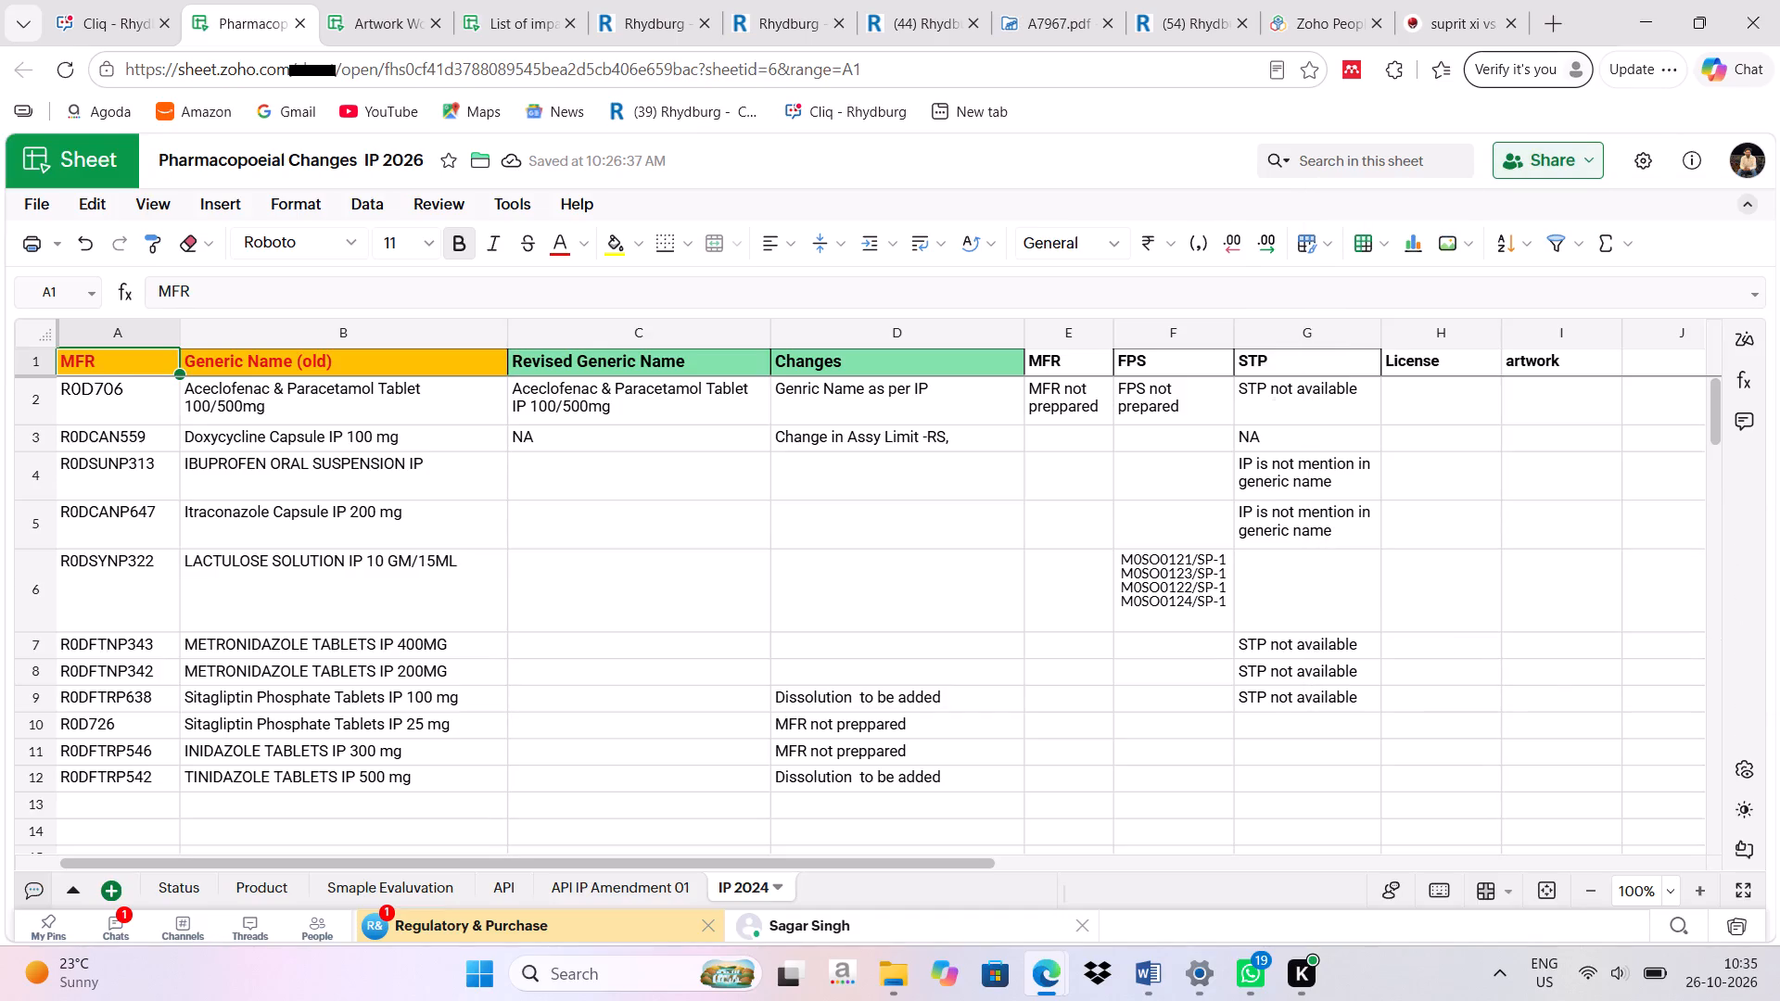
left_click(1545, 157)
scroll(1442, 372, "down", 4)
scroll(1483, 517, "down", 2)
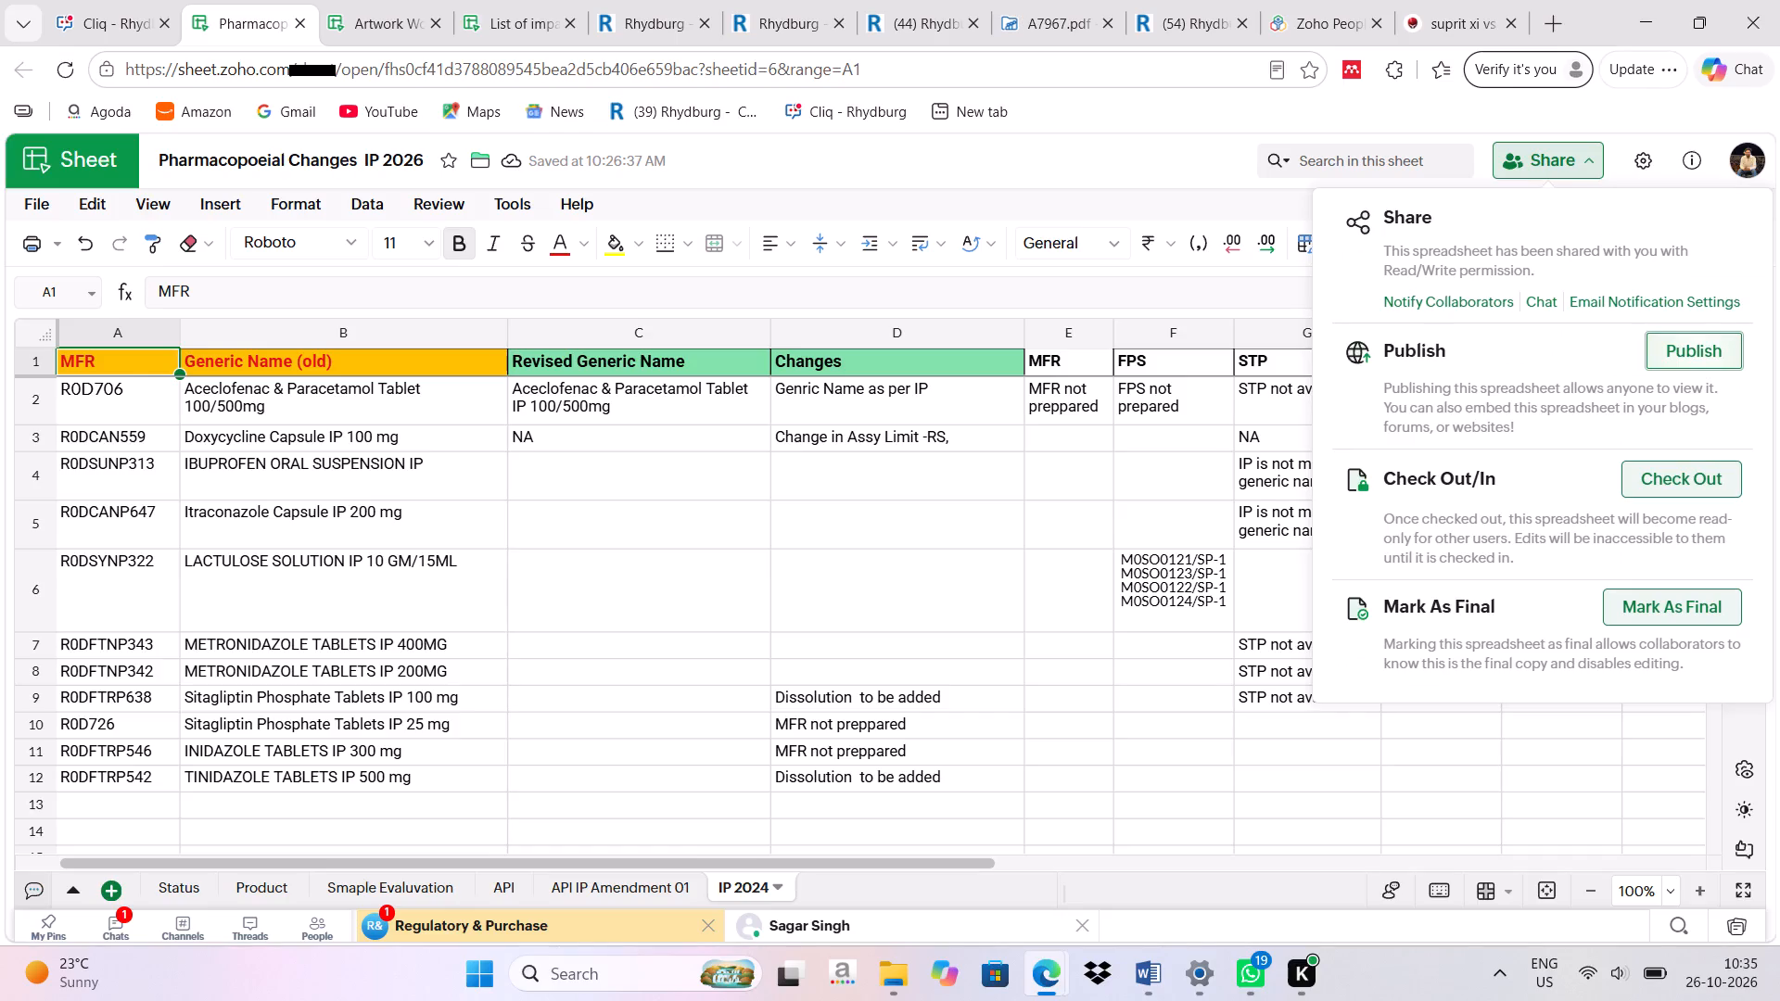
left_click(1017, 198)
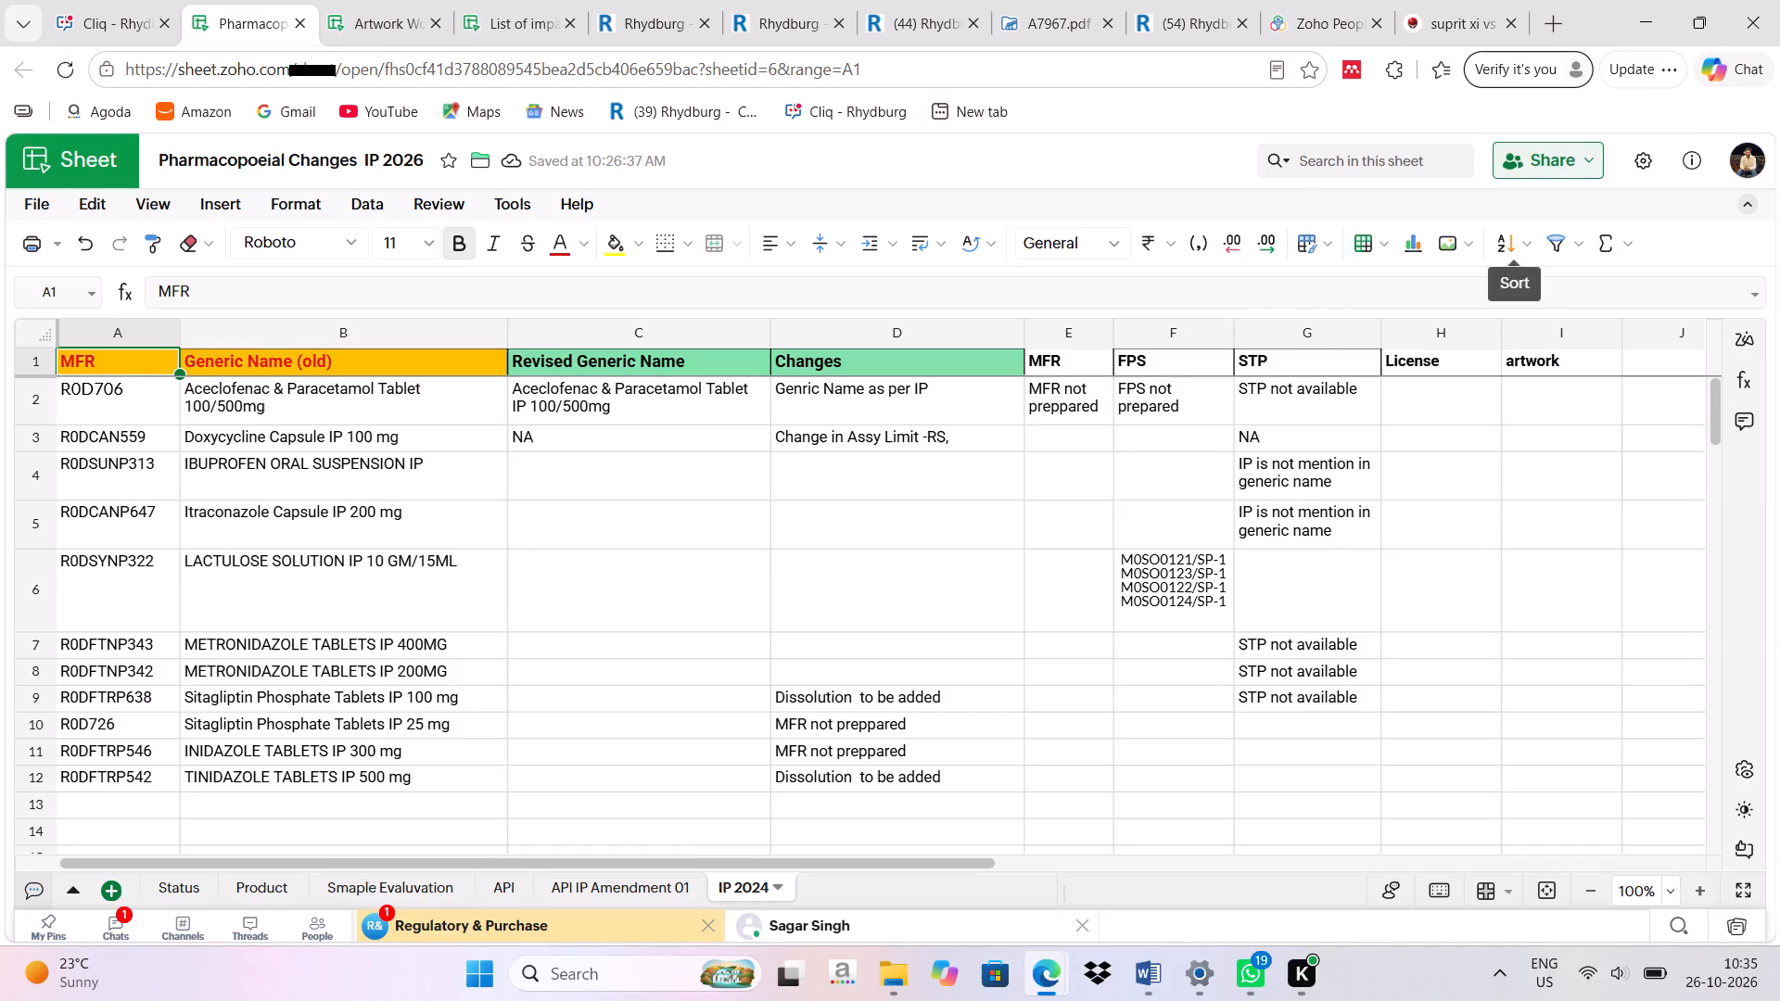
left_click(383, 7)
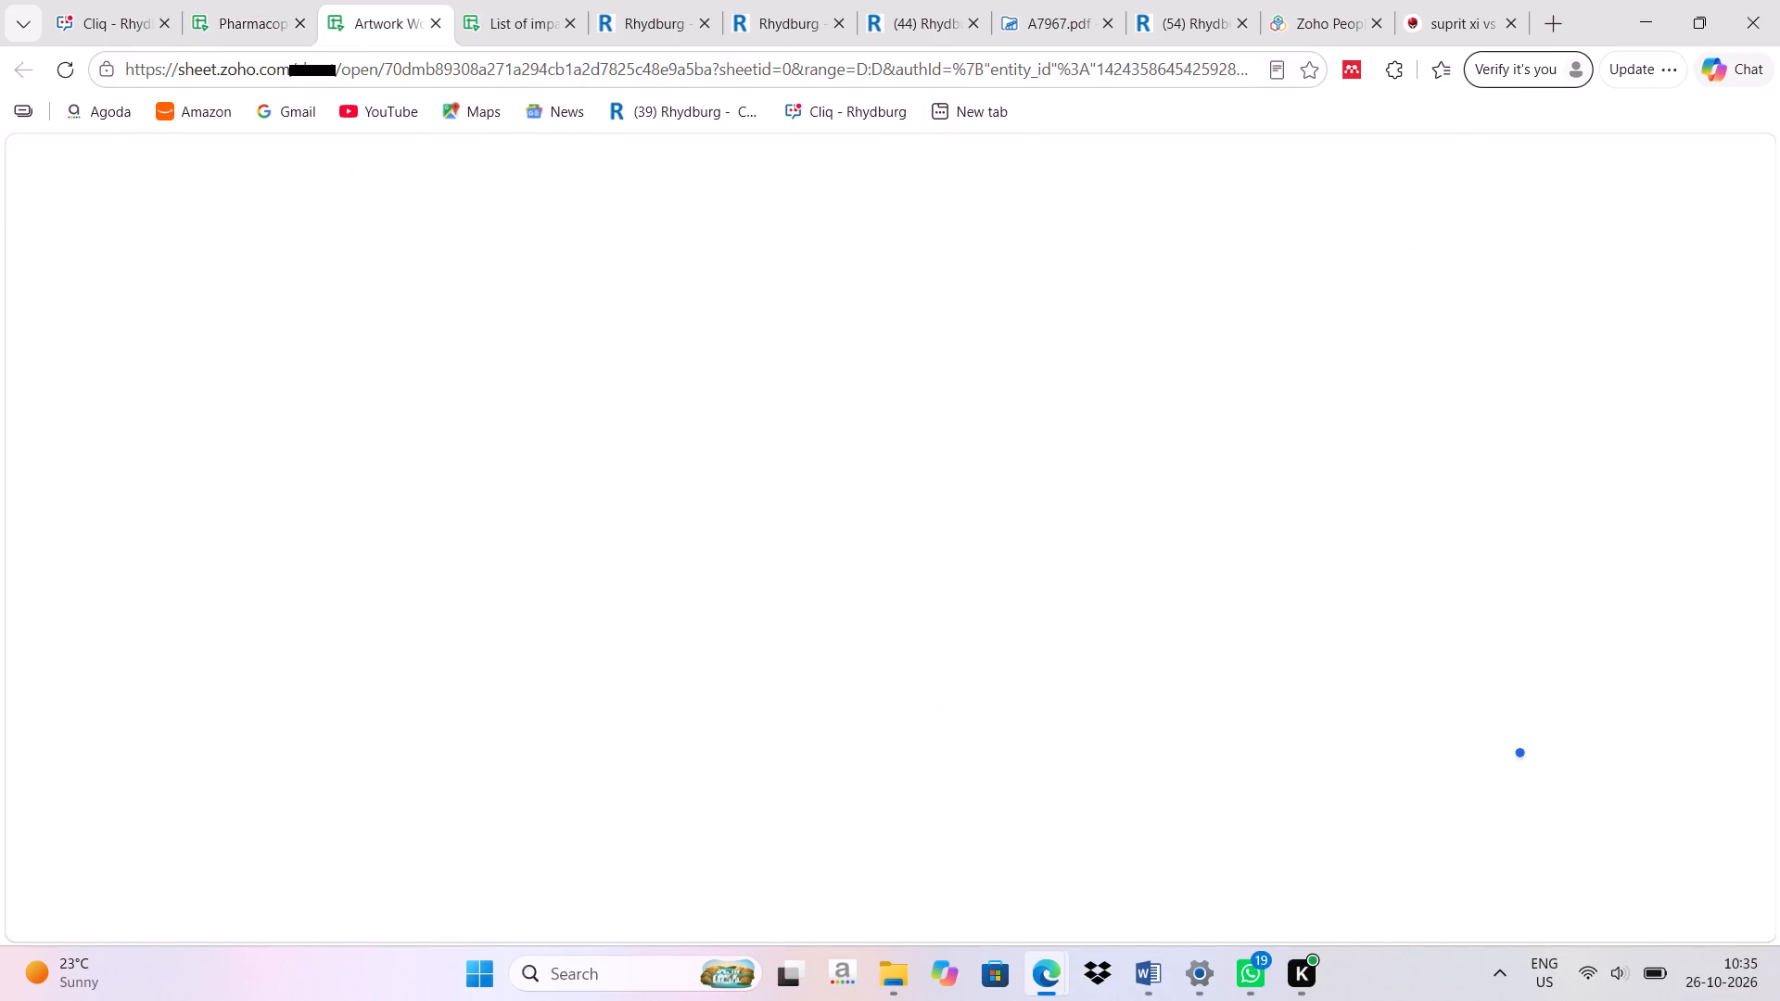
left_click(274, 16)
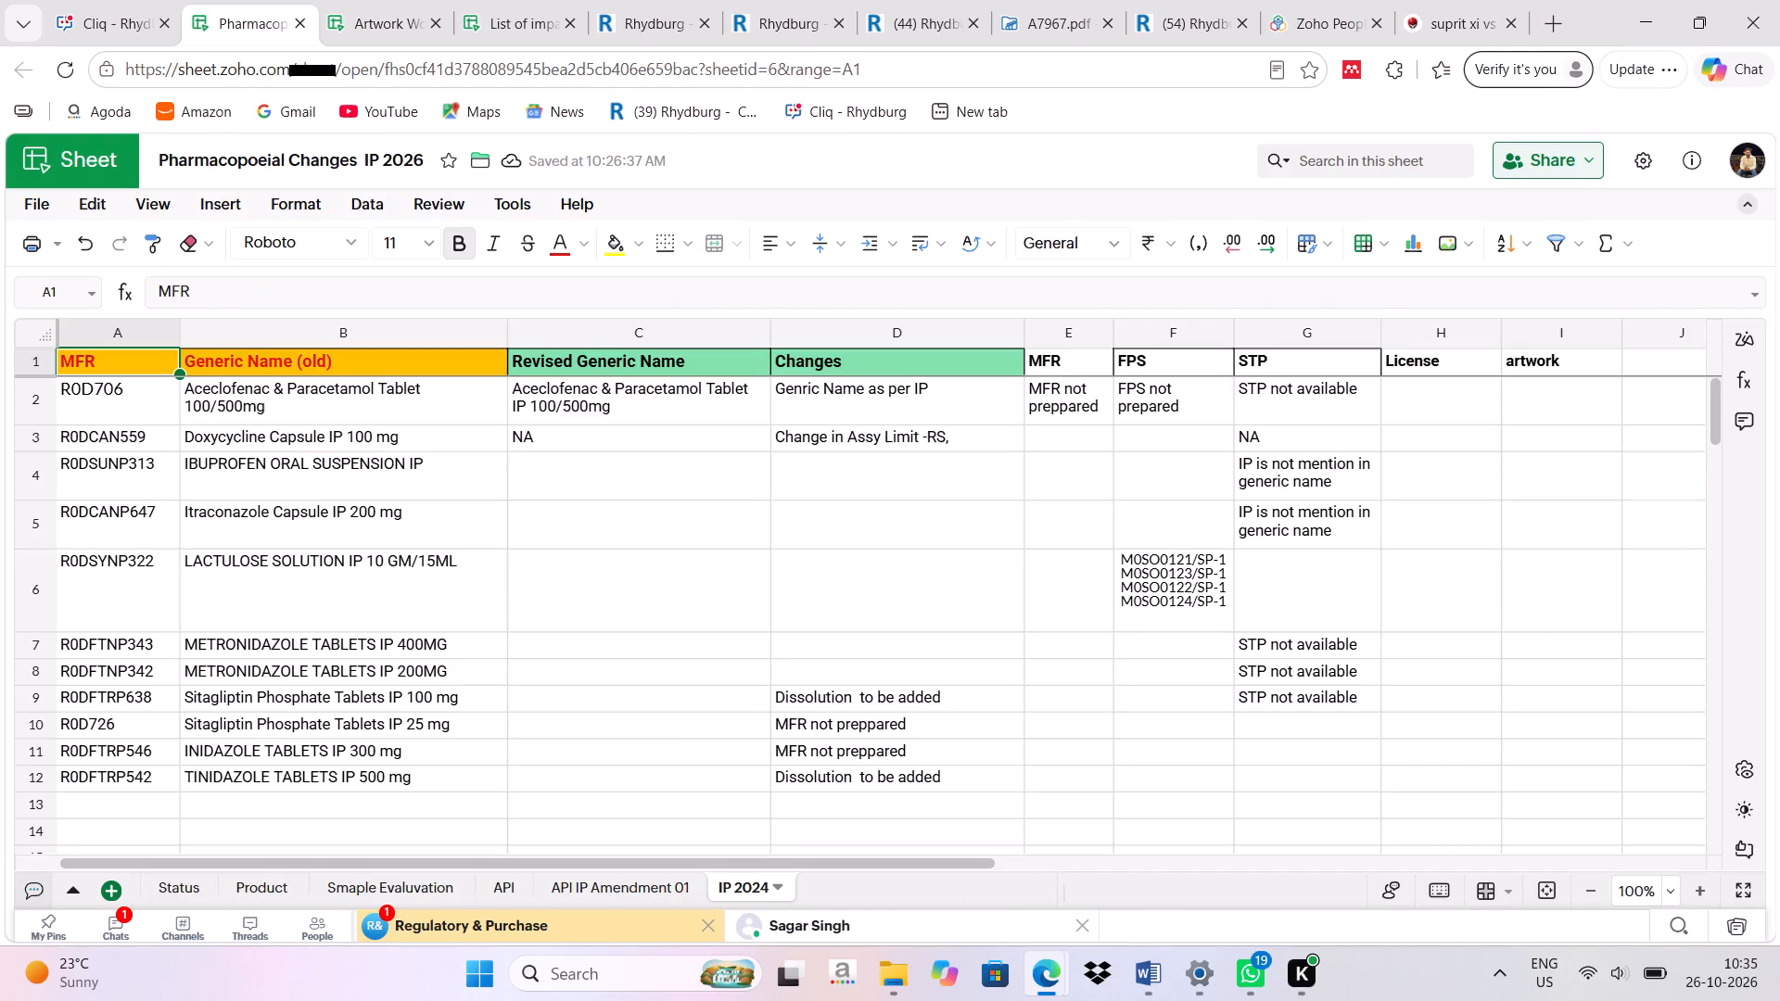
left_click(1547, 166)
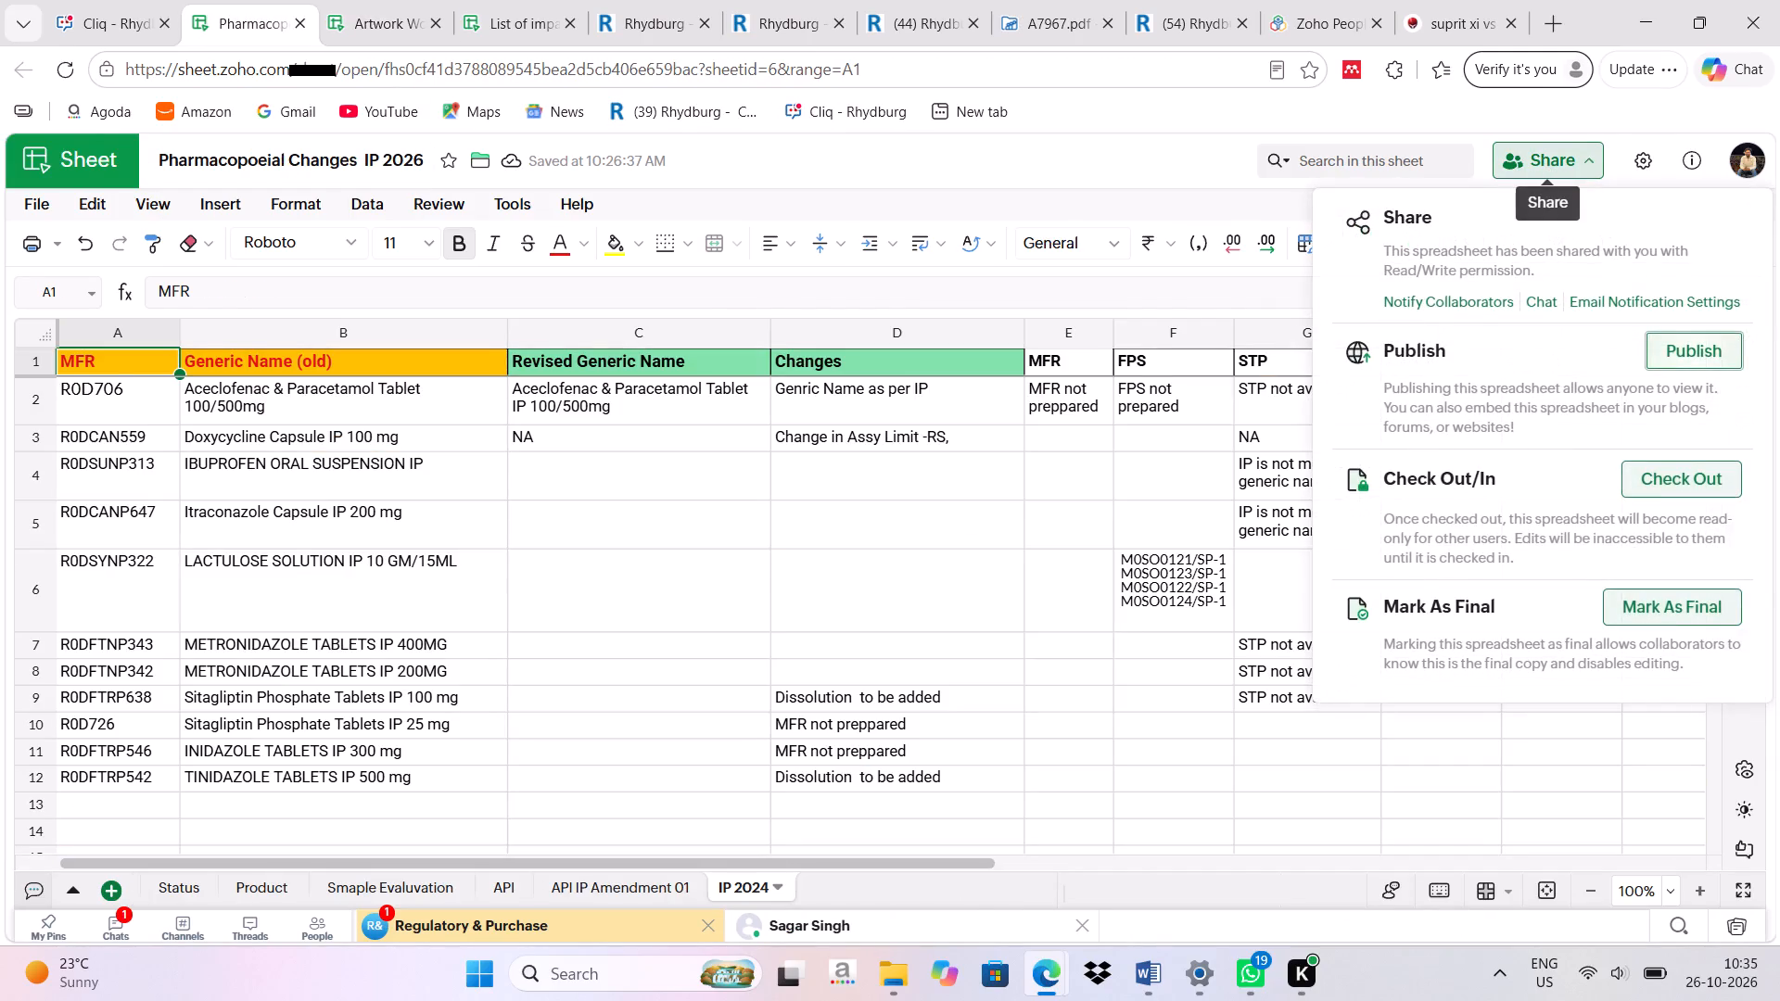
left_click(1393, 154)
left_click(1544, 165)
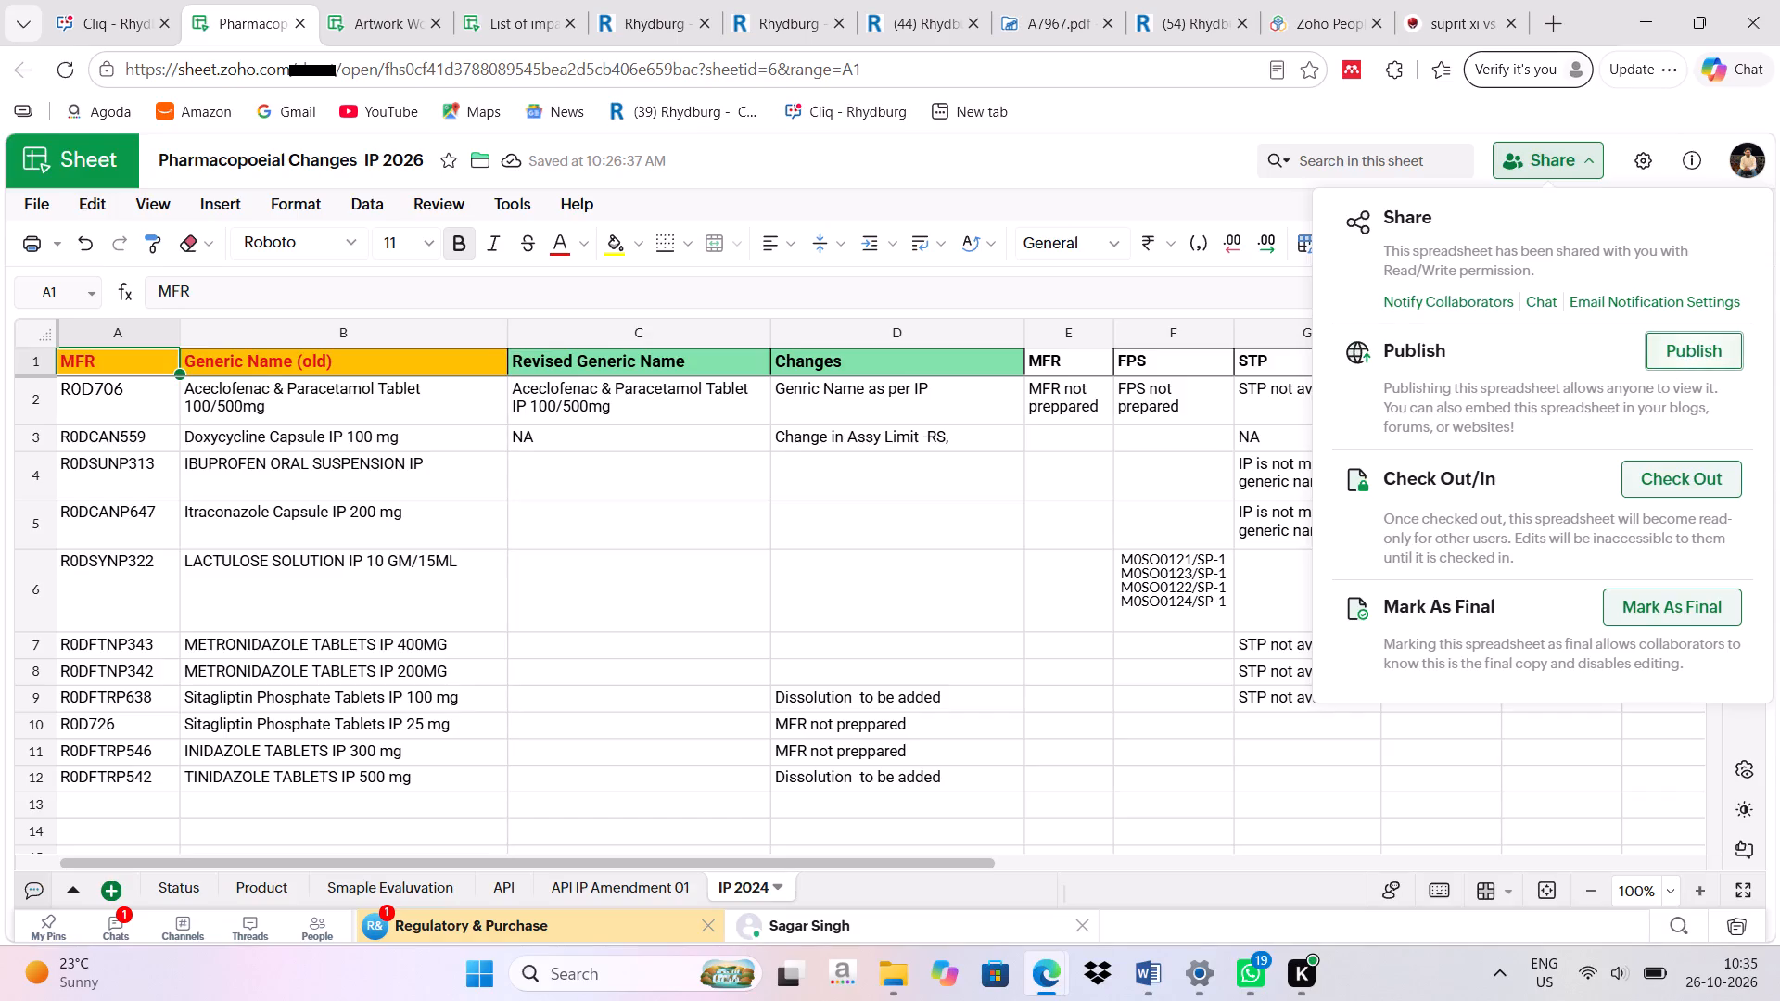
left_click(1602, 243)
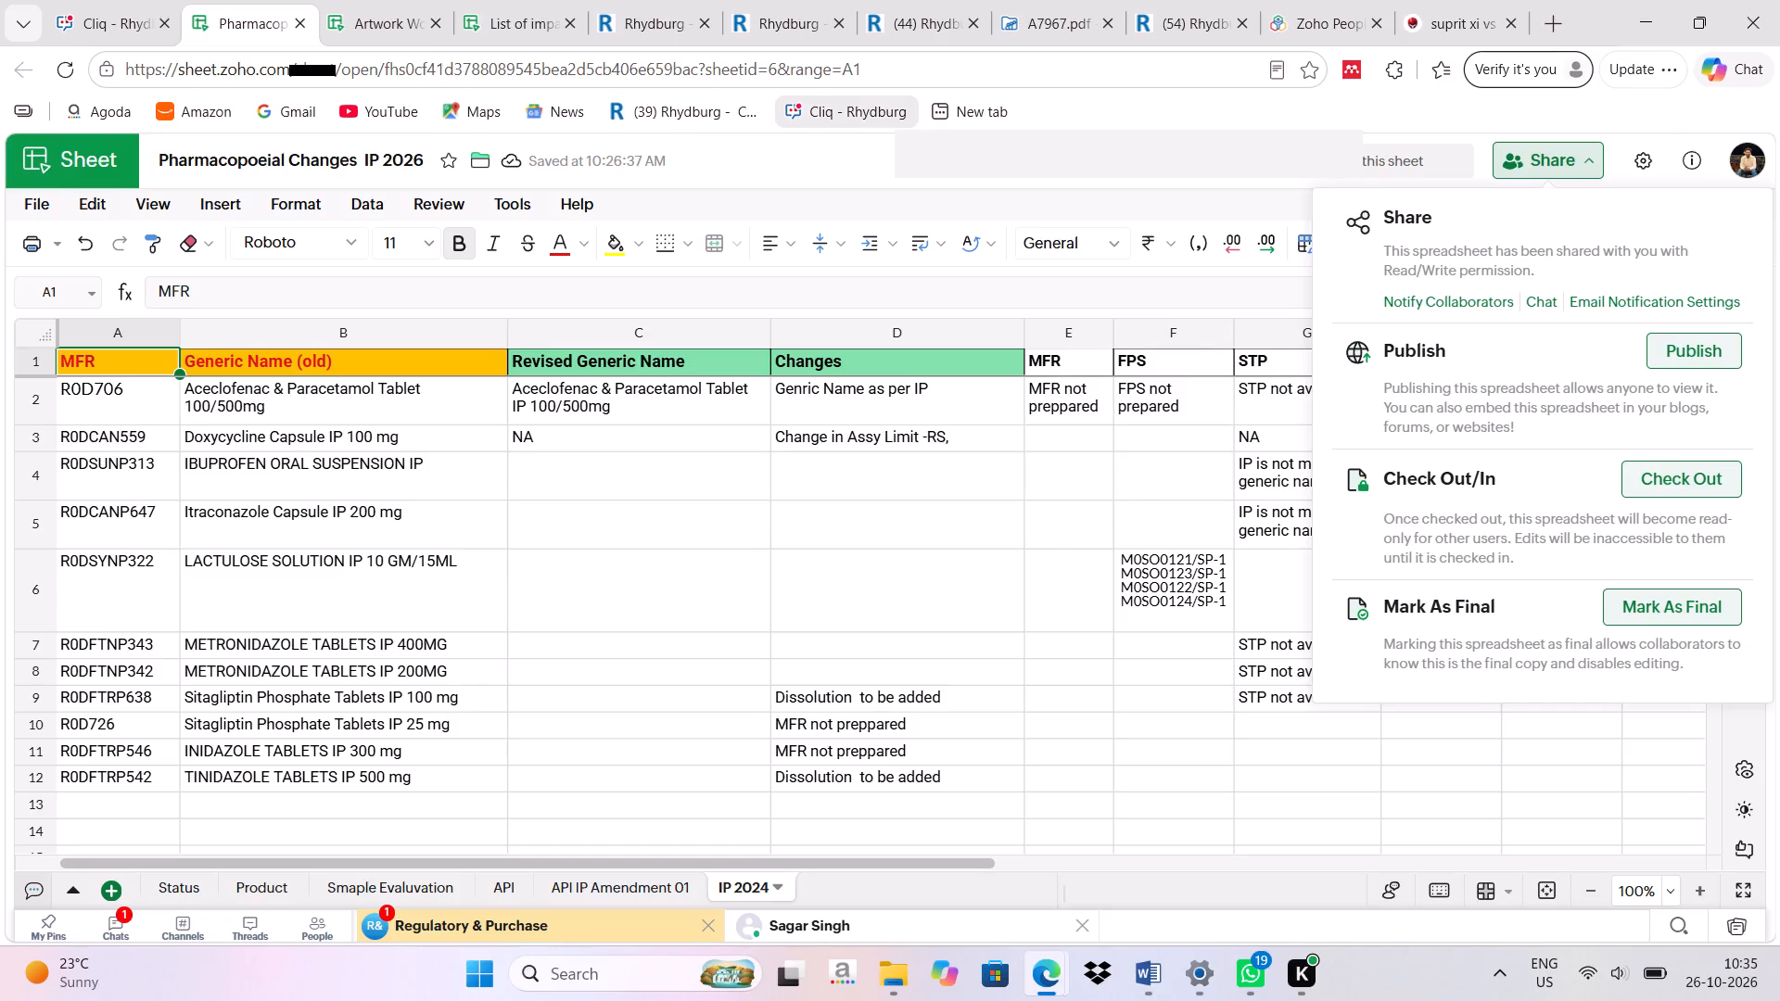
left_click(387, 14)
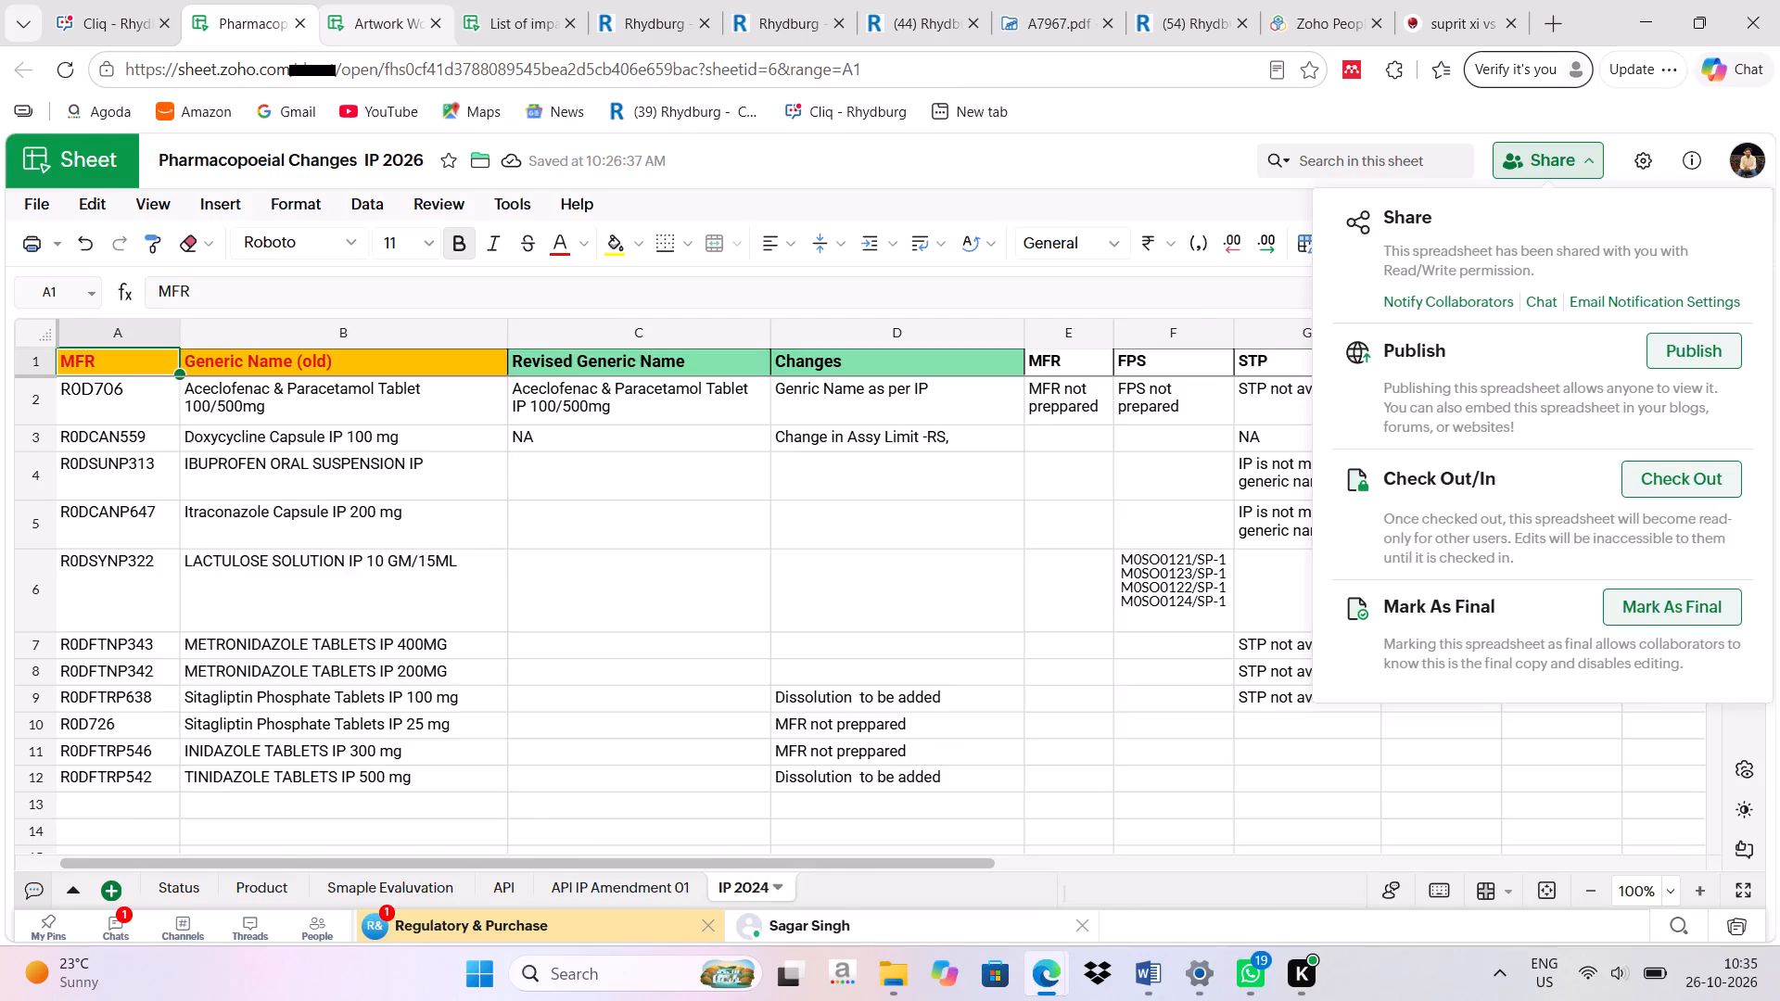
left_click(195, 15)
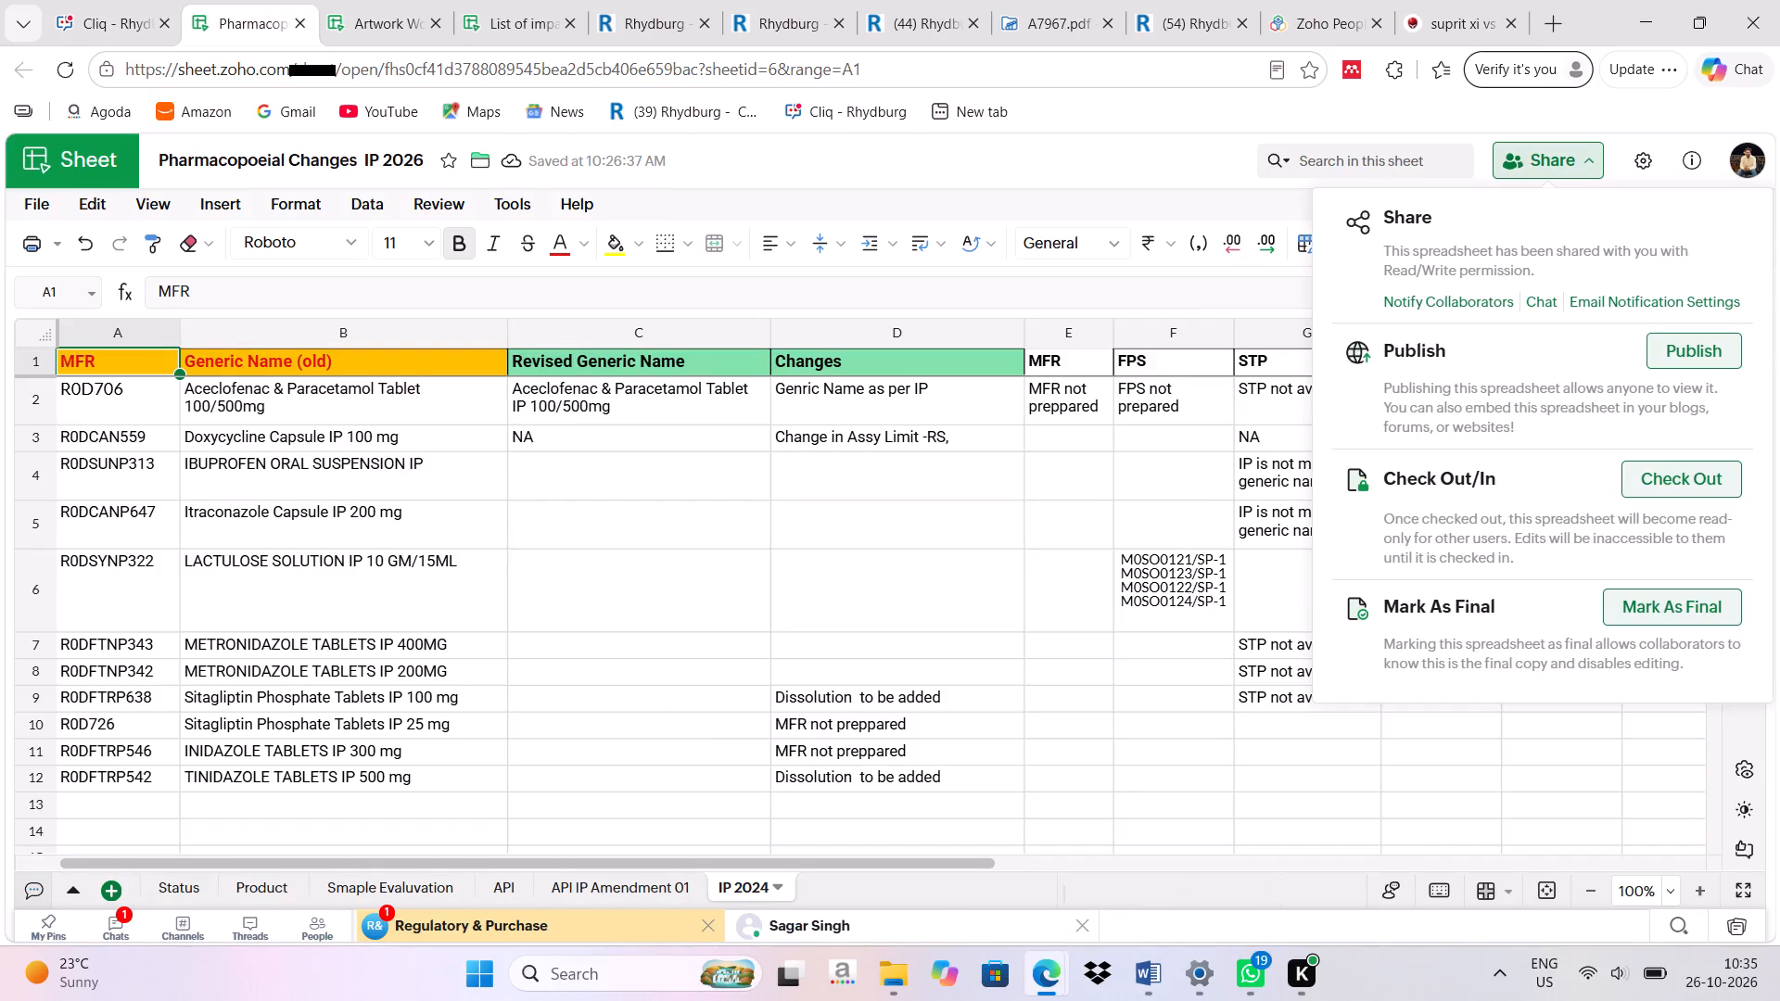
left_click(852, 703)
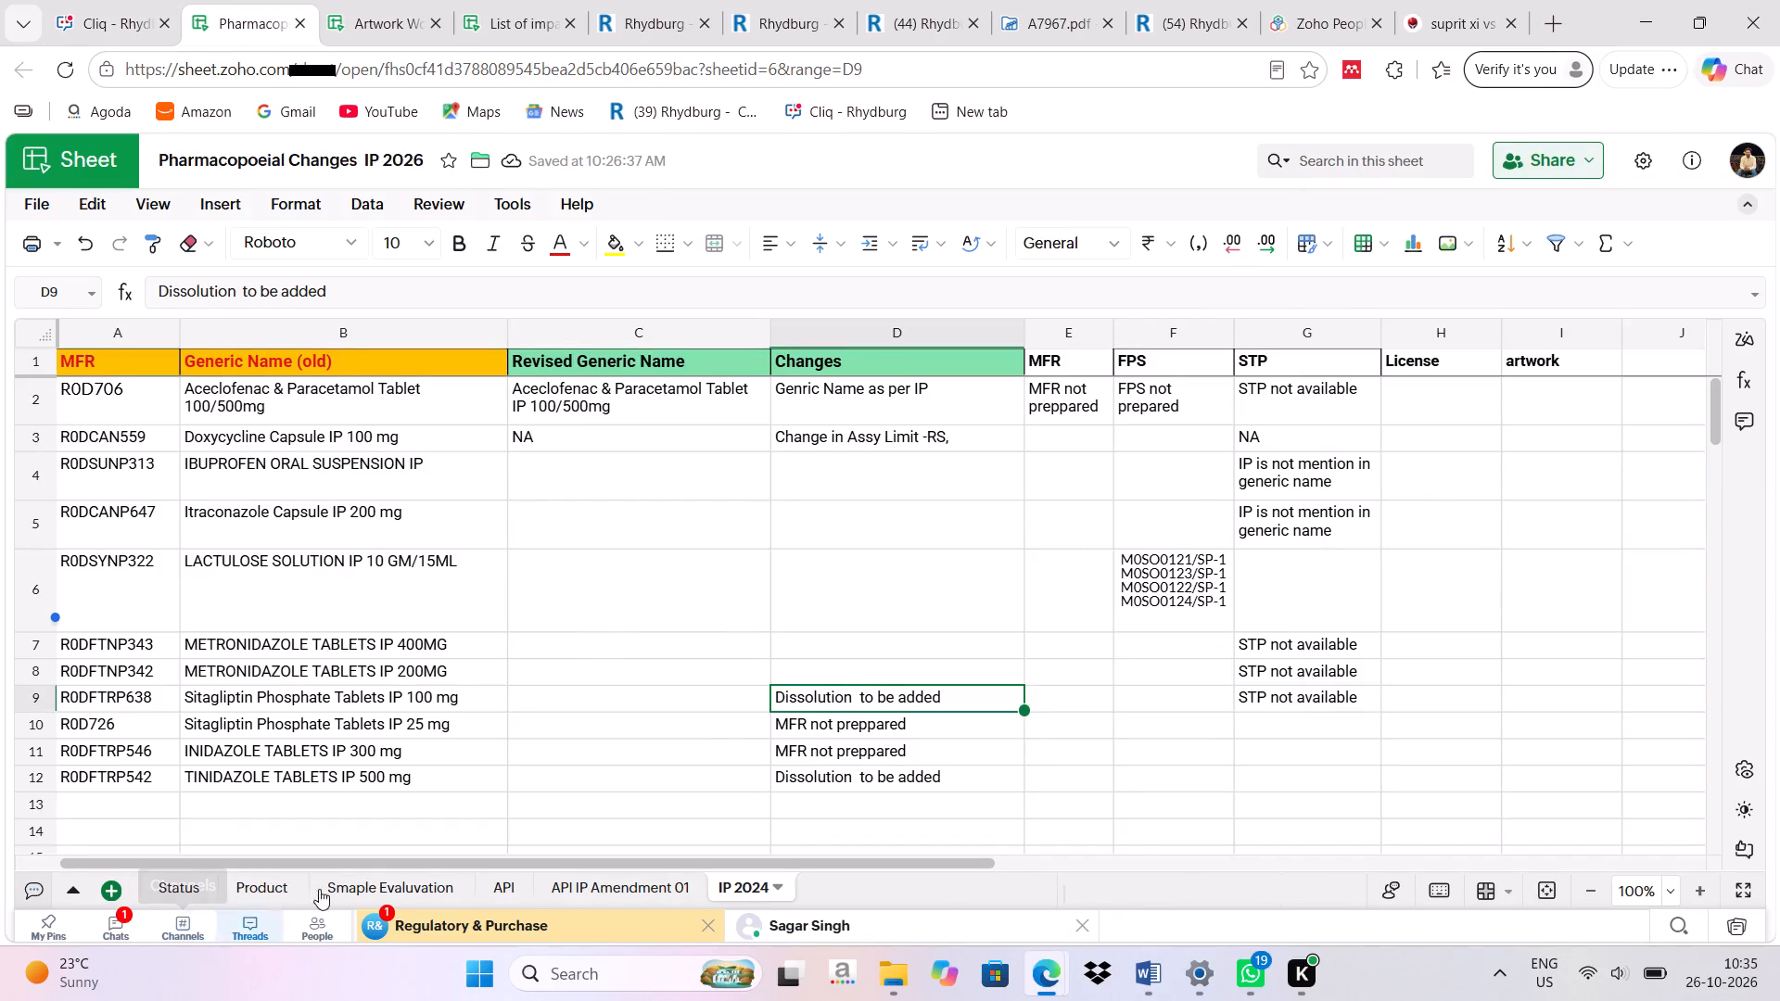
Examine the product rows and their noted changes in the IP 2024 sheet.
scroll(412, 439, "right", 1)
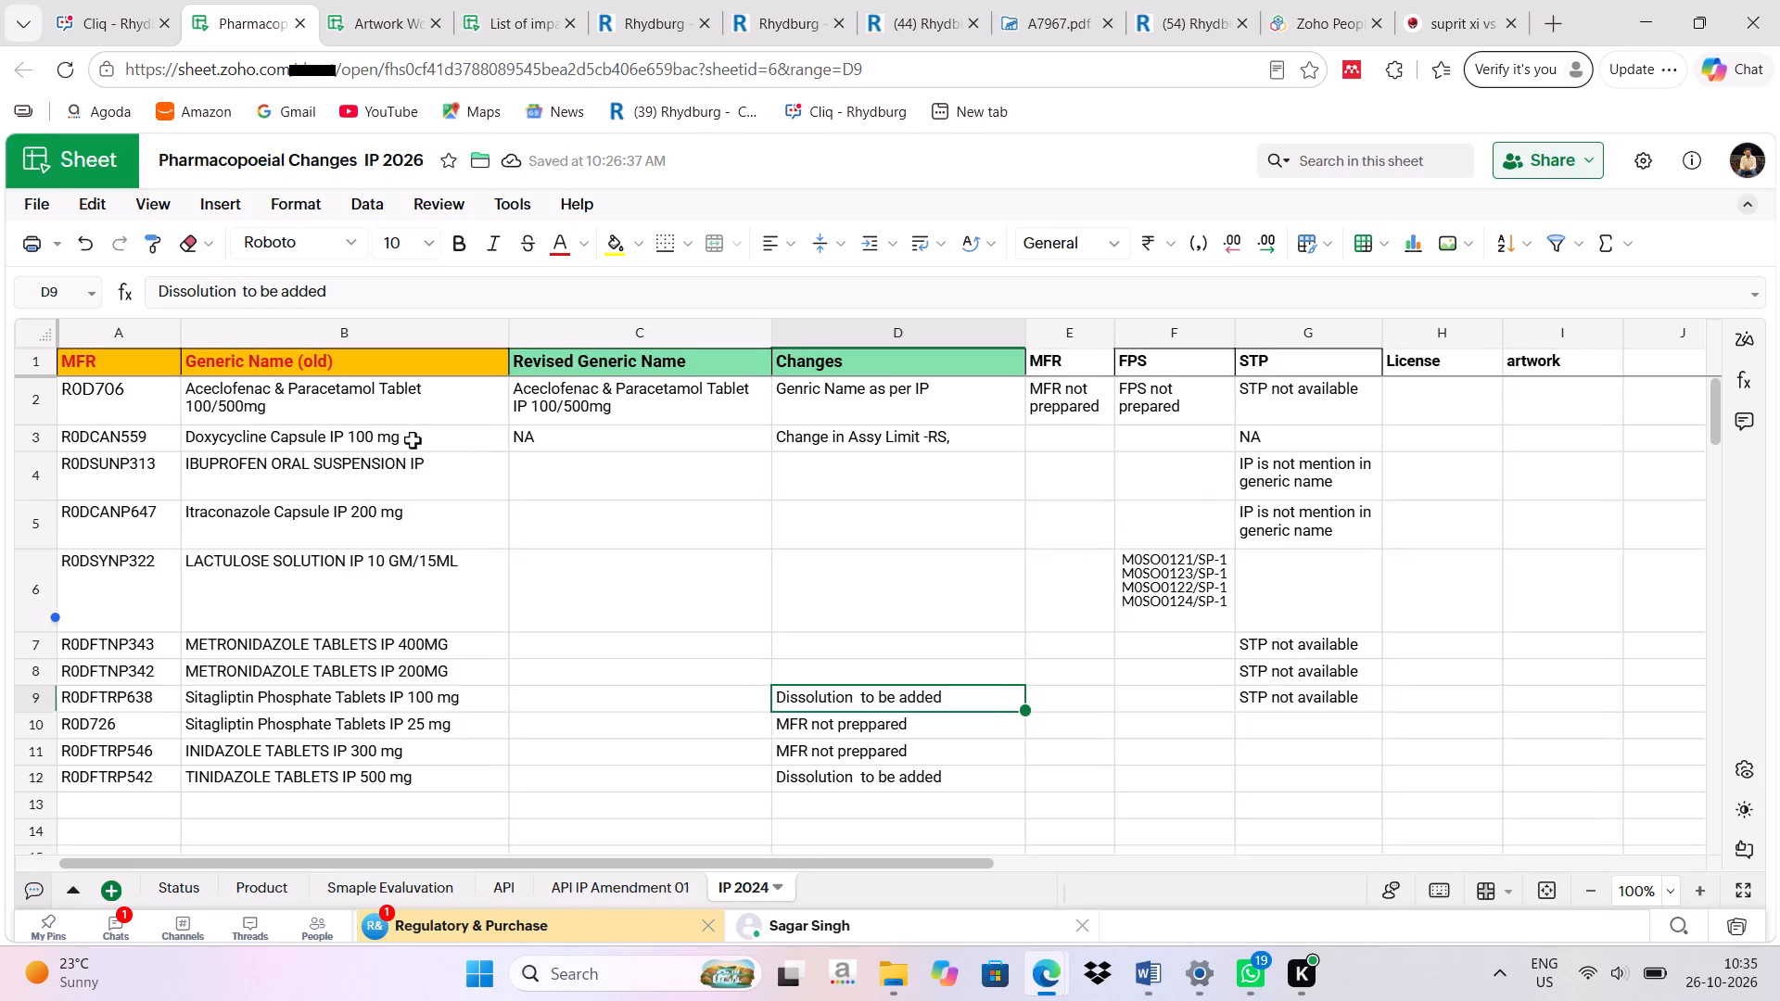
scroll(412, 439, "right", 2)
scroll(656, 757, "up", 2)
scroll(1094, 731, "up", 3)
scroll(1094, 731, "down", 5)
scroll(1634, 565, "down", 2)
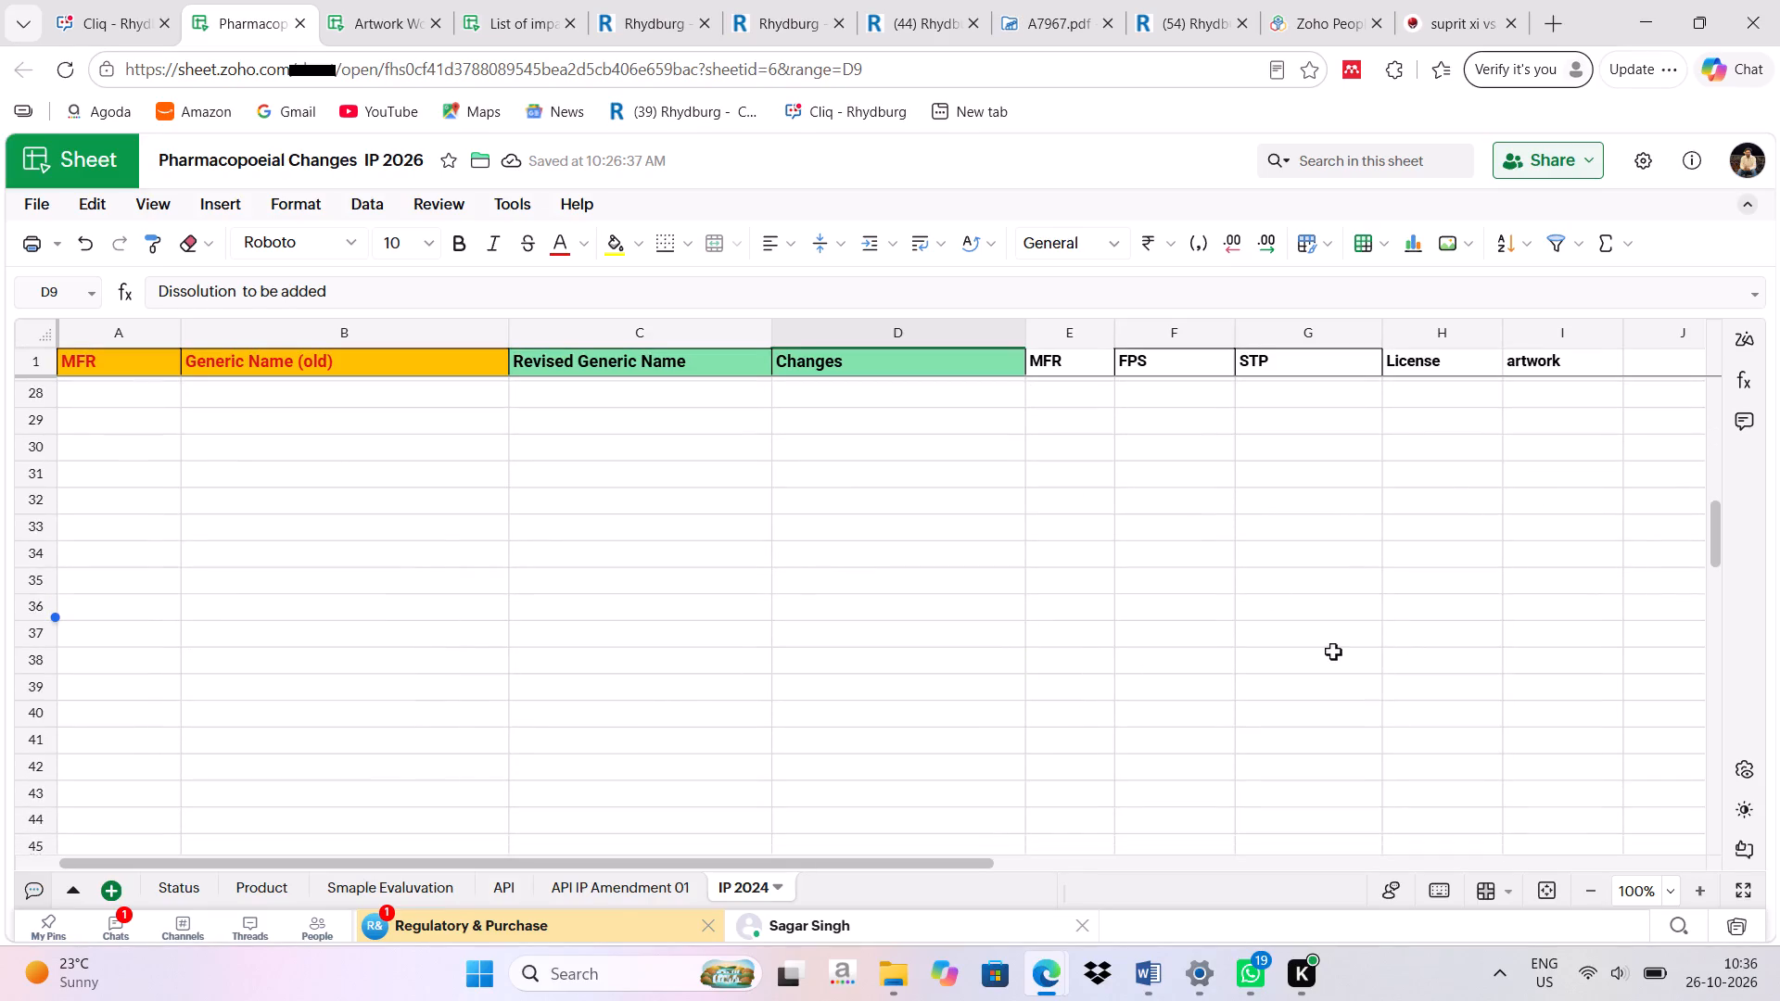
scroll(1332, 651, "right", 6)
scroll(1332, 651, "up", 18)
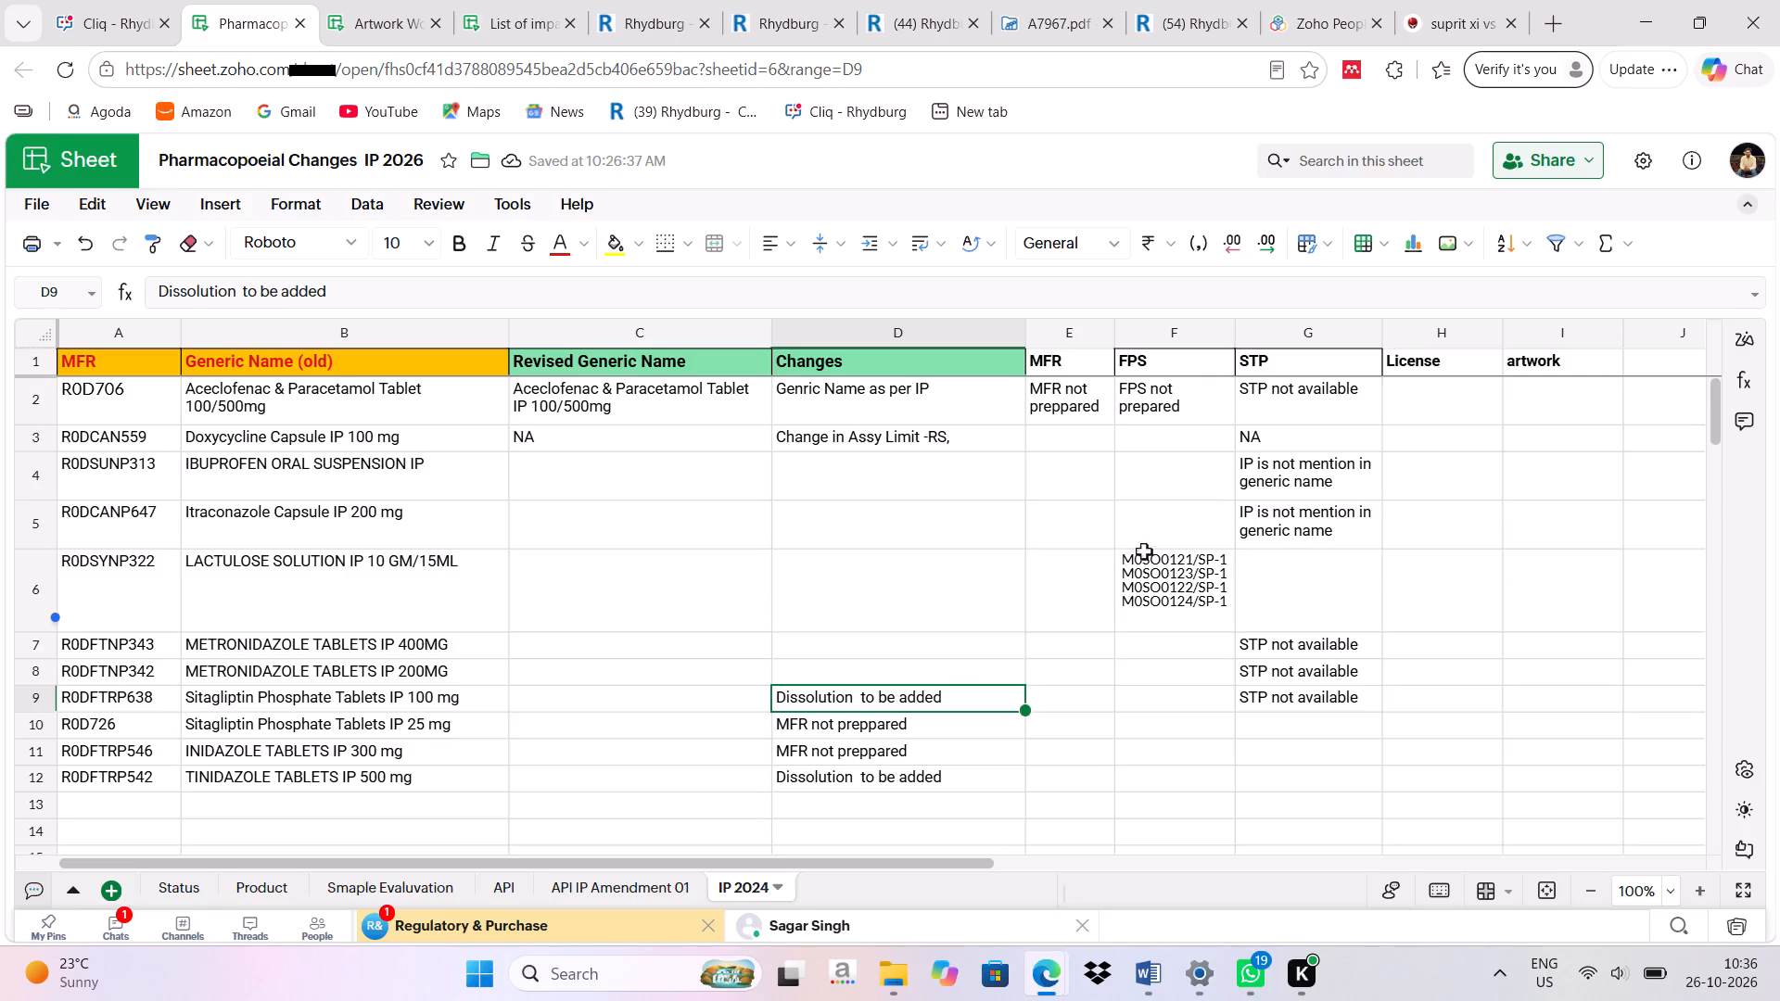
Examine the Status sheet's product rows, reviewing their MFR, FPS, STP, license and artwork entries.
left_click(170, 878)
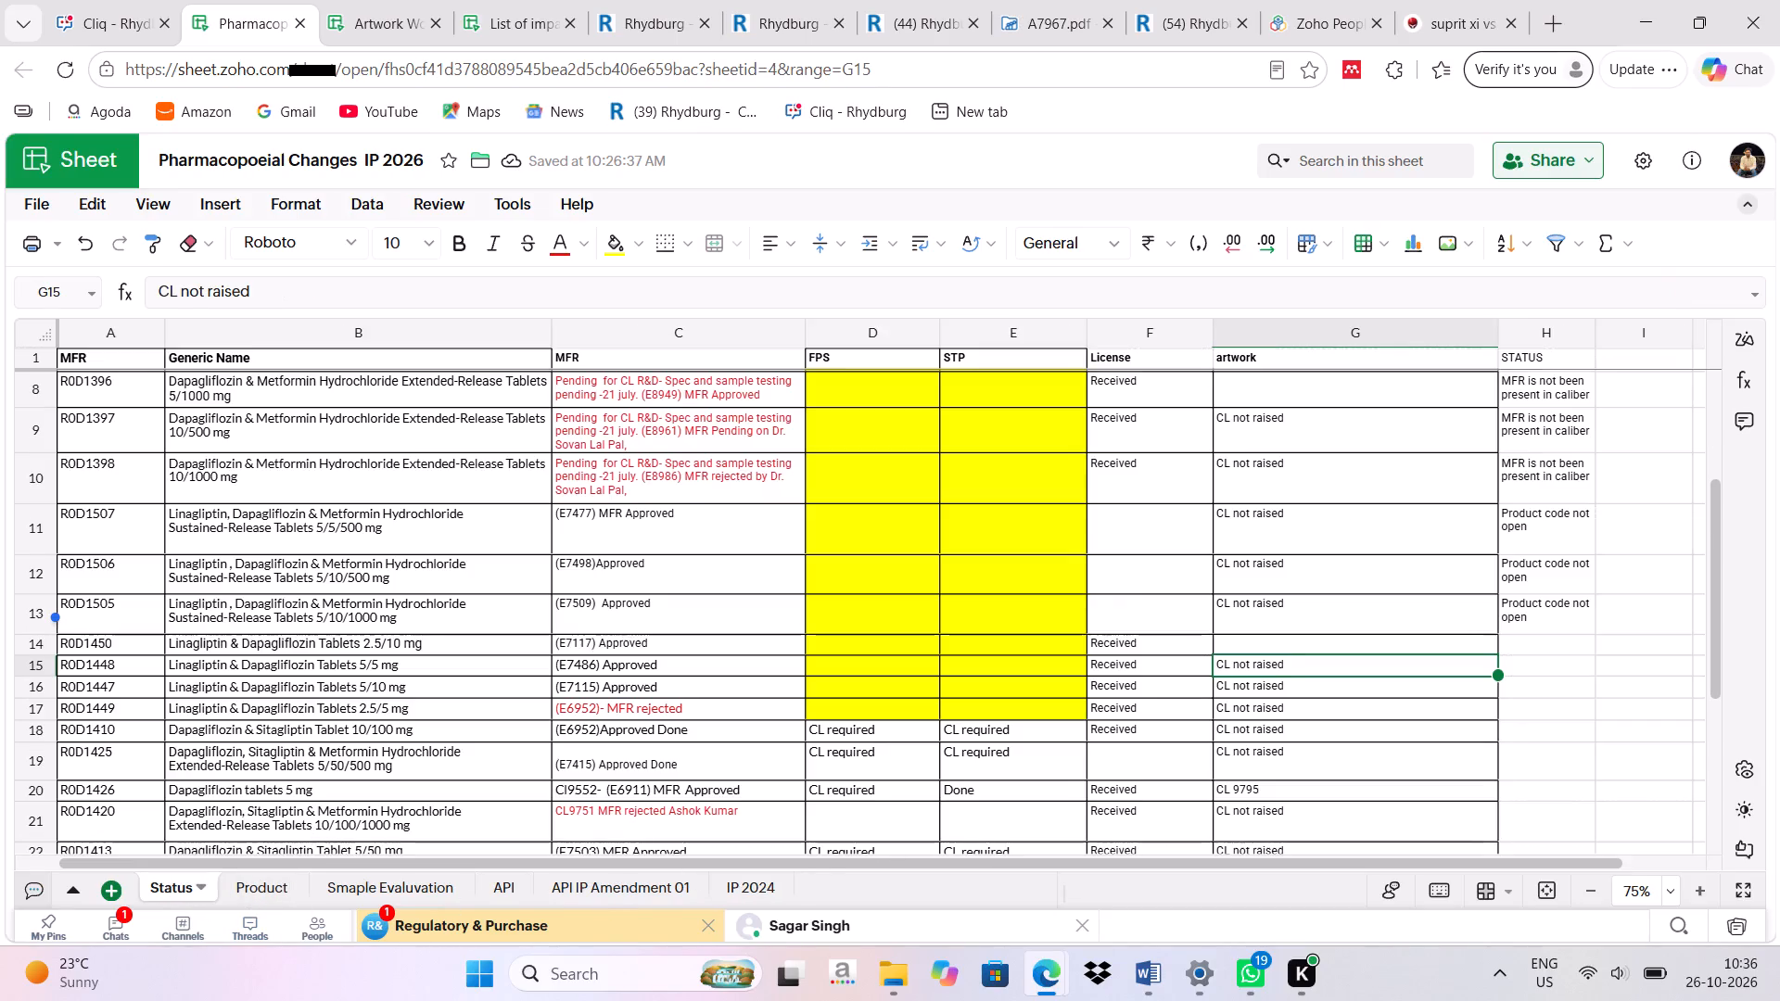
scroll(907, 806, "down", 4)
scroll(1142, 736, "down", 1)
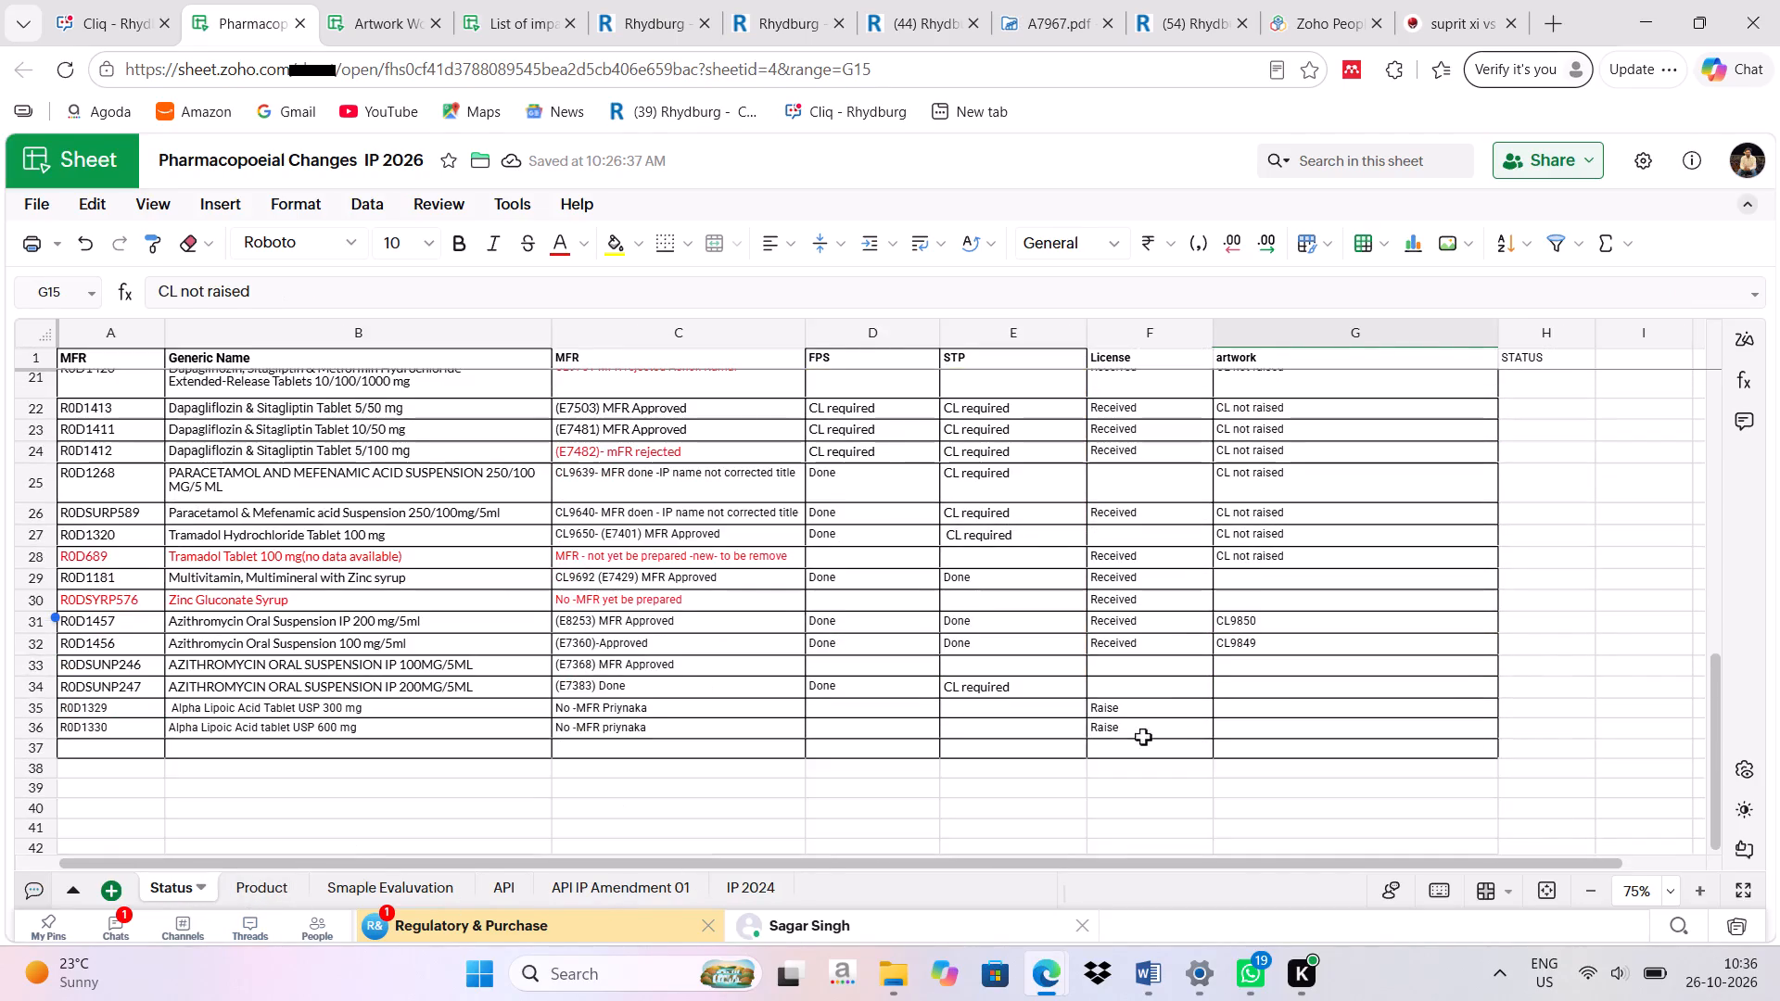
scroll(1248, 643, "up", 1)
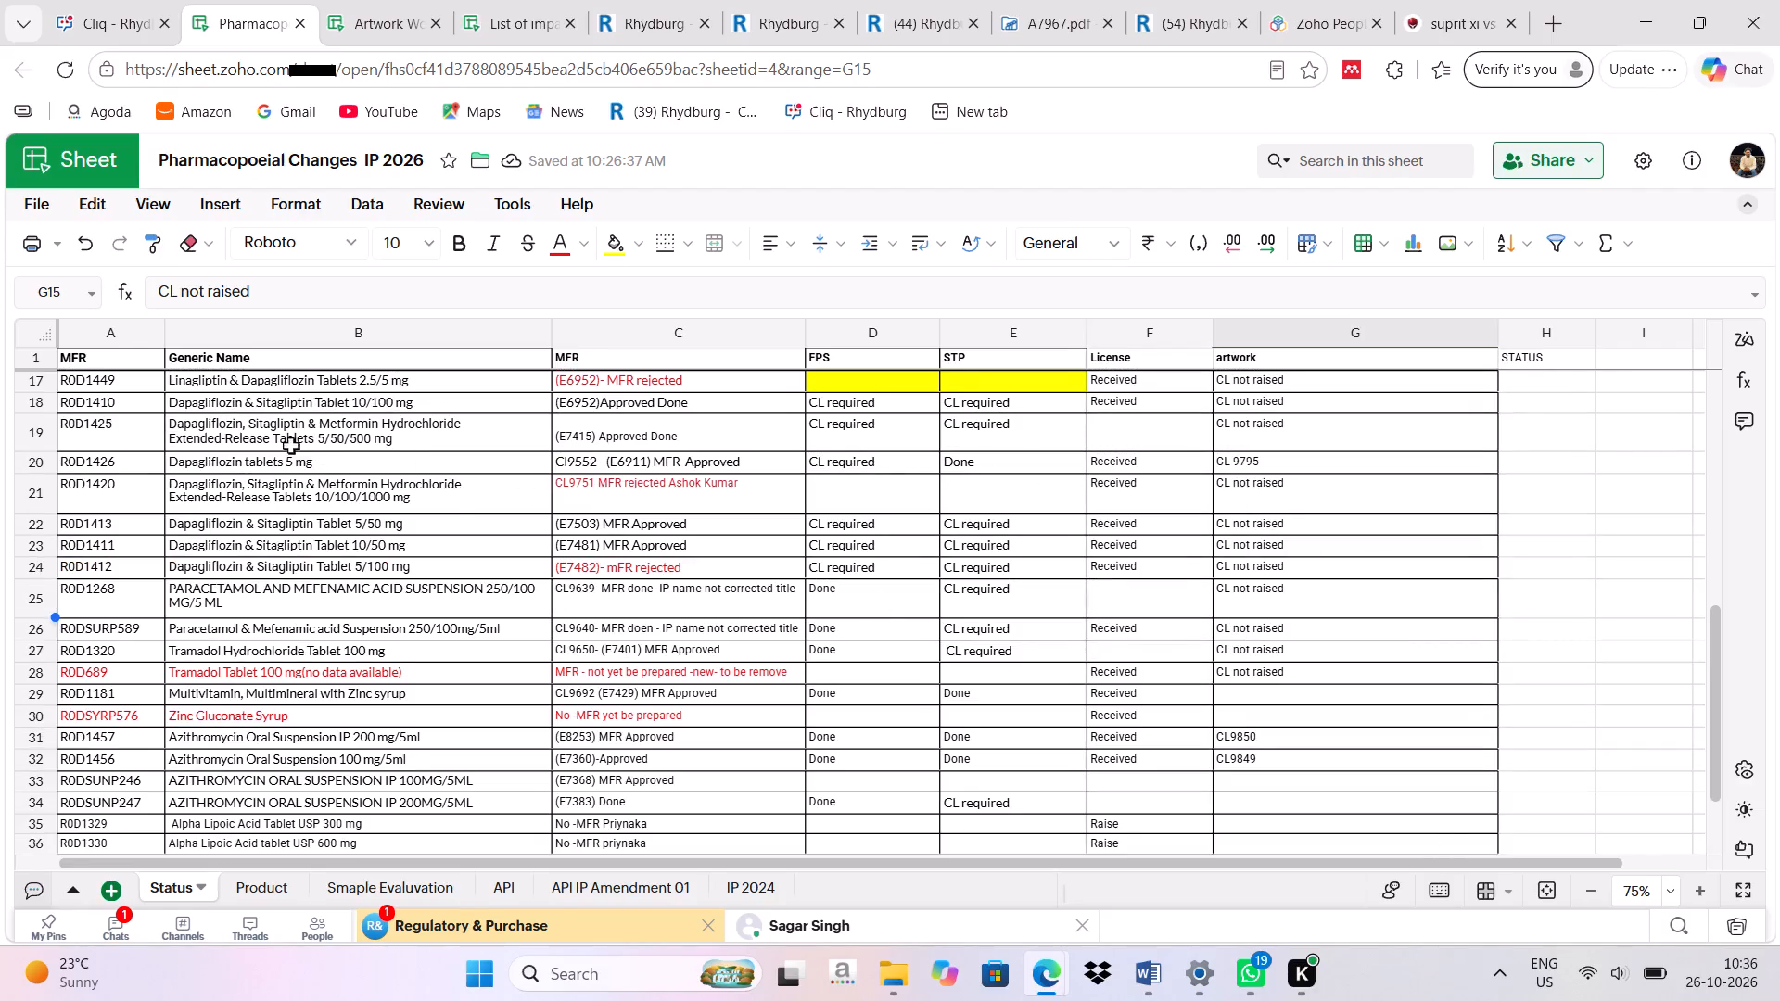
scroll(1357, 530, "up", 5)
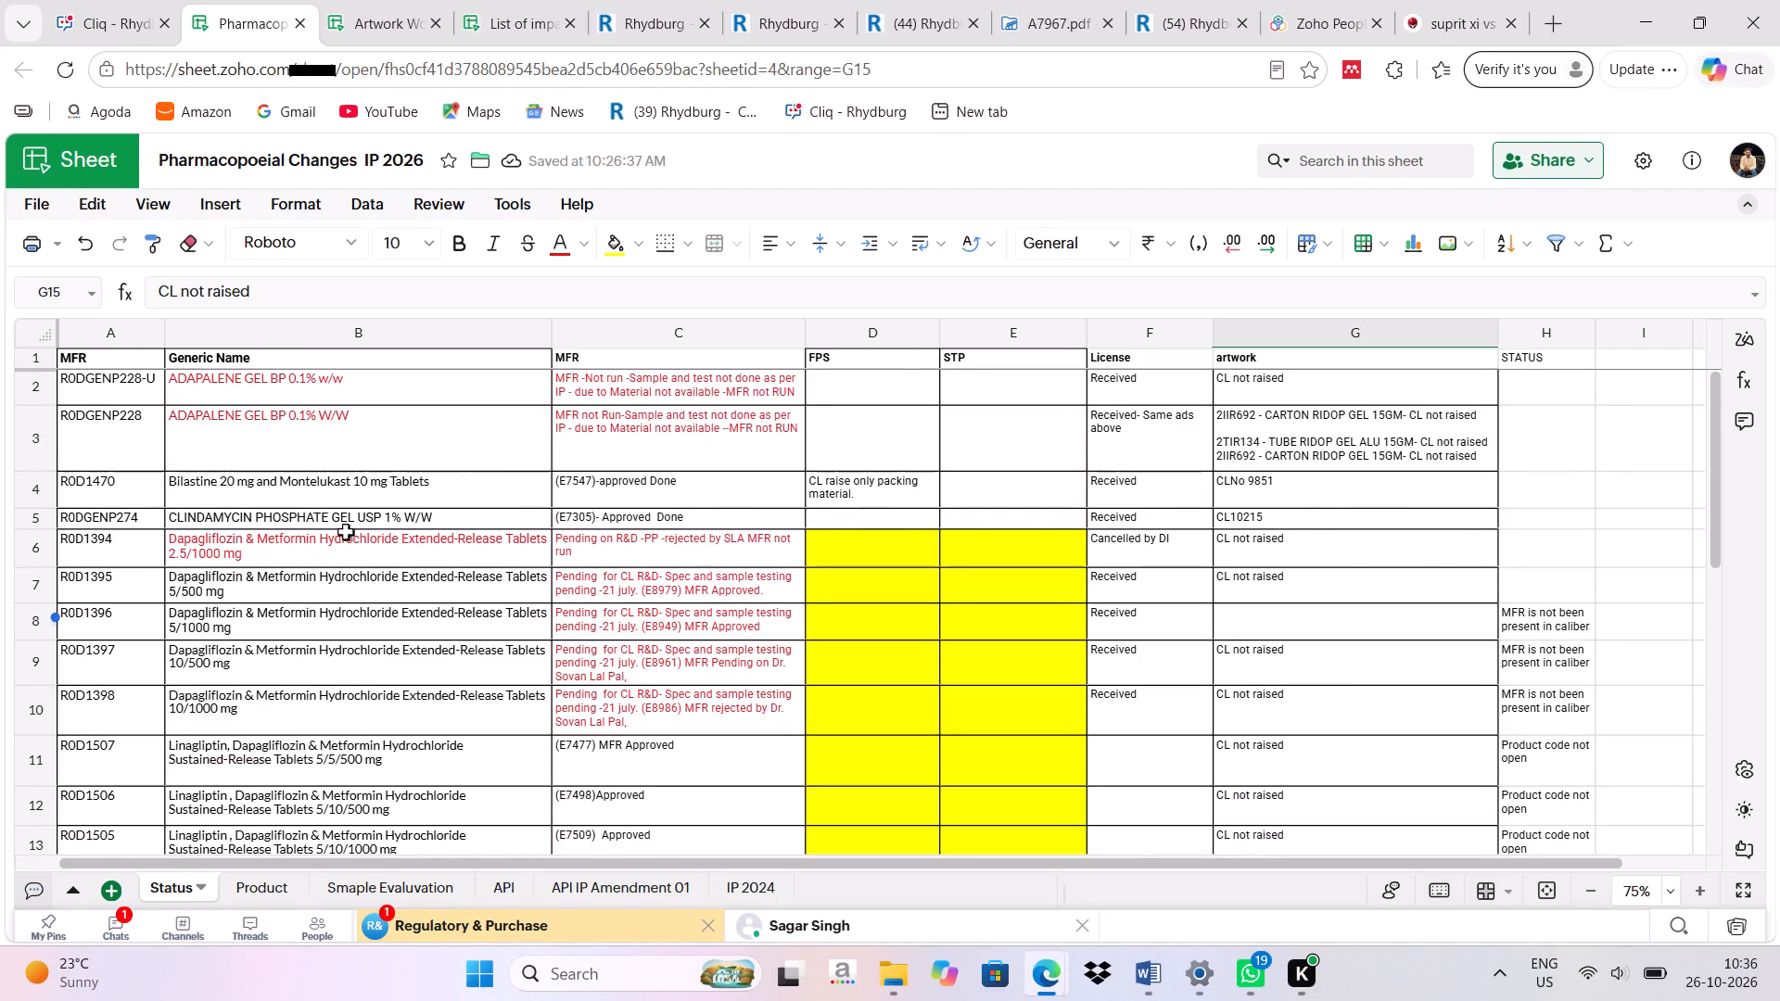
scroll(1408, 544, "up", 1)
scroll(1259, 577, "up", 4)
scroll(1322, 535, "up", 1)
scroll(1322, 535, "down", 3)
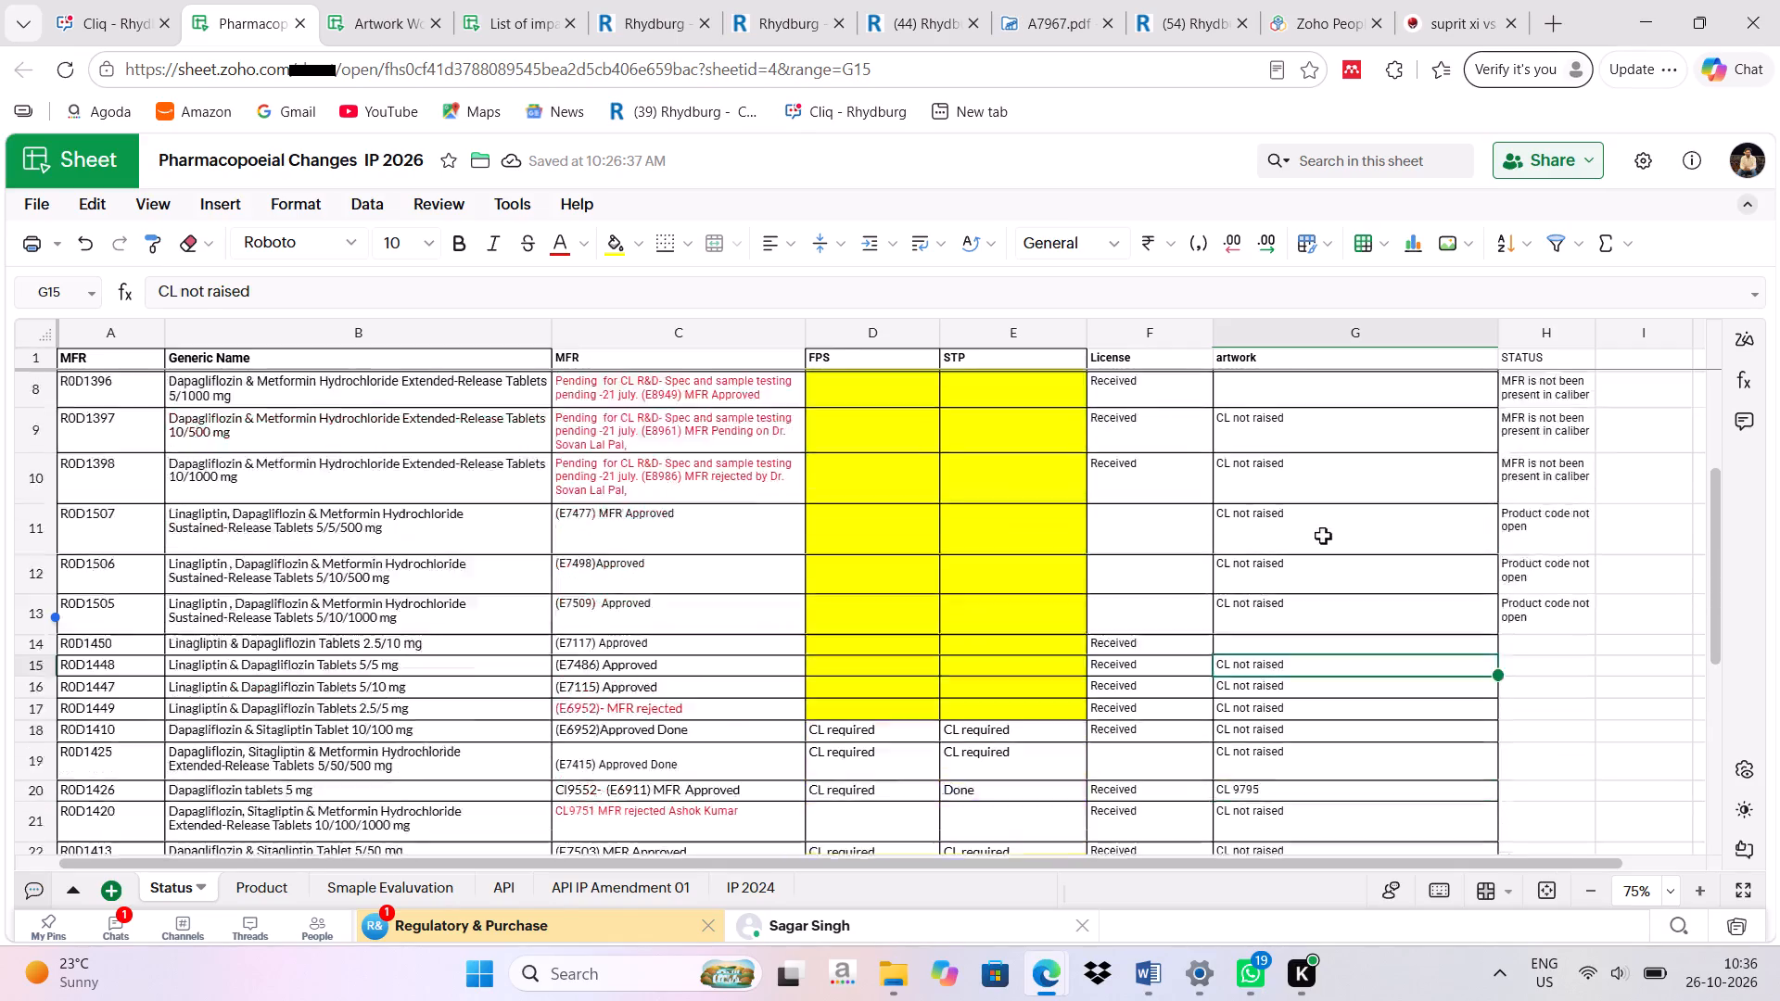
scroll(1322, 535, "down", 4)
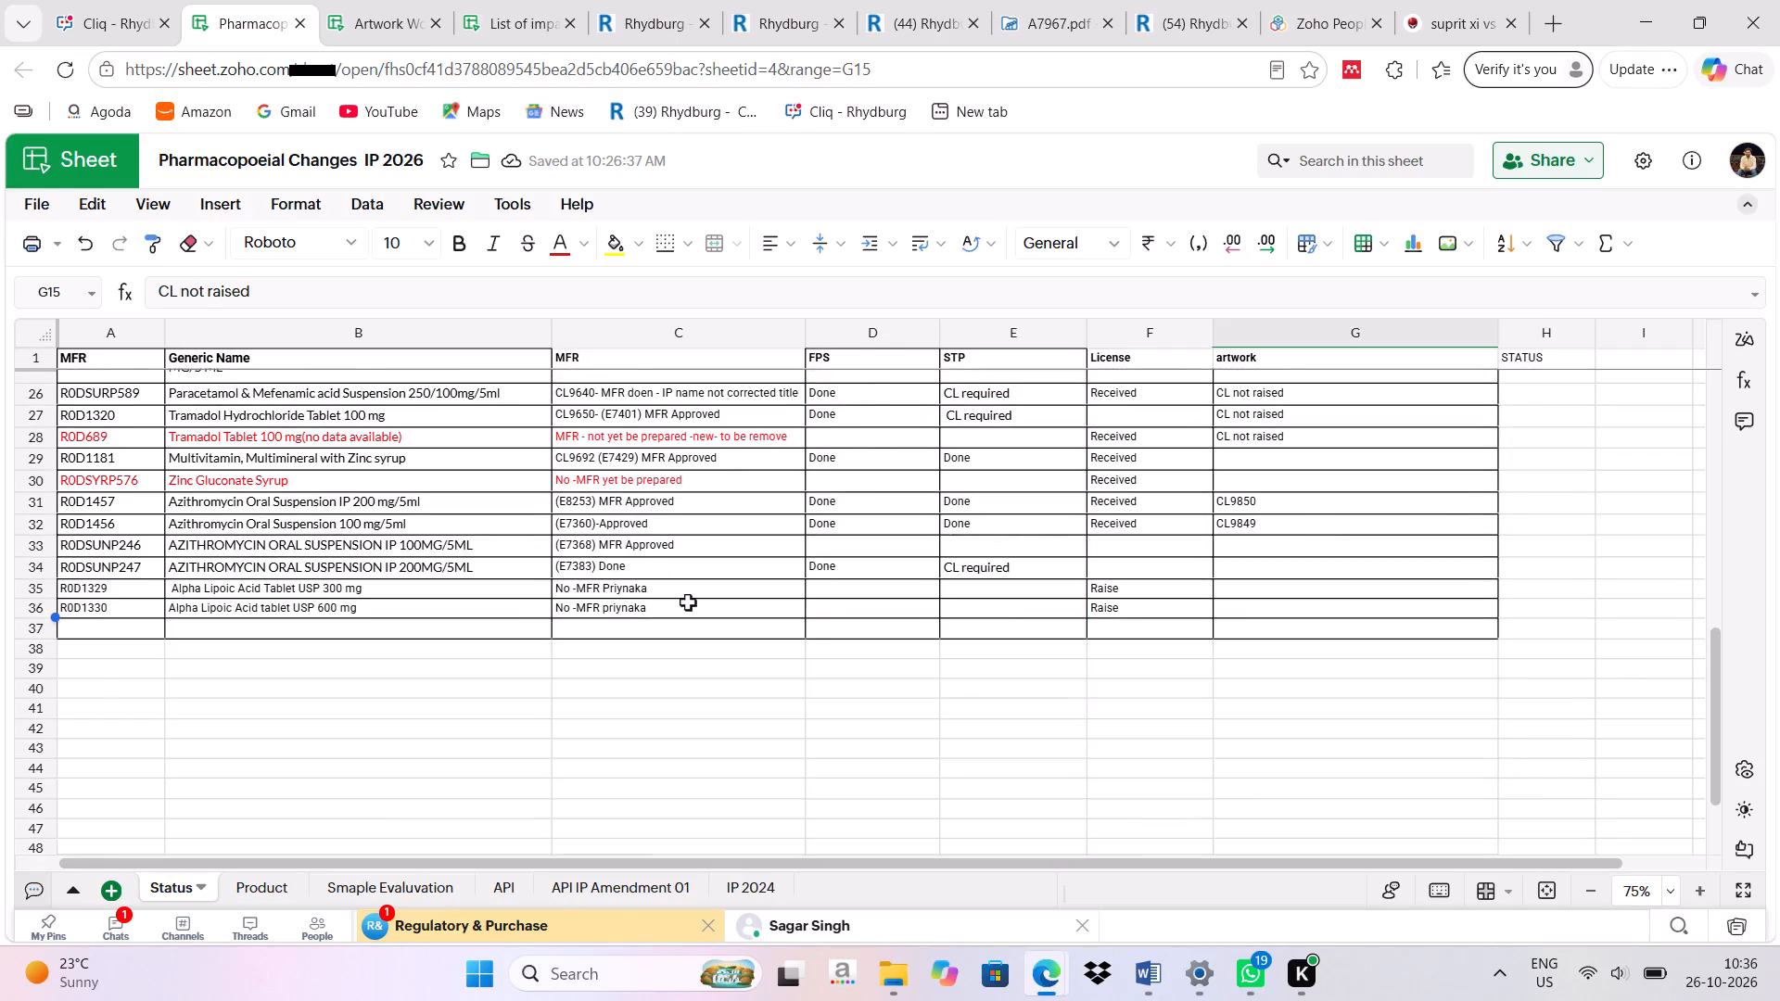
scroll(1610, 685, "up", 18)
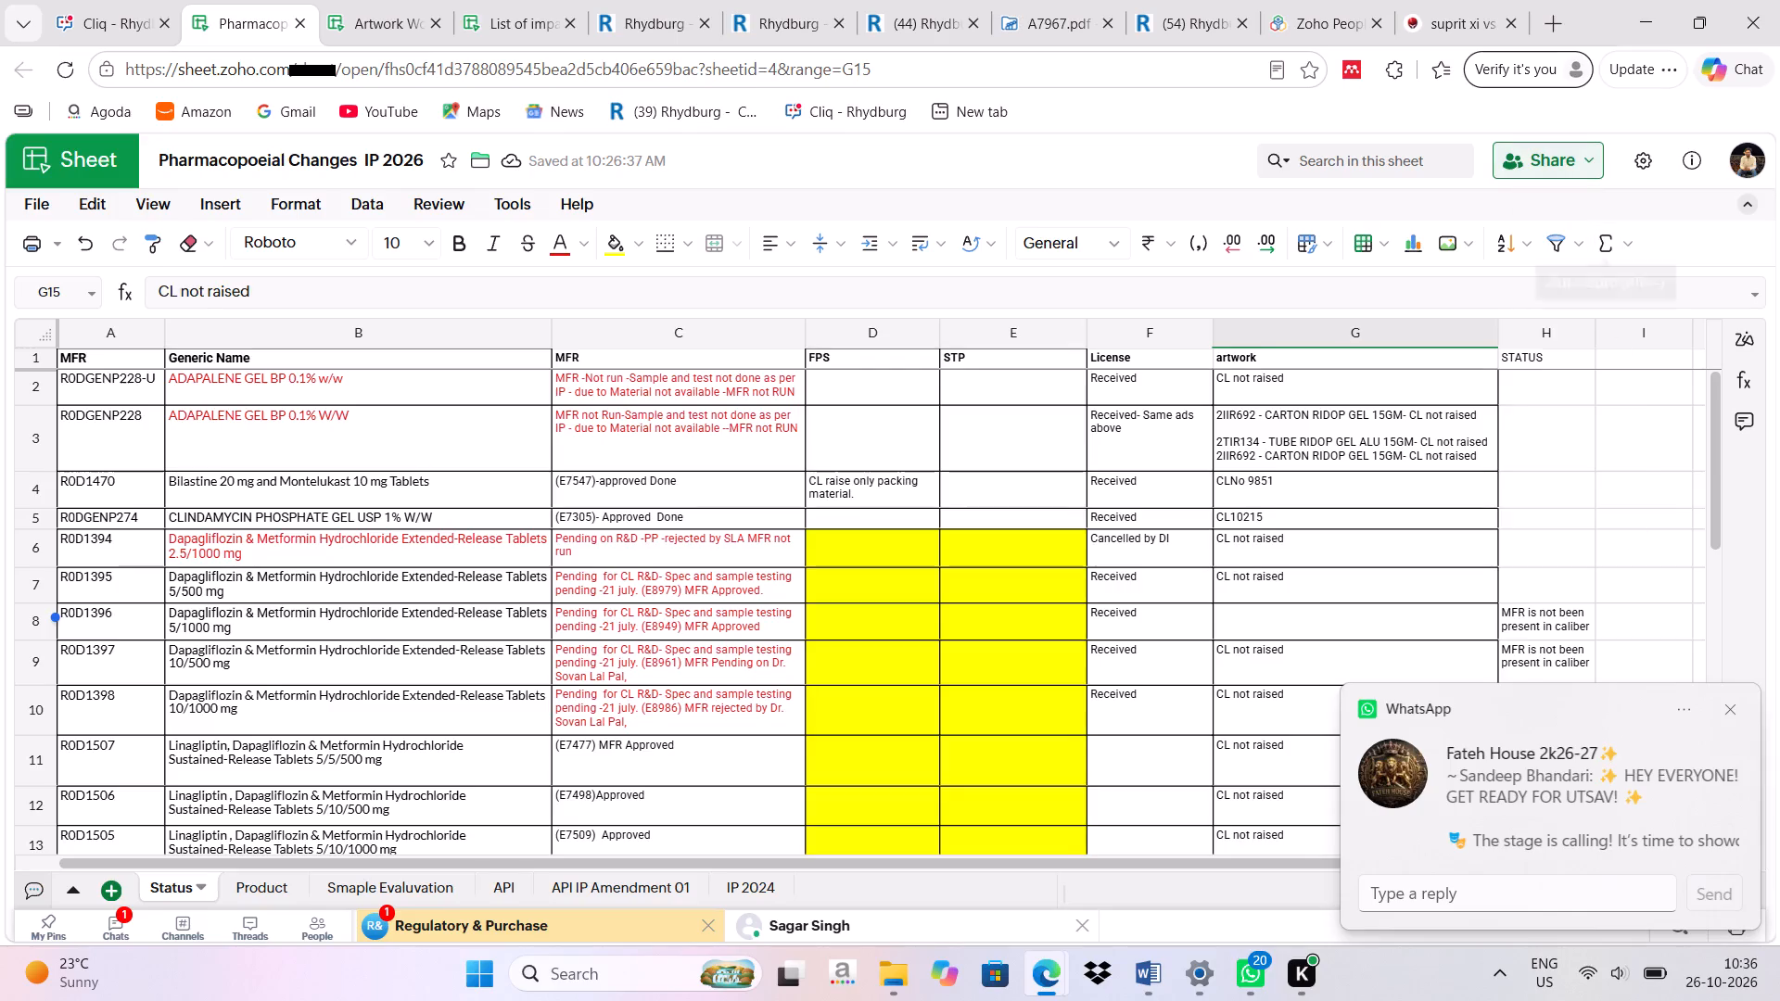
left_click(1727, 707)
Check the sharing options and available preference settings of the Pharmacopoeial Changes IP 2026 spreadsheet.
left_click(1590, 166)
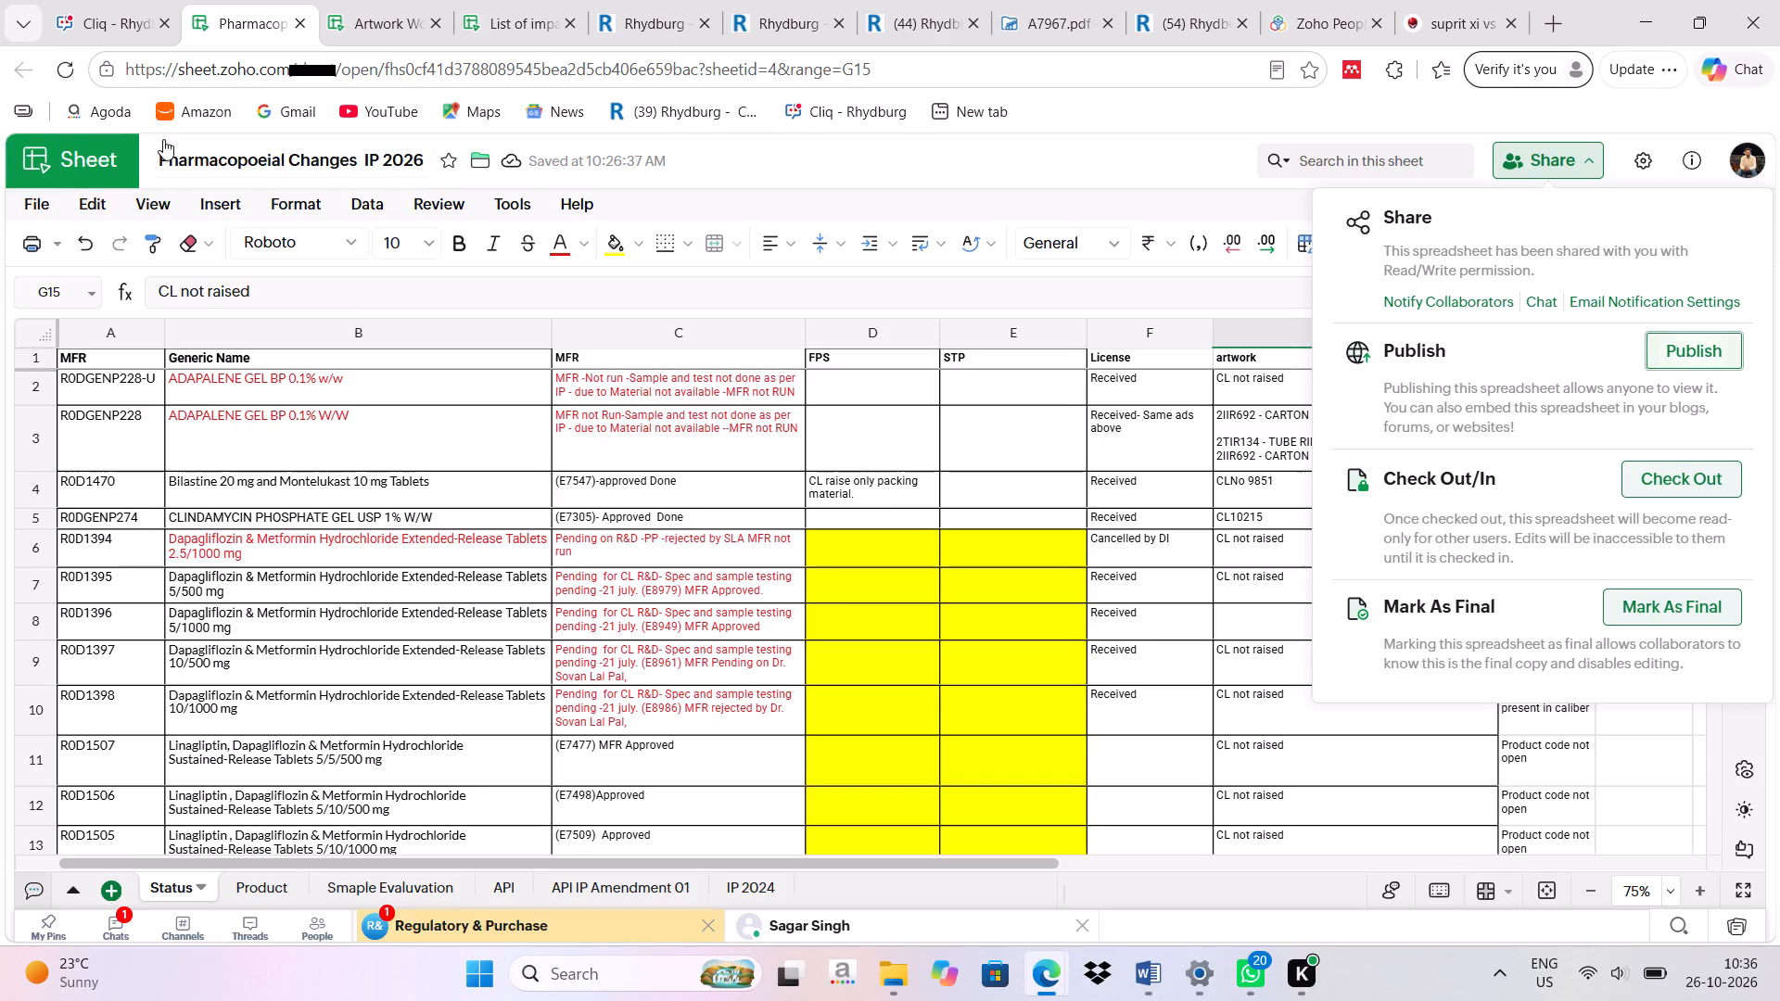
left_click(314, 163)
left_click(418, 165)
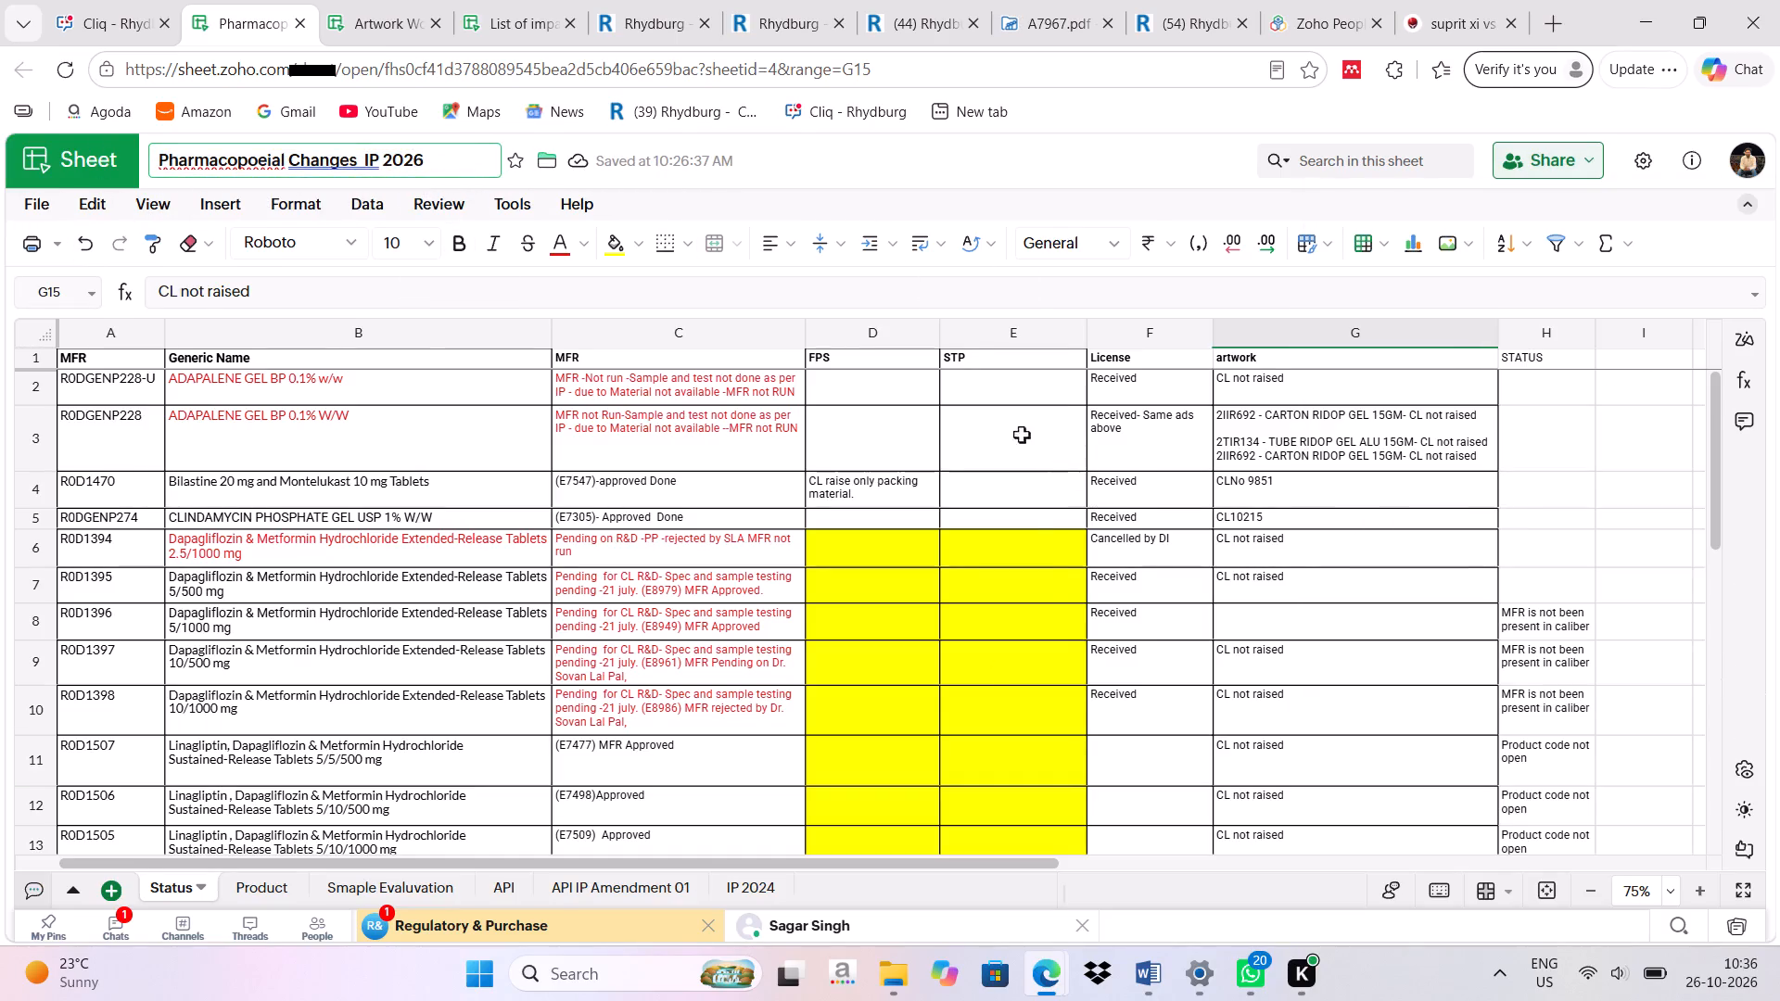
left_click(1645, 146)
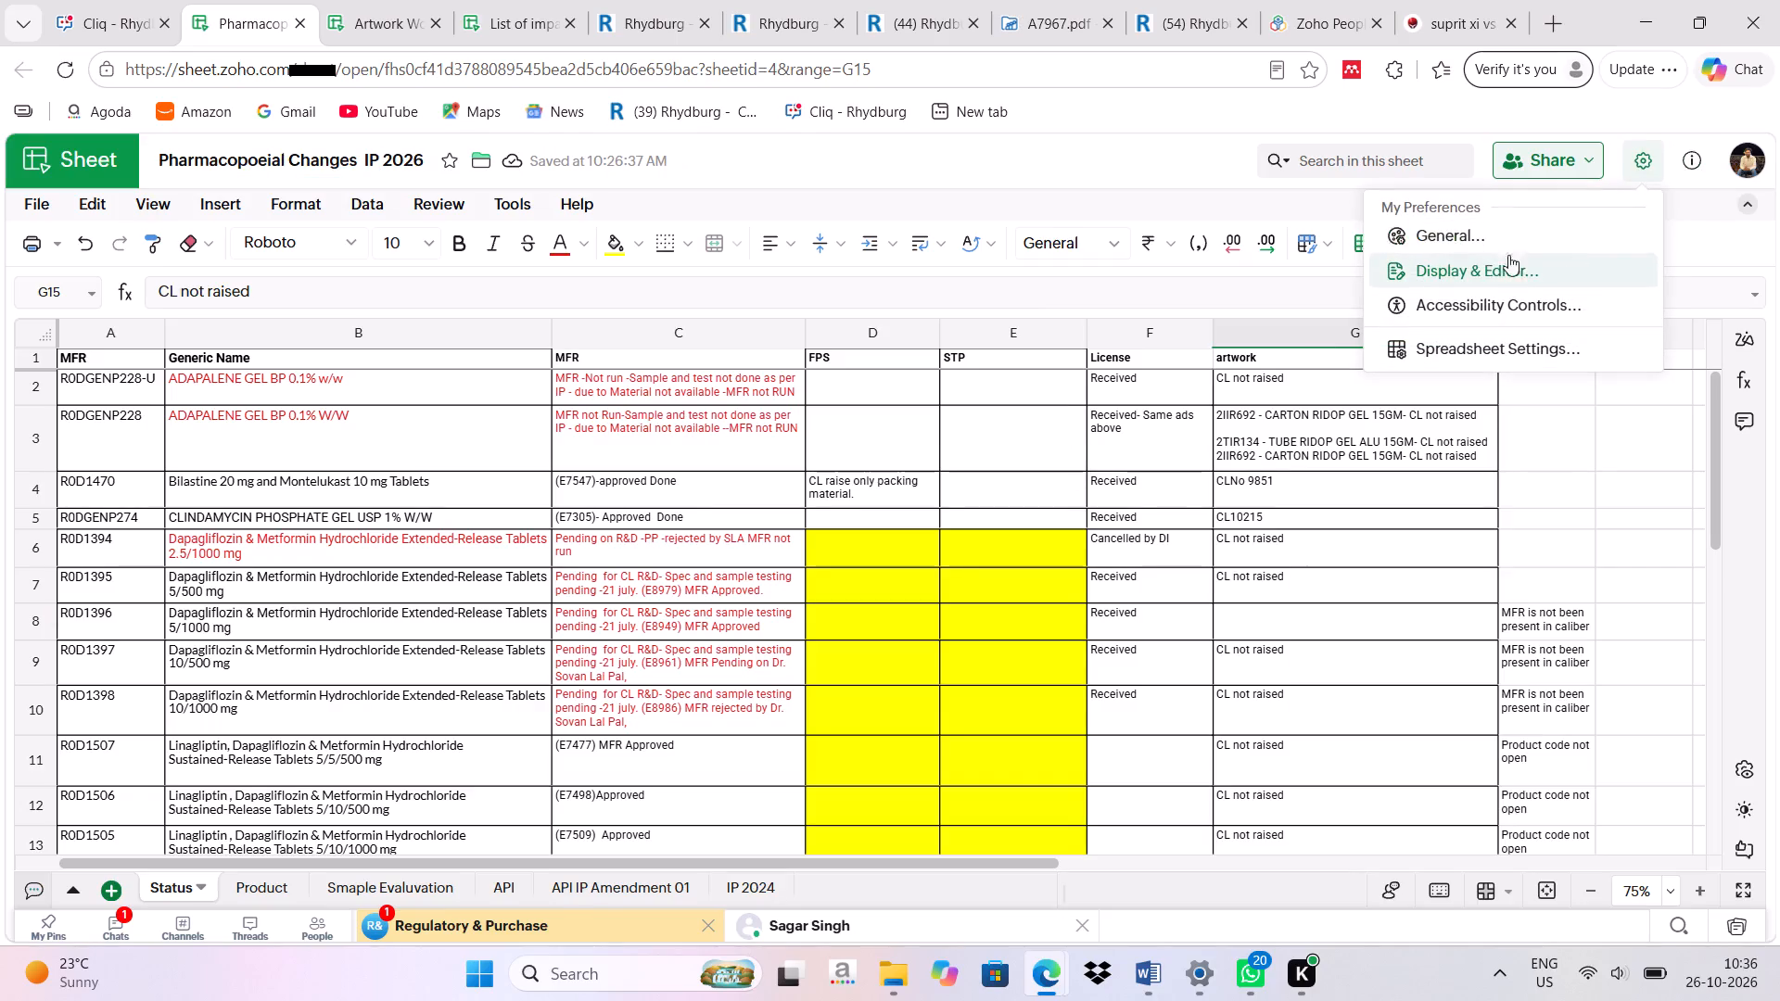
left_click(1538, 148)
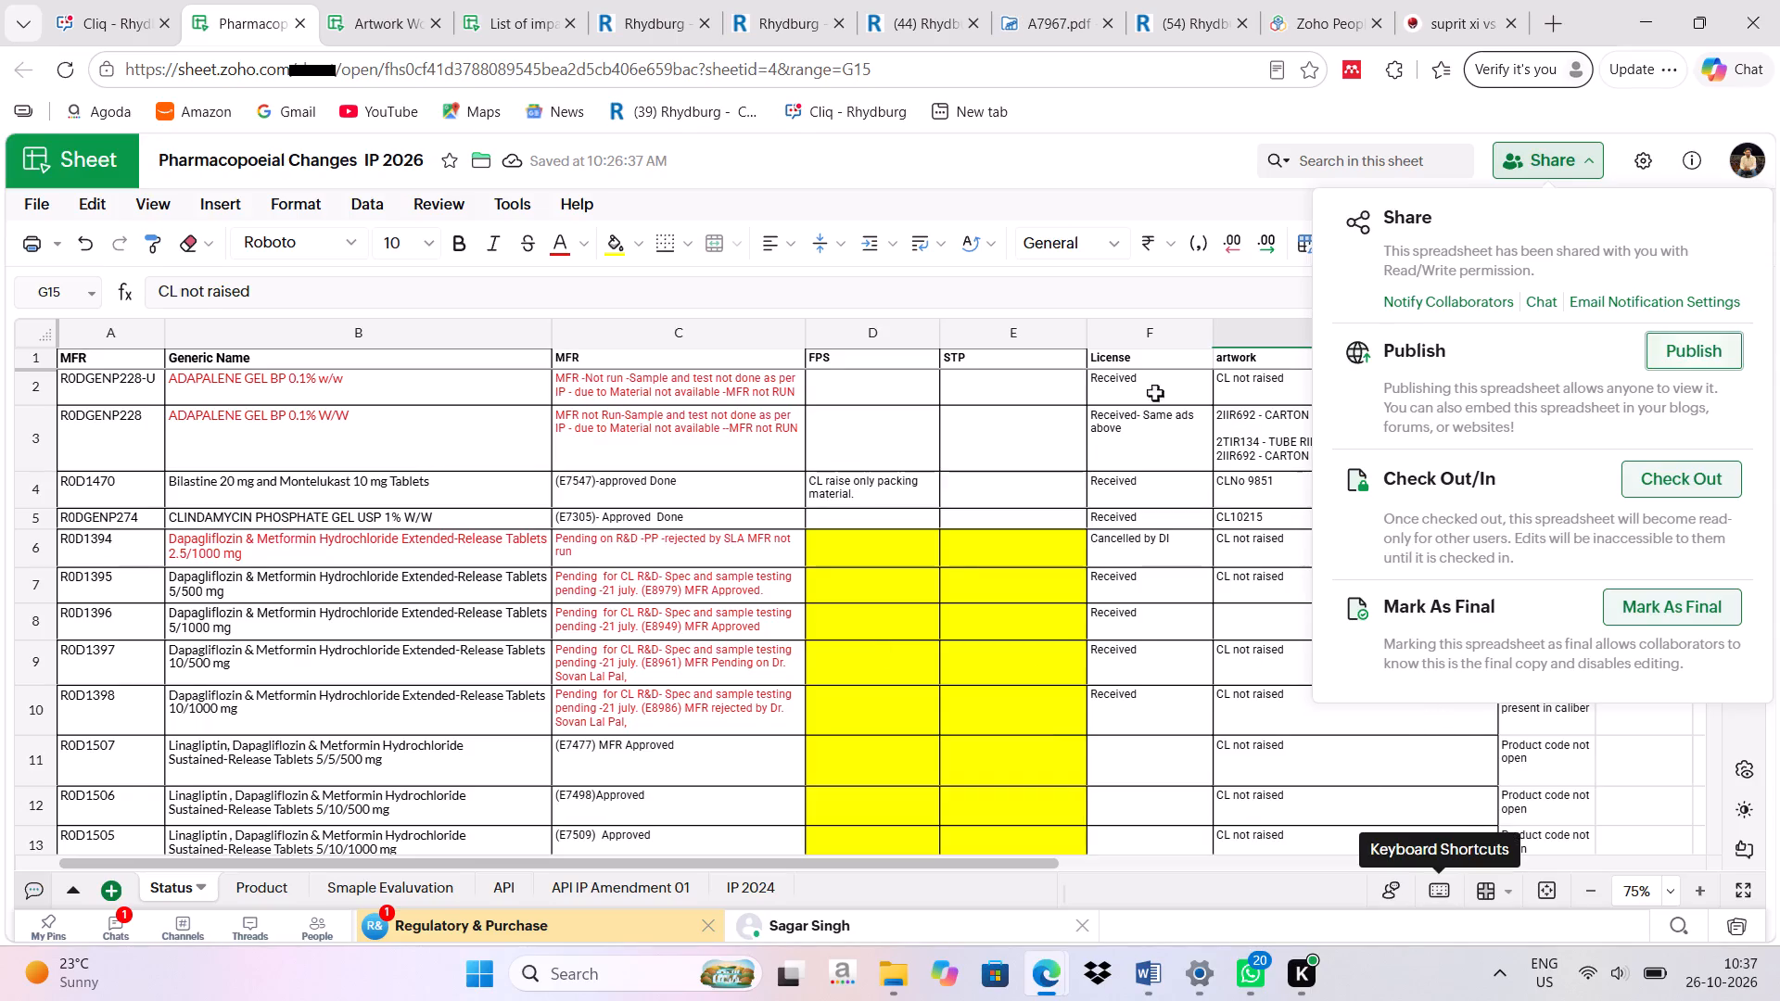
left_click(1205, 414)
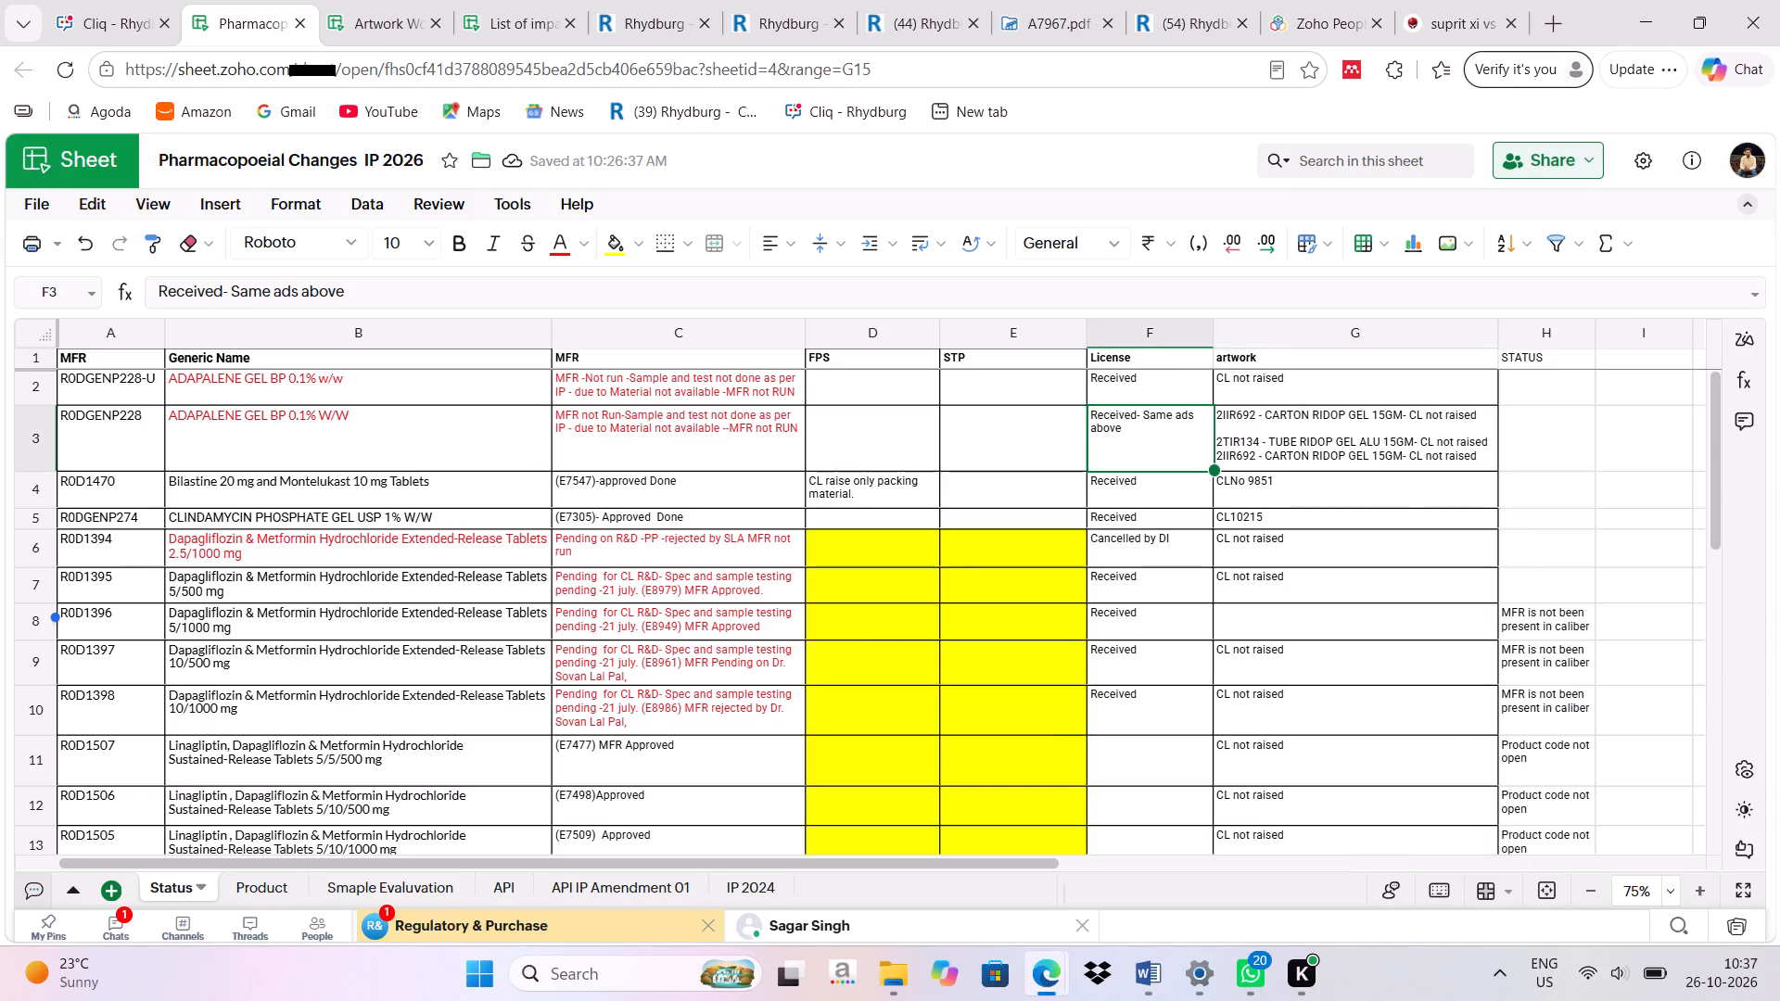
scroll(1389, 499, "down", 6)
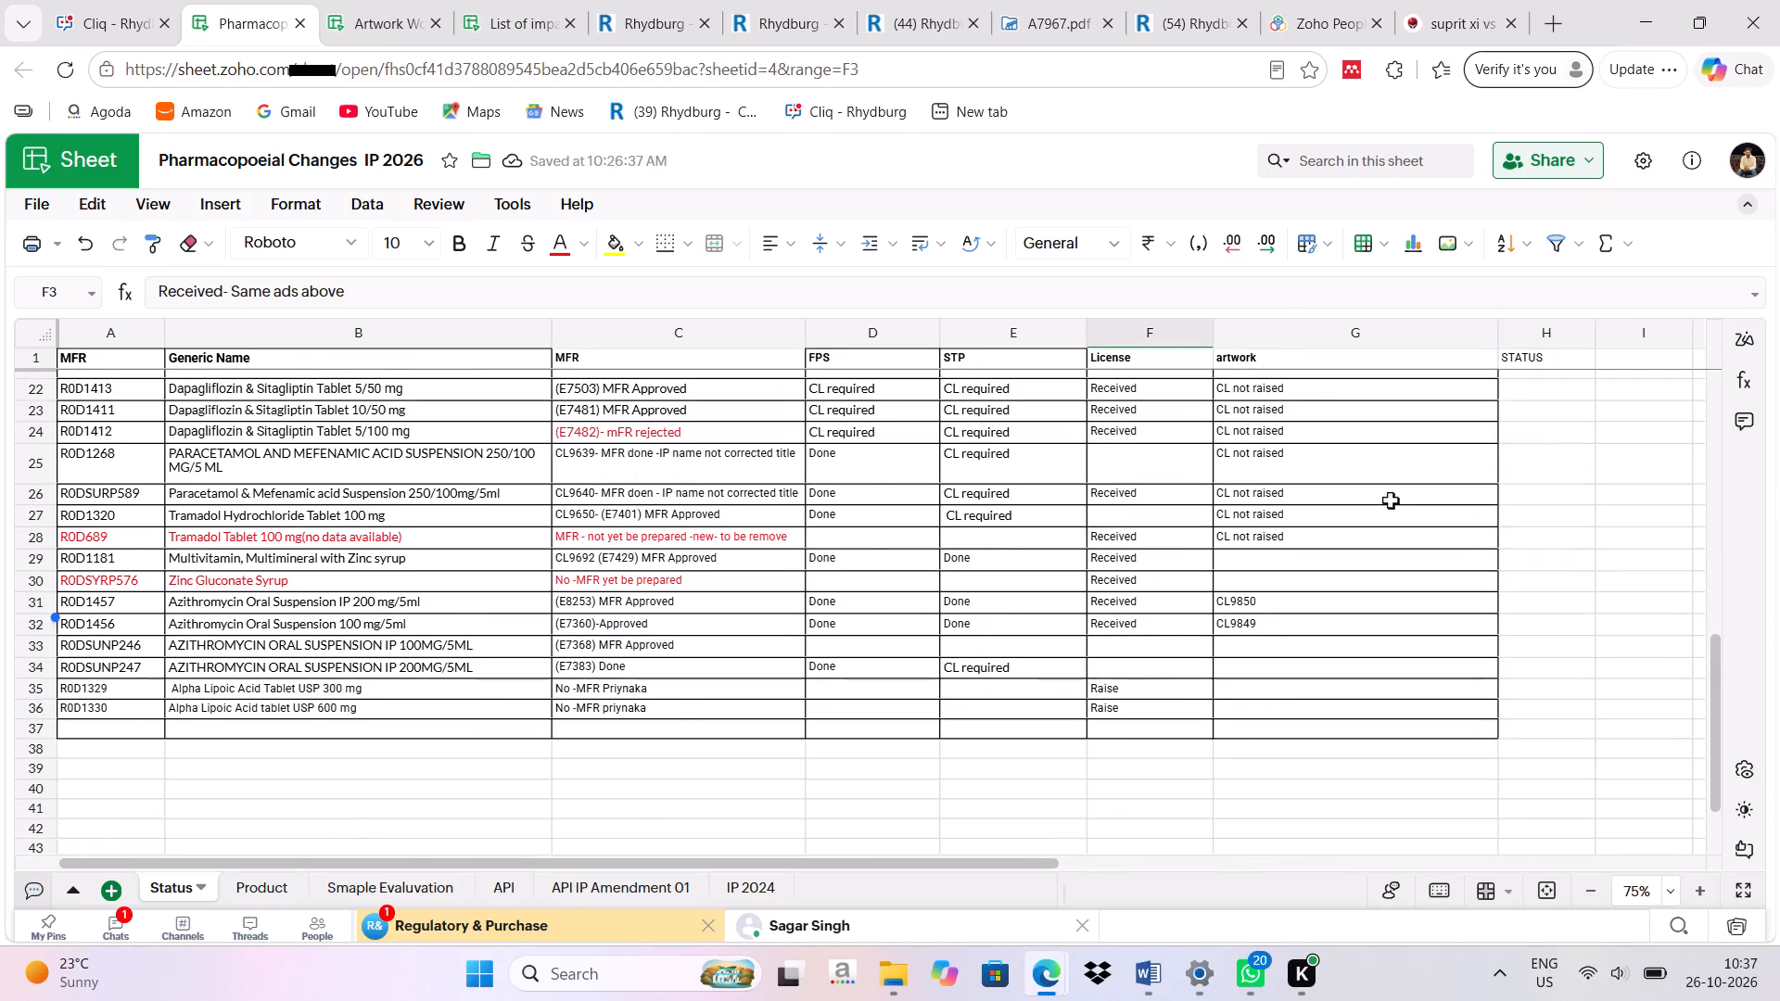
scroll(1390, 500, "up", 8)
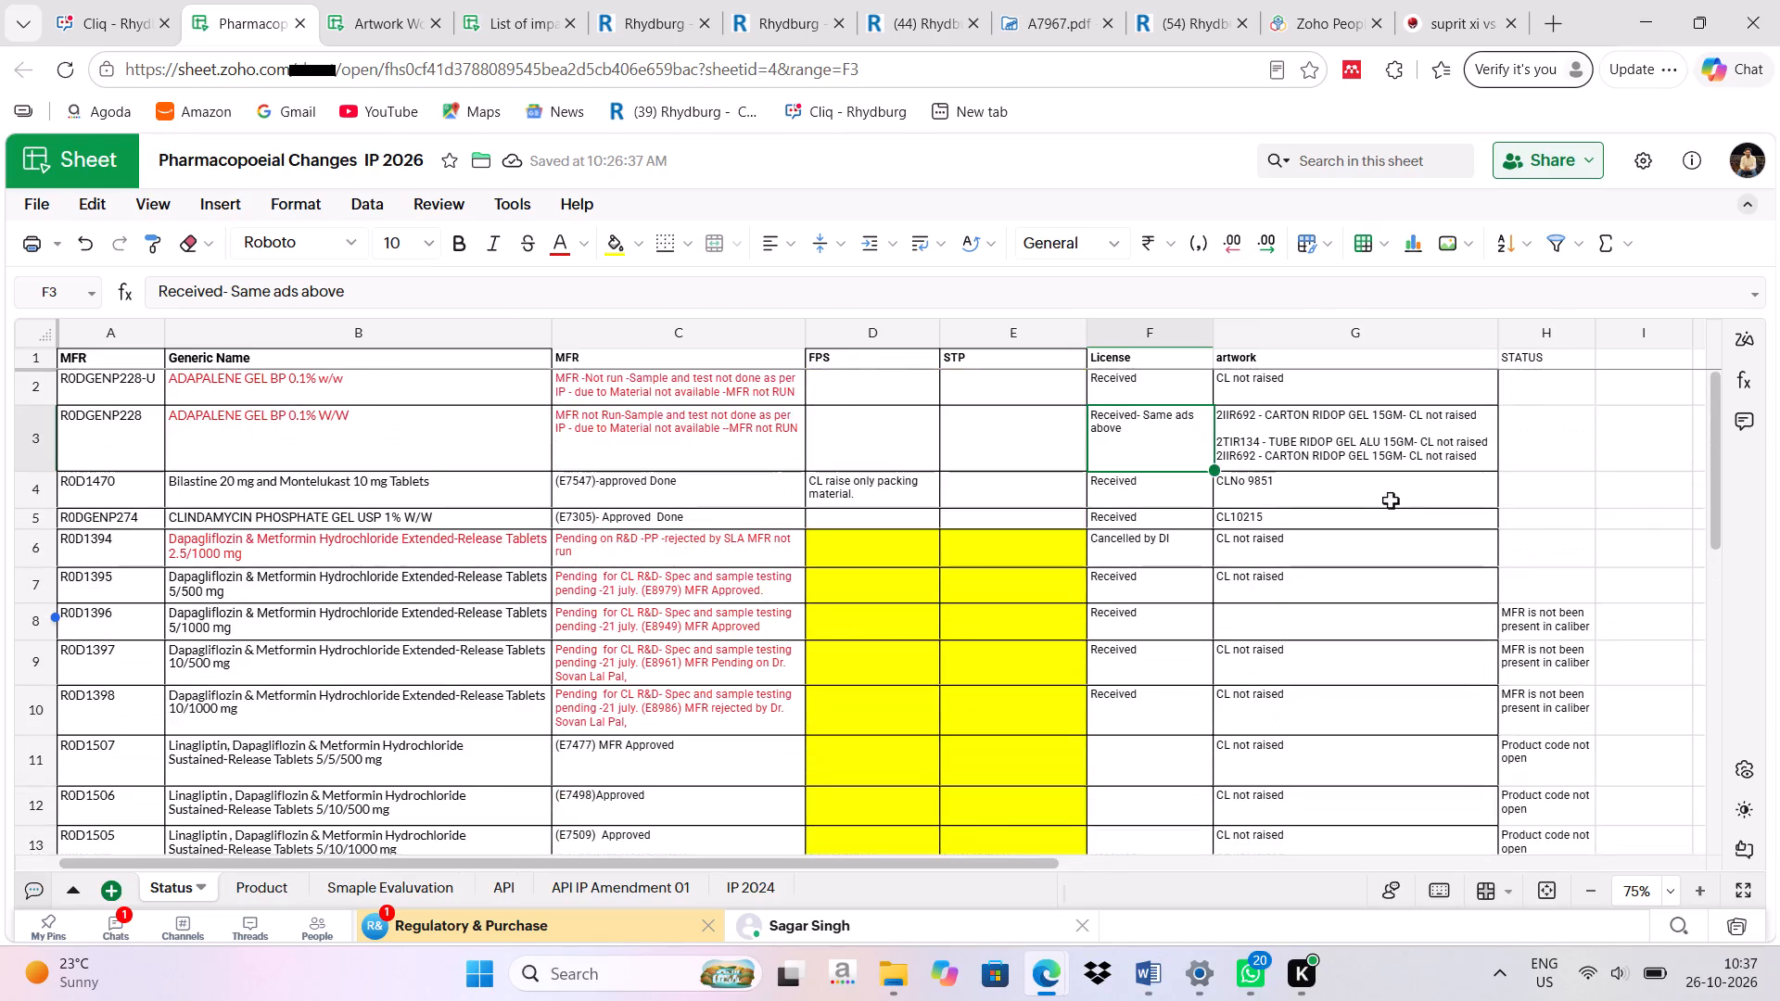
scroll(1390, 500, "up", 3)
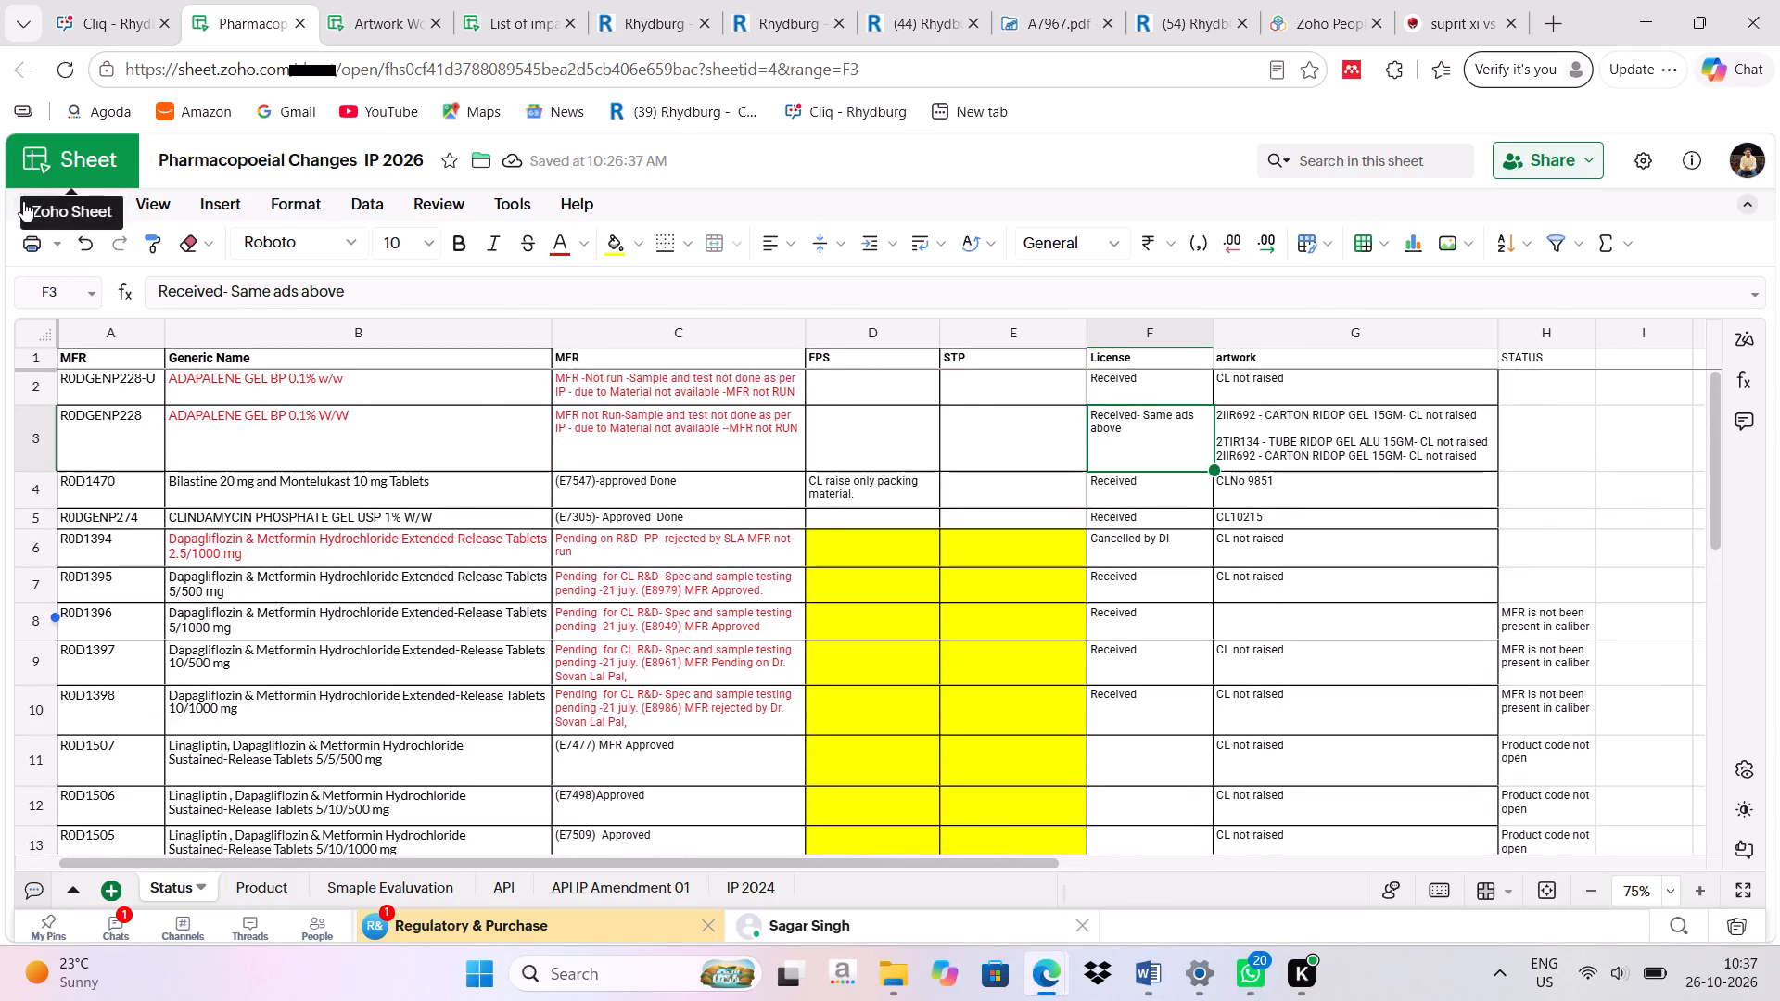
Open the Zoho Sheet spreadsheets overview from the Pharmacopoeial Changes IP 2026 file.
left_click(48, 168)
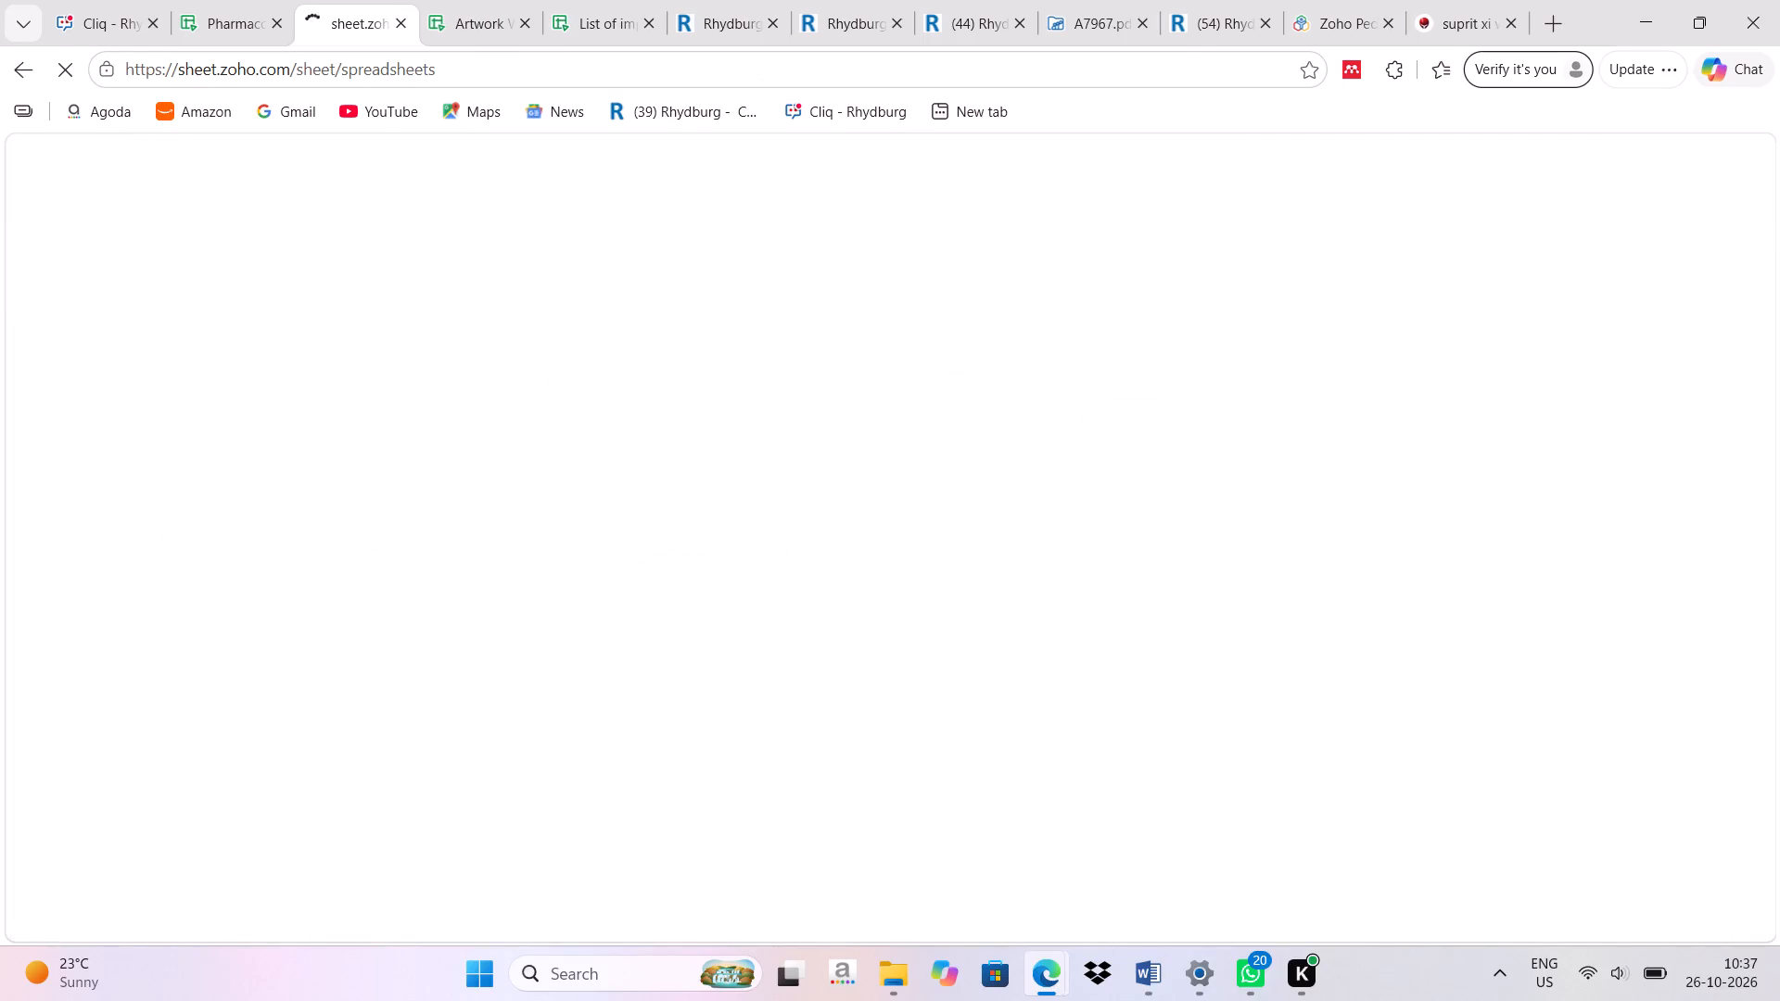
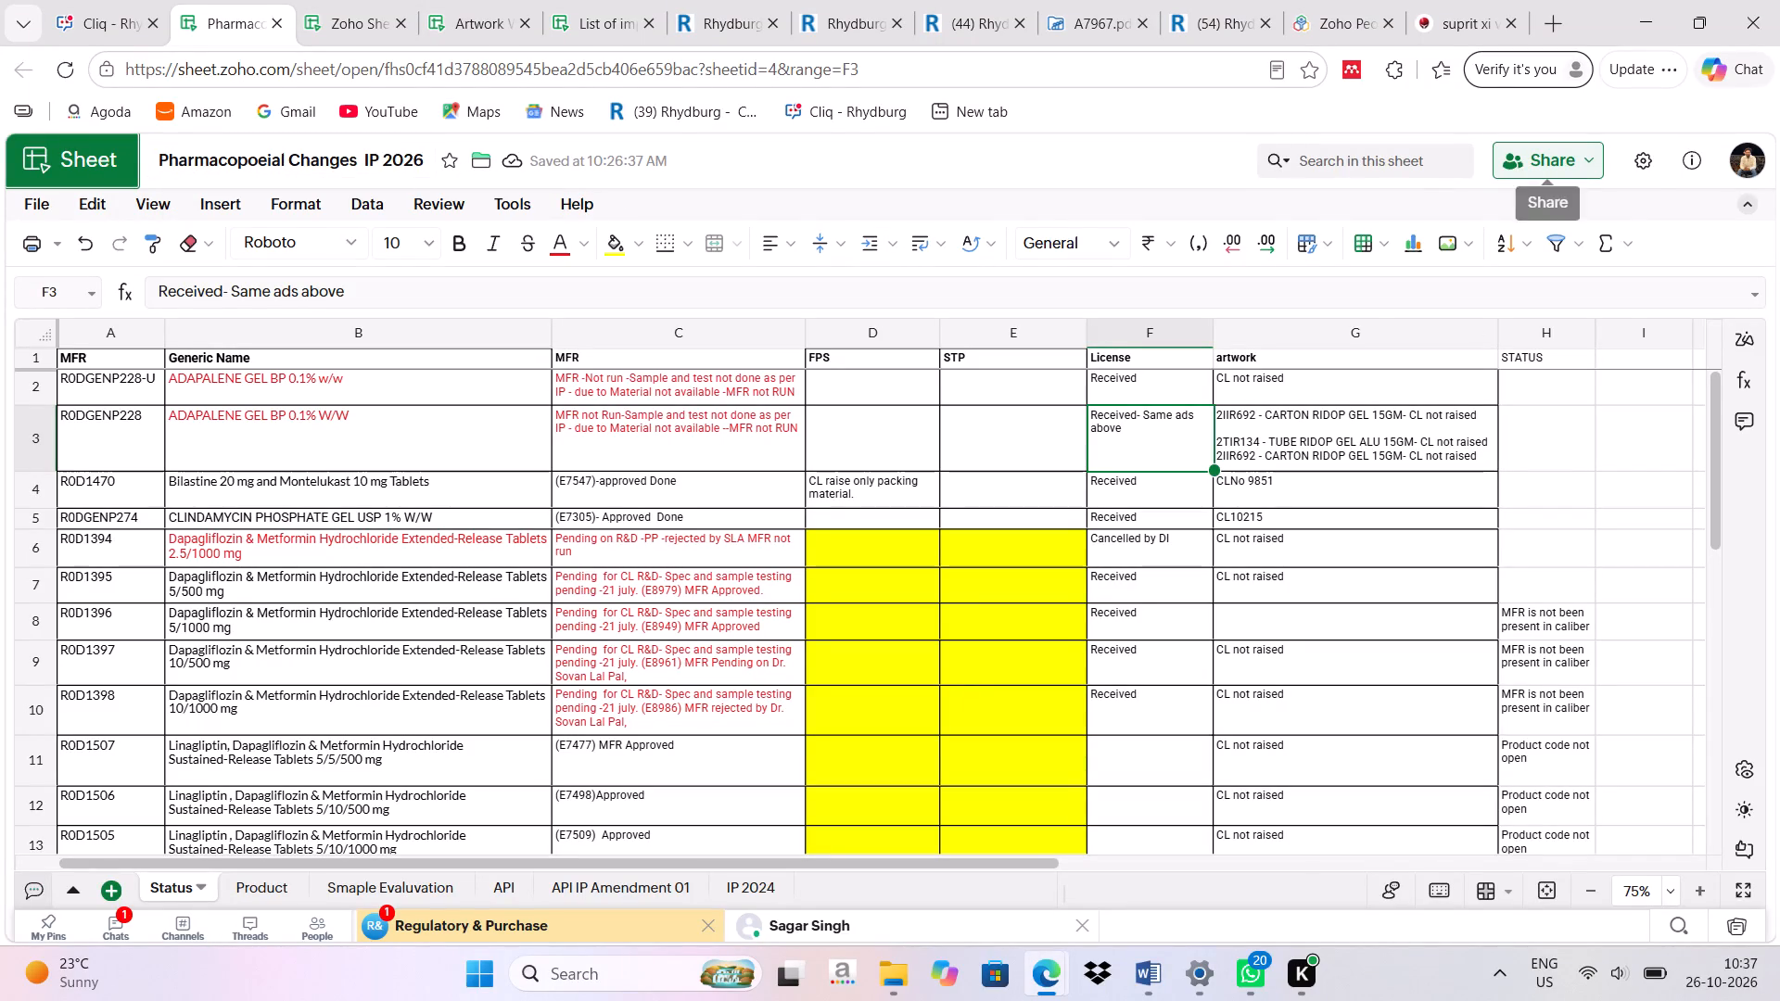
Copy the permalink of the Pharmacopoeial Changes IP 2026 spreadsheet from its file details.
left_click(1694, 158)
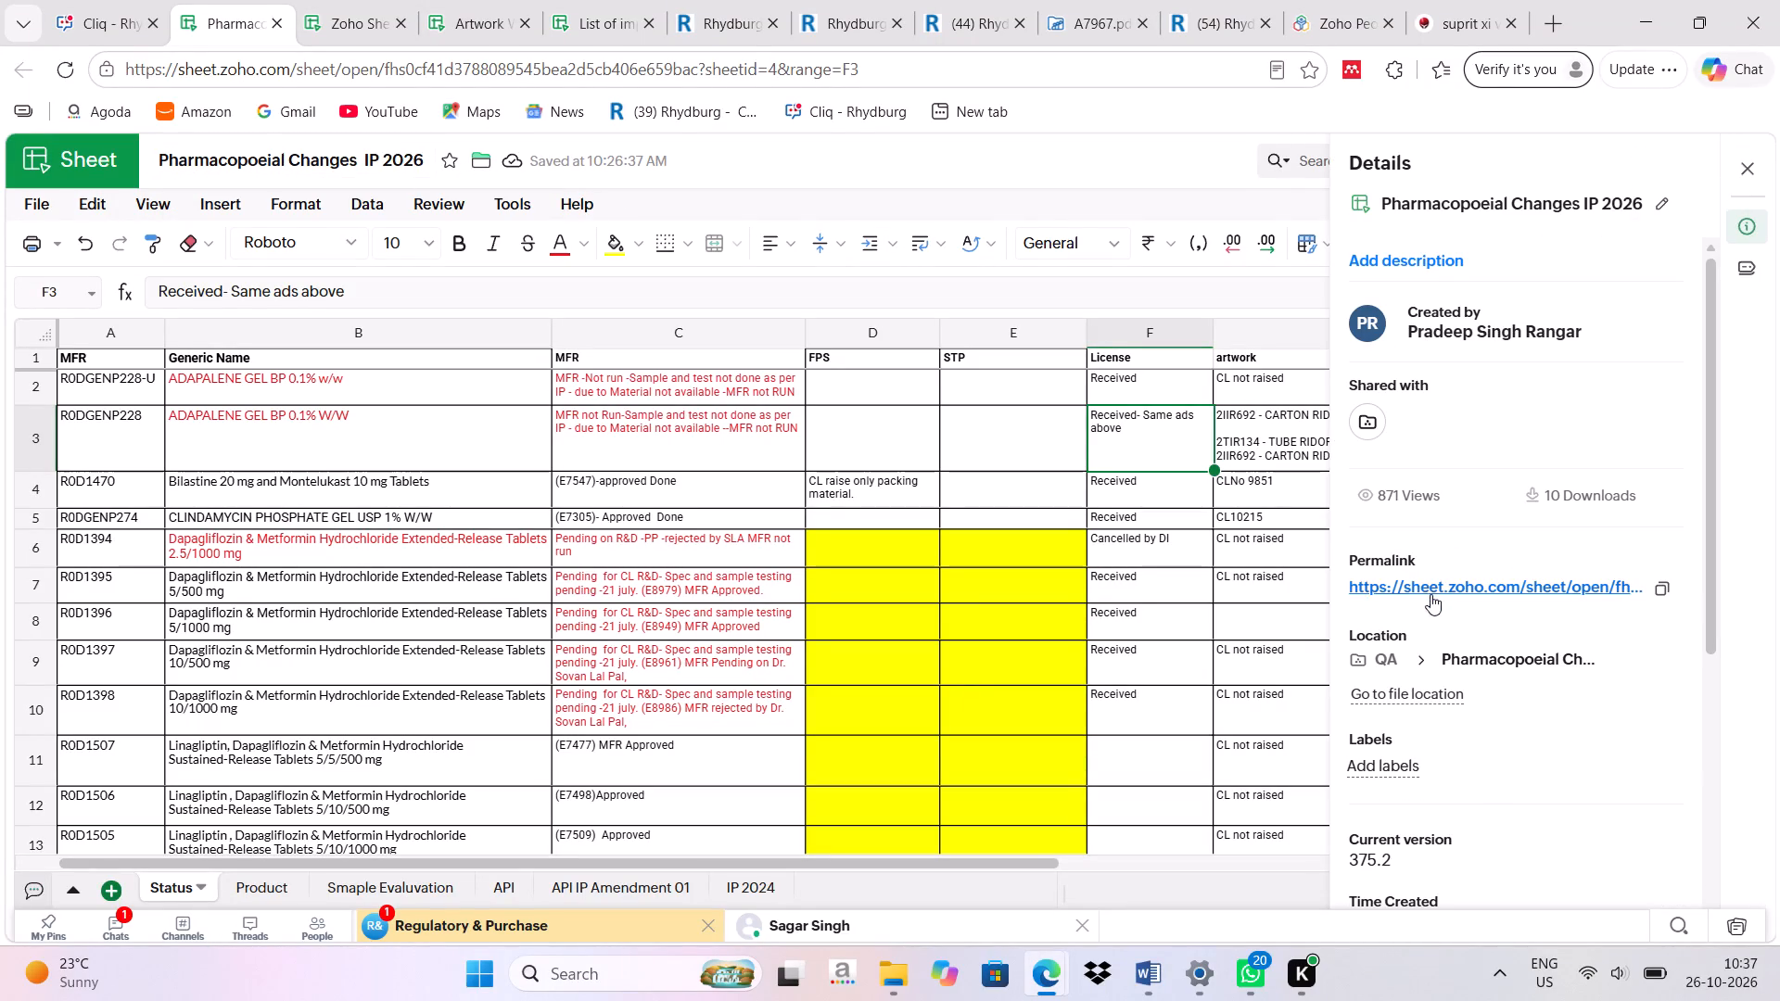
left_click_drag(1349, 585, 1430, 589)
left_click(1659, 585)
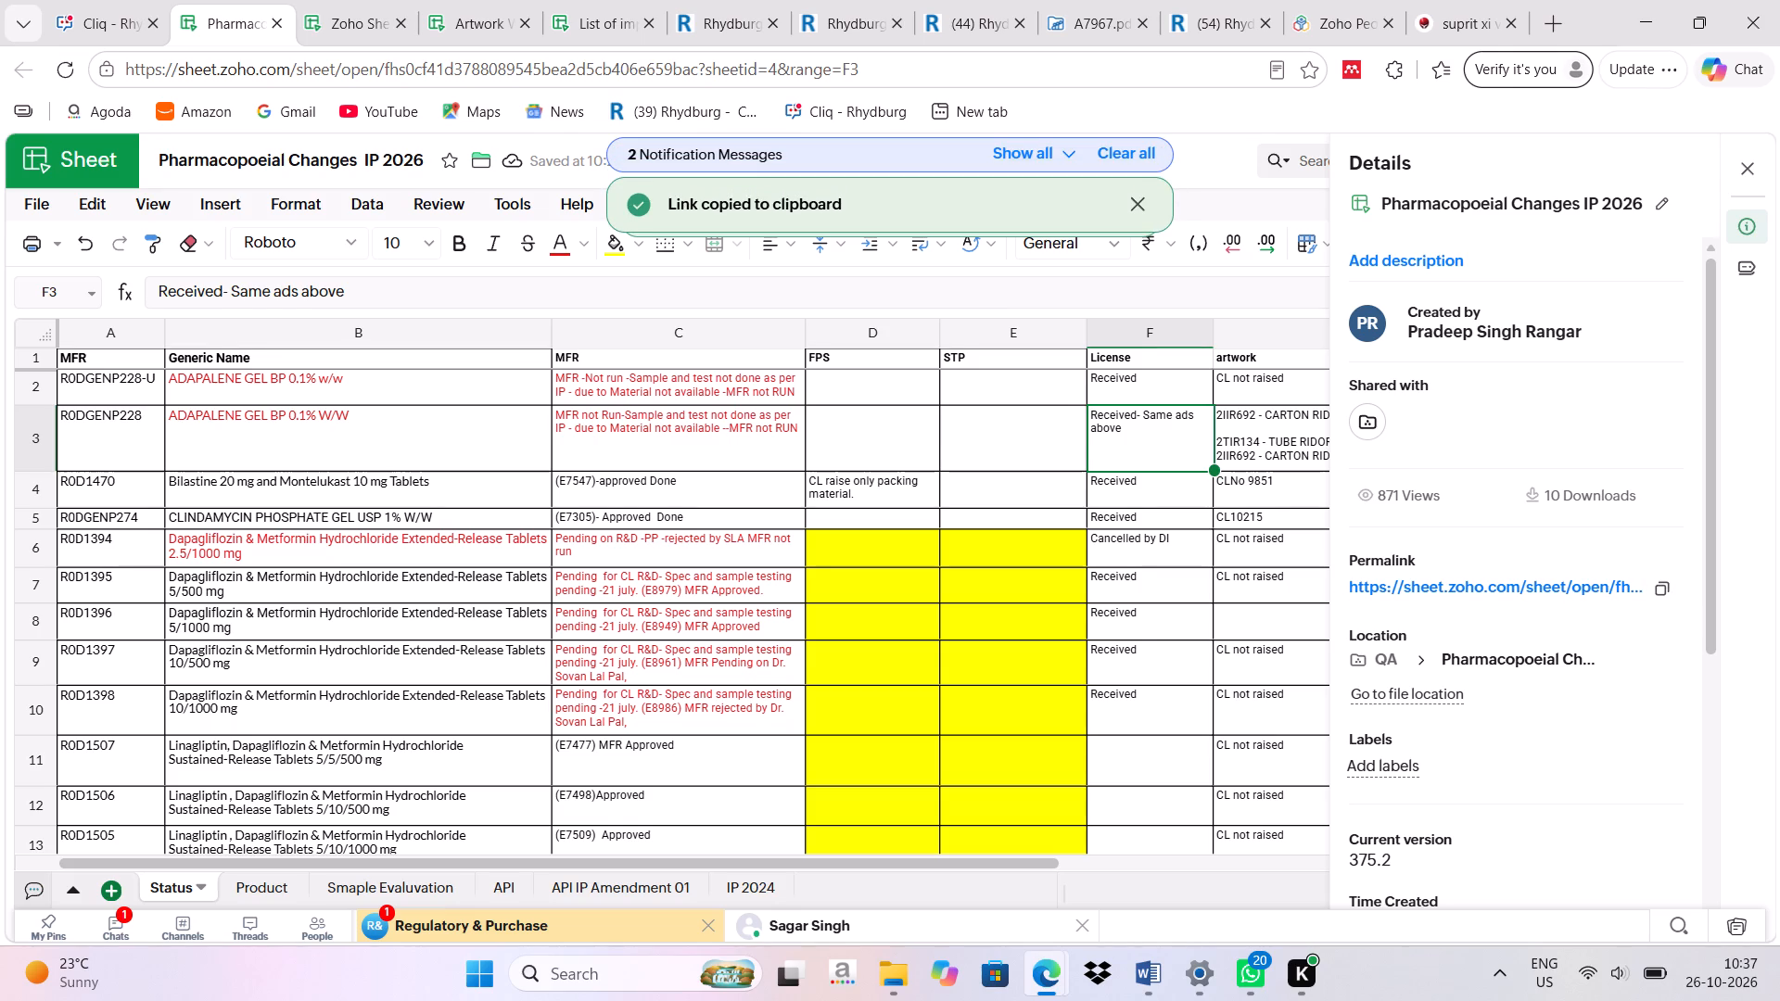
left_click(219, 10)
Switch to the Artwork Work Sheet sept.25 spreadsheet and open its QA Artwork sheet.
left_click(477, 15)
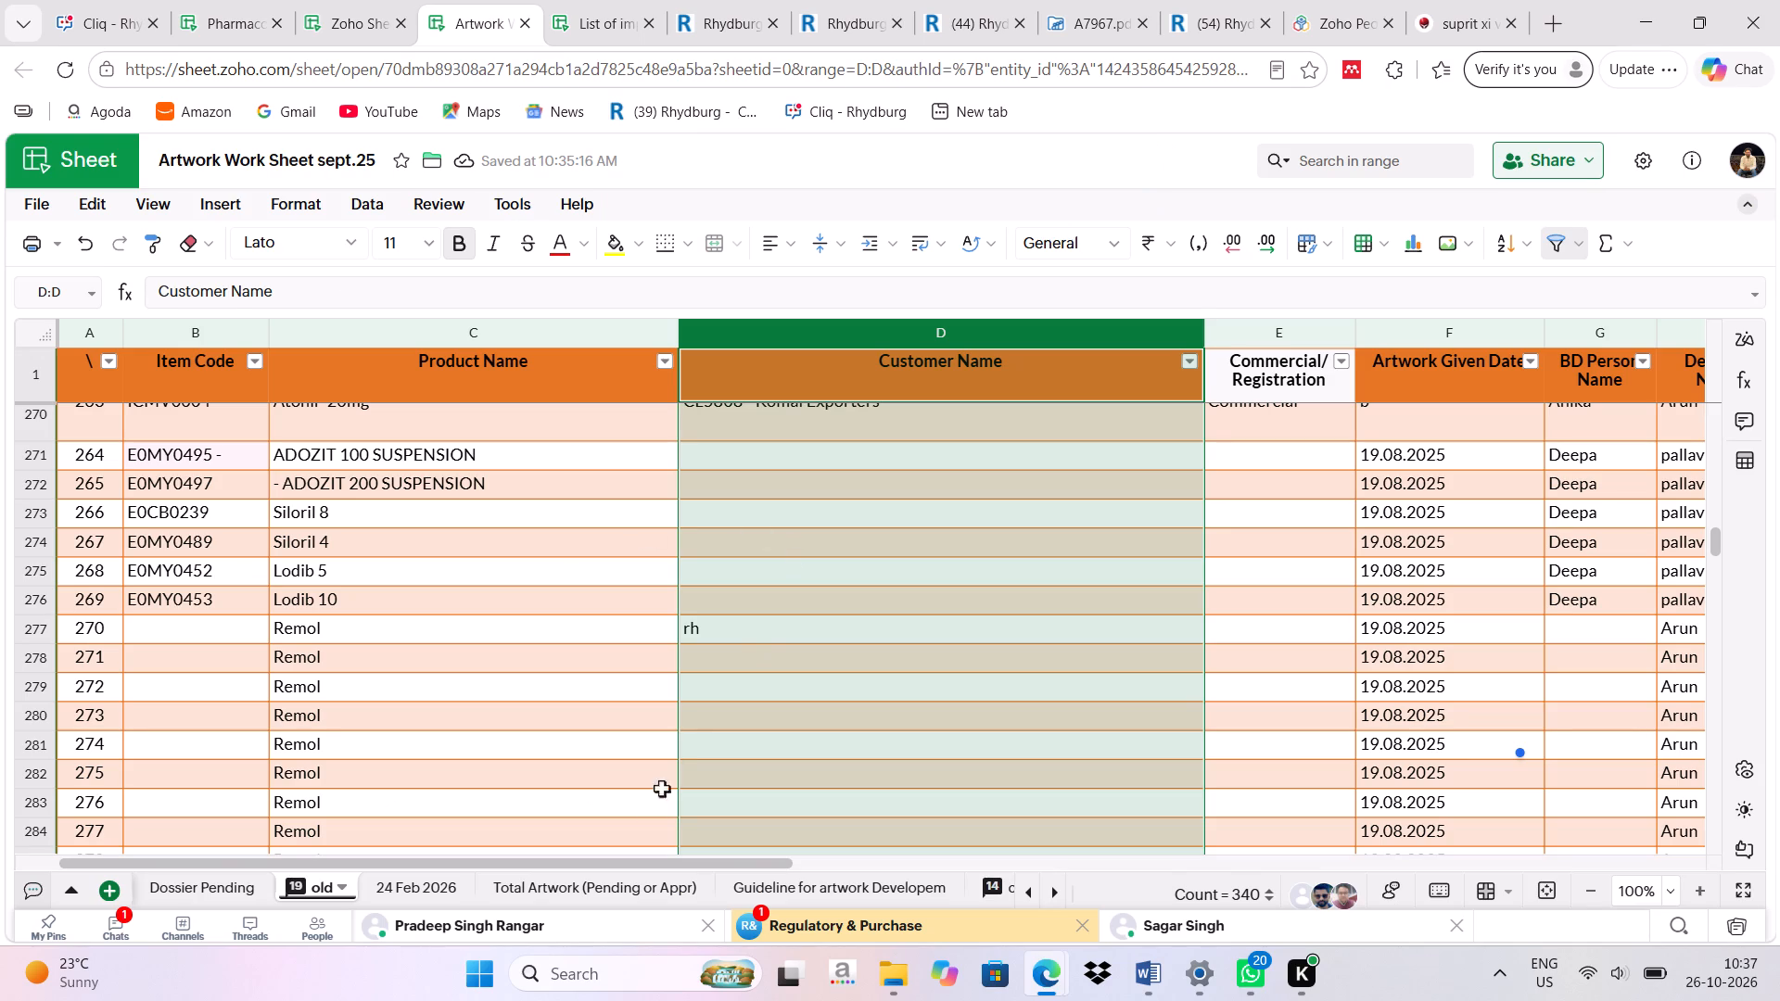
left_click(1053, 886)
left_click(1053, 886)
left_click(955, 881)
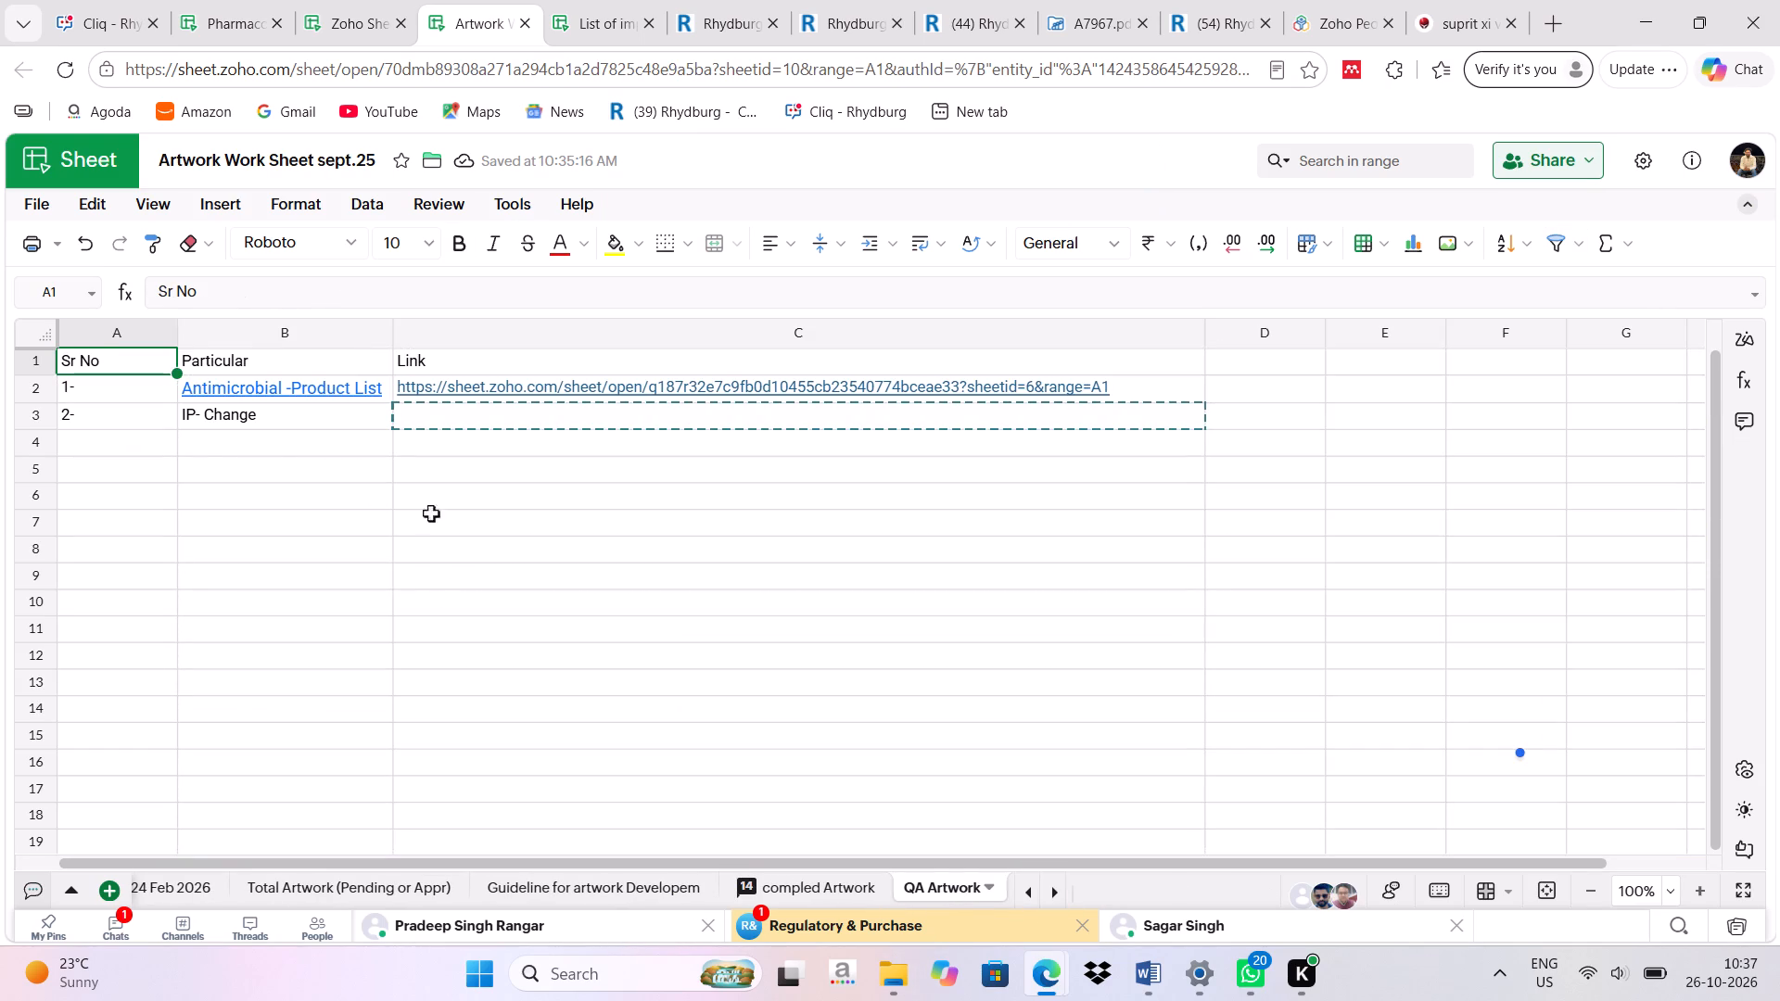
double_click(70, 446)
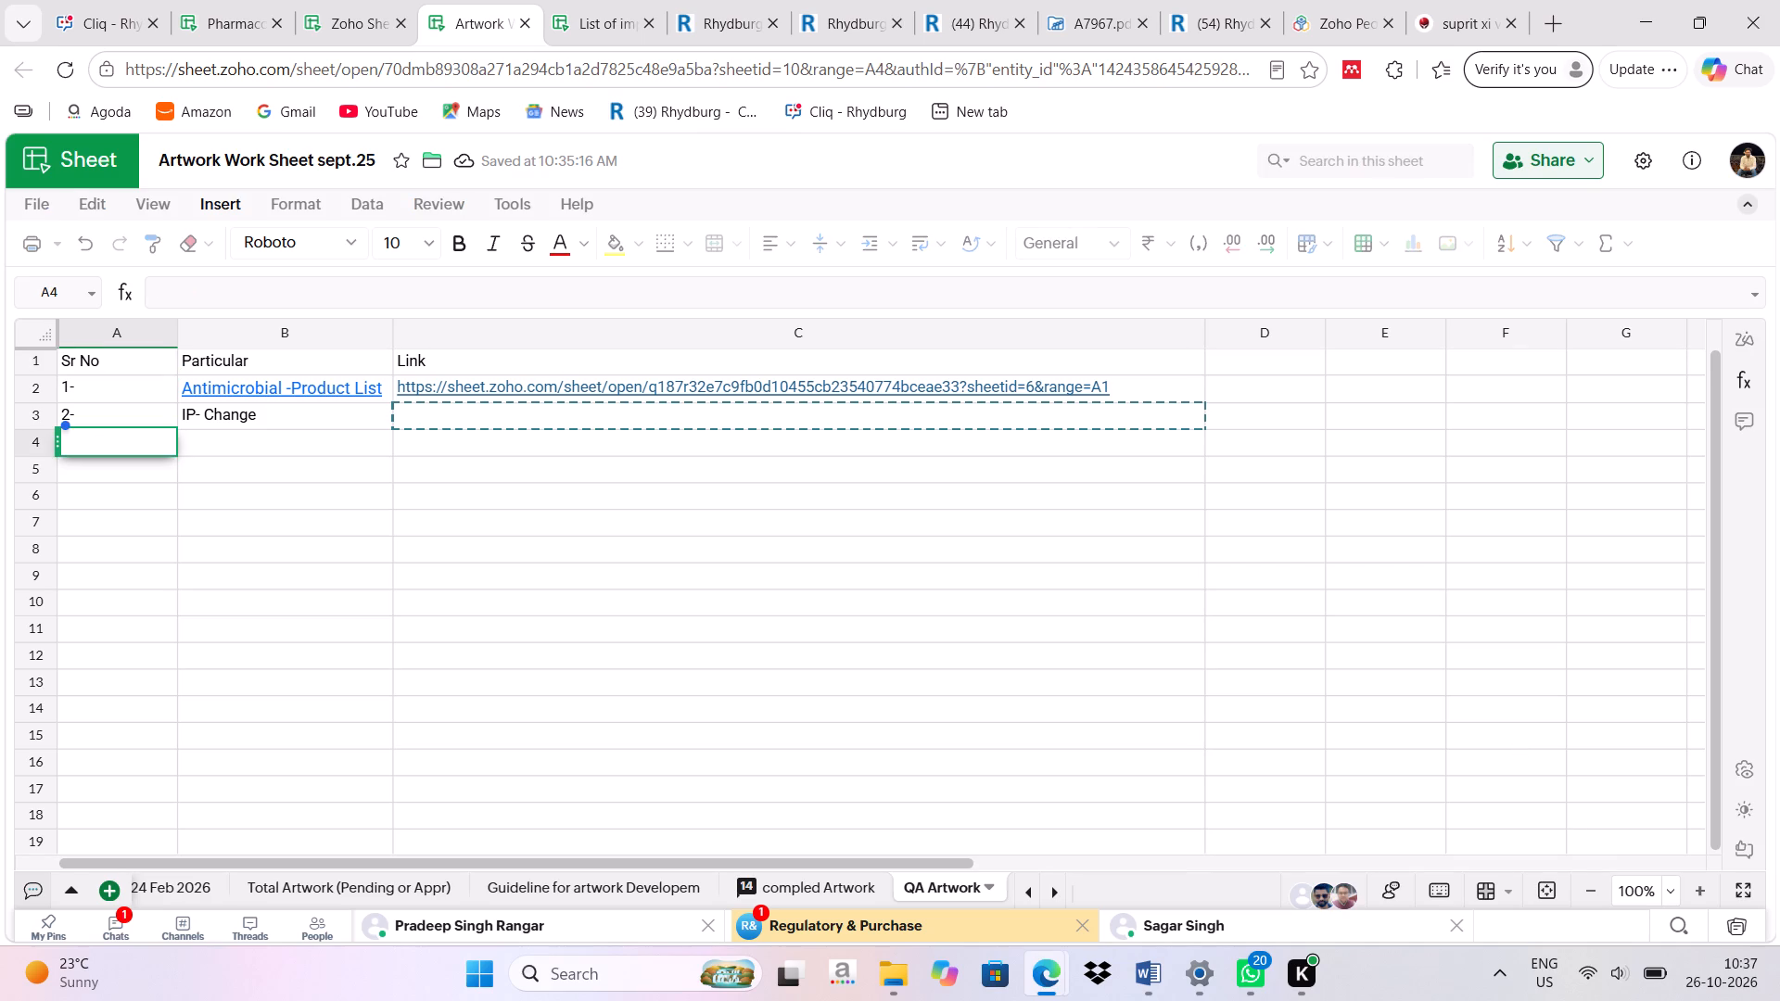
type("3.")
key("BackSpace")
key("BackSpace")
Paste the copied spreadsheet link into the Link cell of the IP- Change row.
double_click(438, 424)
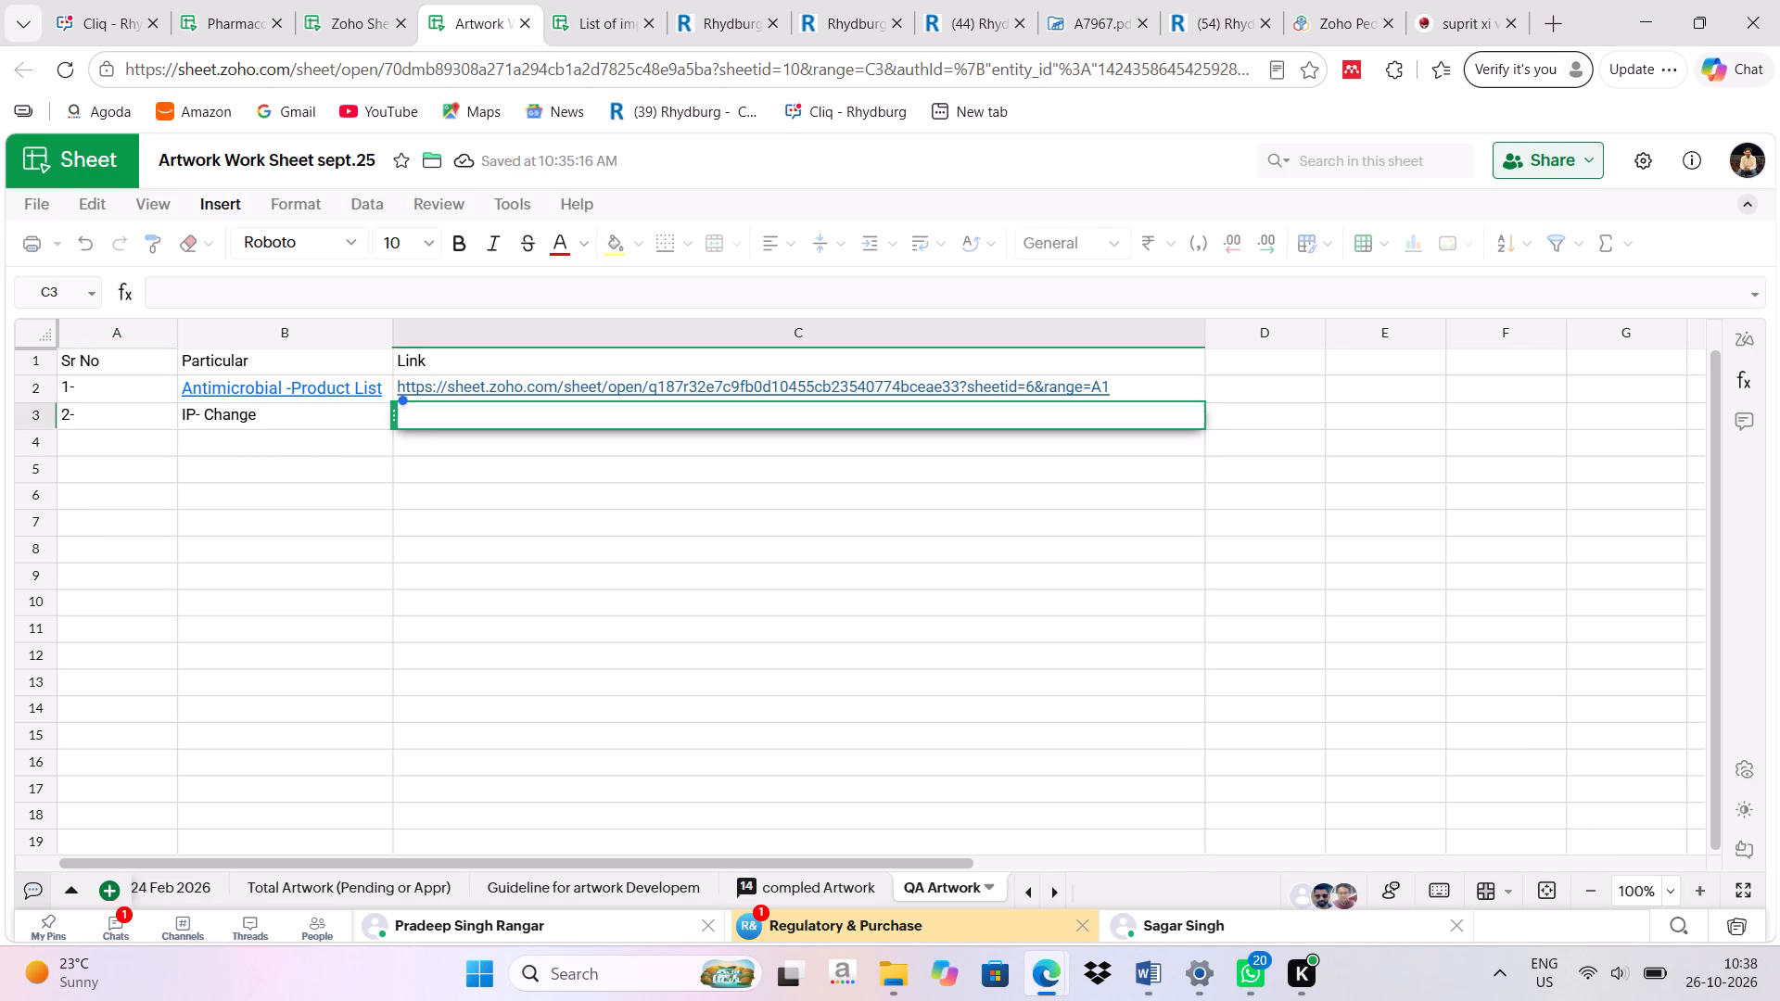
key("ctrl+v")
key("Return")
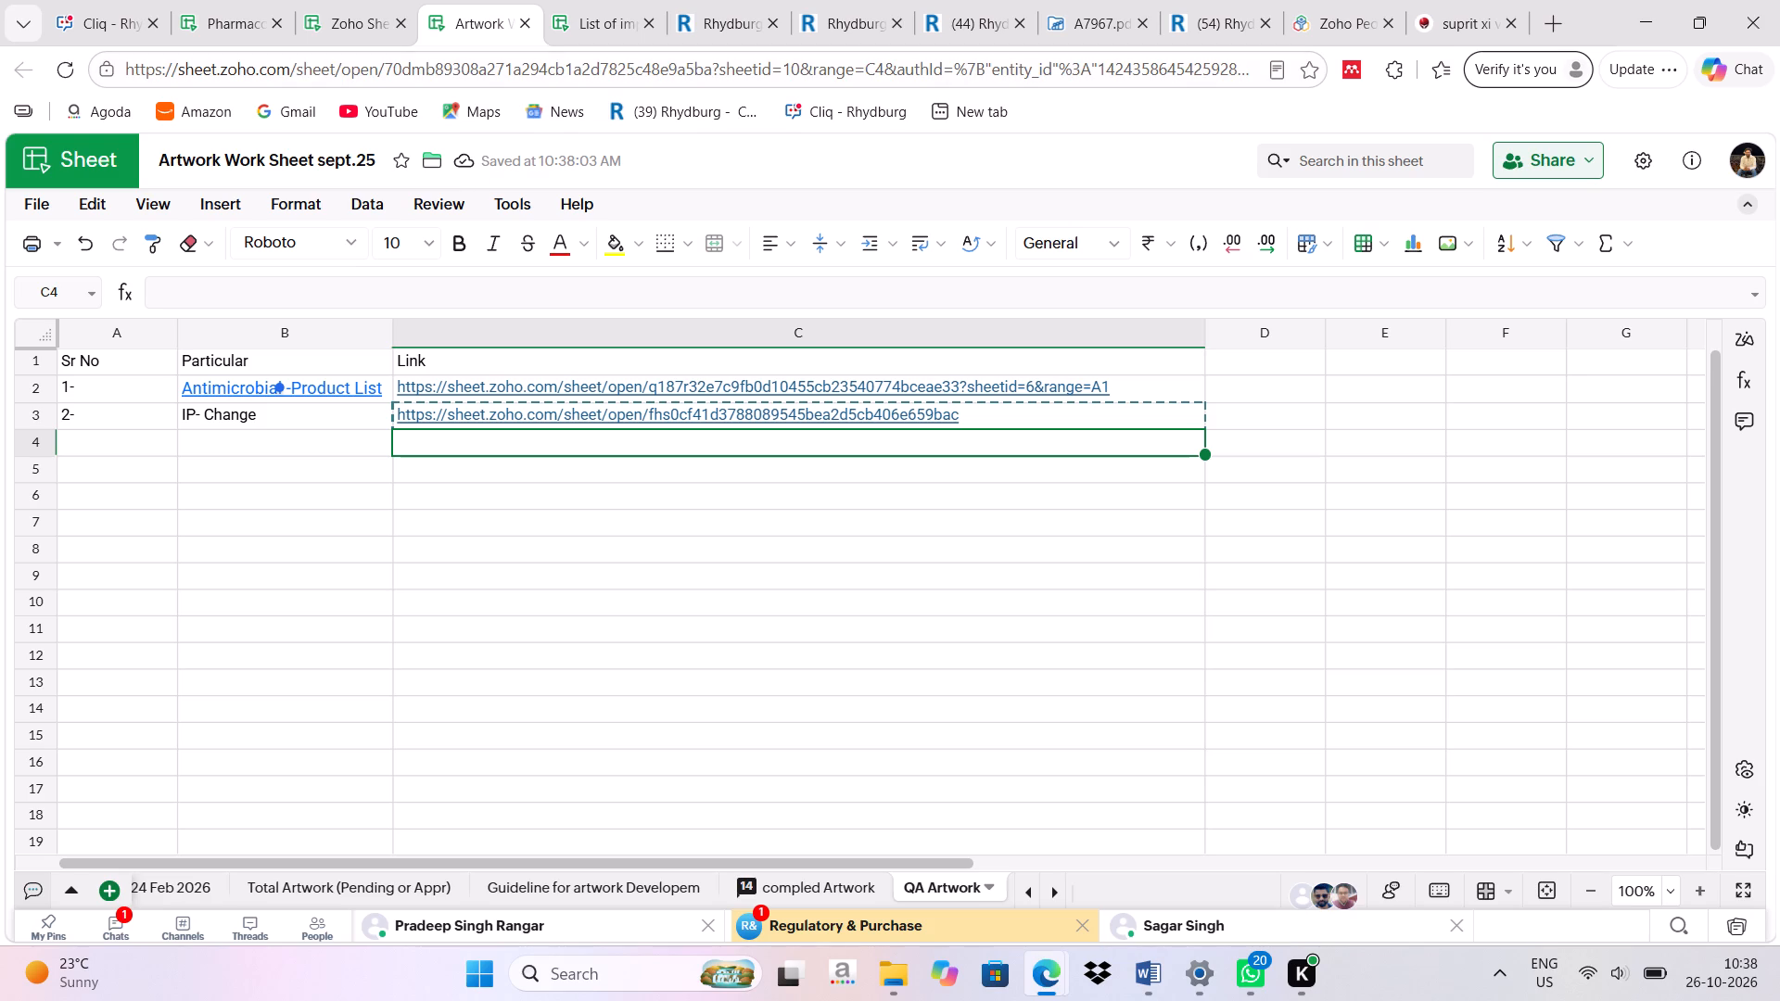
Open the A7967.pdf artwork and select its item code R0PSP6917 in the product details table.
left_click(1095, 9)
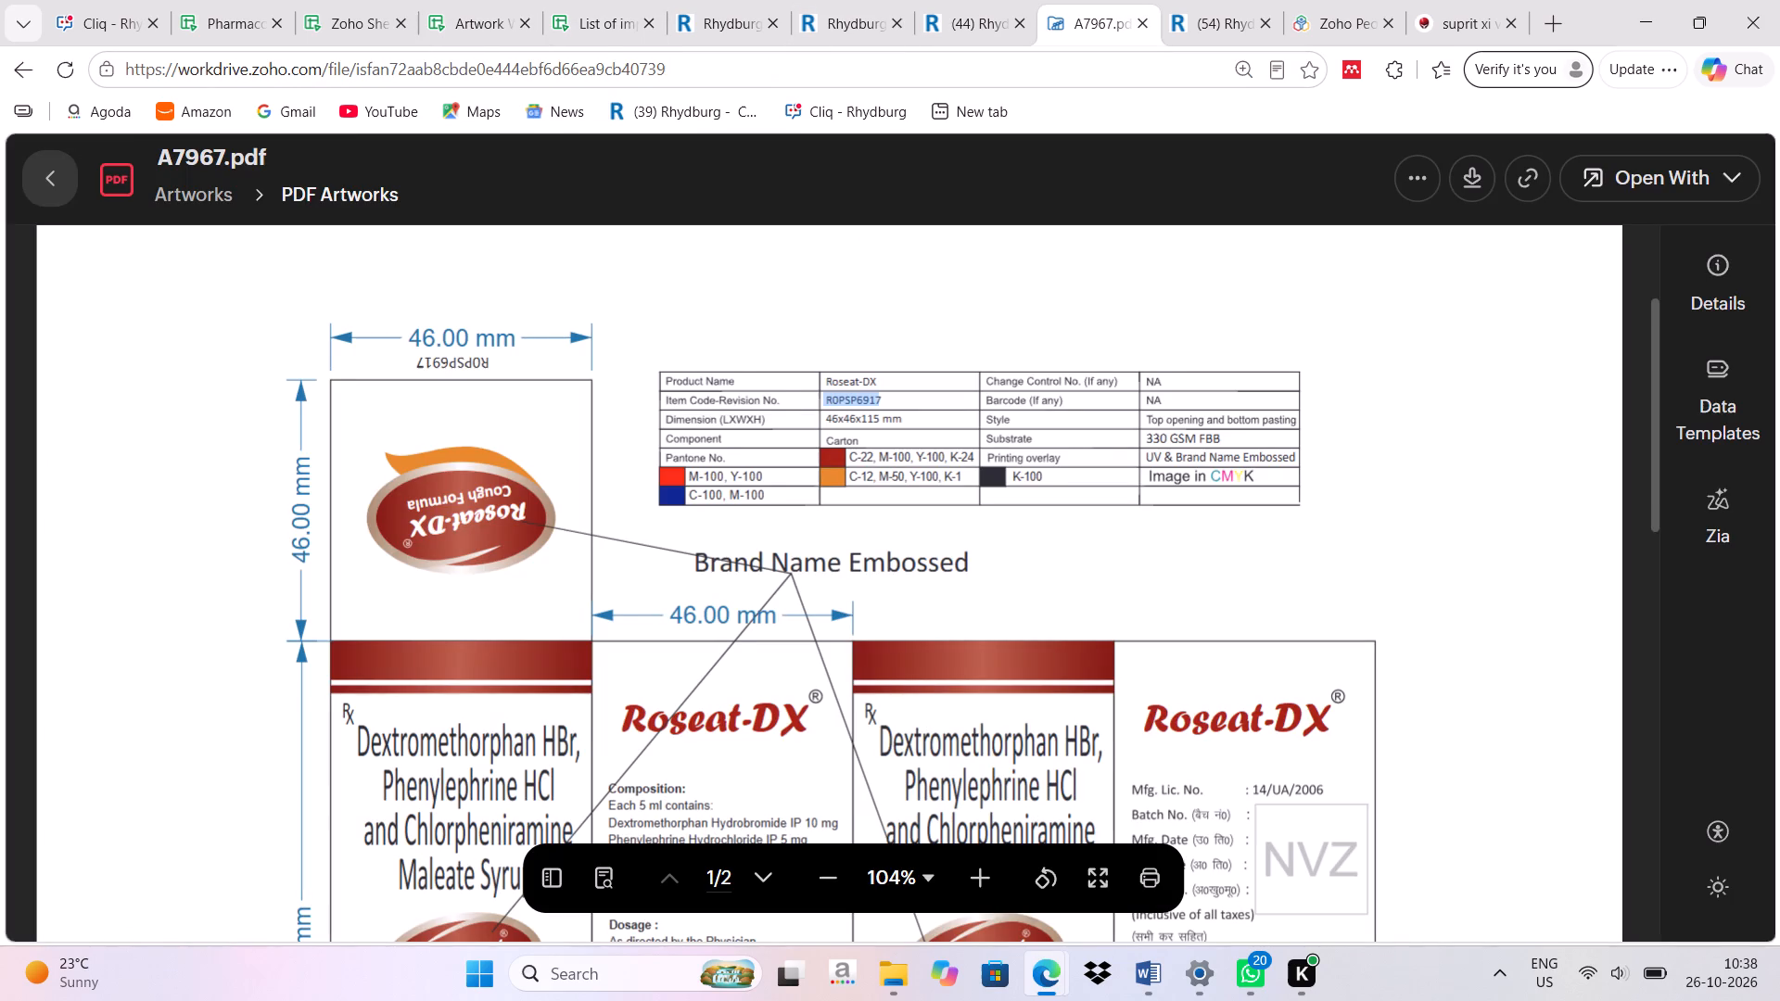
right_click(850, 400)
left_click(826, 399)
left_click(825, 400)
left_click_drag(825, 400, 879, 404)
left_click_drag(879, 404, 873, 380)
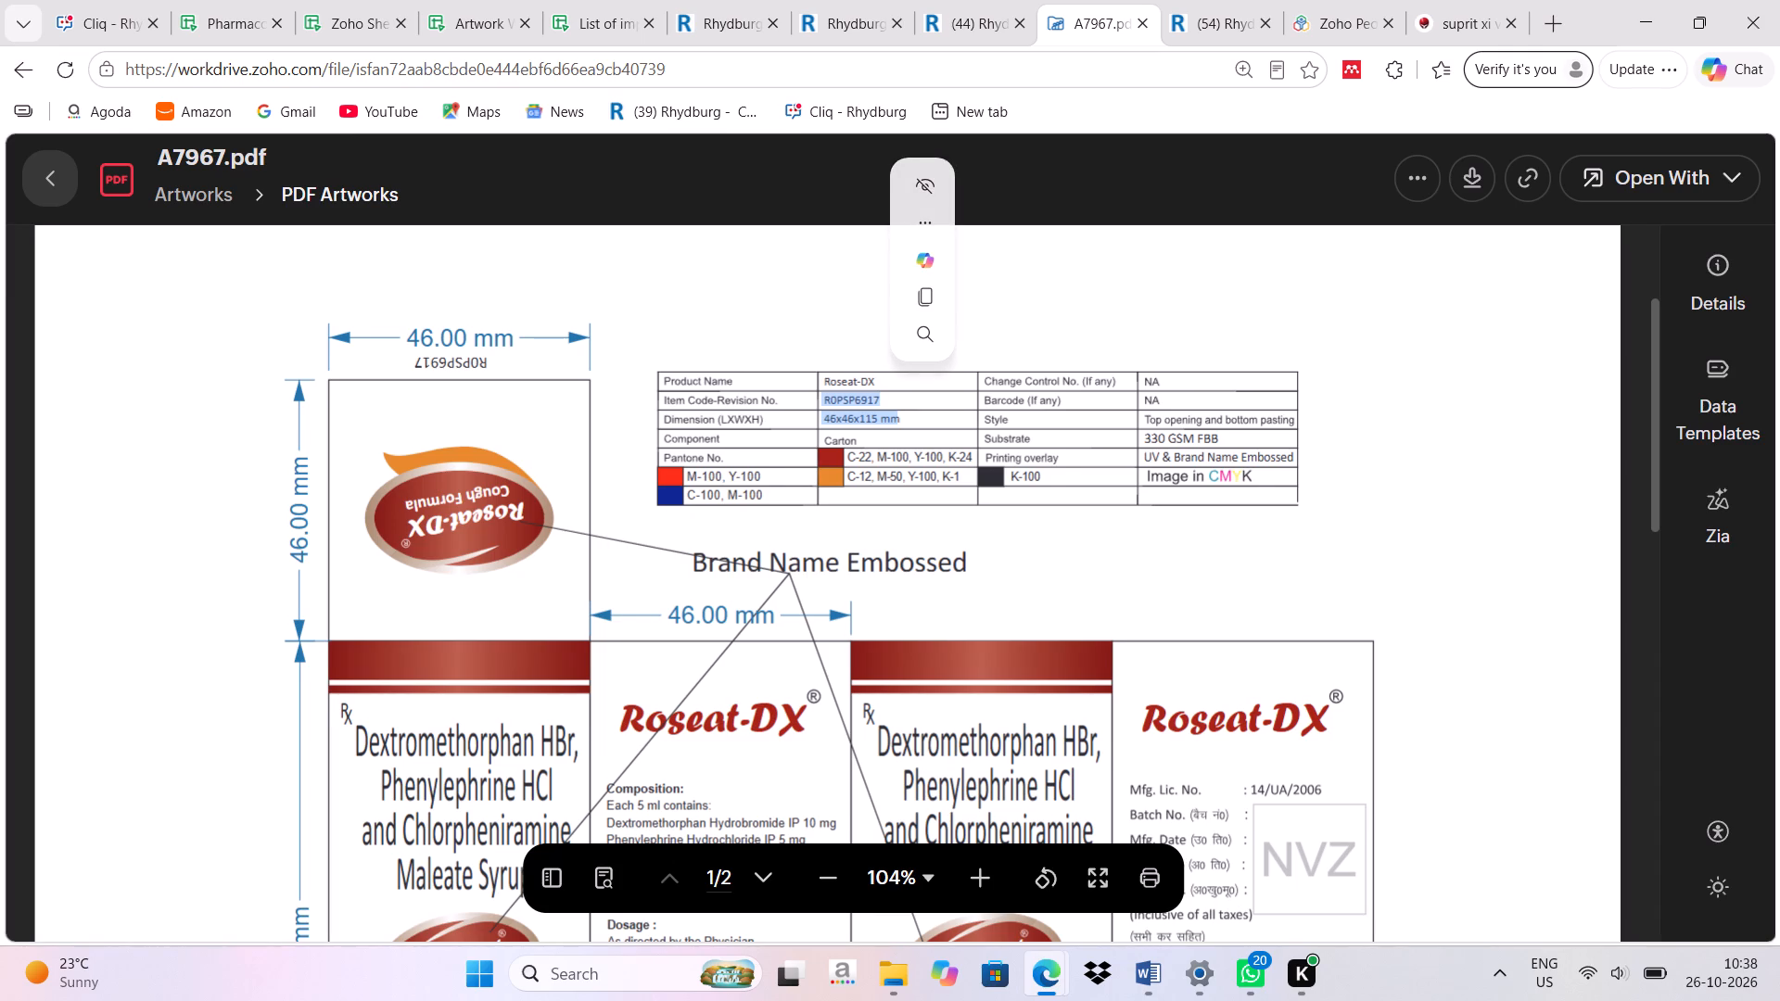
Search the Item Master Report for items whose code contains R0psp6917.
left_click(718, 4)
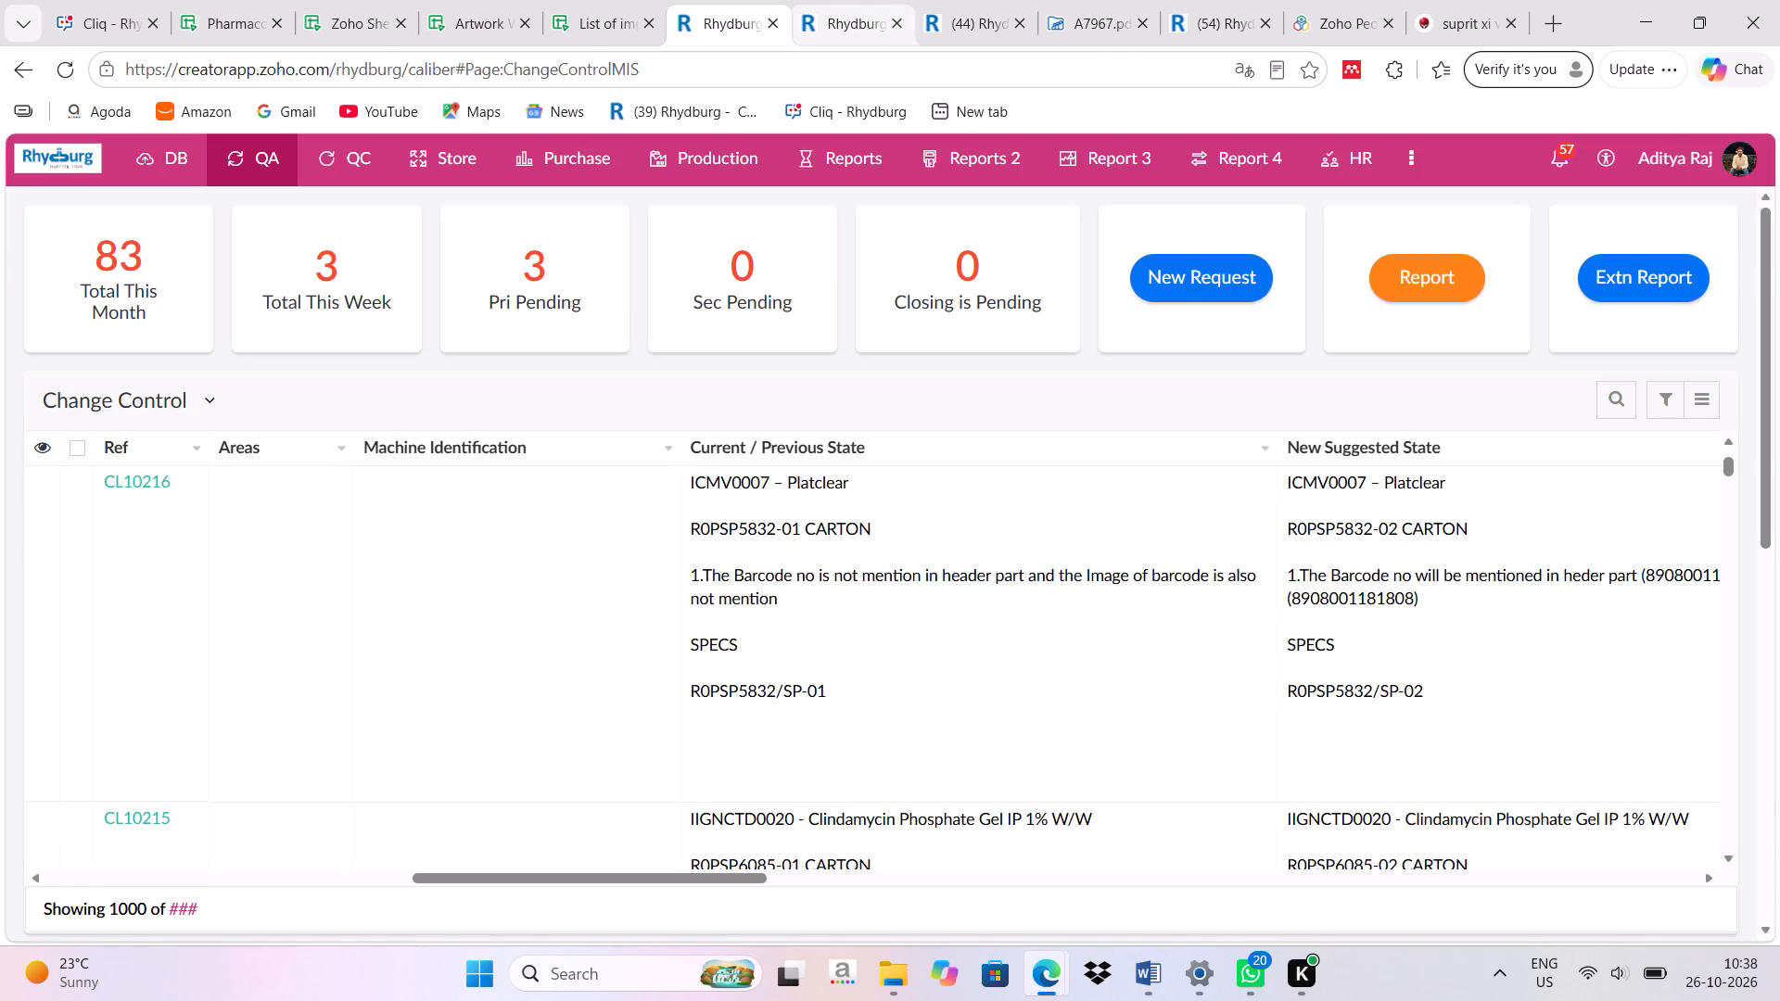
left_click(837, 2)
left_click(822, 30)
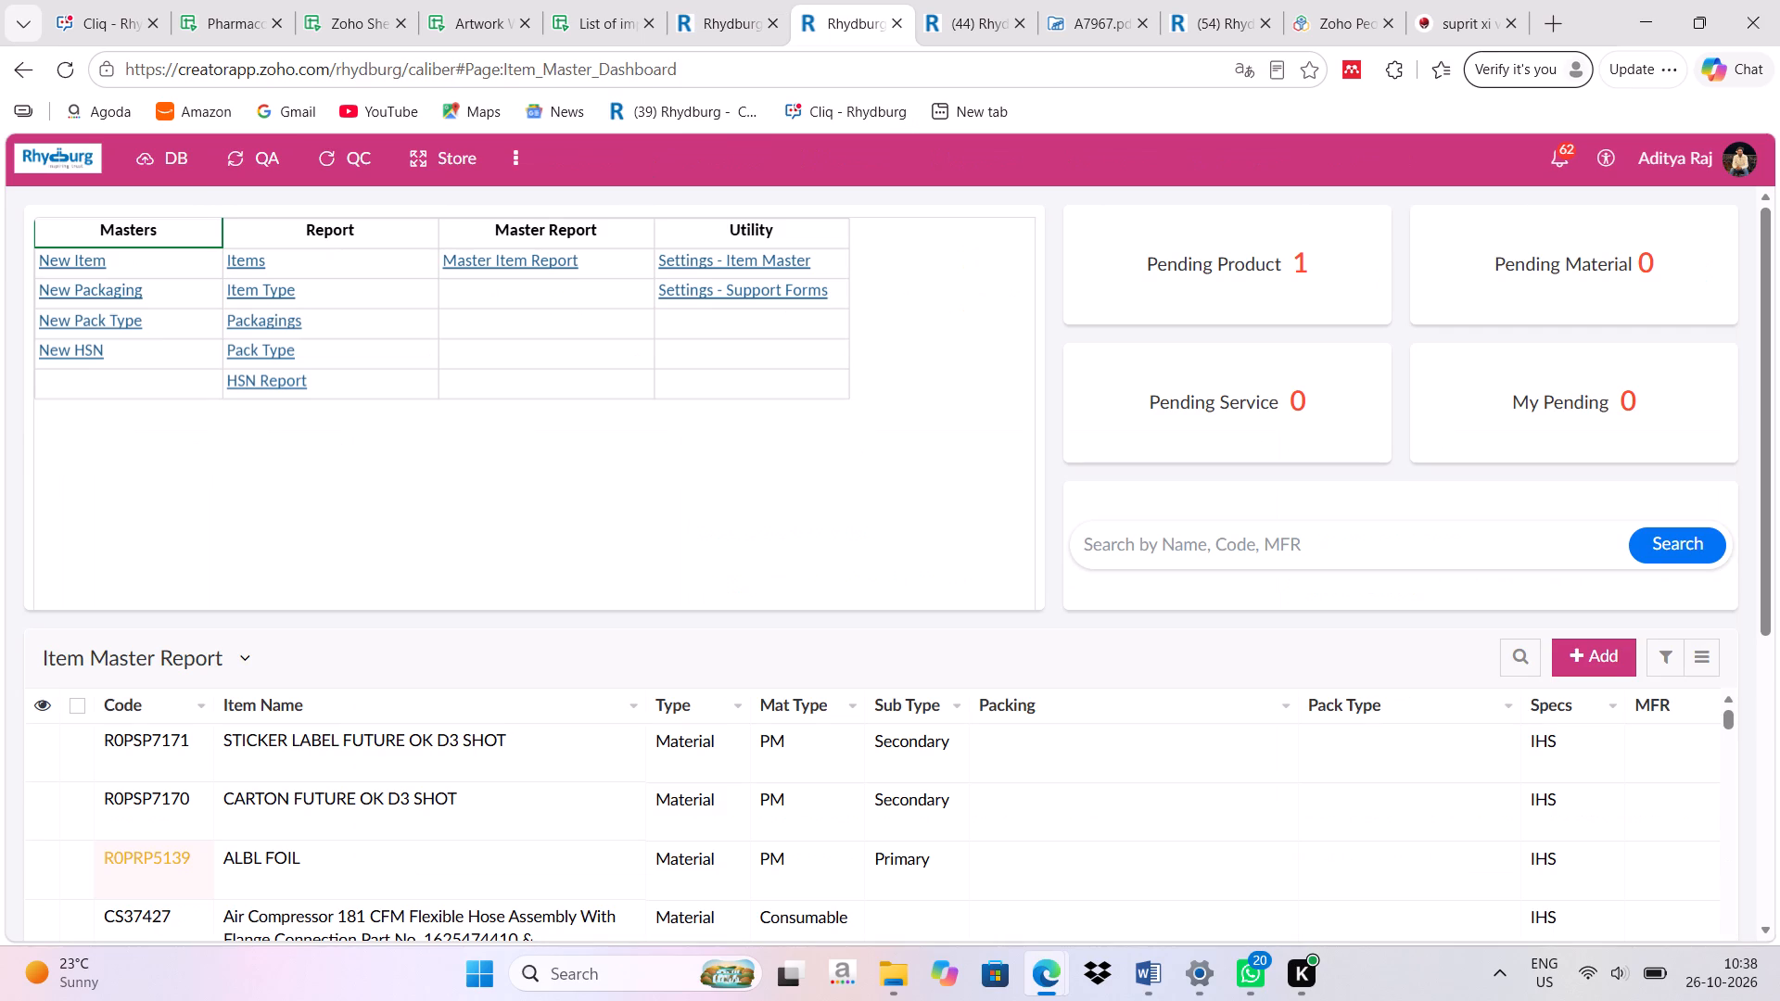
left_click(110, 701)
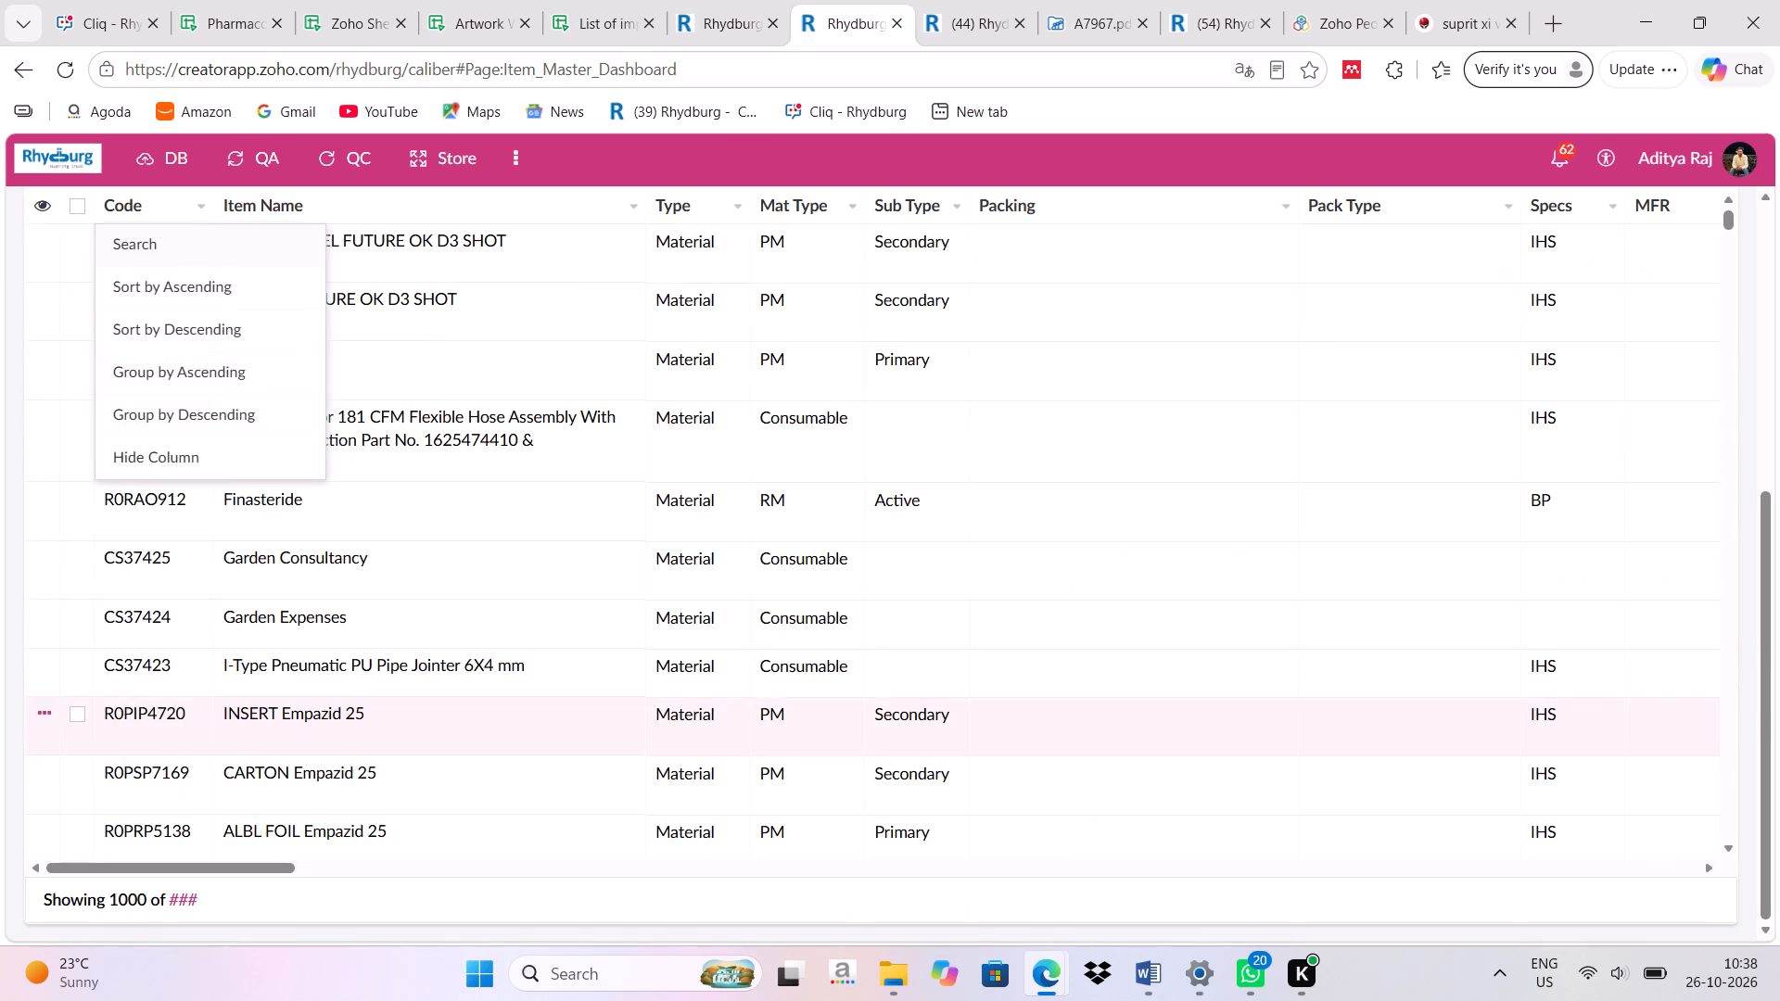
left_click(177, 241)
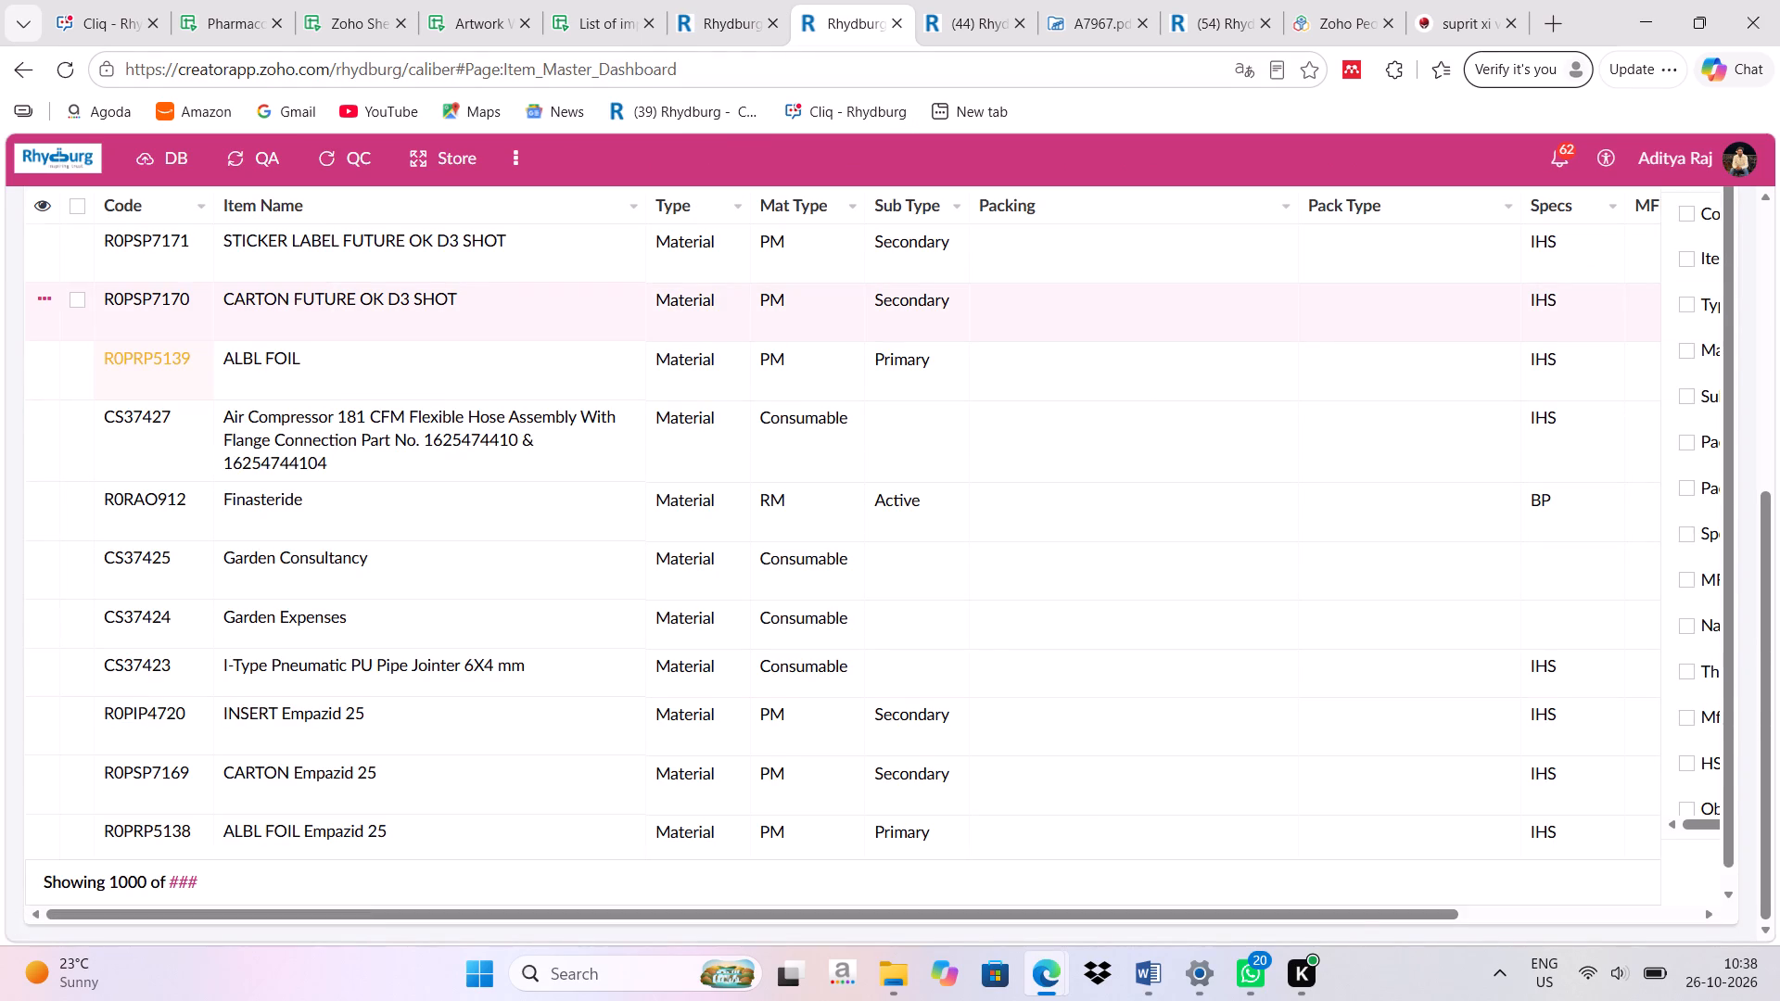
key("shift+r")
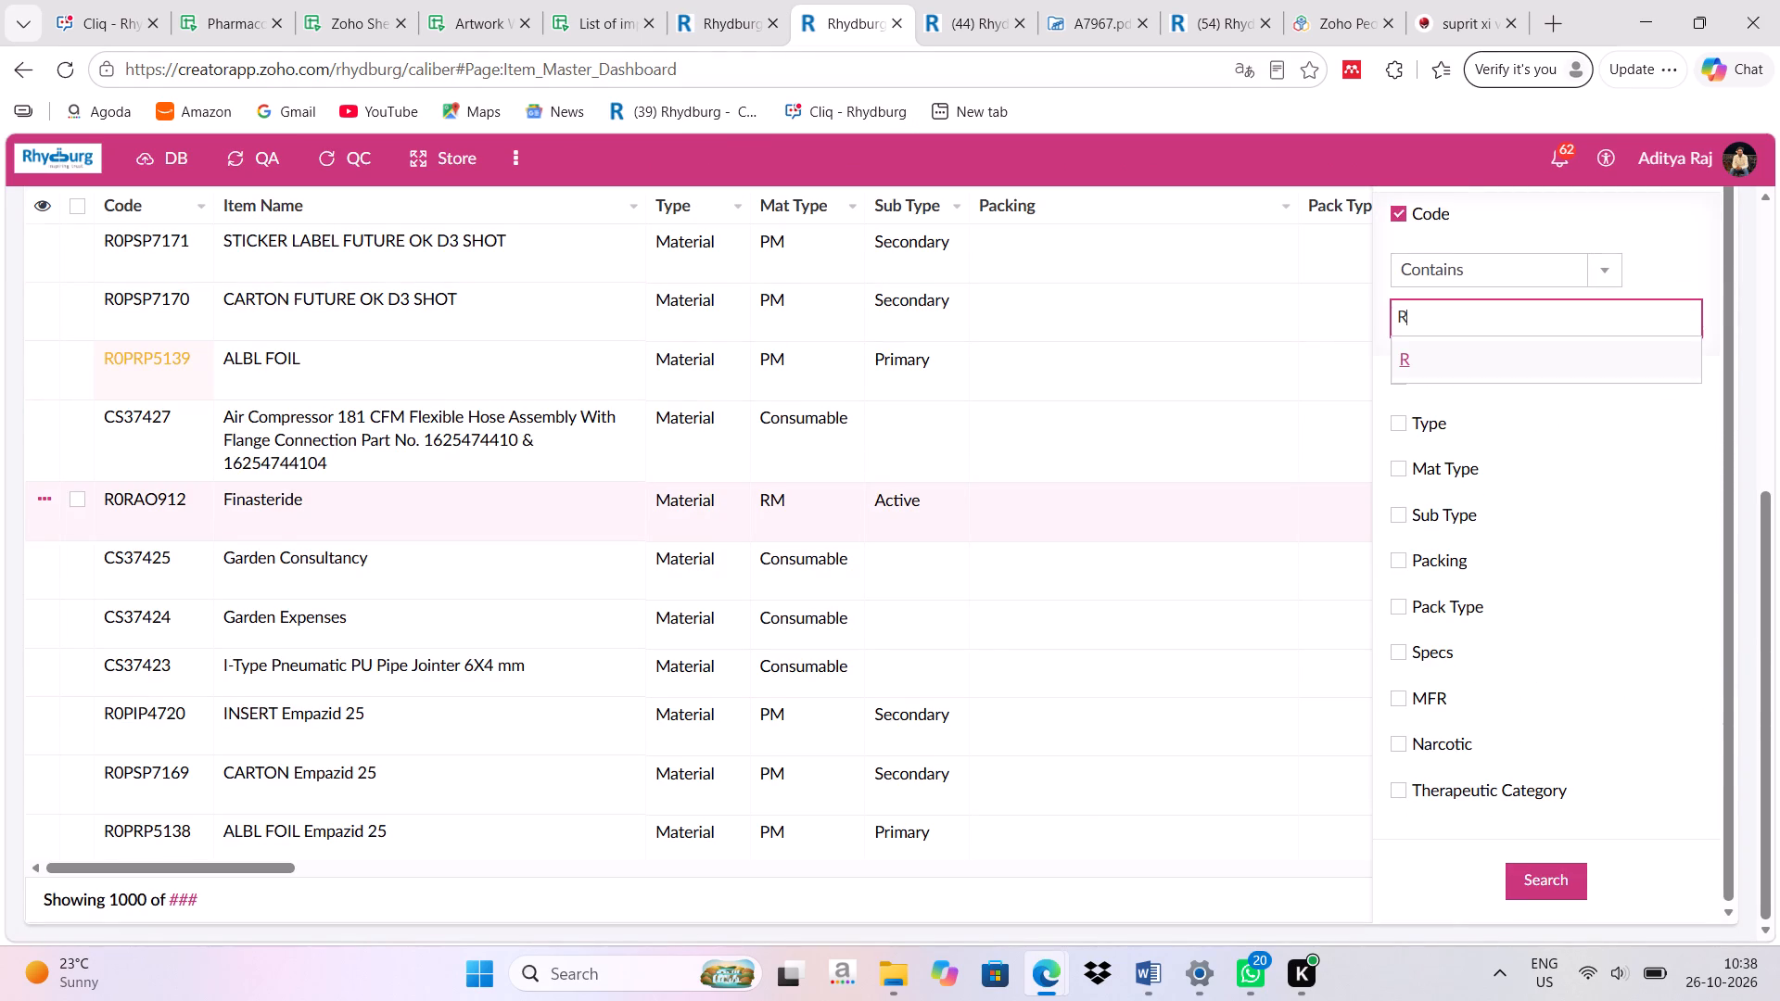
key("0")
key("BackSpace")
key("0")
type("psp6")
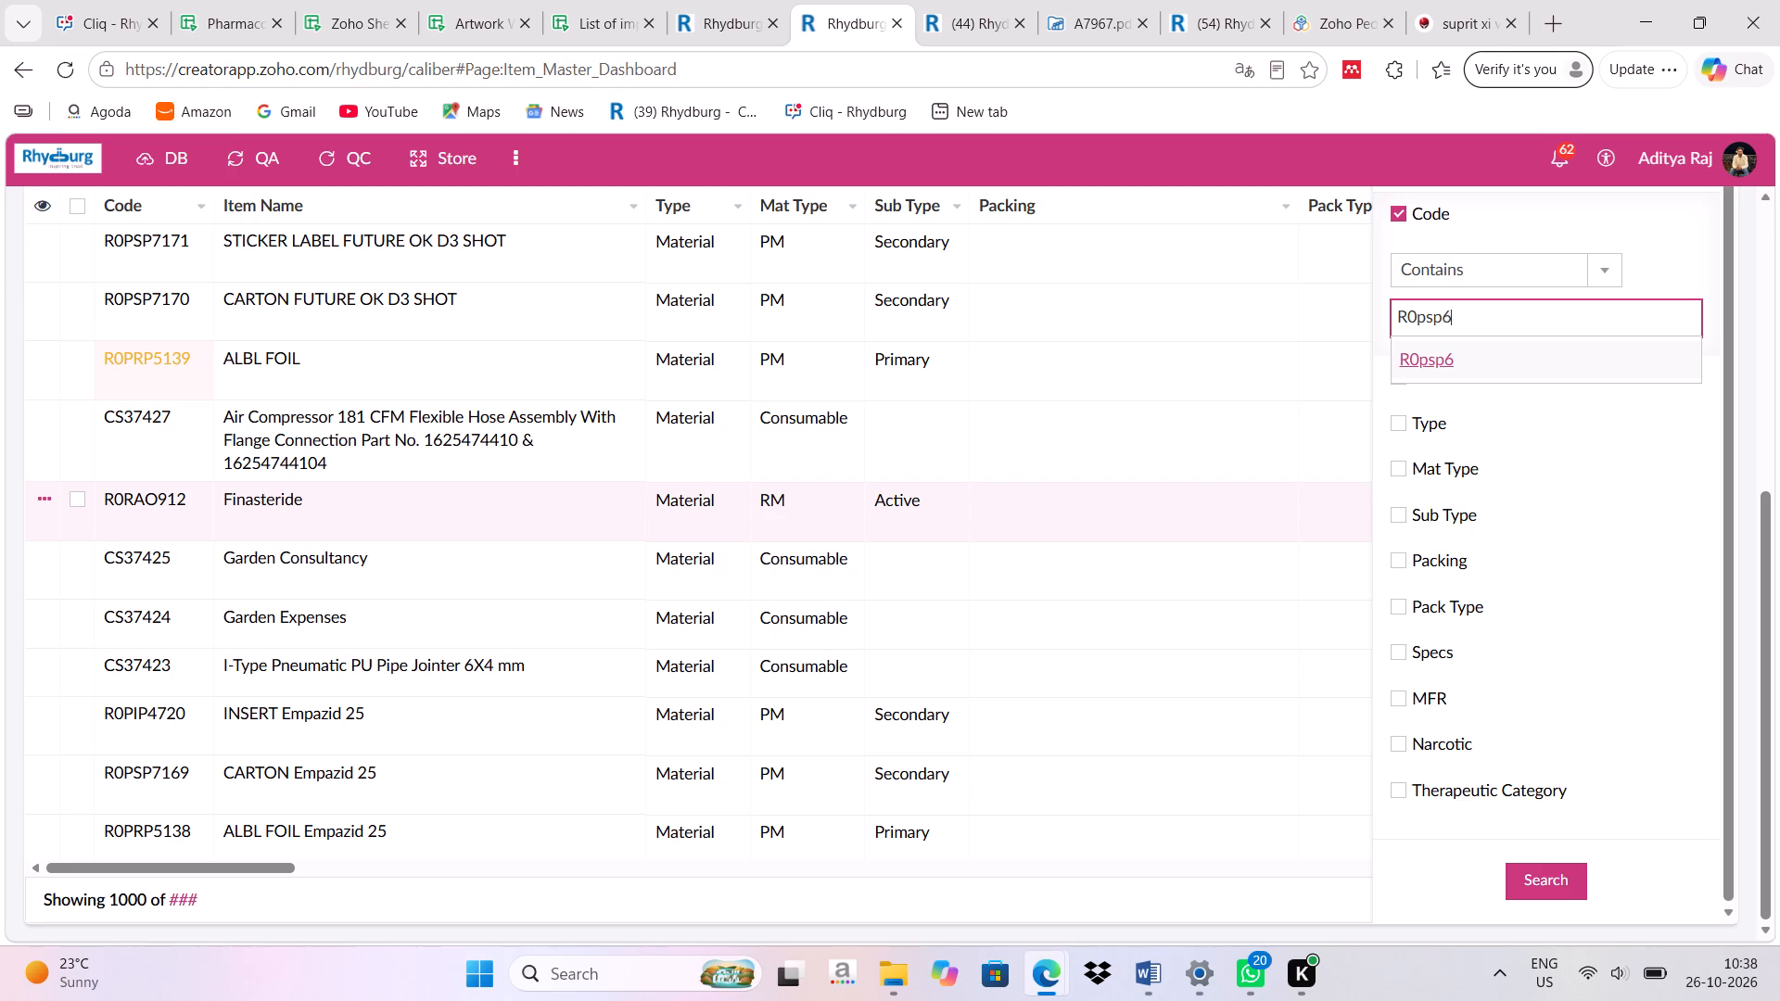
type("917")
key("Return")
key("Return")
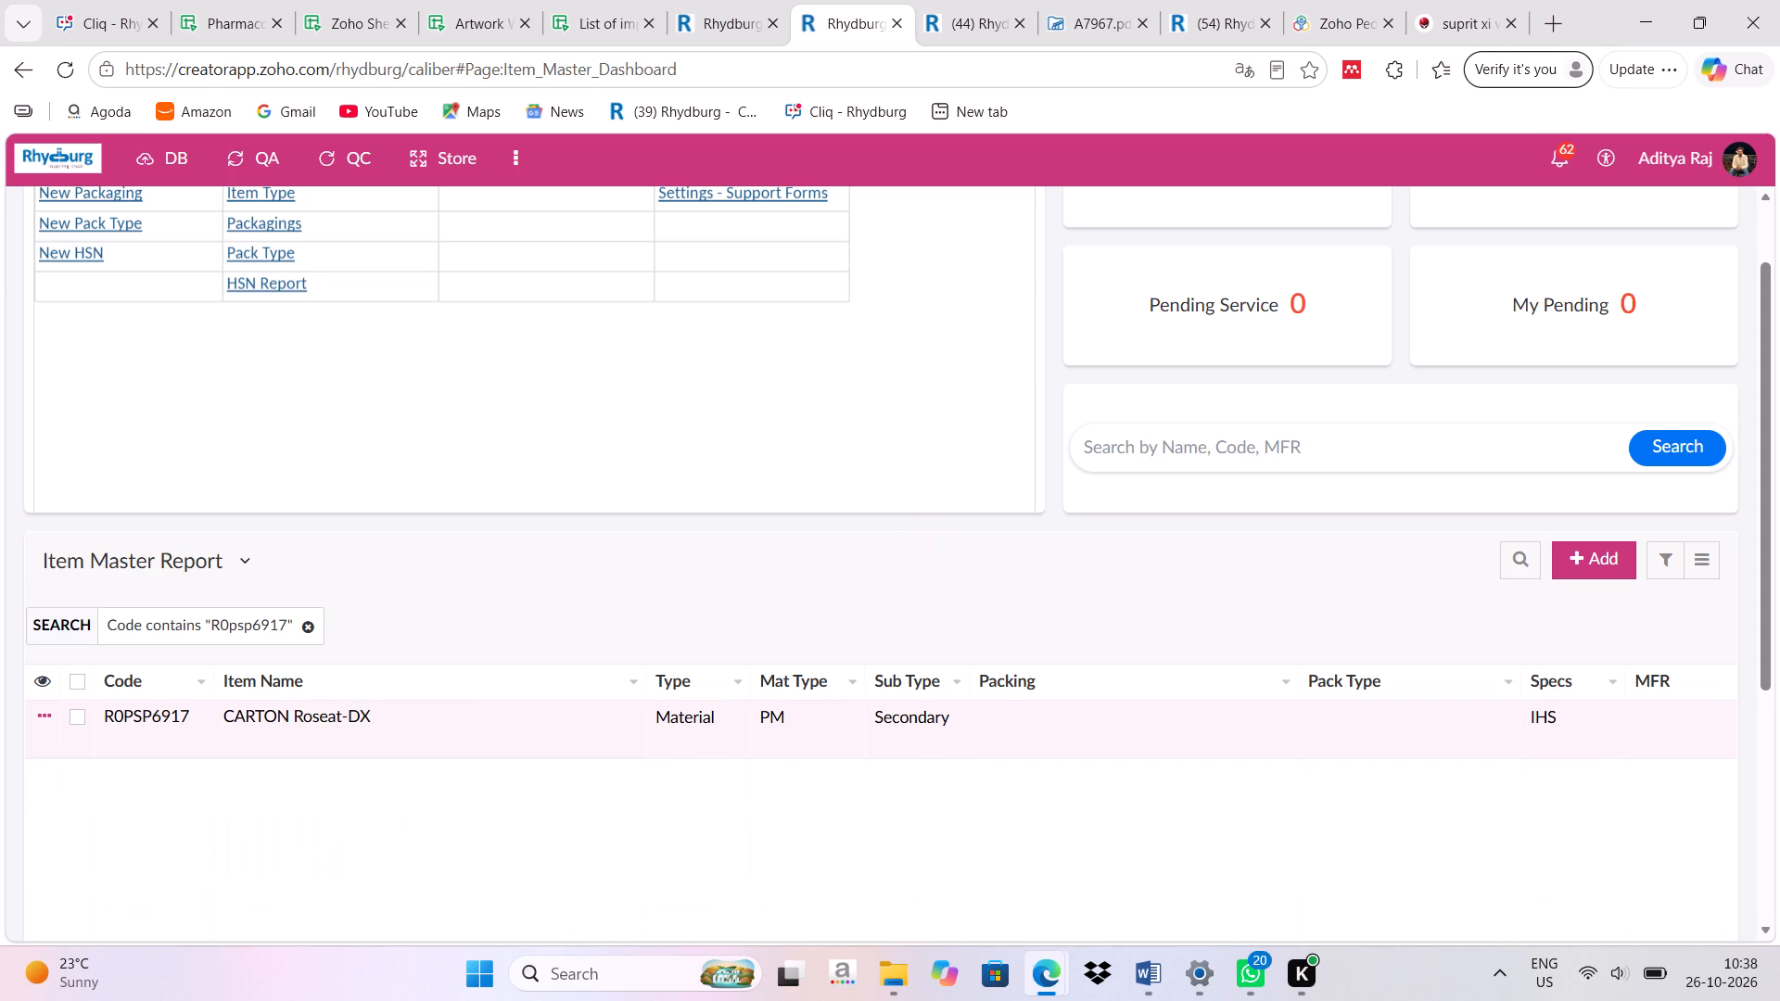
Copy the code R0PSP6917 from the Specs No value of the CARTON Roseat-DX item.
scroll(393, 807, "left", 5)
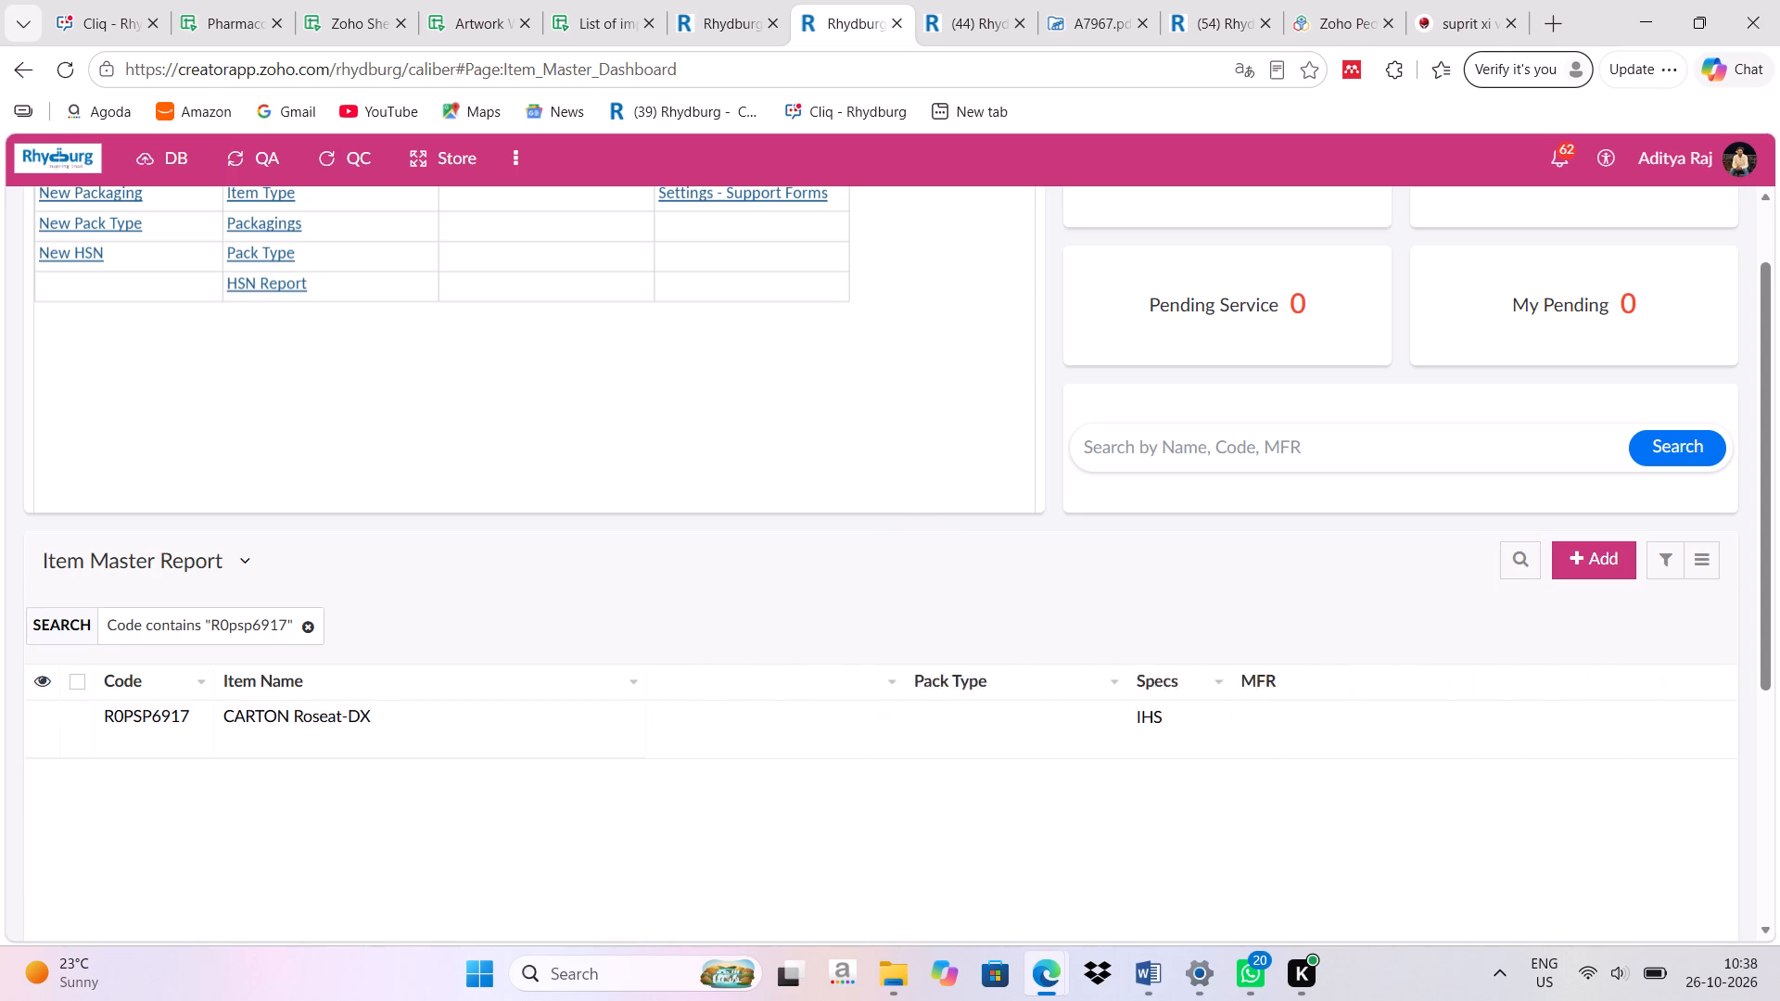
scroll(393, 807, "left", 13)
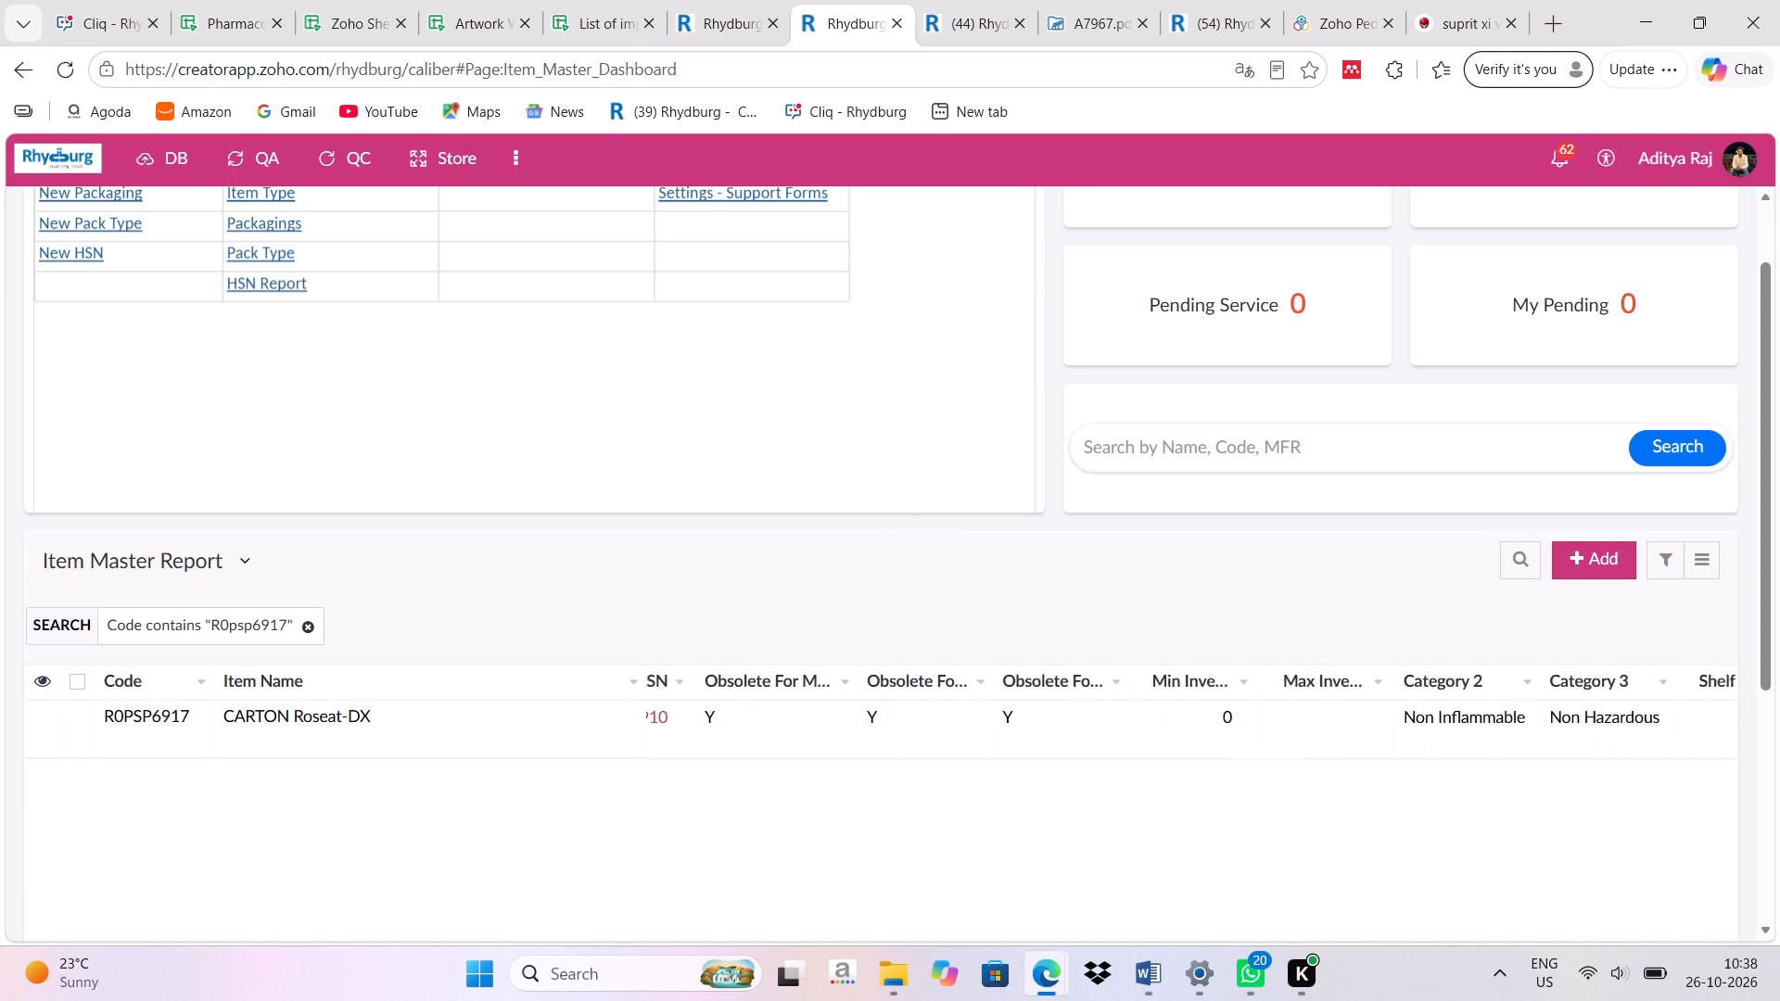
scroll(393, 807, "left", 9)
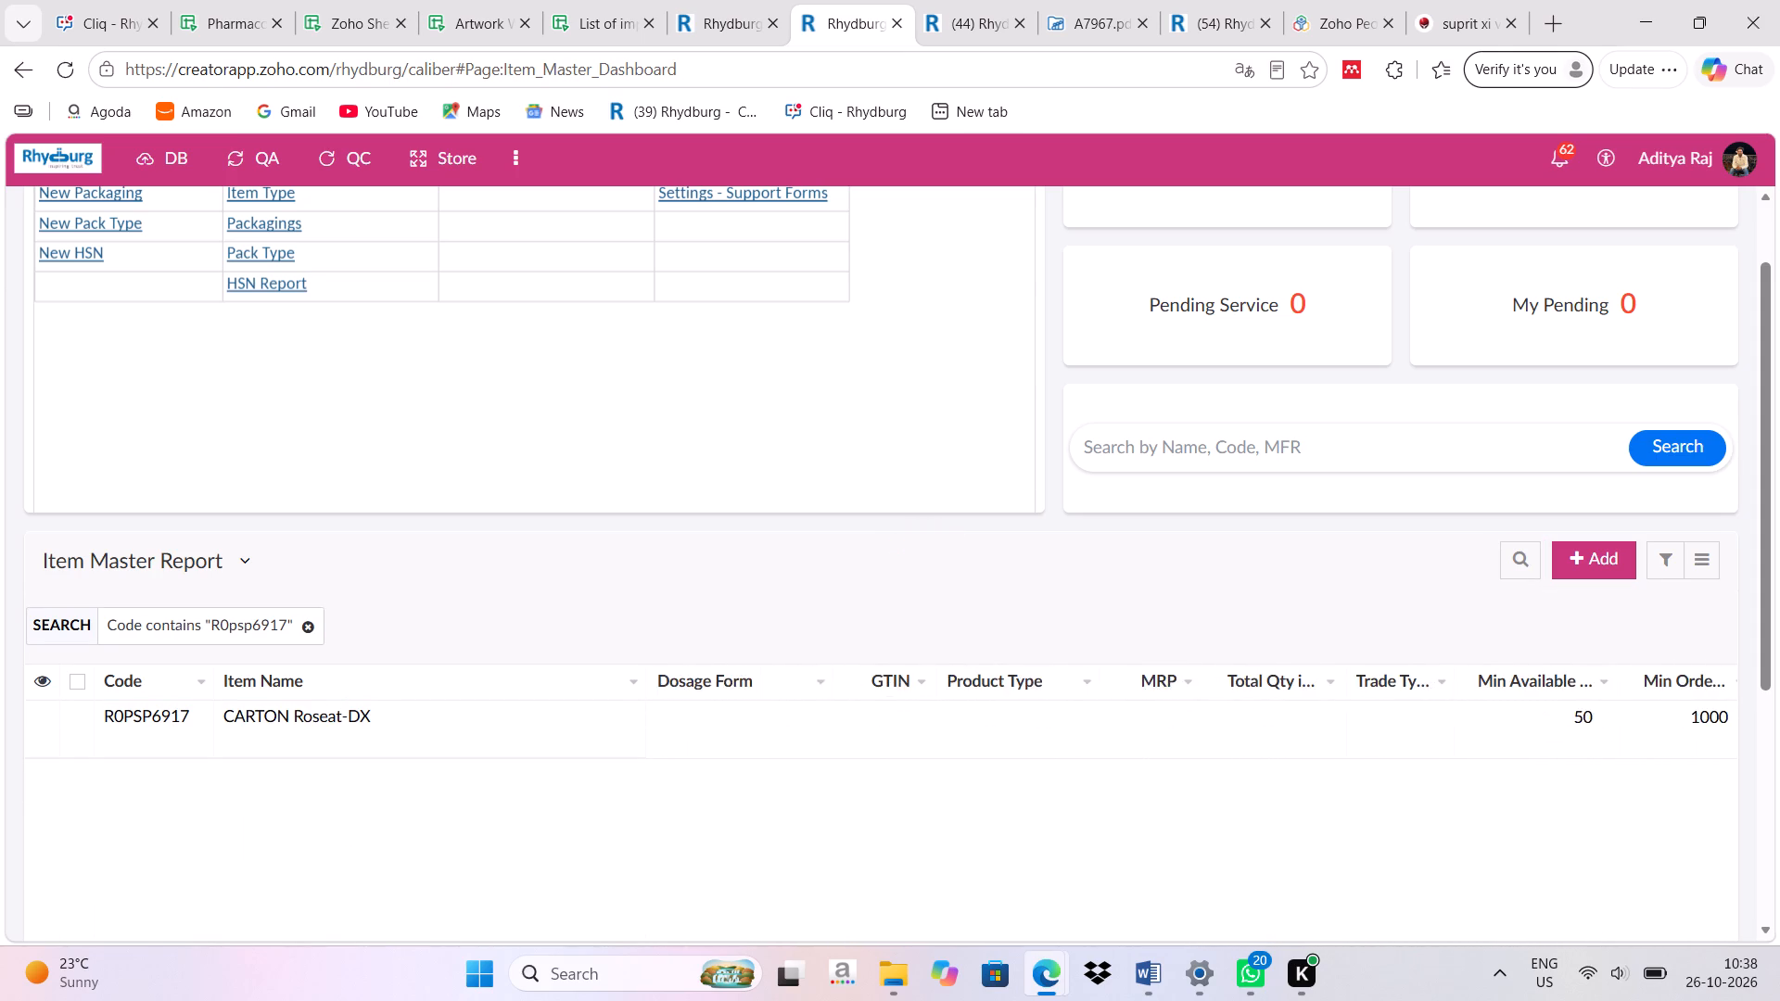
scroll(393, 807, "left", 4)
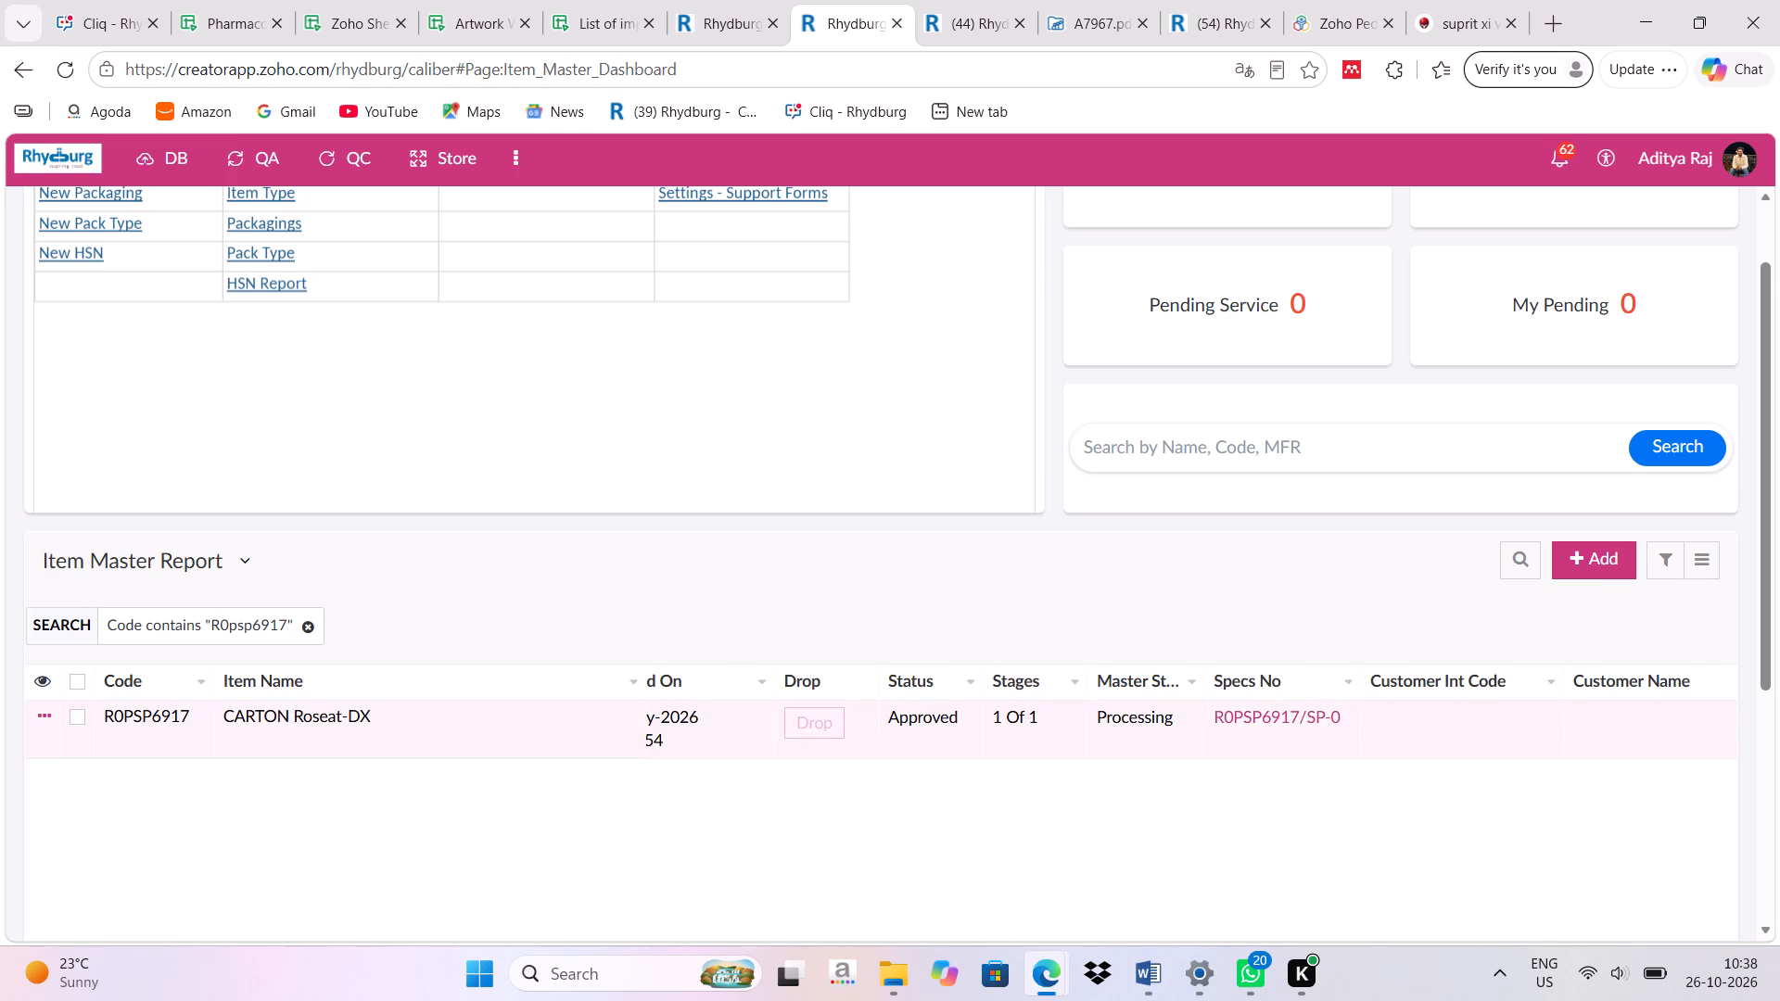
left_click_drag(1210, 718, 1256, 716)
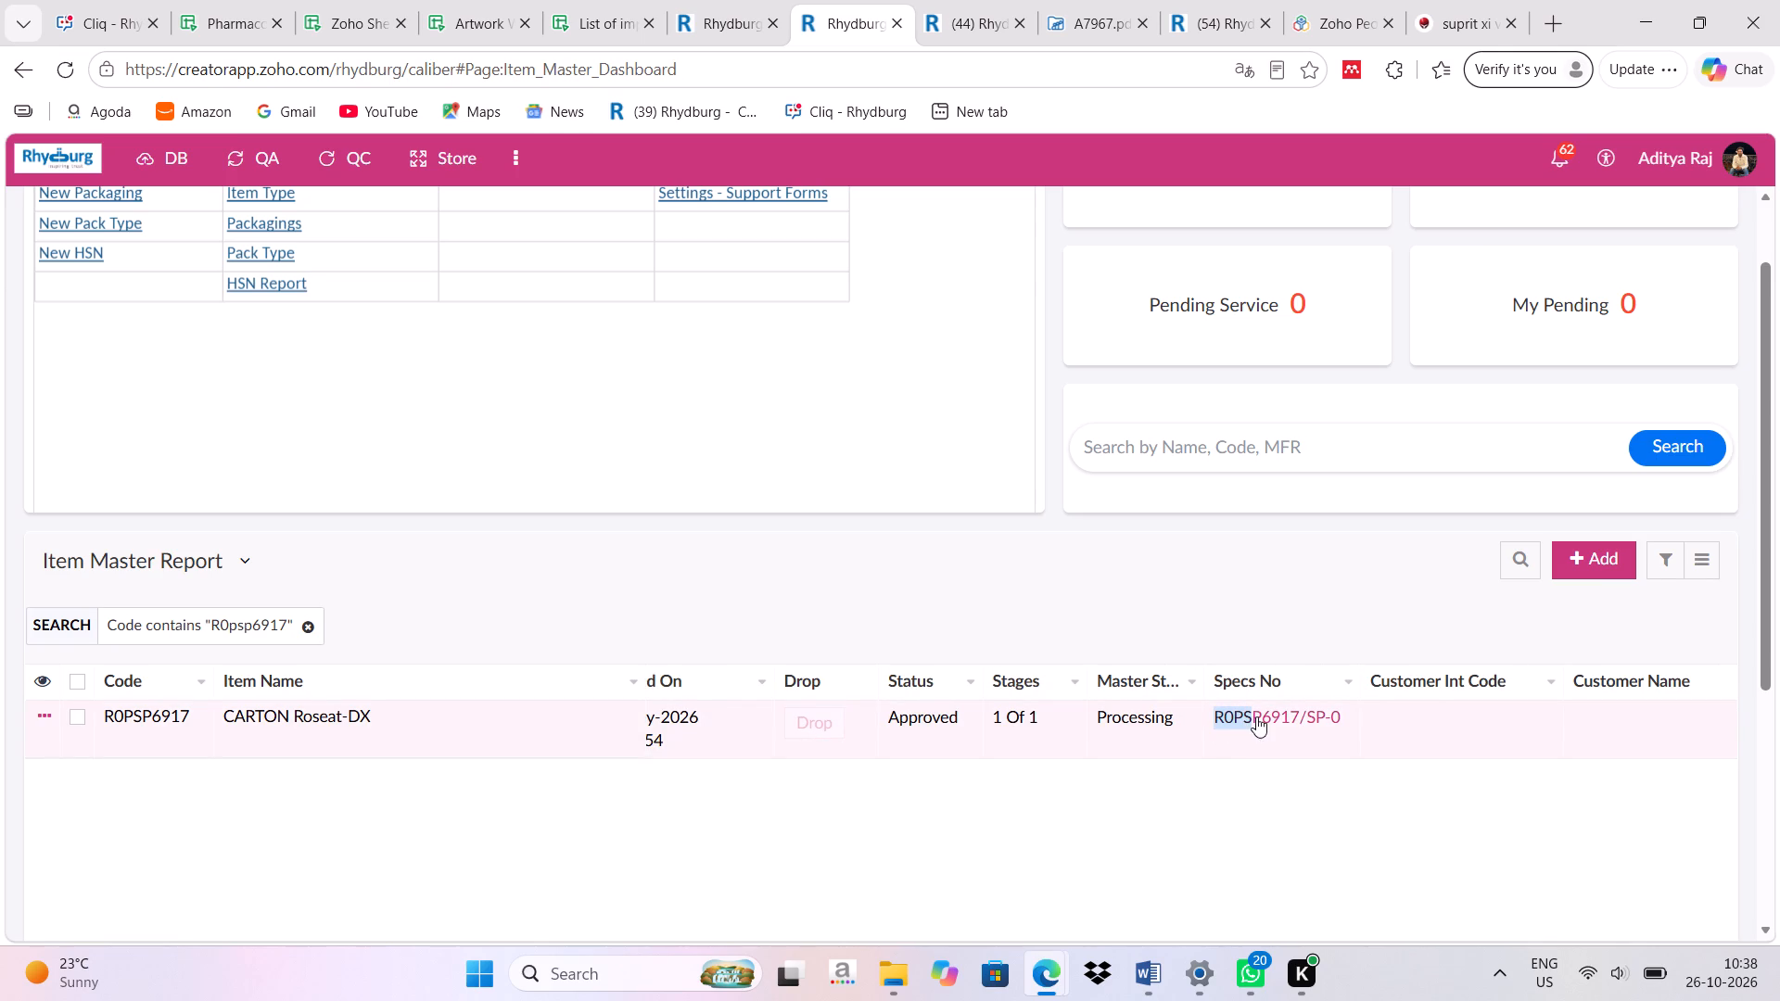
left_click_drag(1256, 716, 1297, 720)
left_click(1354, 629)
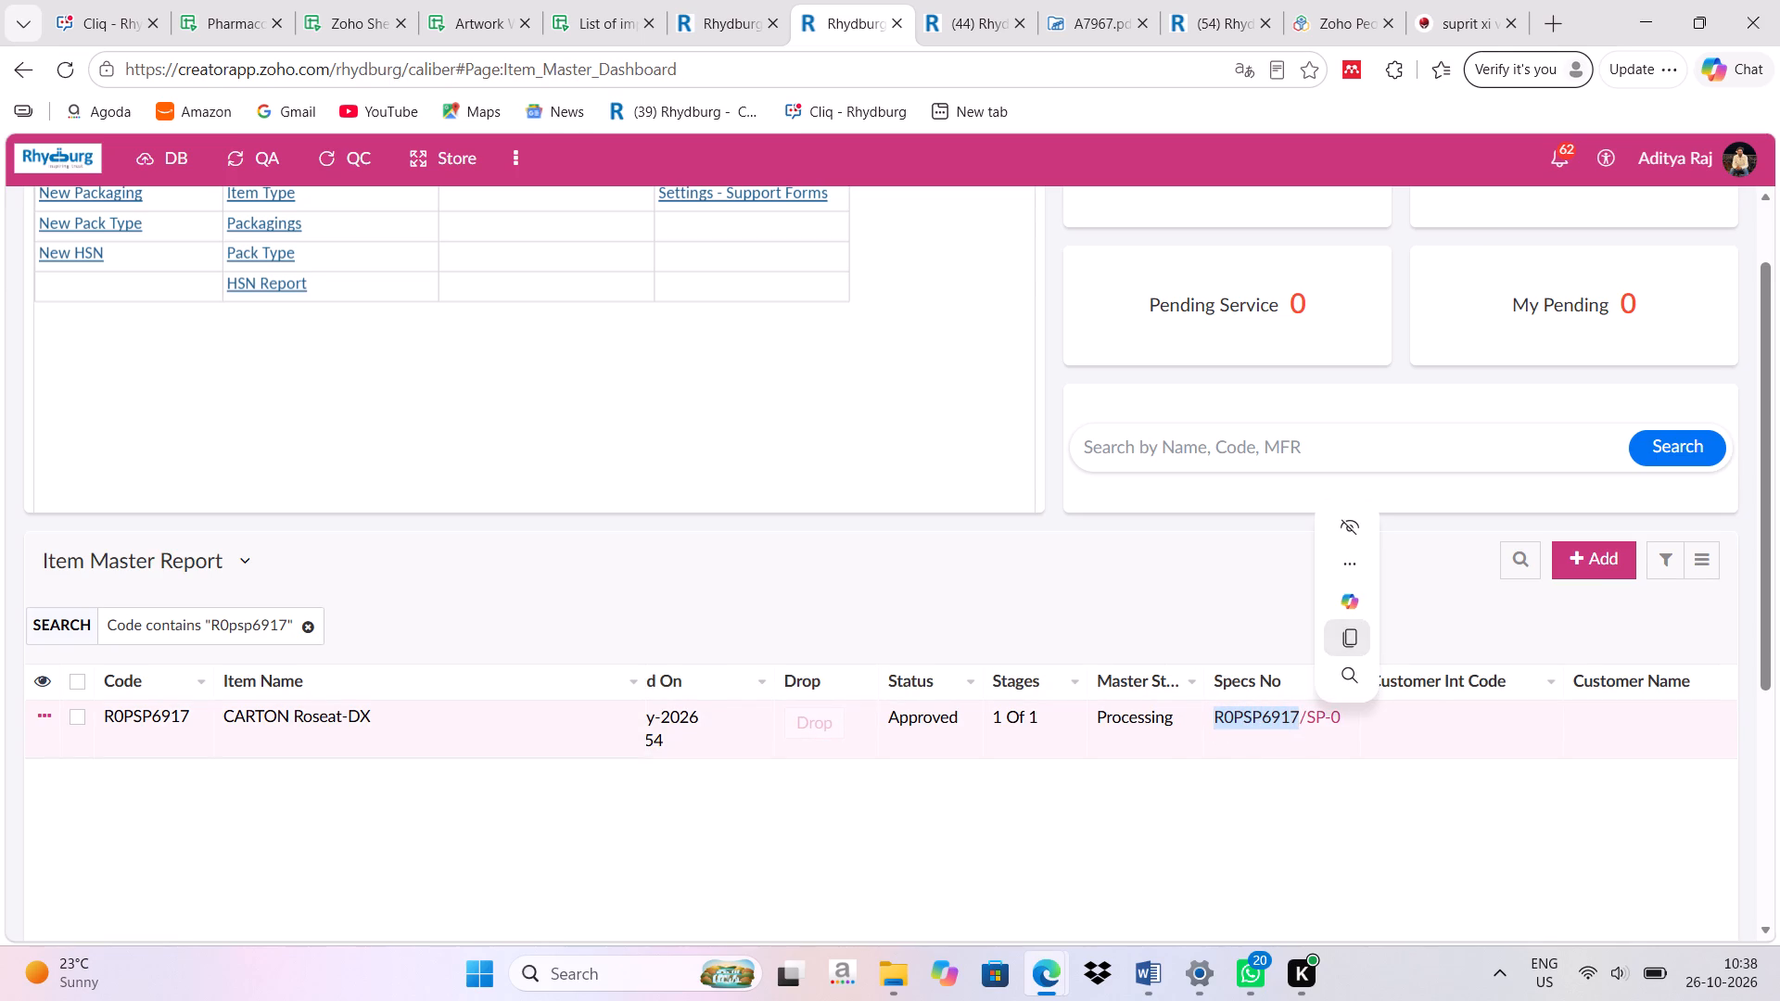
Switch to the Word document beside the A7967.pdf artwork and add "R0PSP6917-00 CARTON" below the first ICIN1223 - Roseat-DX heading.
left_click(1047, 13)
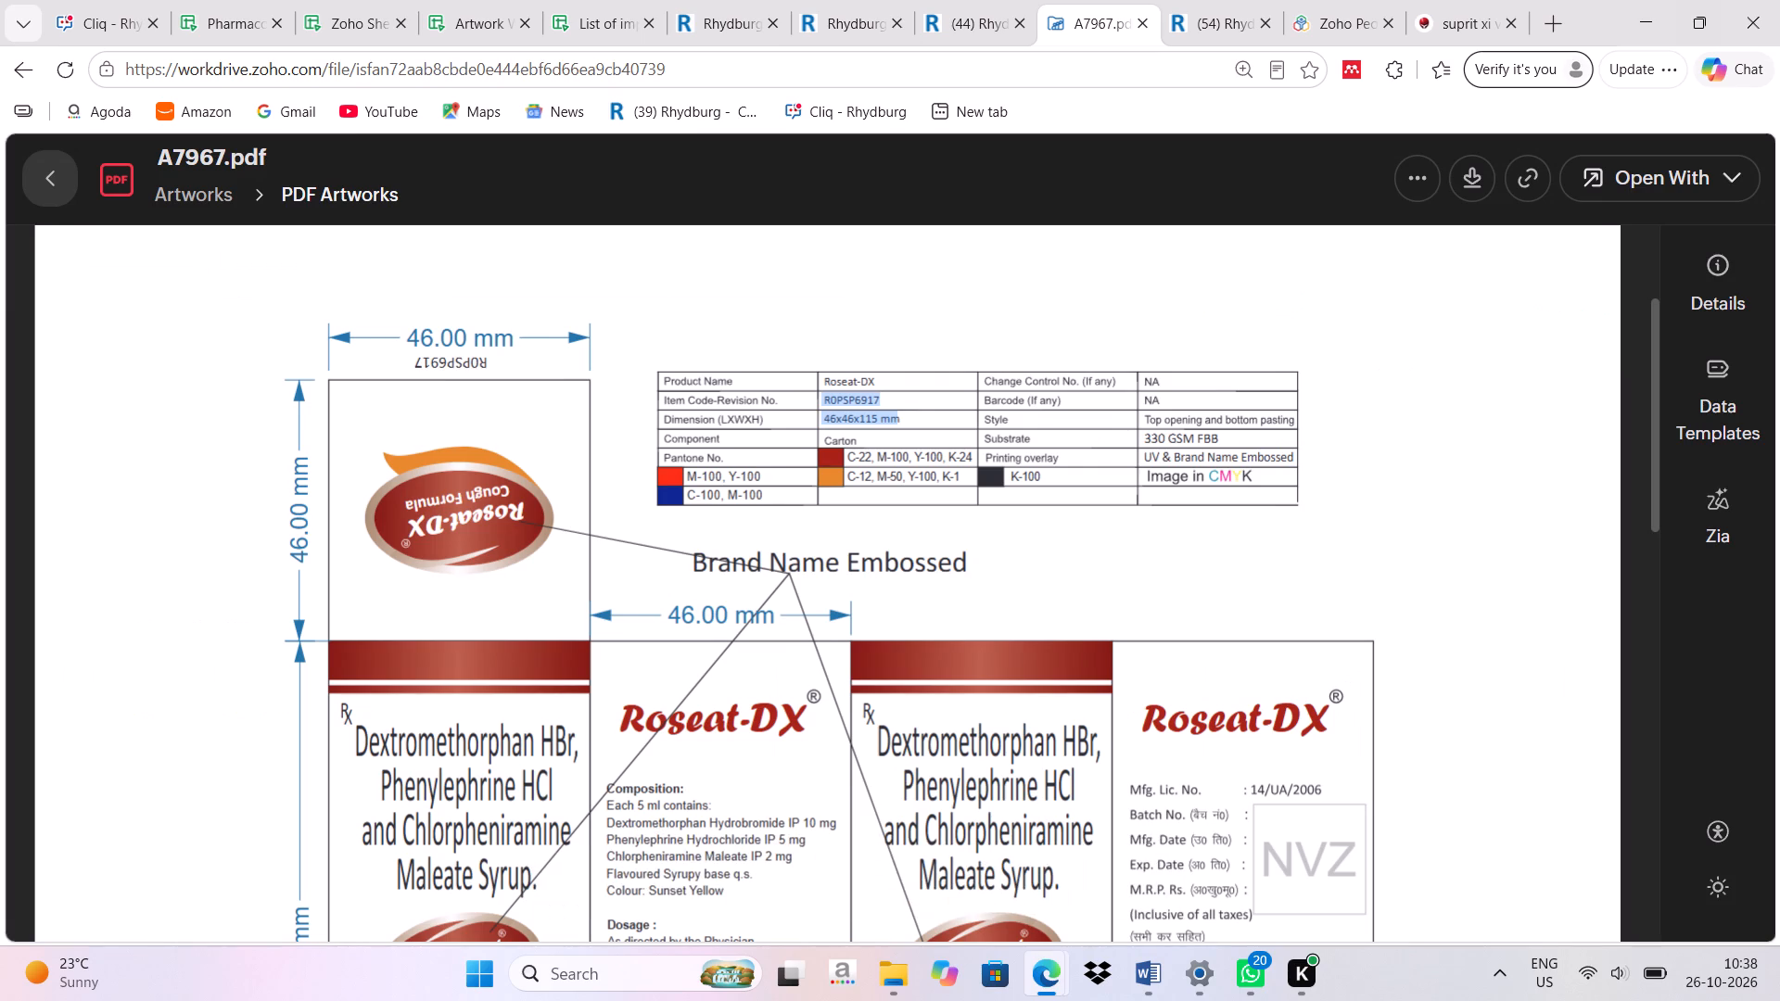
left_click(1687, 29)
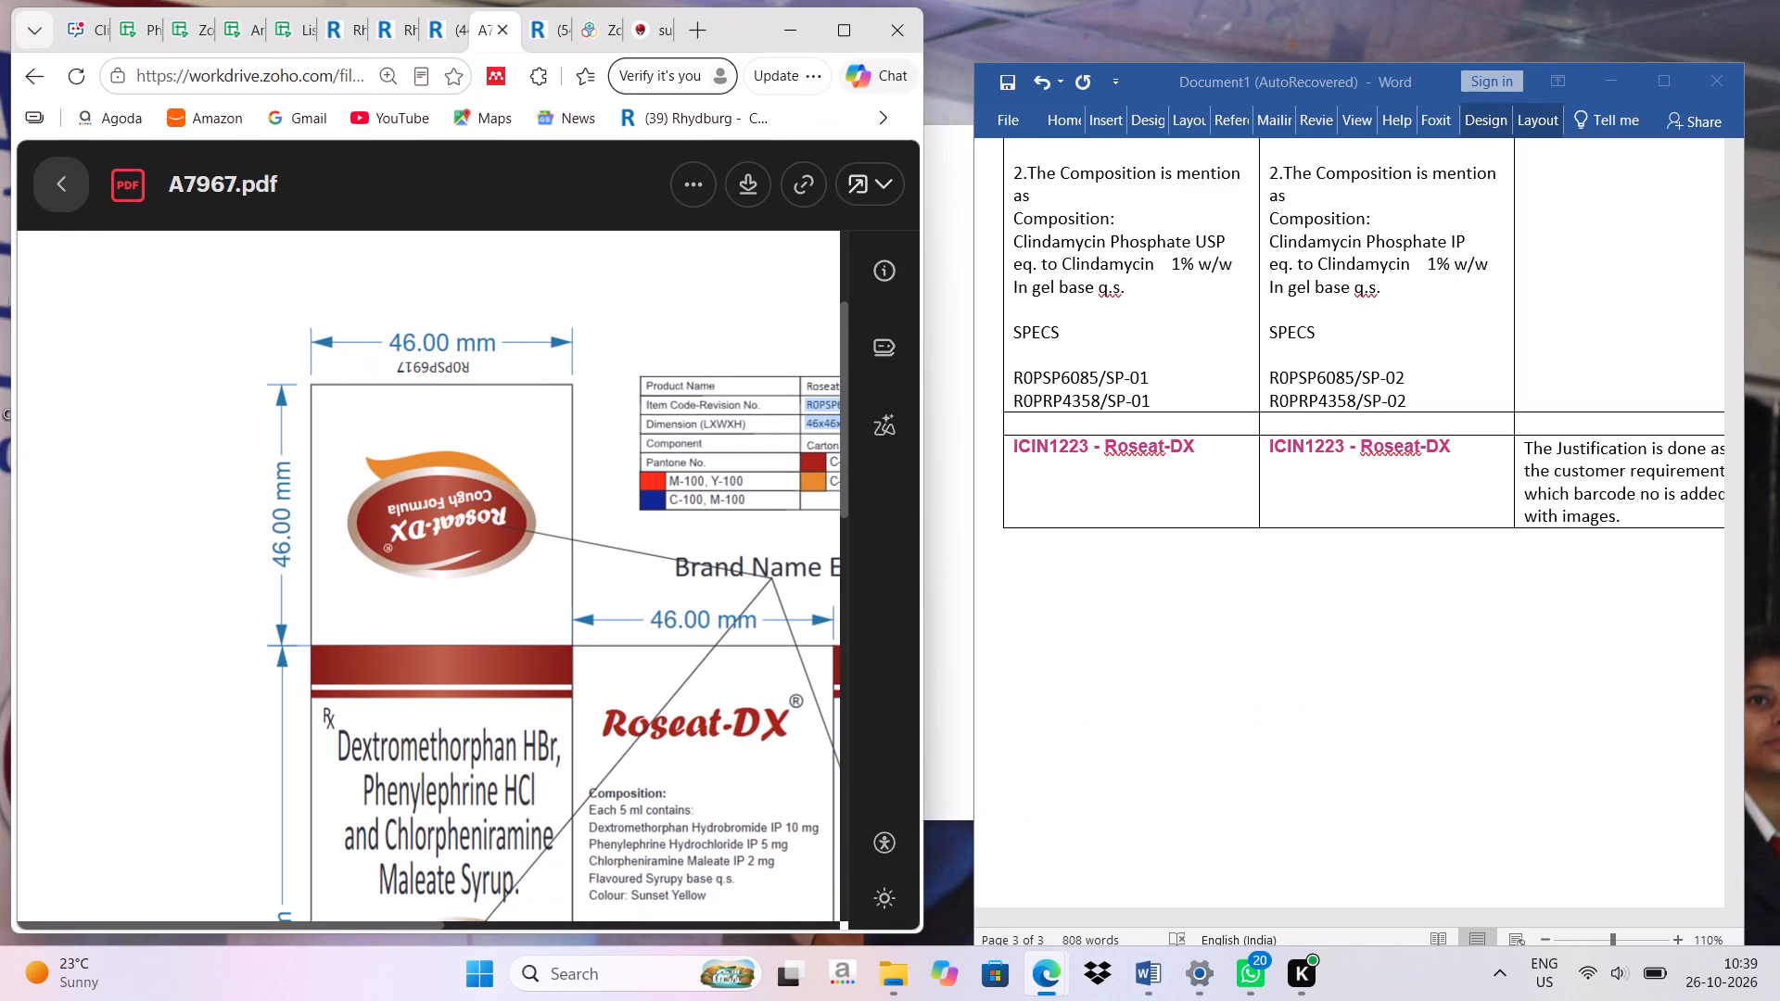
left_click(1056, 487)
left_click(1056, 487)
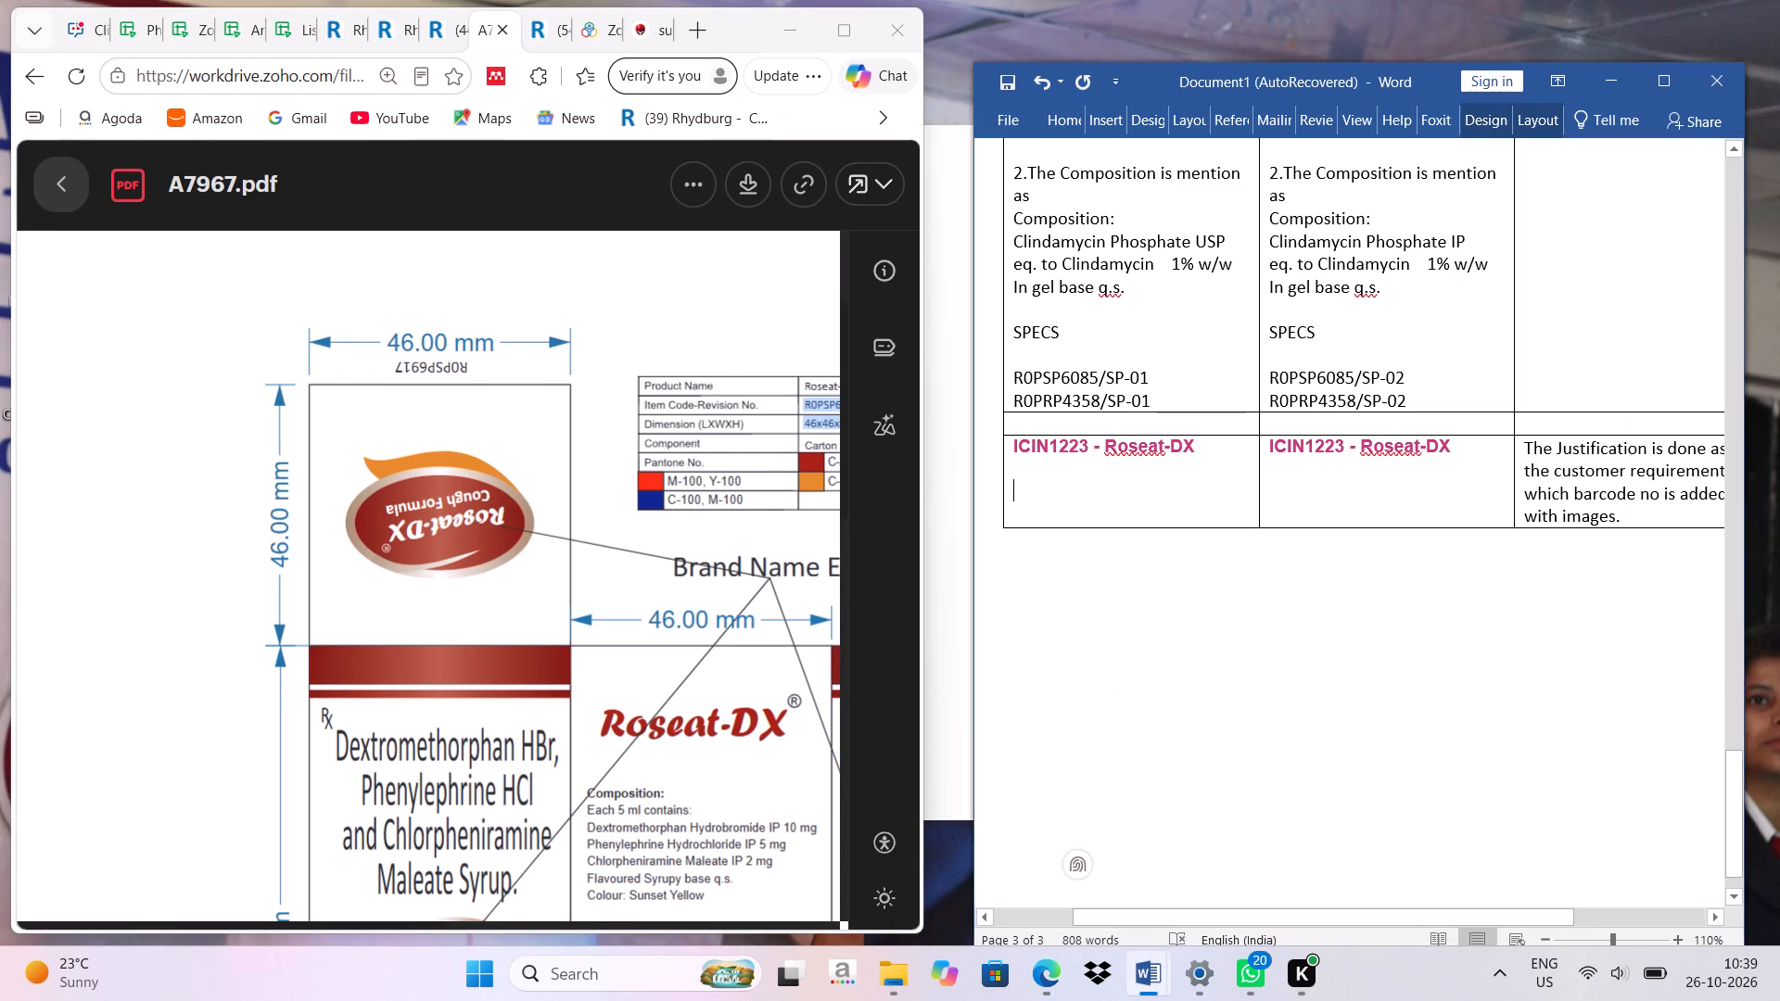
key("BackSpace")
key("BackSpace")
key("Return")
key("Return")
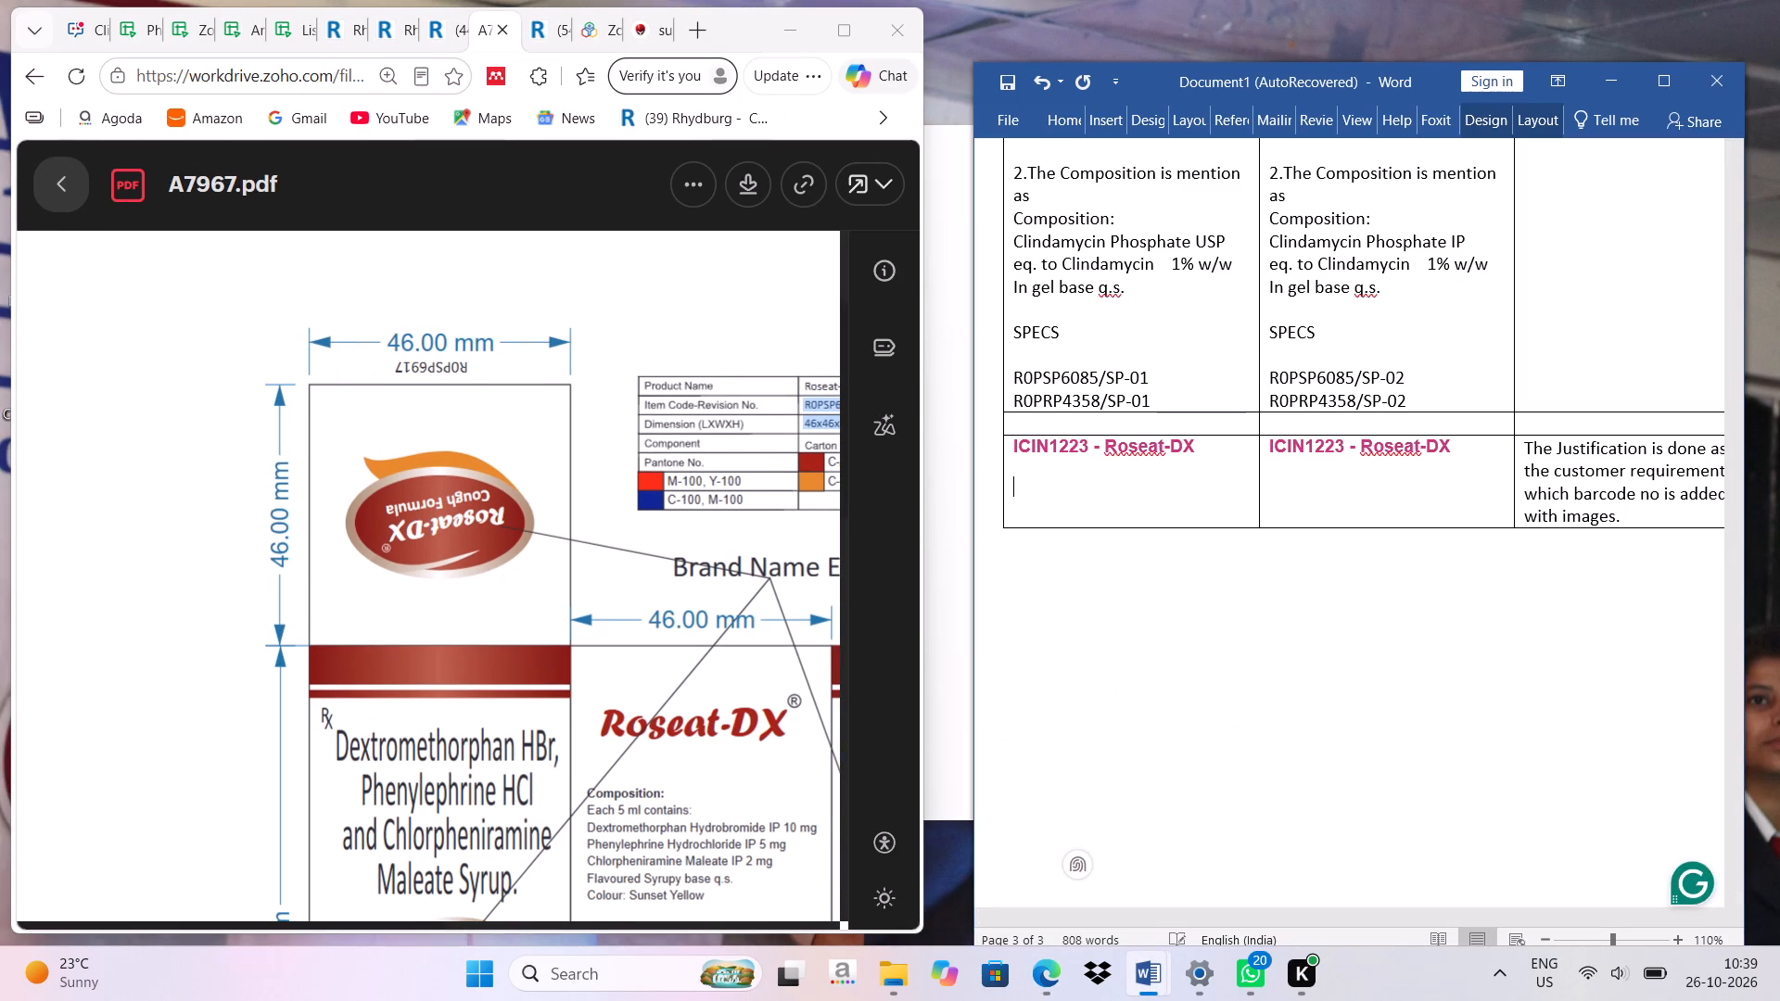
key("ctrl+v")
type("-00")
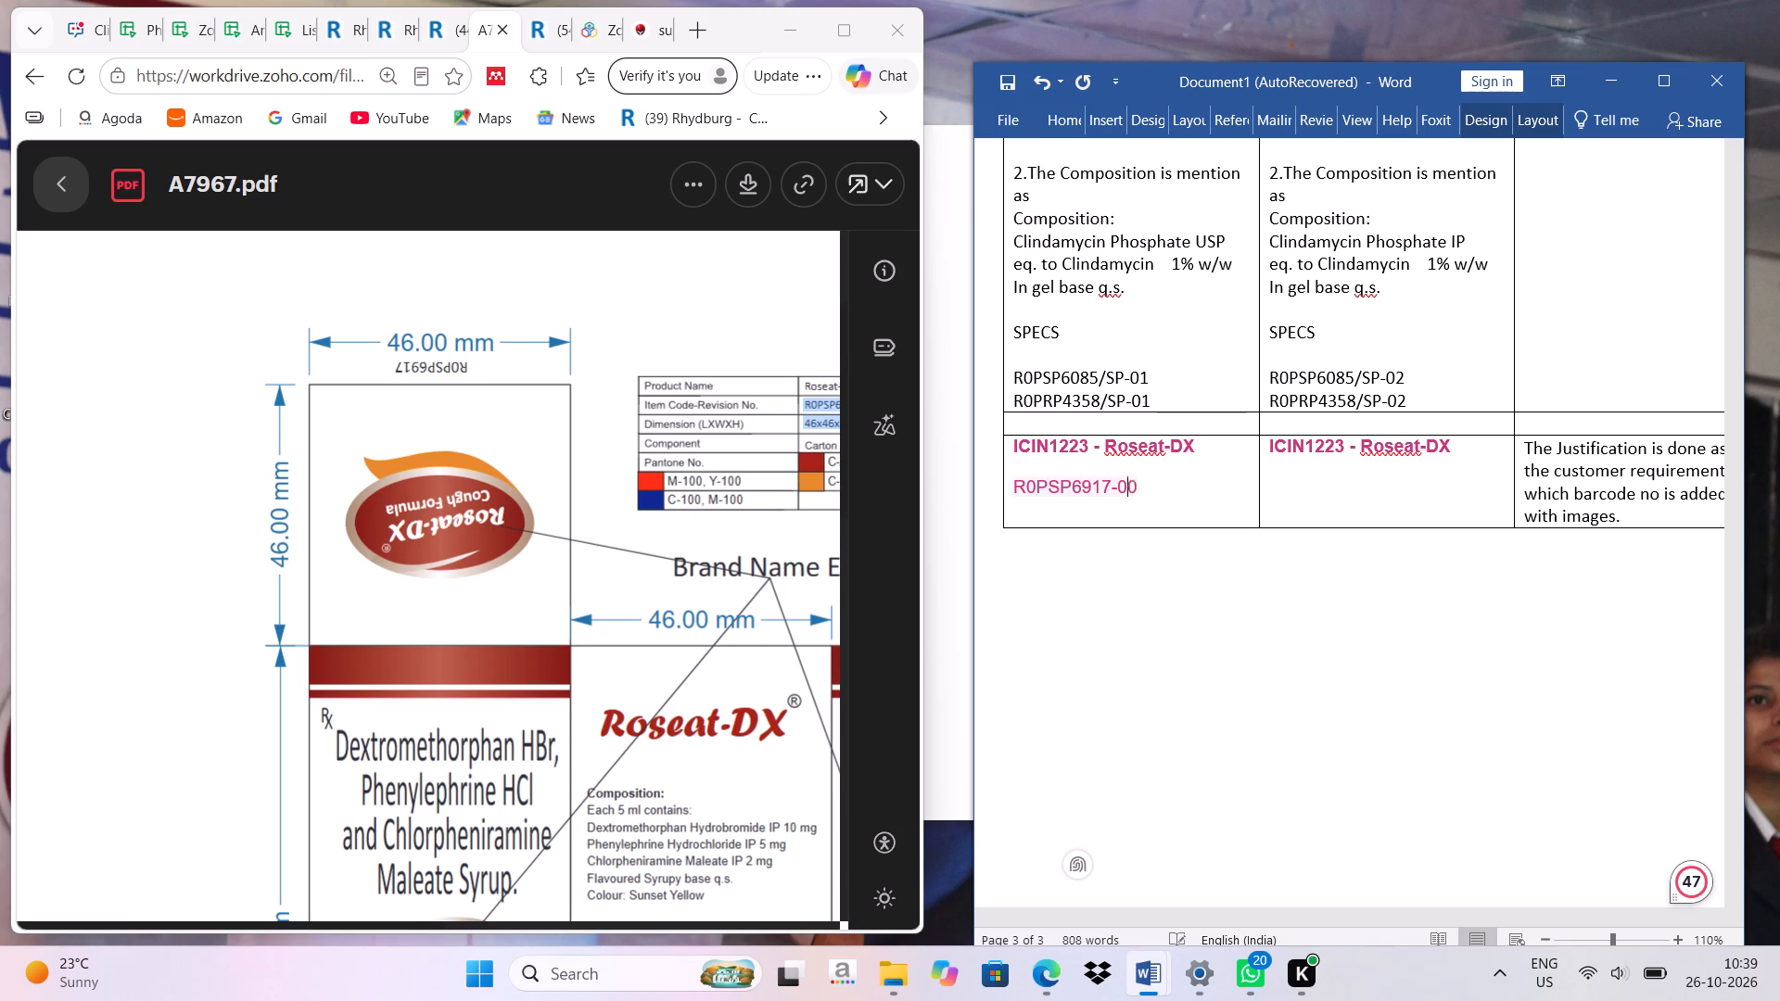
key("space")
key("shift+c")
type("ARTON")
Start a point numbered "1." below "R0PSP6917-00 CARTON" in the first Roseat-DX cell.
key("Return")
key("Return")
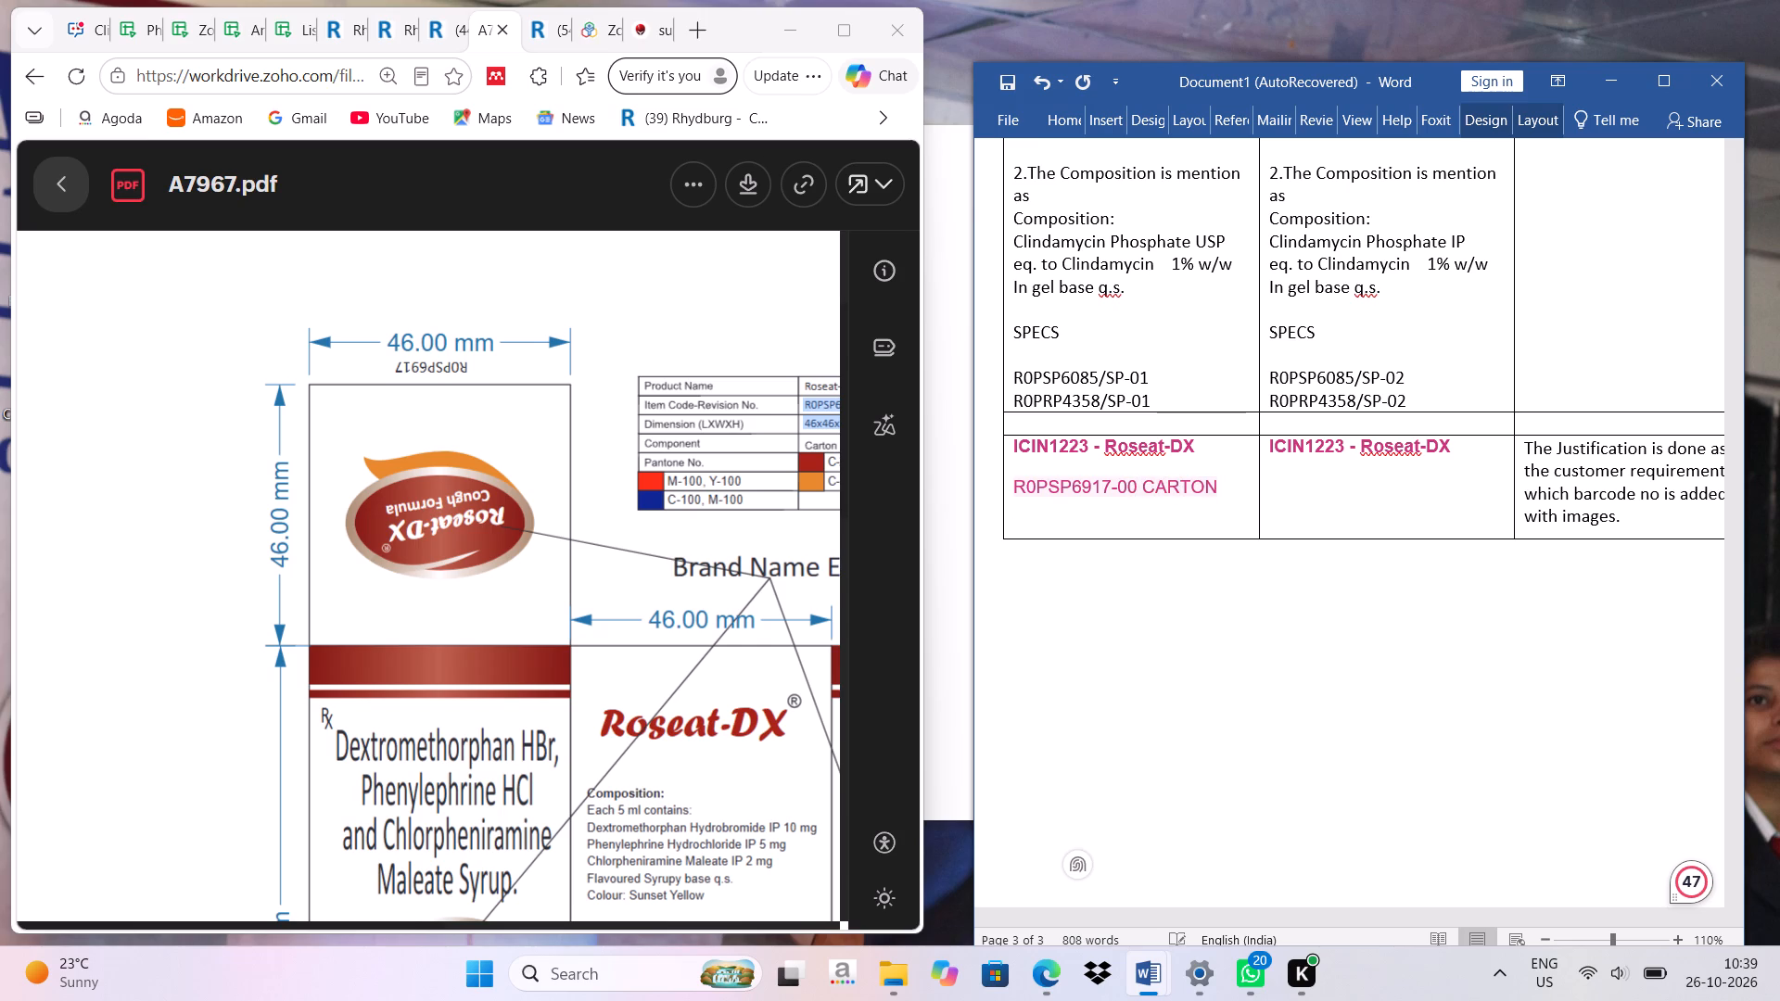
type("1.")
Review the Roseat-DX carton artwork's cautions, and the R0D800 materials and restriction wording in the SO4595 sheet.
scroll(672, 625, "down", 5)
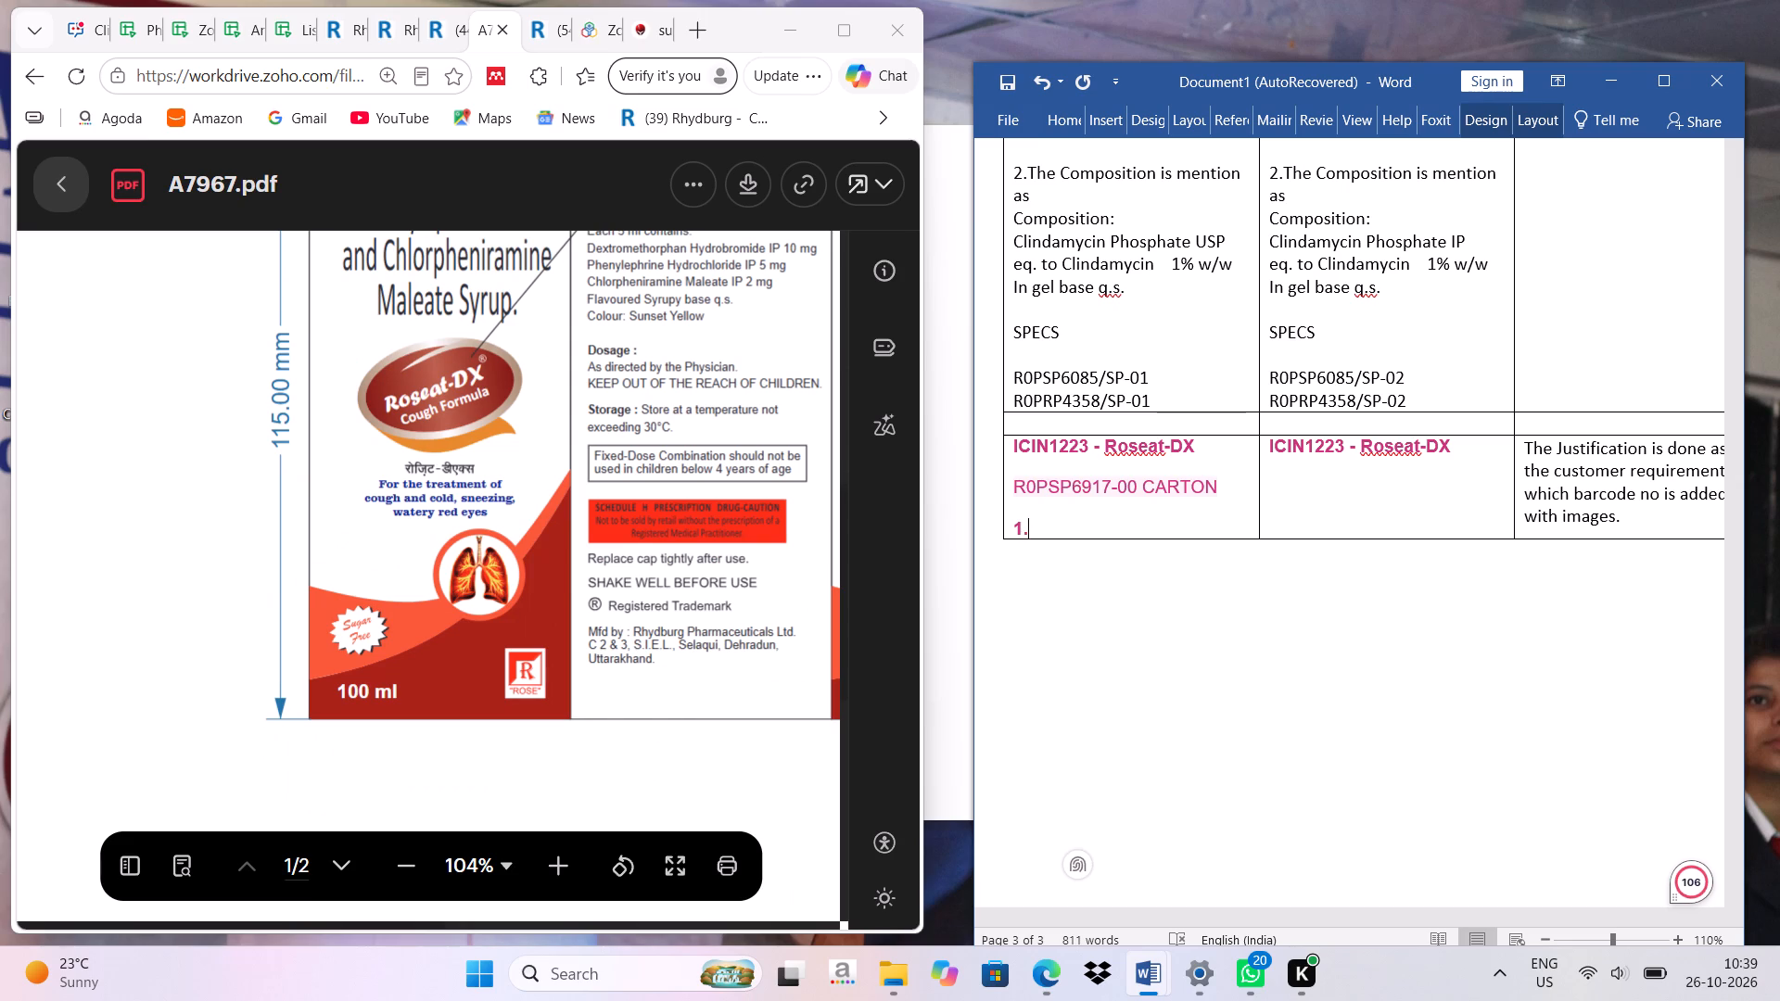
scroll(632, 540, "left", 1)
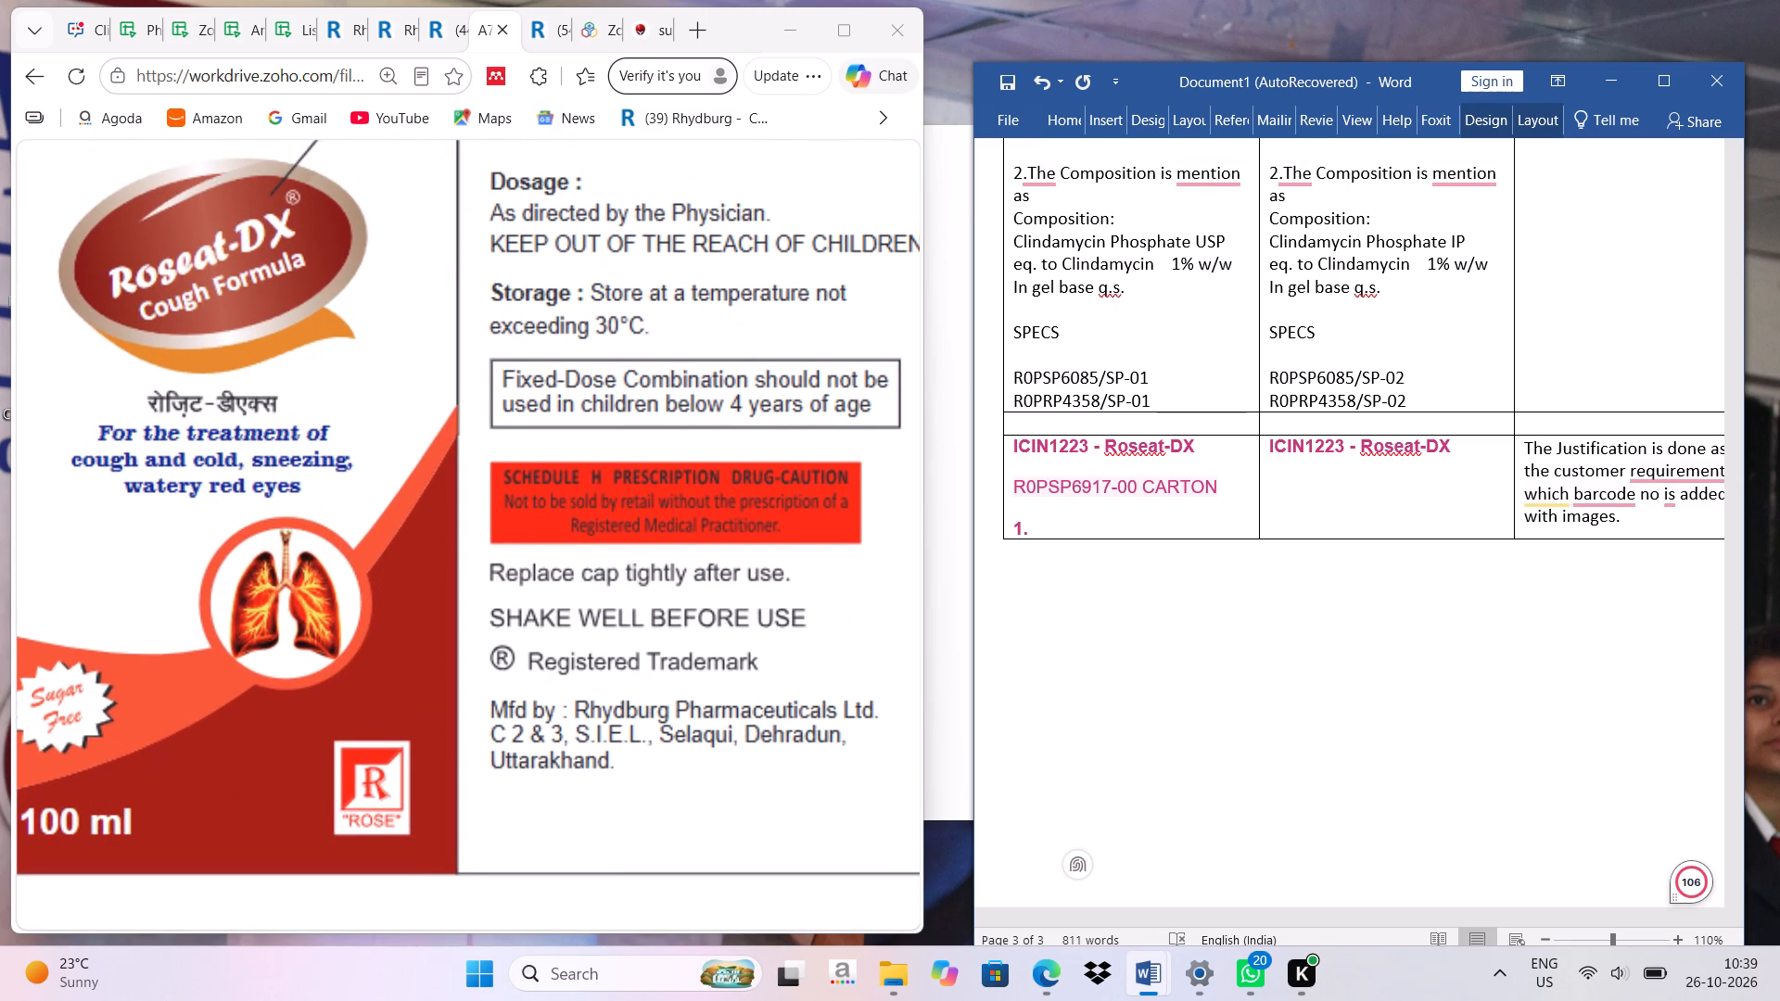
scroll(460, 489, "up", 1)
left_click(243, 30)
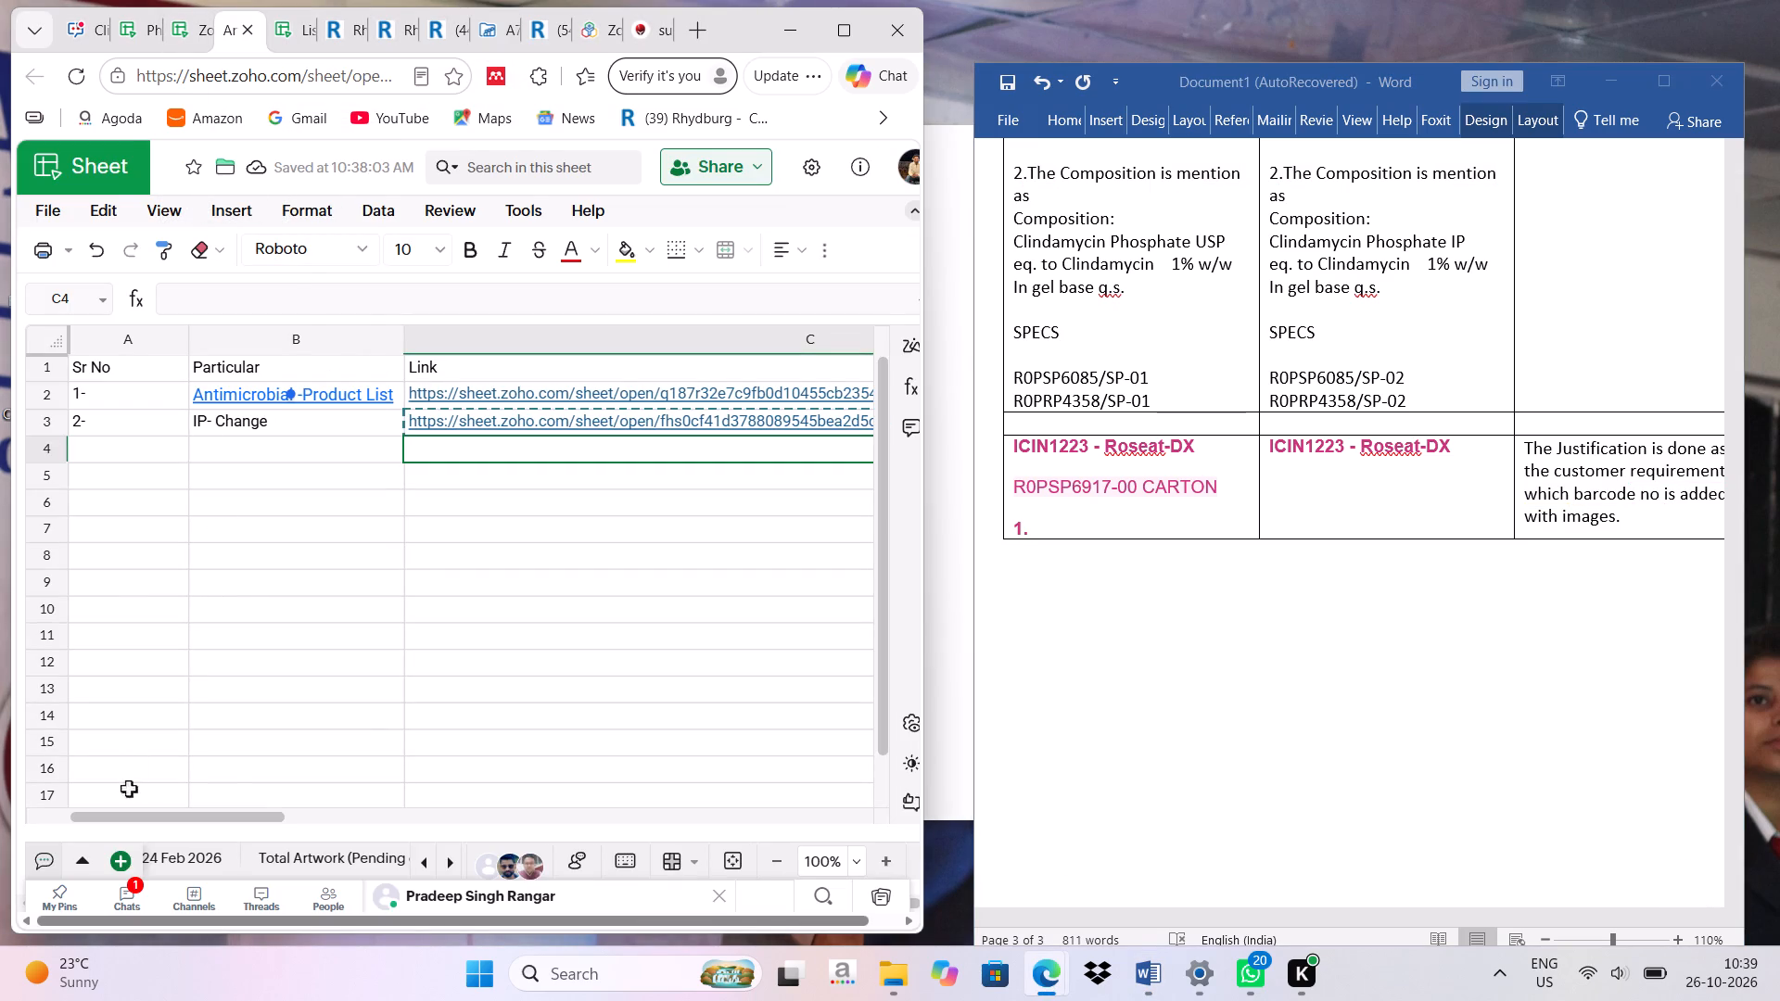
left_click(117, 21)
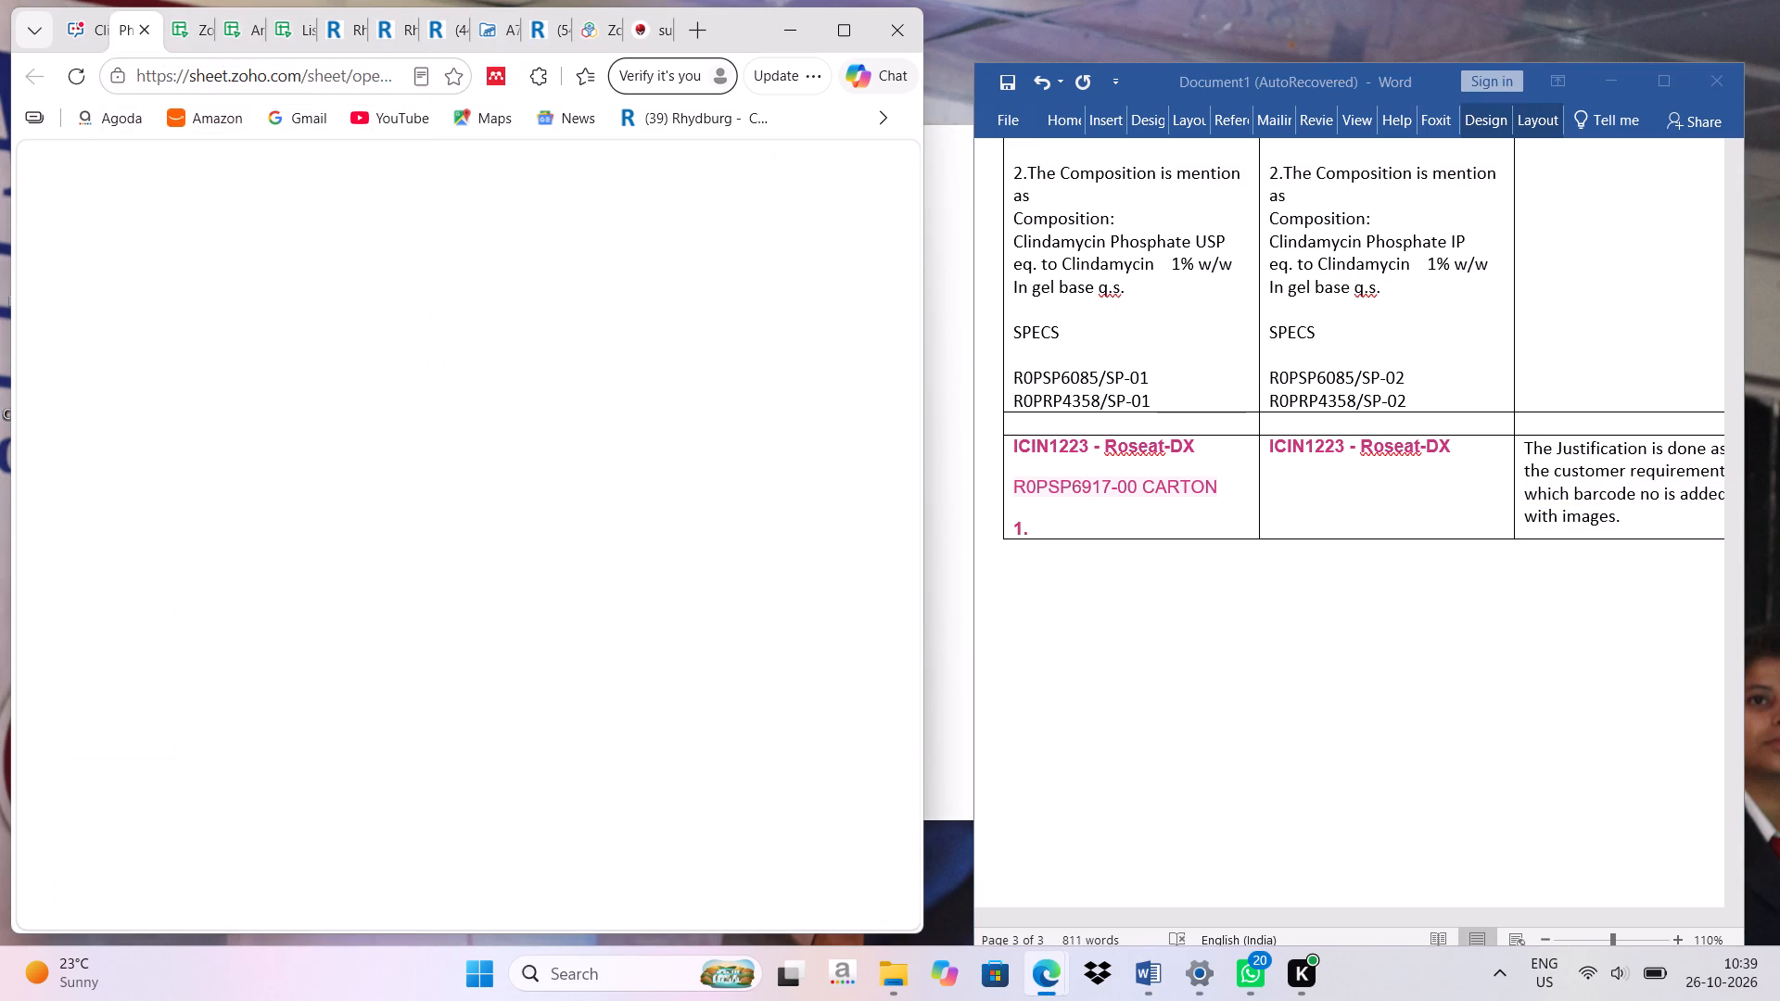
left_click(299, 29)
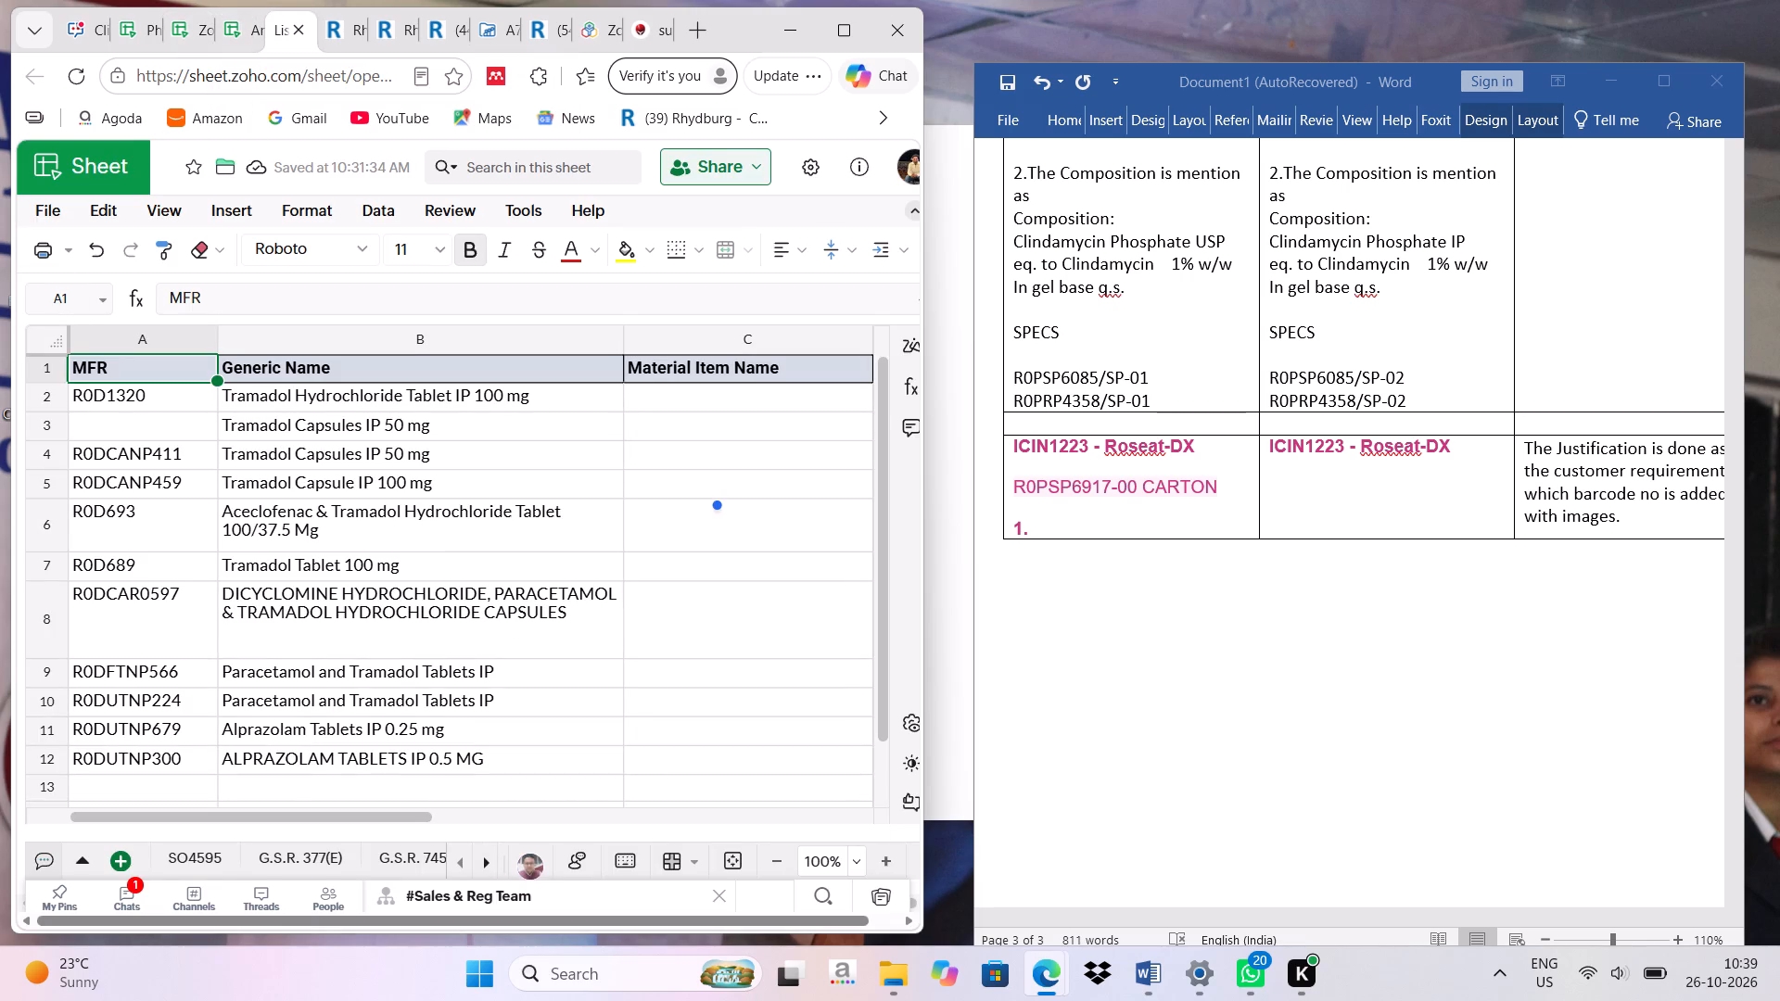
scroll(321, 862, "right", 1)
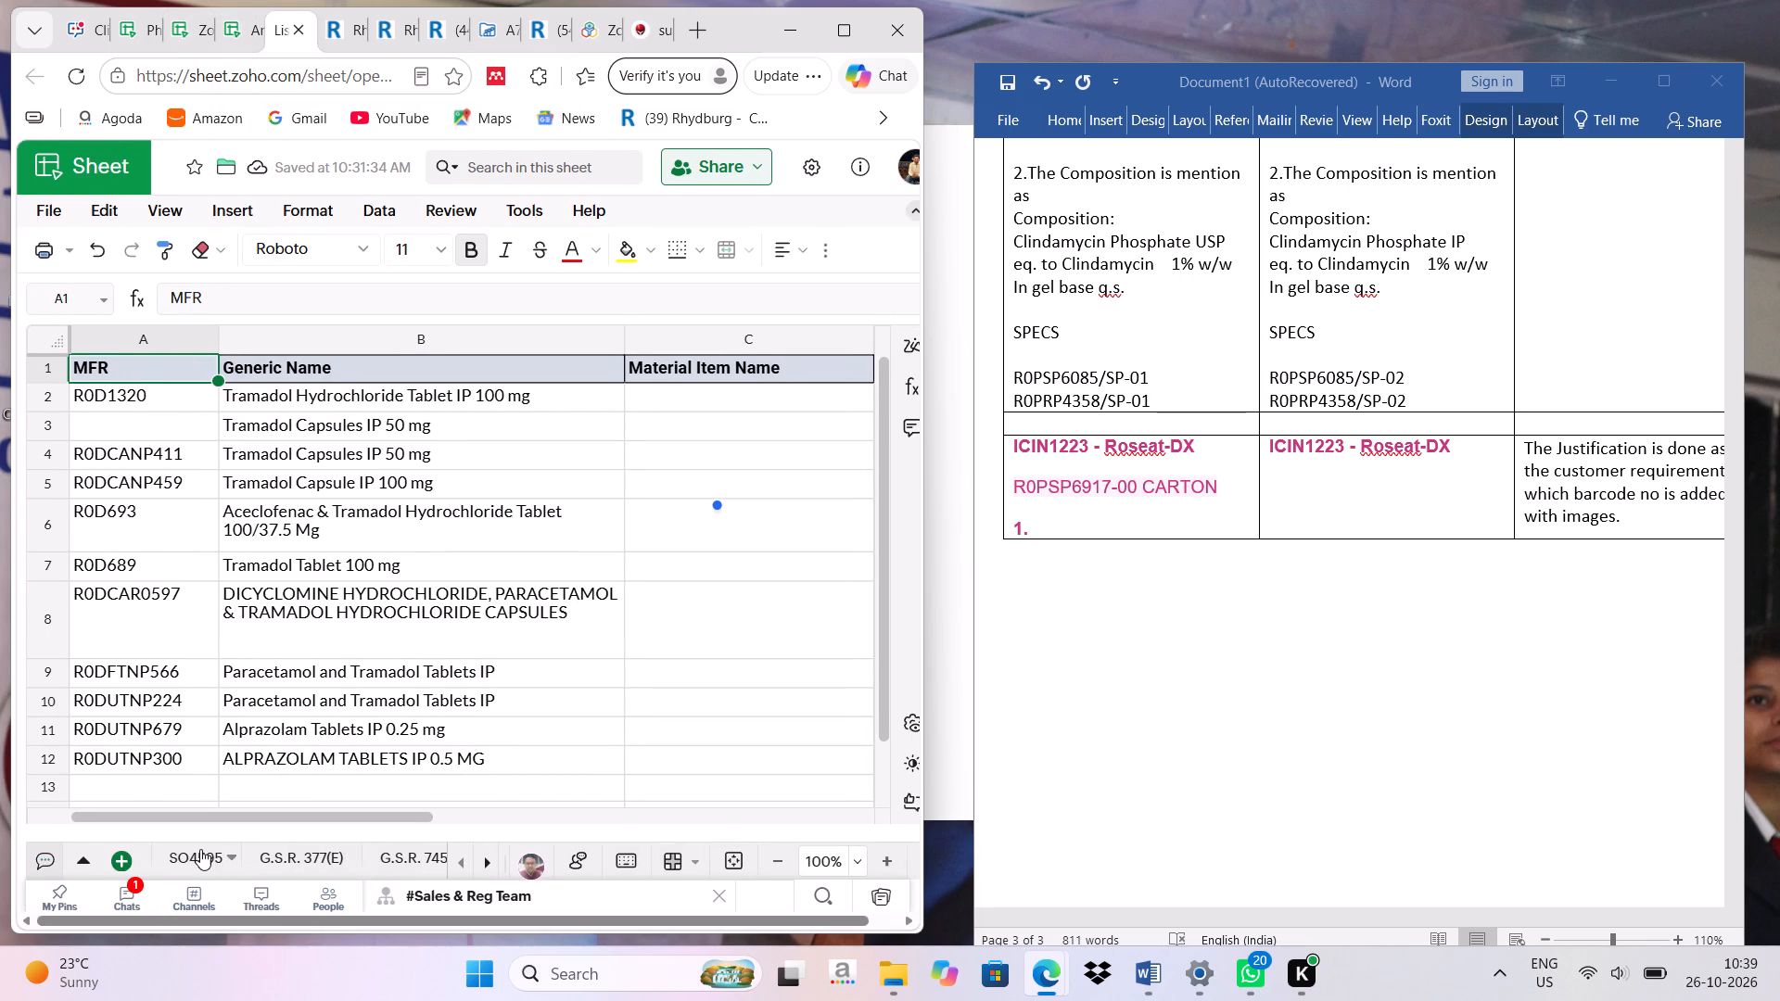
left_click(197, 848)
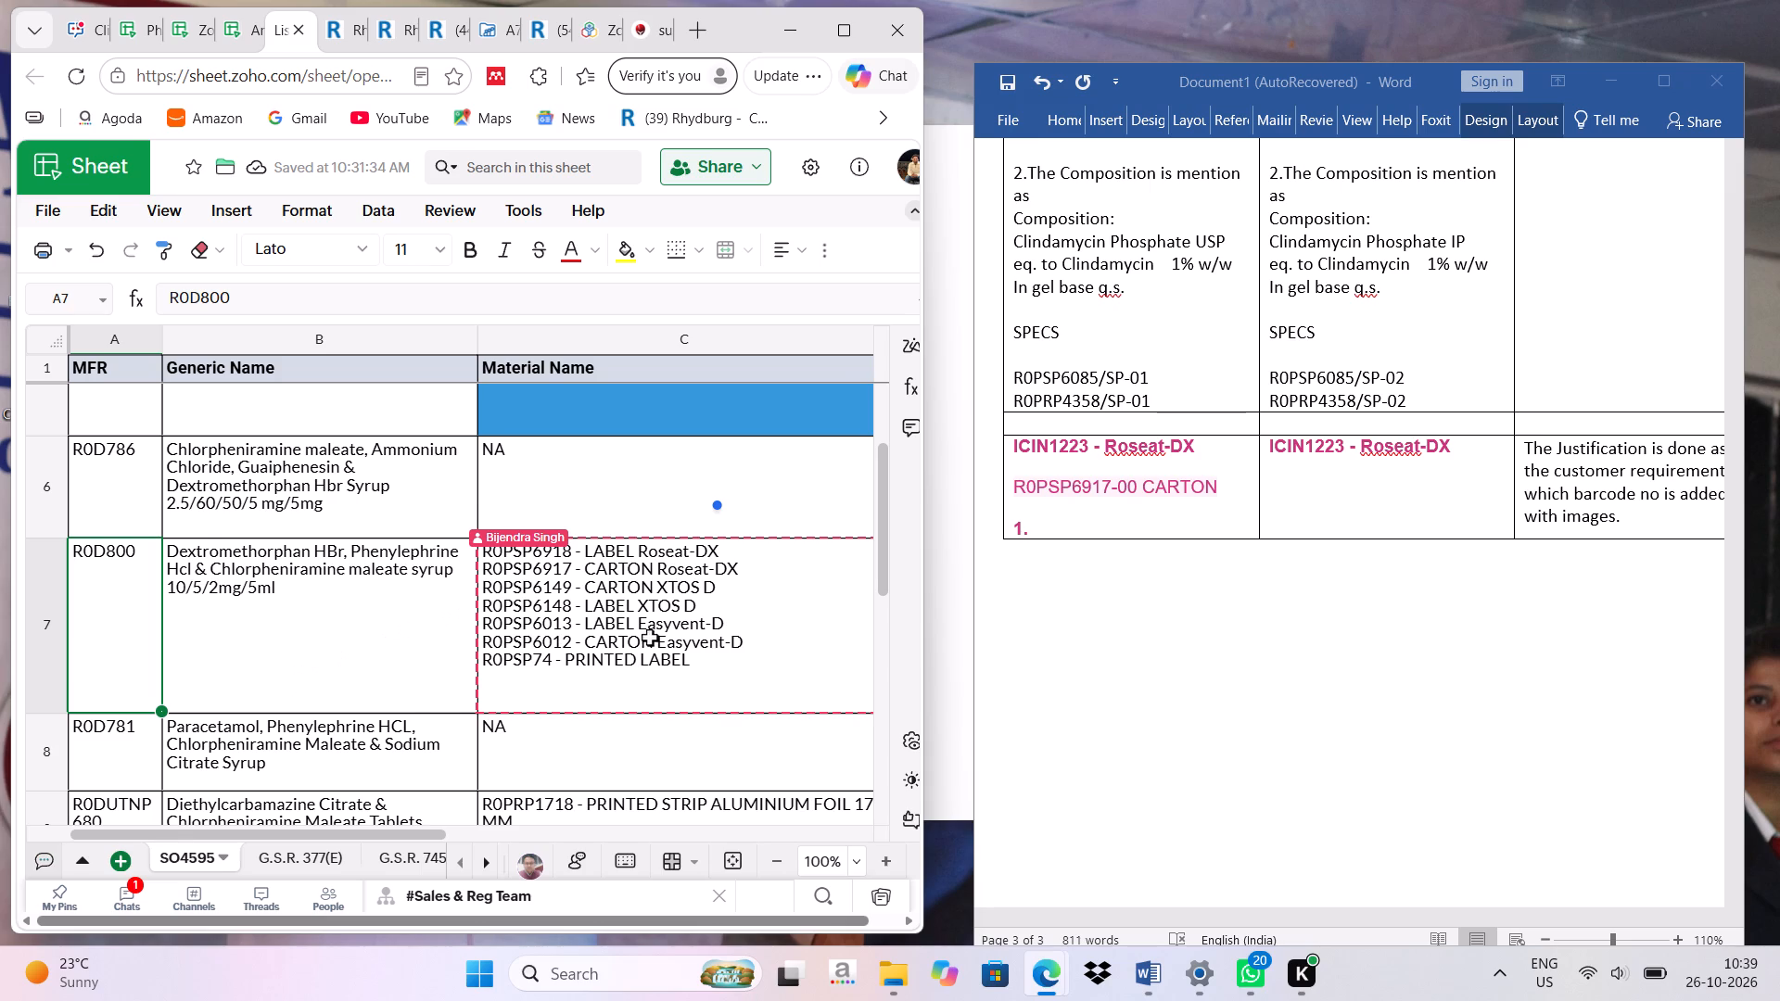
scroll(649, 637, "left", 3)
scroll(553, 627, "left", 1)
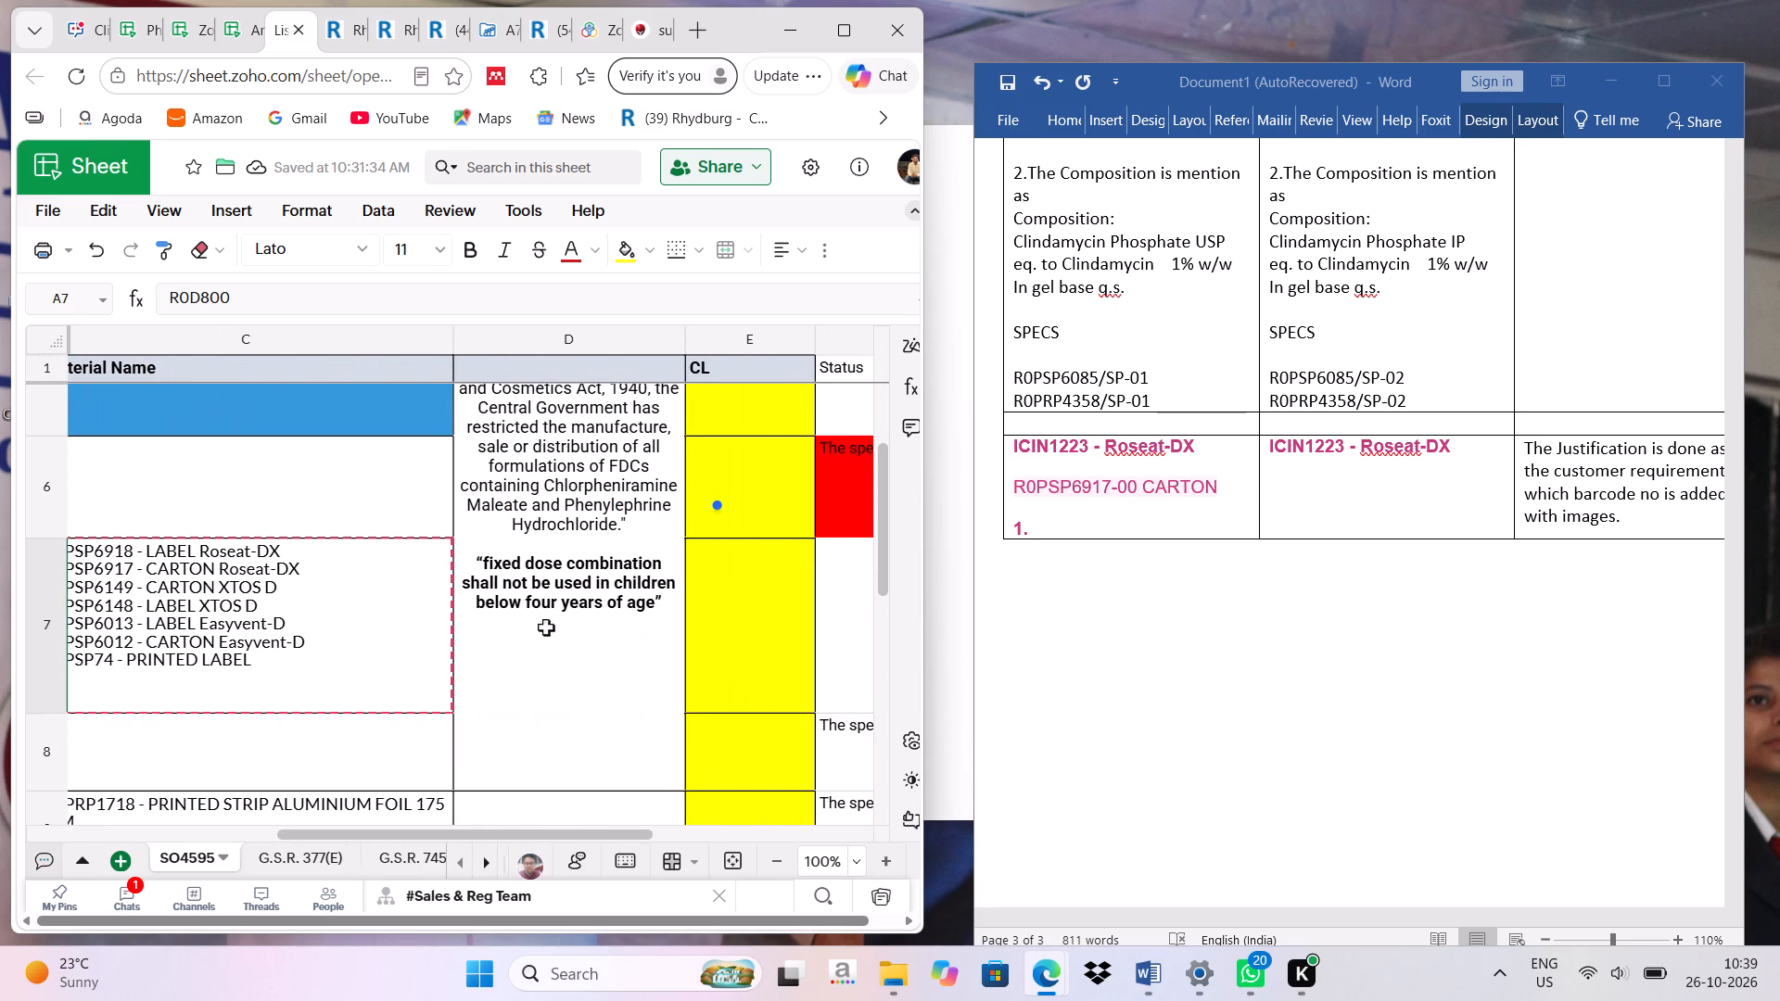
scroll(545, 627, "up", 4)
scroll(545, 627, "down", 1)
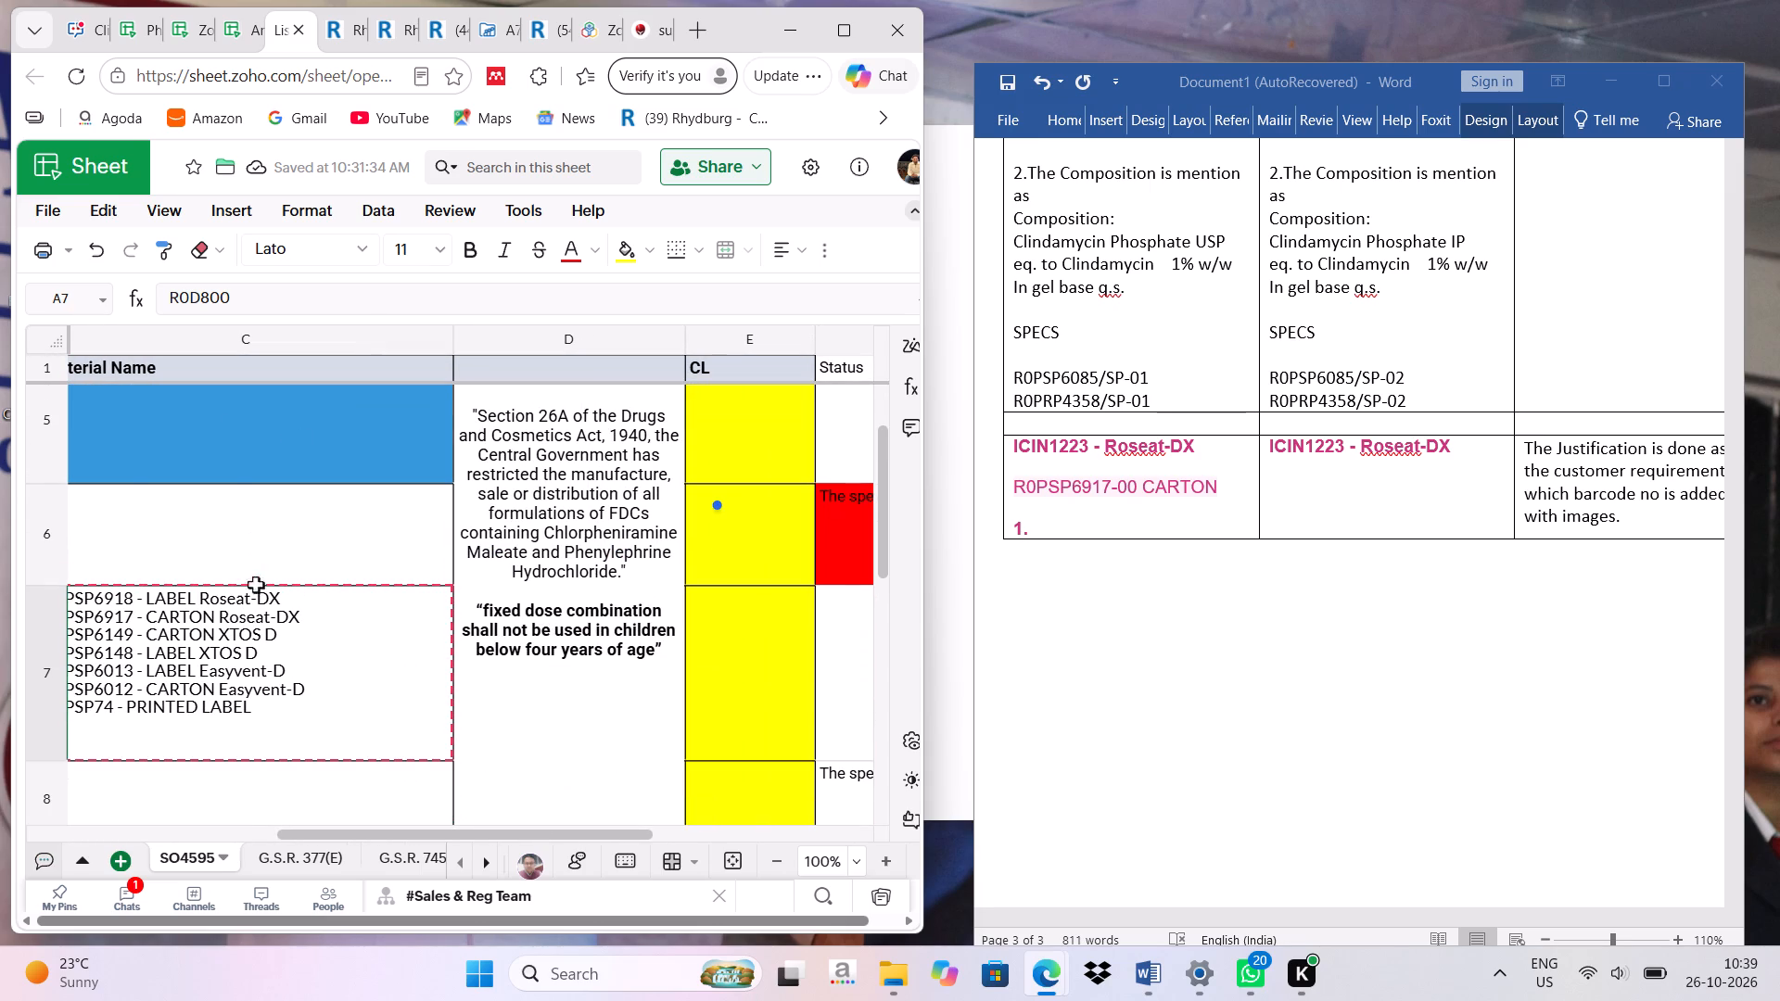
Return to the A7967.pdf artwork and write "It is mention as" in point 1 of the Word document.
left_click(486, 20)
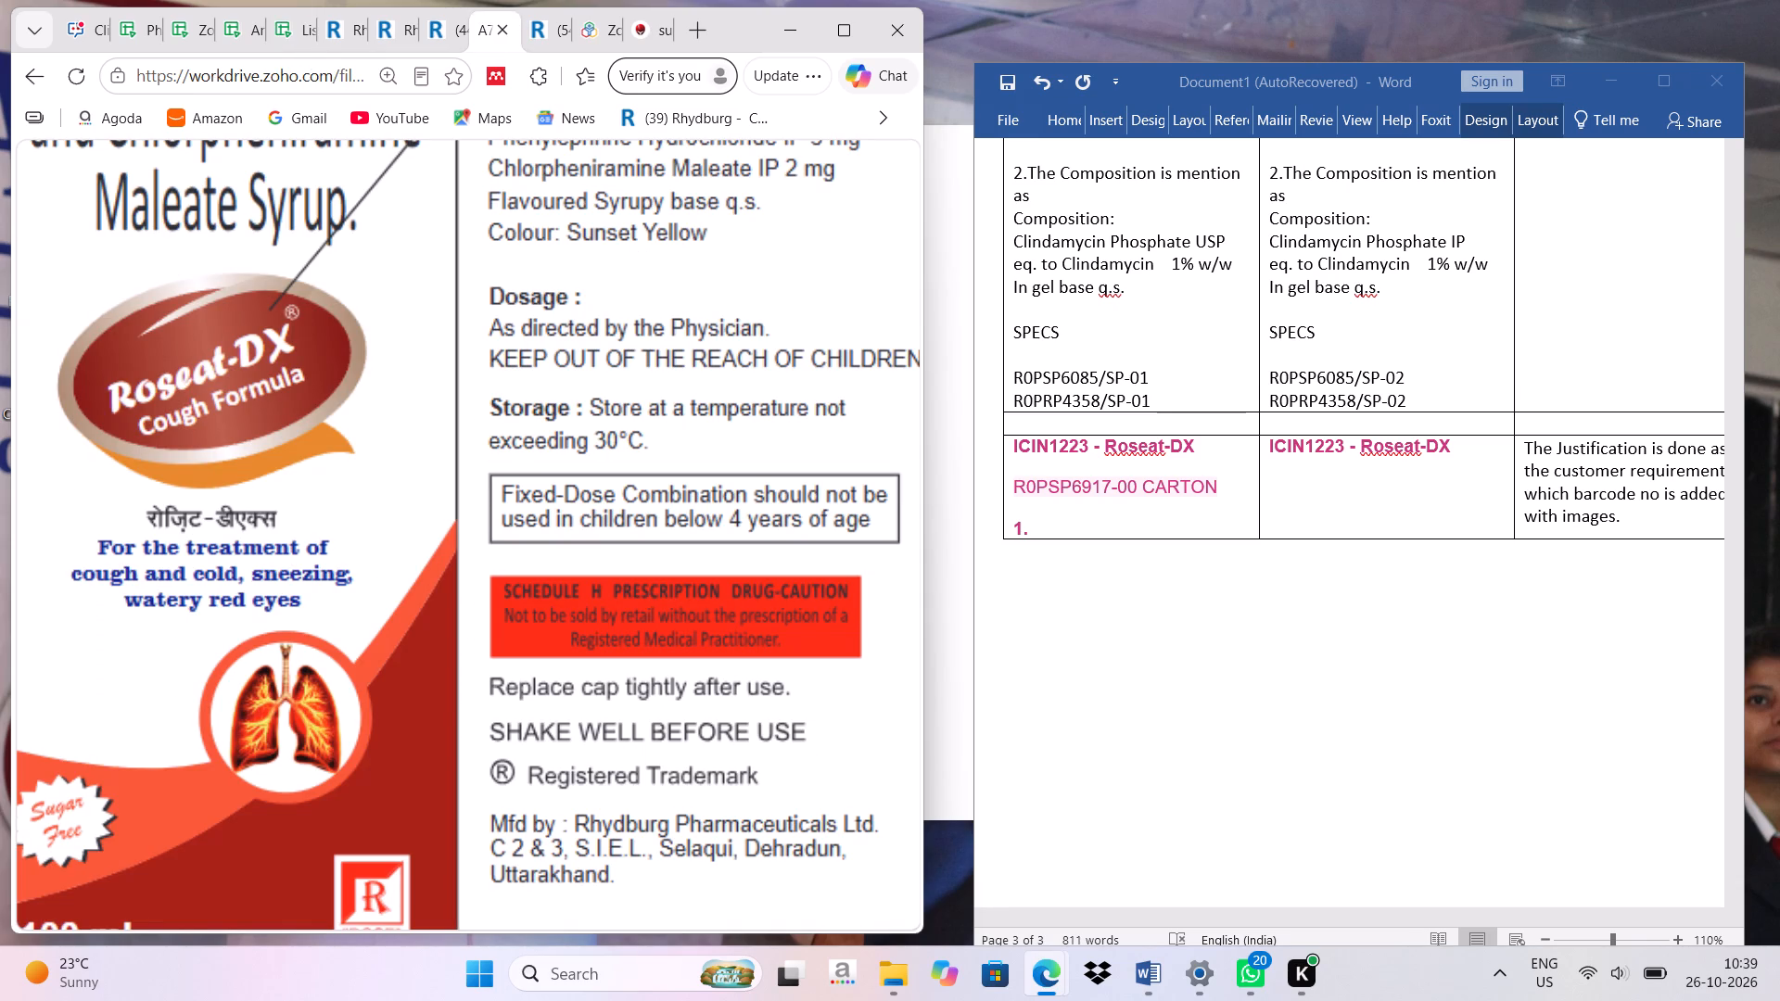
left_click(1040, 519)
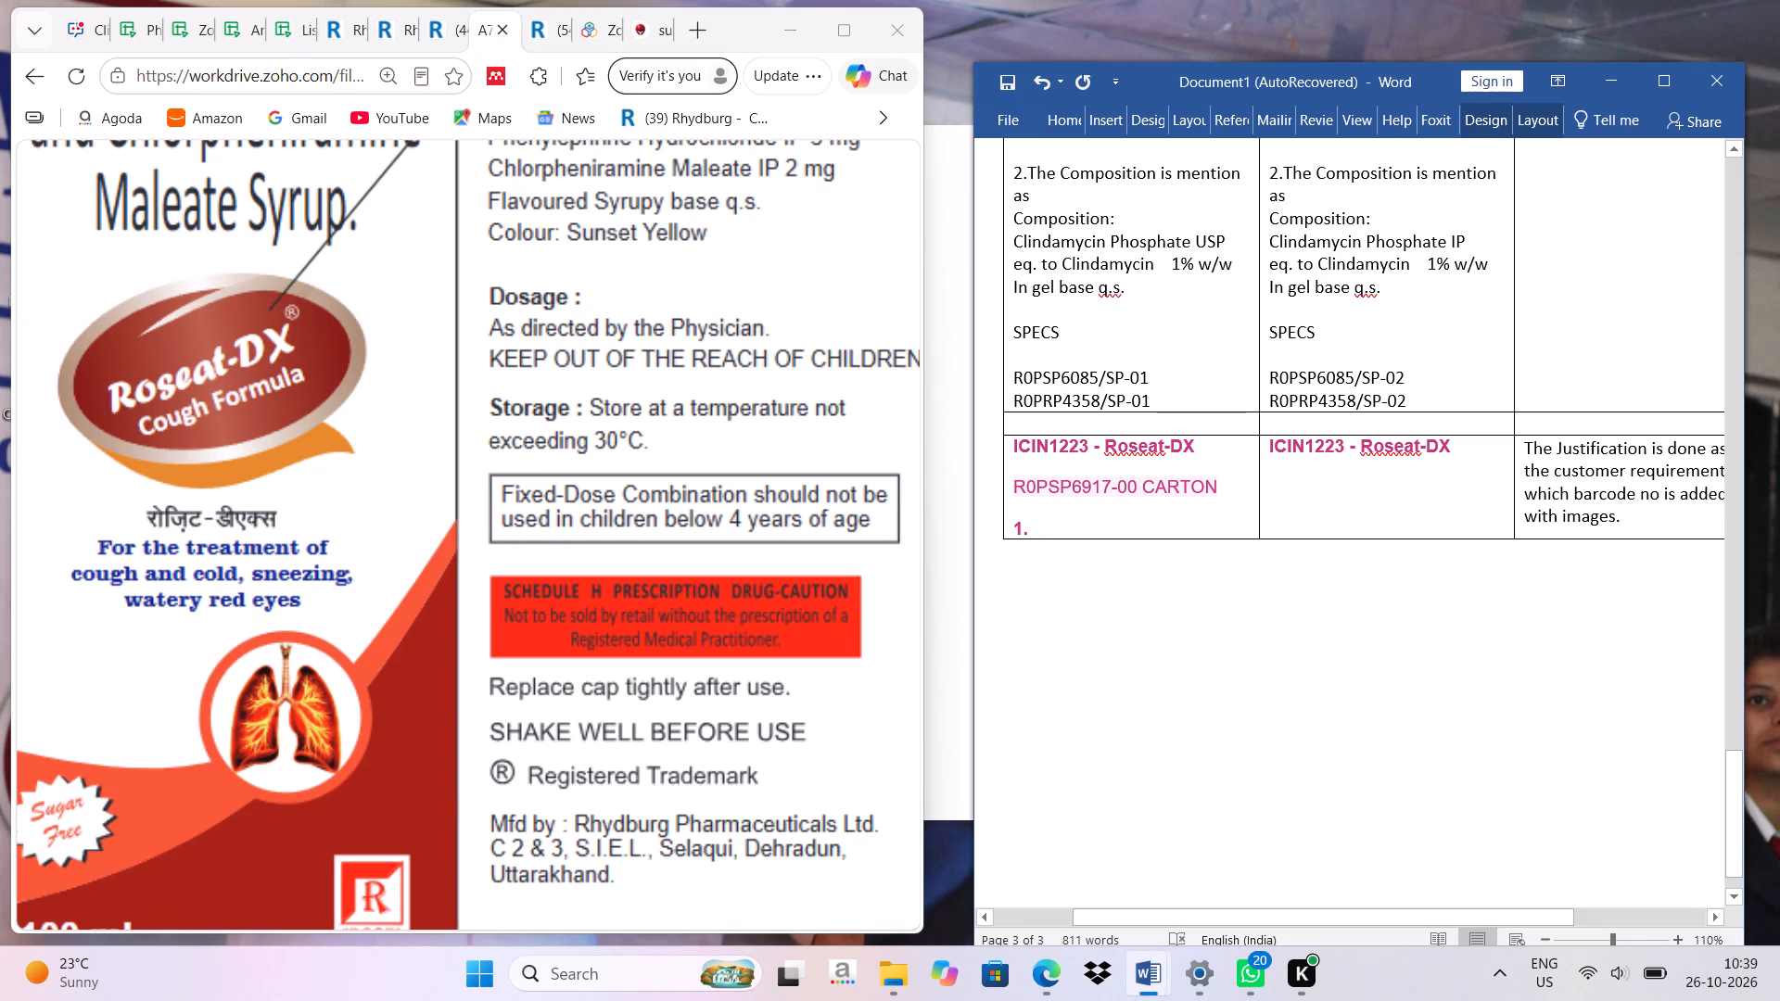
key("space")
type("It")
key("space")
type("is mention as")
key("space")
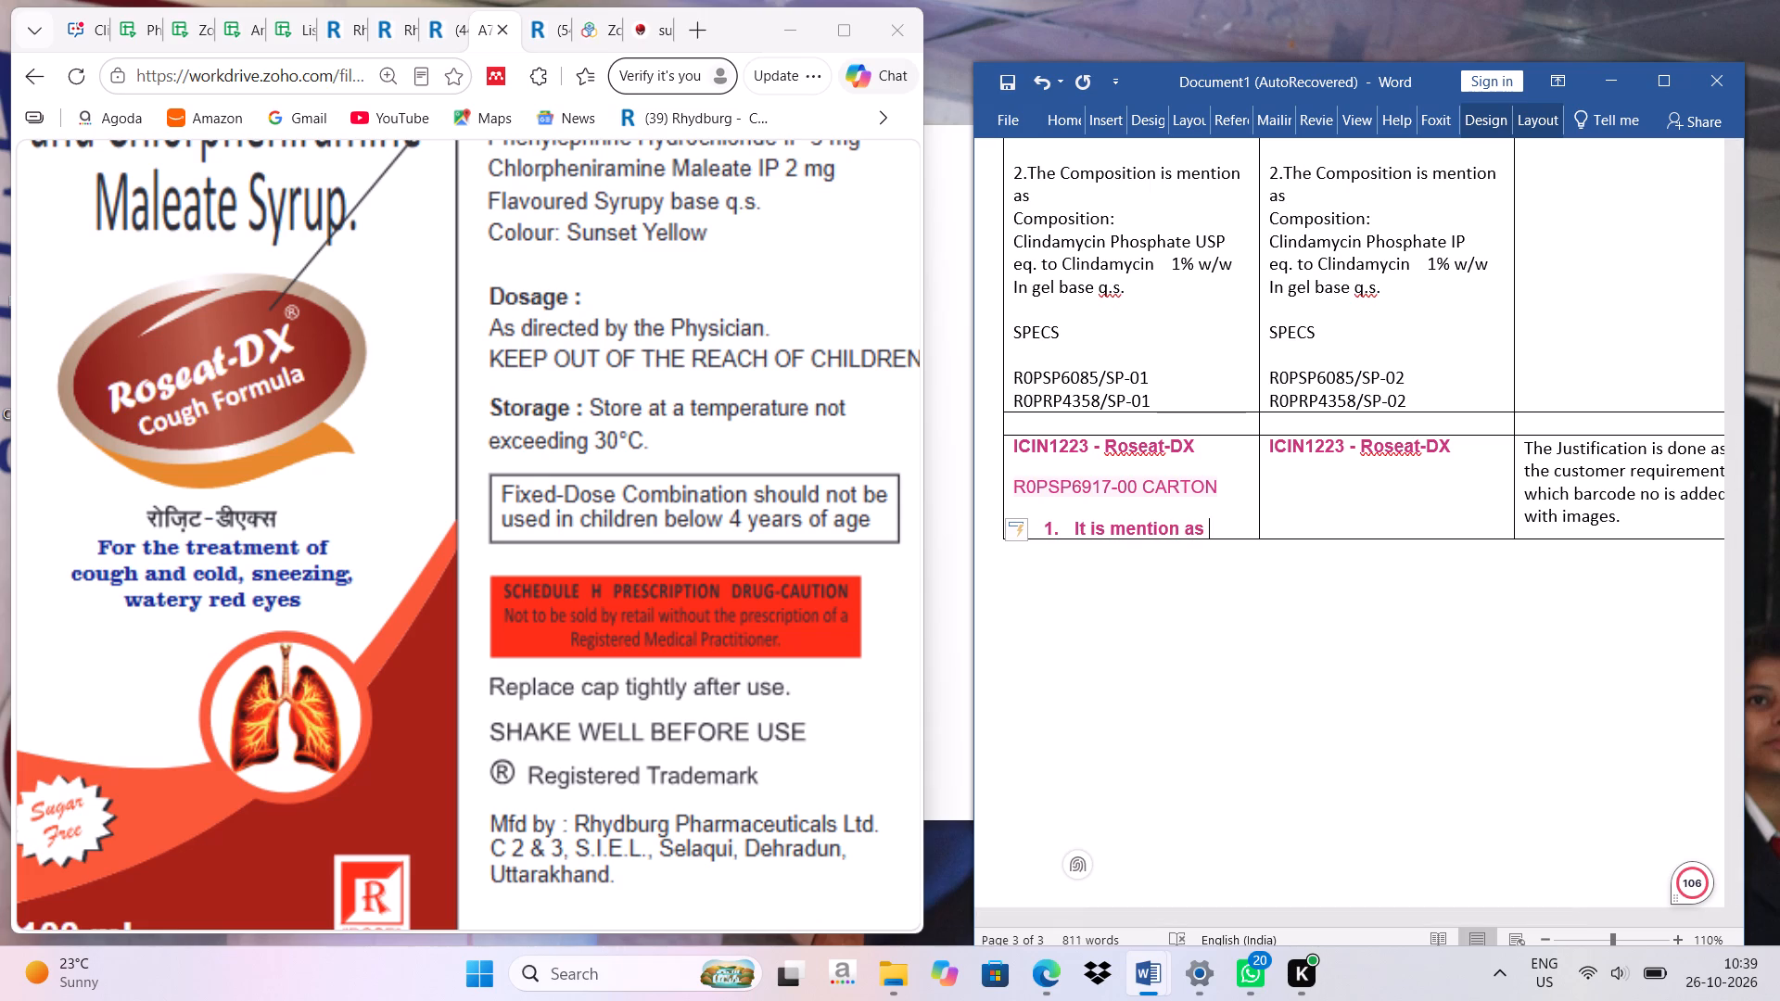
Extract the red SCHEDULE H PRESCRIPTION DRUG-CAUTION box's text from the carton artwork by screen capture and paste it after "It is mention as".
key("Print")
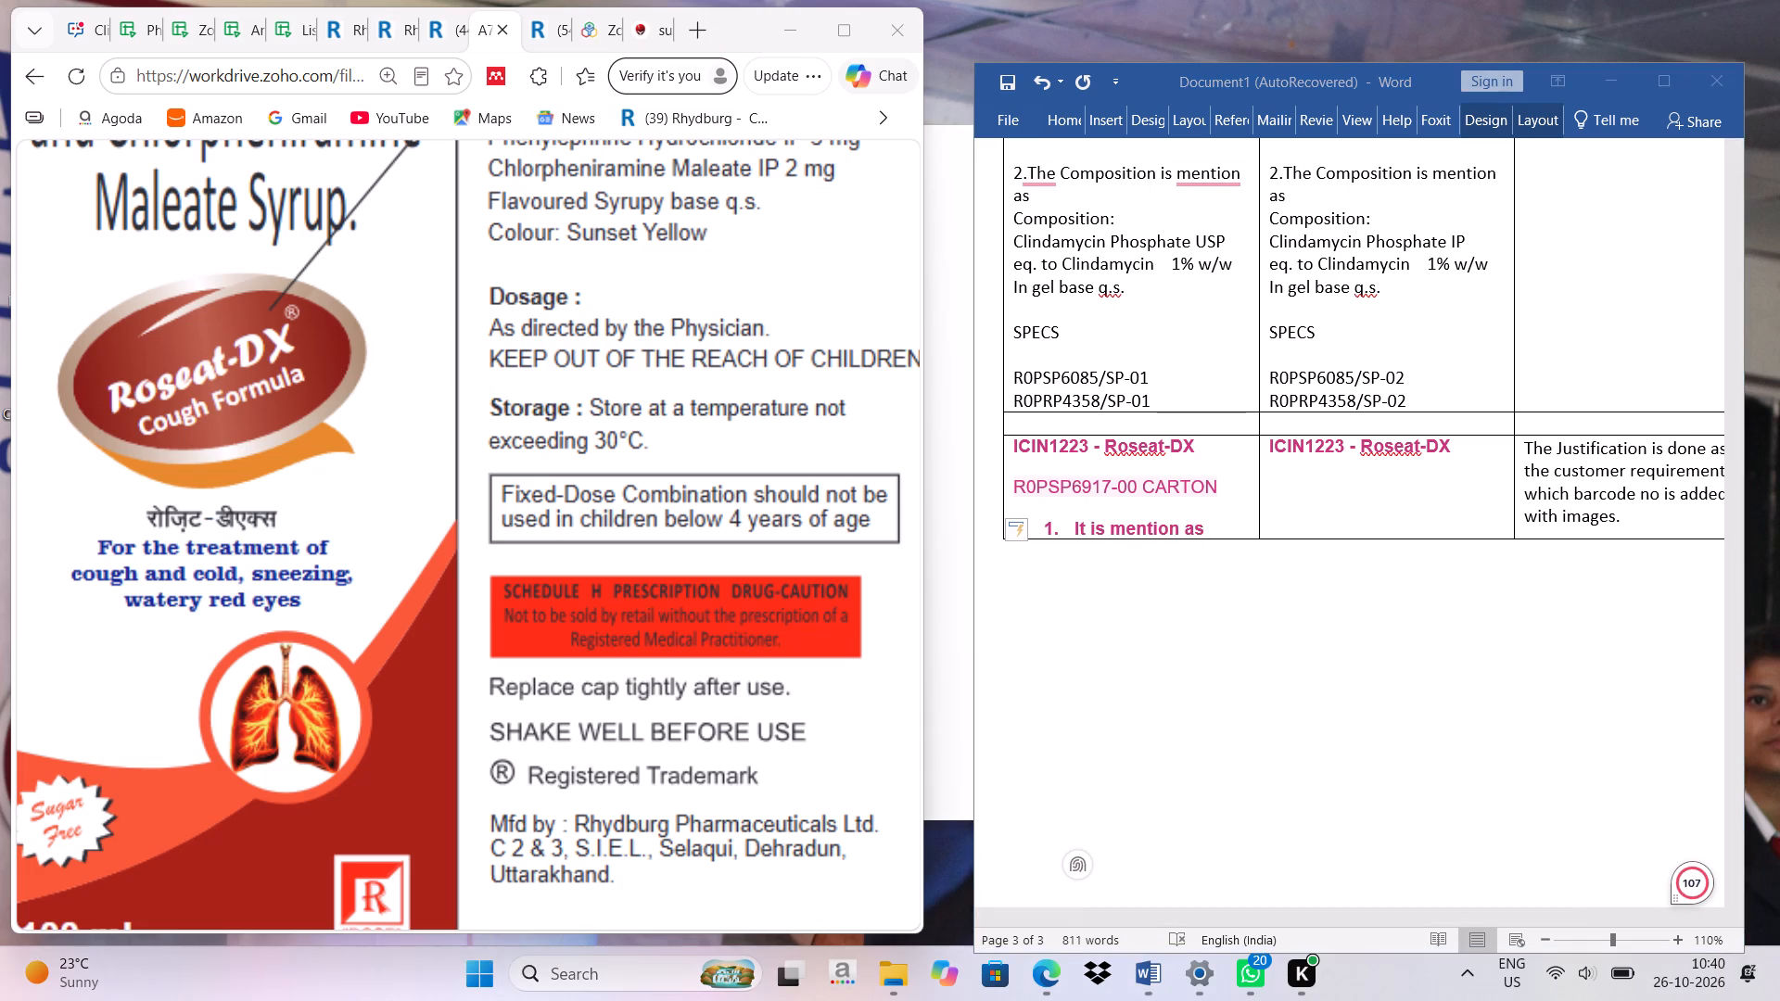
left_click(1005, 40)
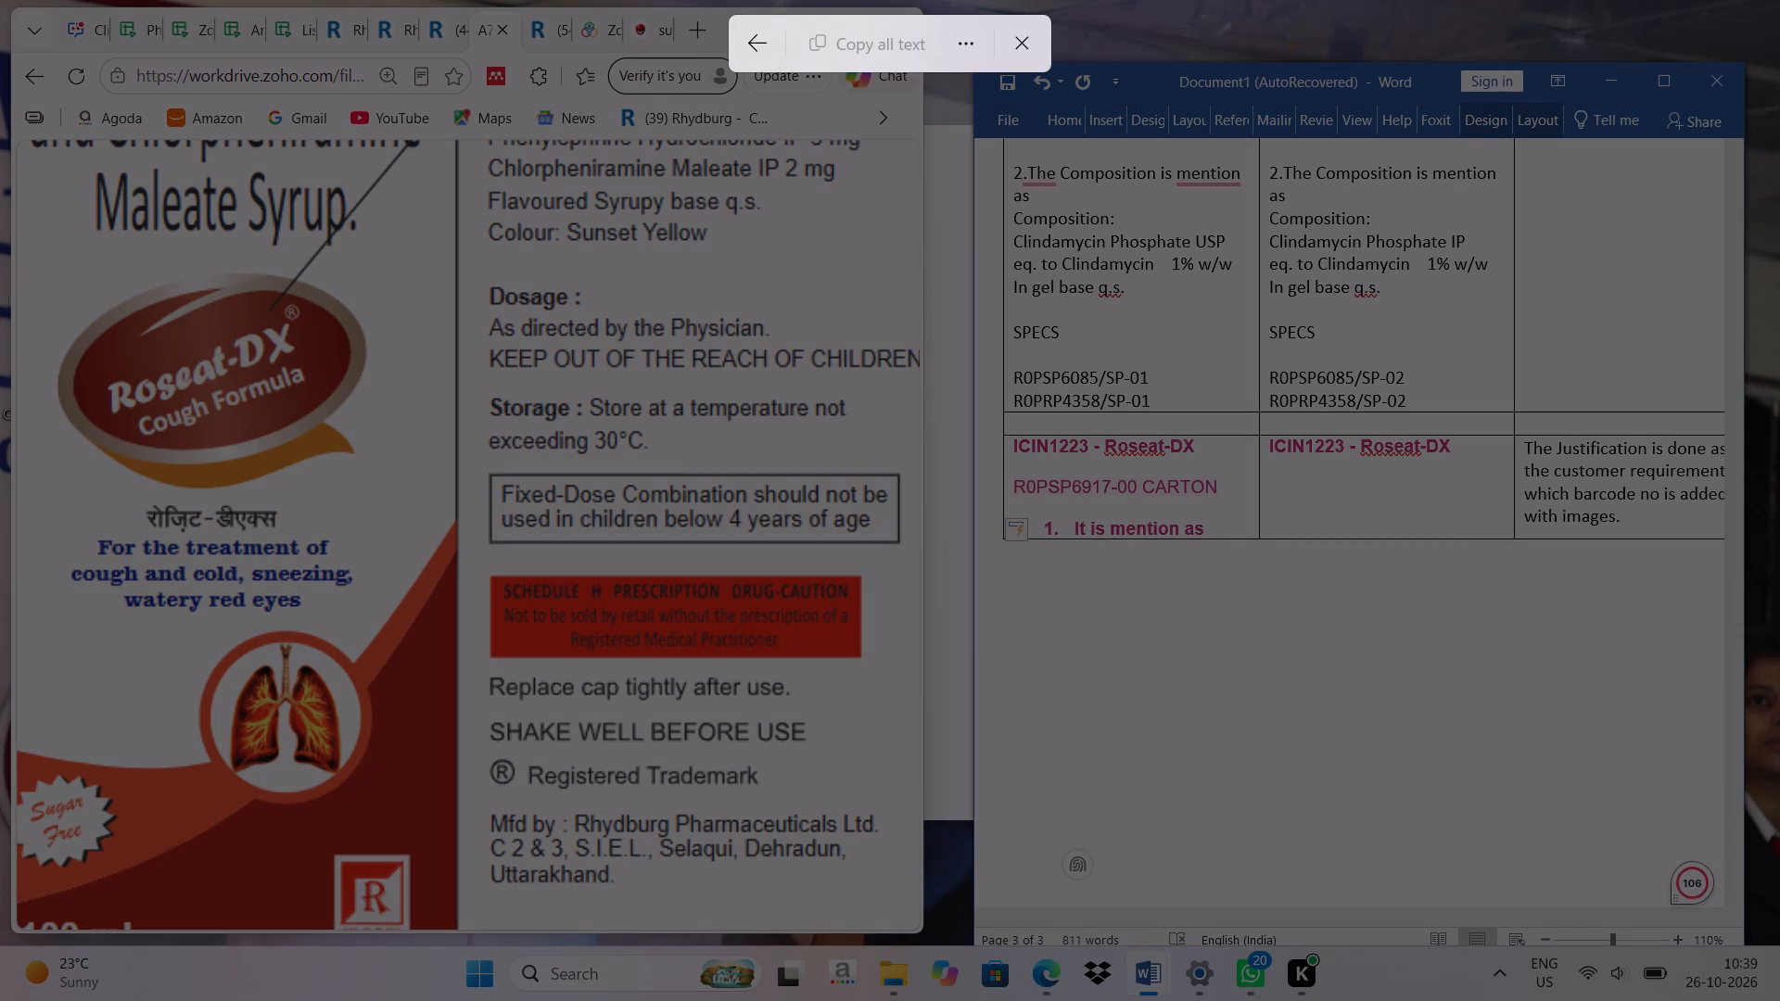
left_click_drag(499, 584, 850, 679)
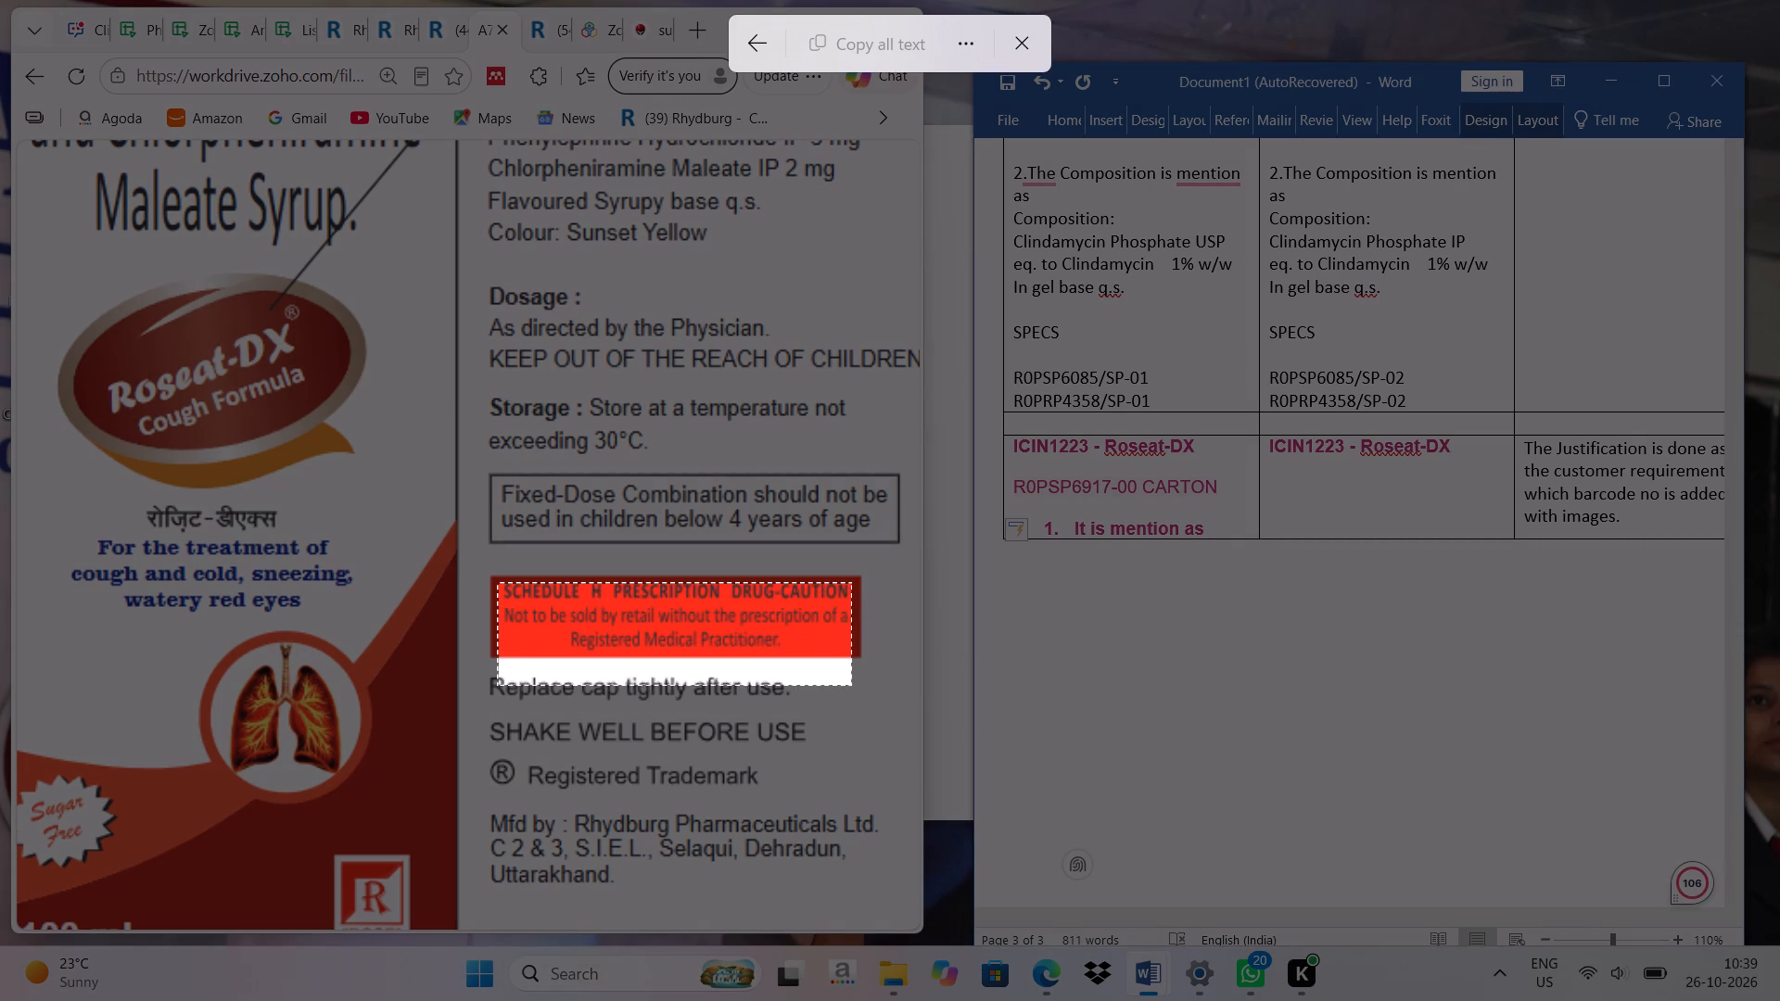
left_click_drag(850, 679, 859, 658)
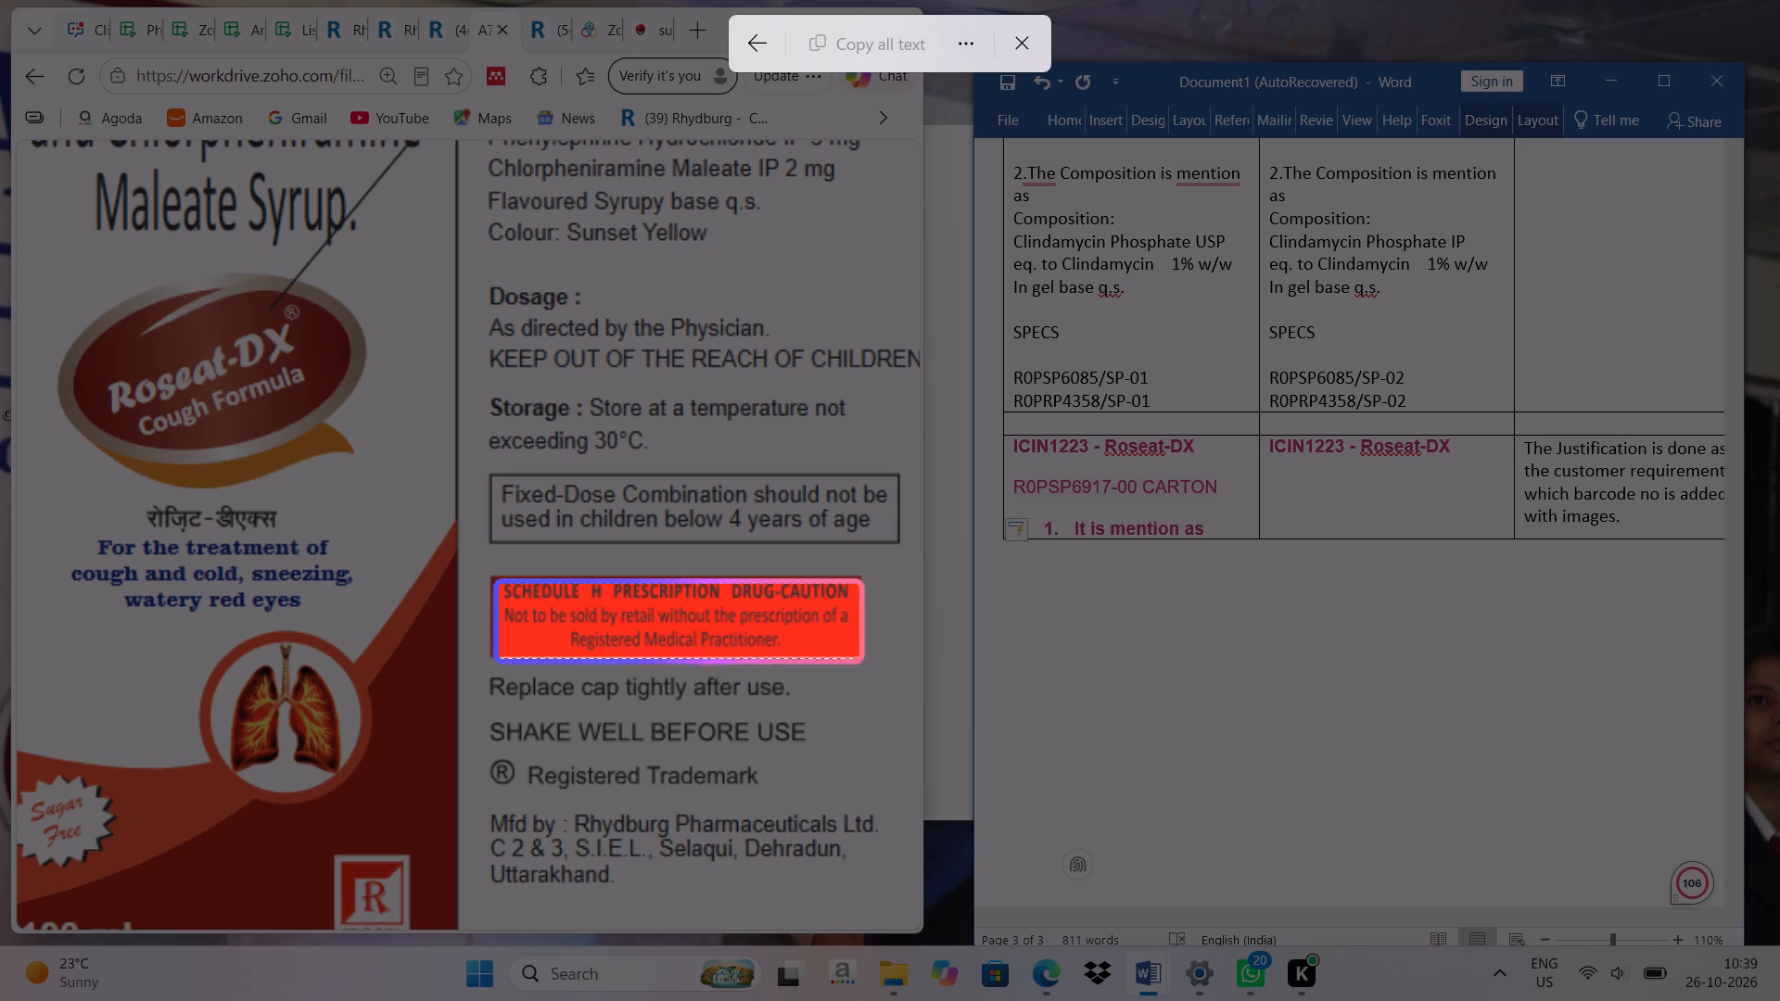
left_click(1214, 531)
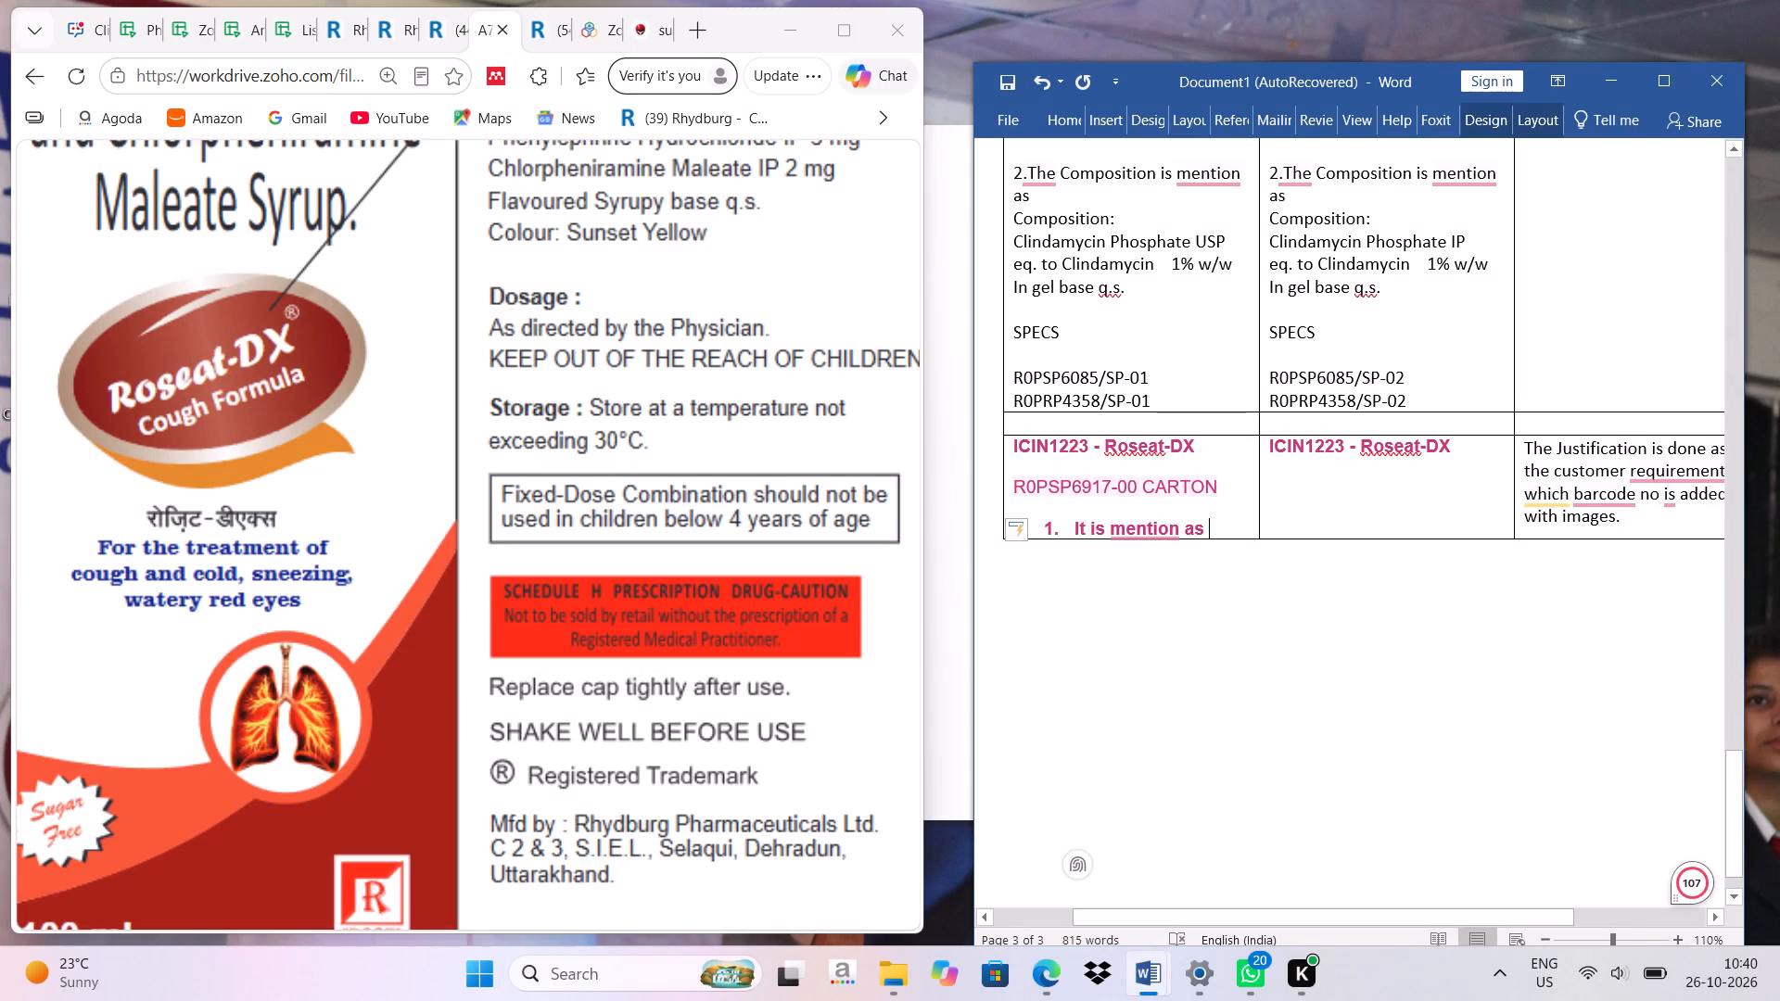
key("ctrl+v")
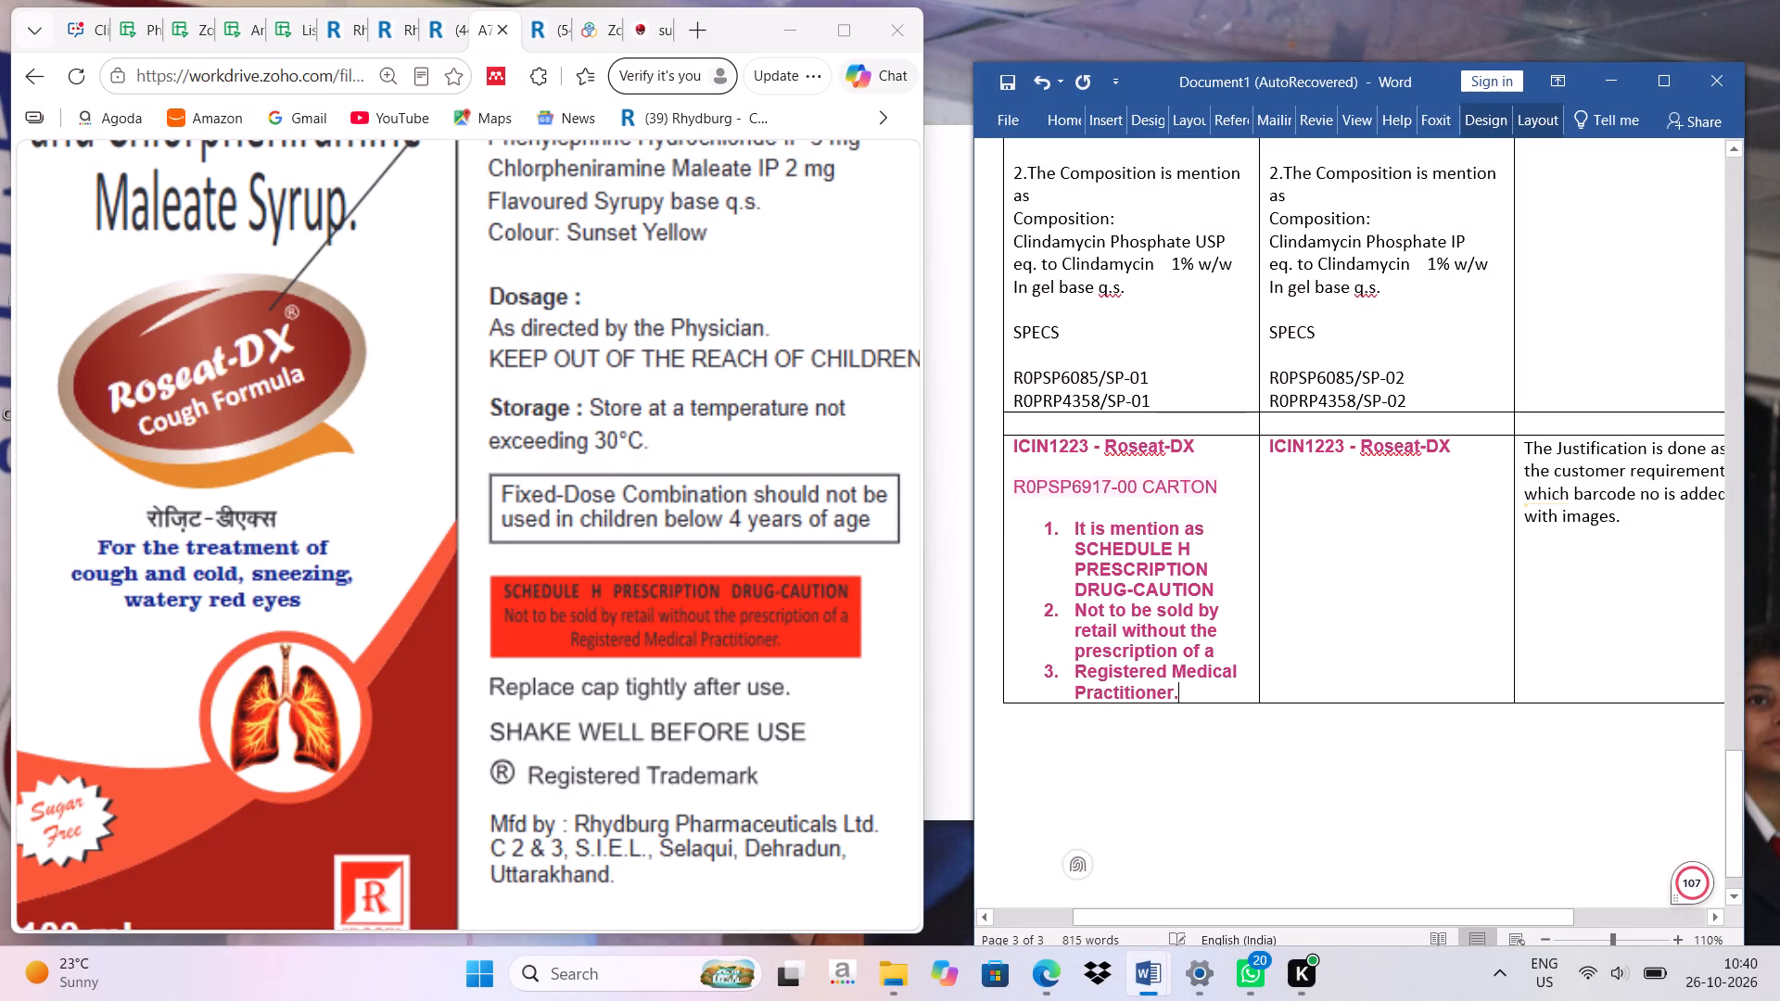
Remove the list numbers from the pasted caution's continuation lines and join "Registered Medical Practitioner." to the preceding line with a space.
left_click(1069, 615)
key("BackSpace")
key("BackSpace")
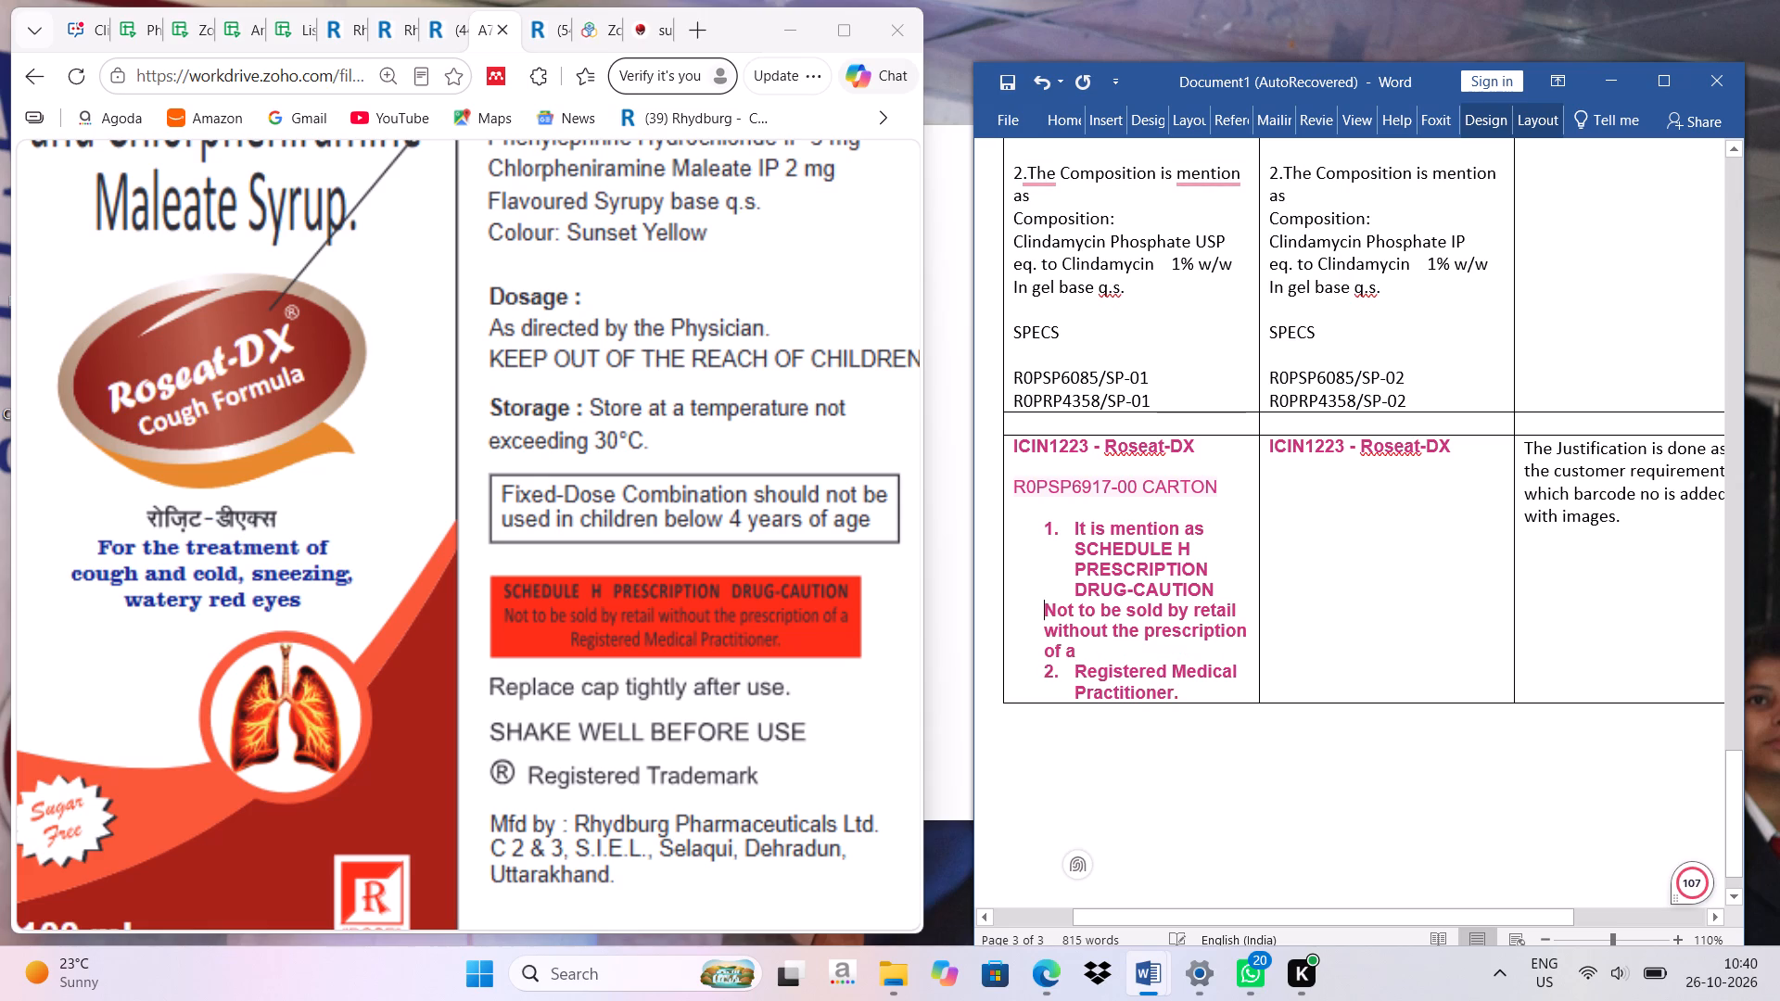
left_click(1075, 672)
key("BackSpace")
key("BackSpace")
key("BackSpace")
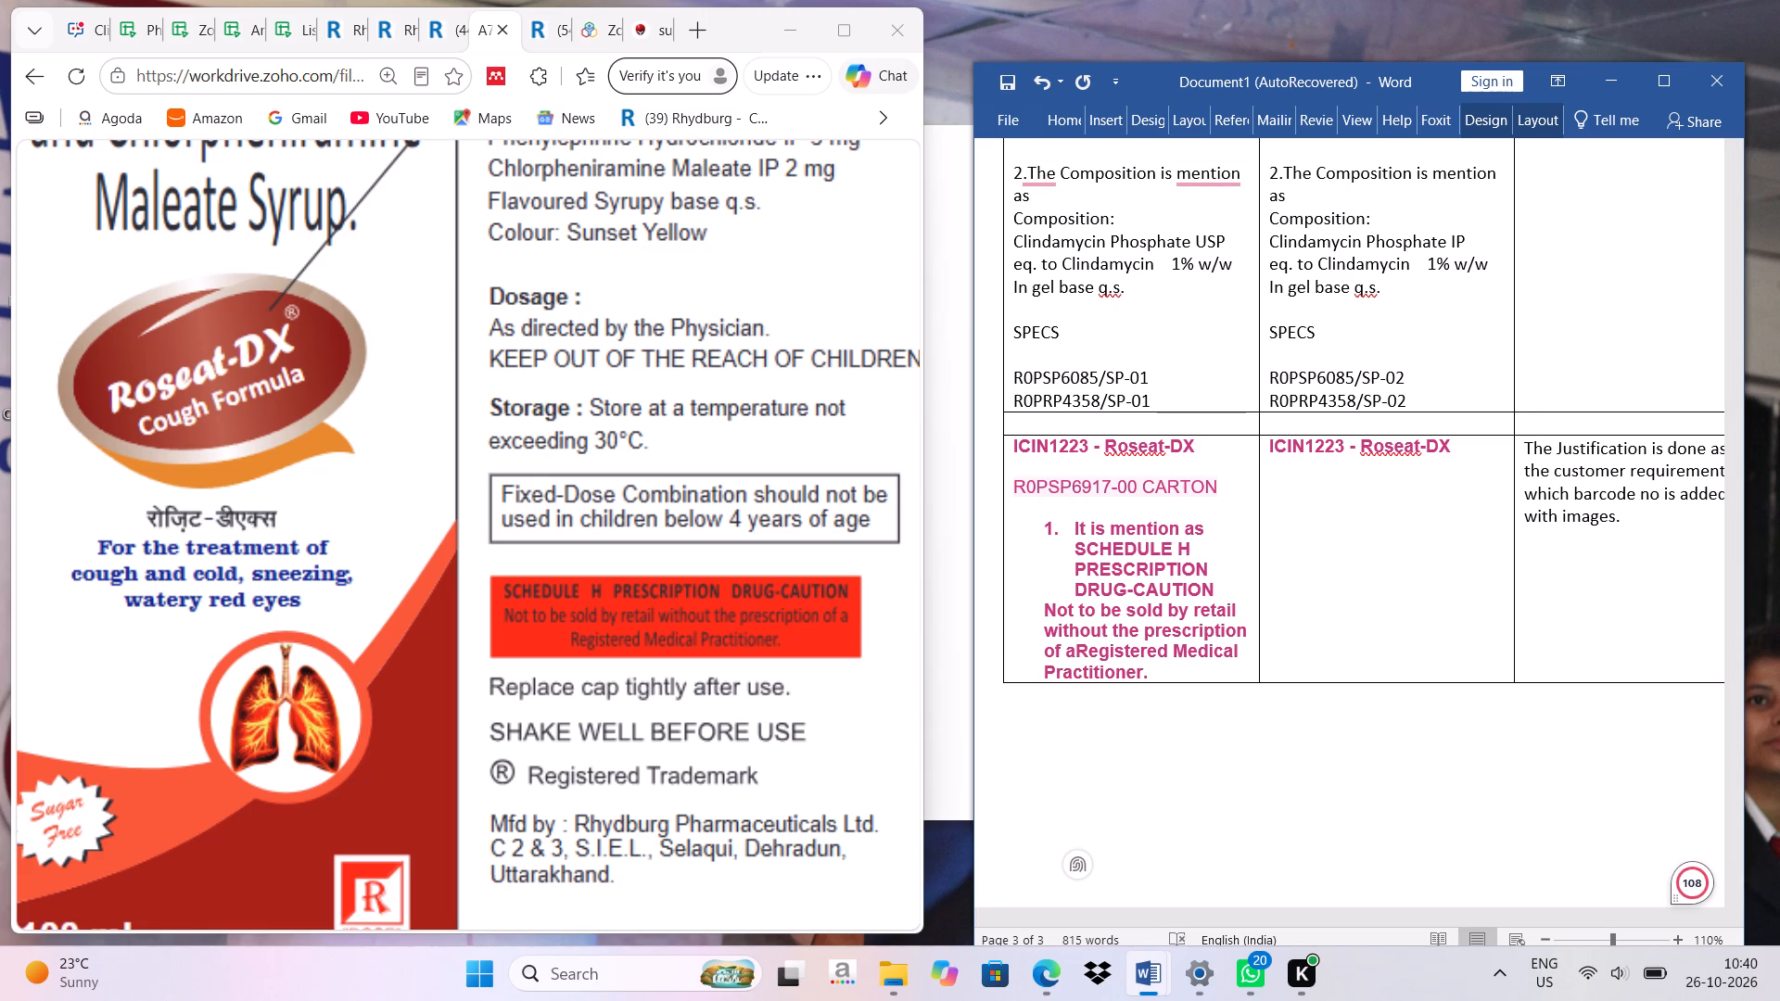
key("space")
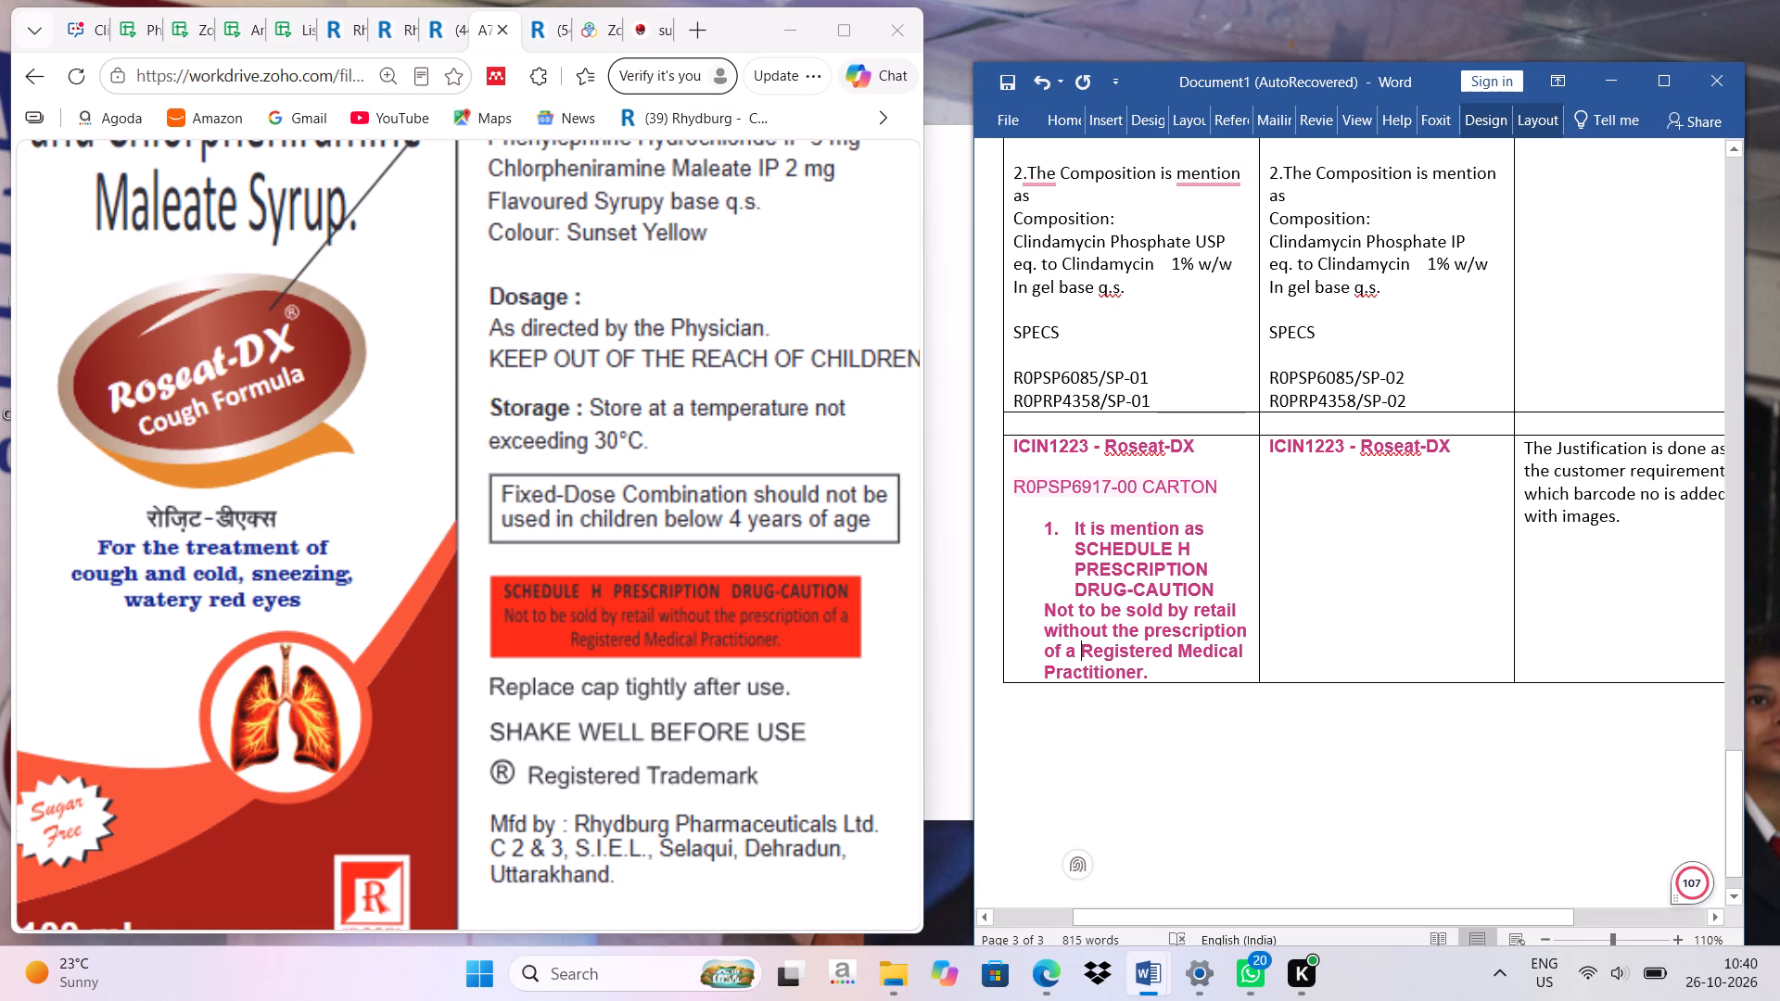
Replace the automatic numbering before "It is mention as" with a plain "1." and remove the indent from the "Not to be sold by retail" paragraph.
left_click(1076, 525)
key("BackSpace")
key("BackSpace")
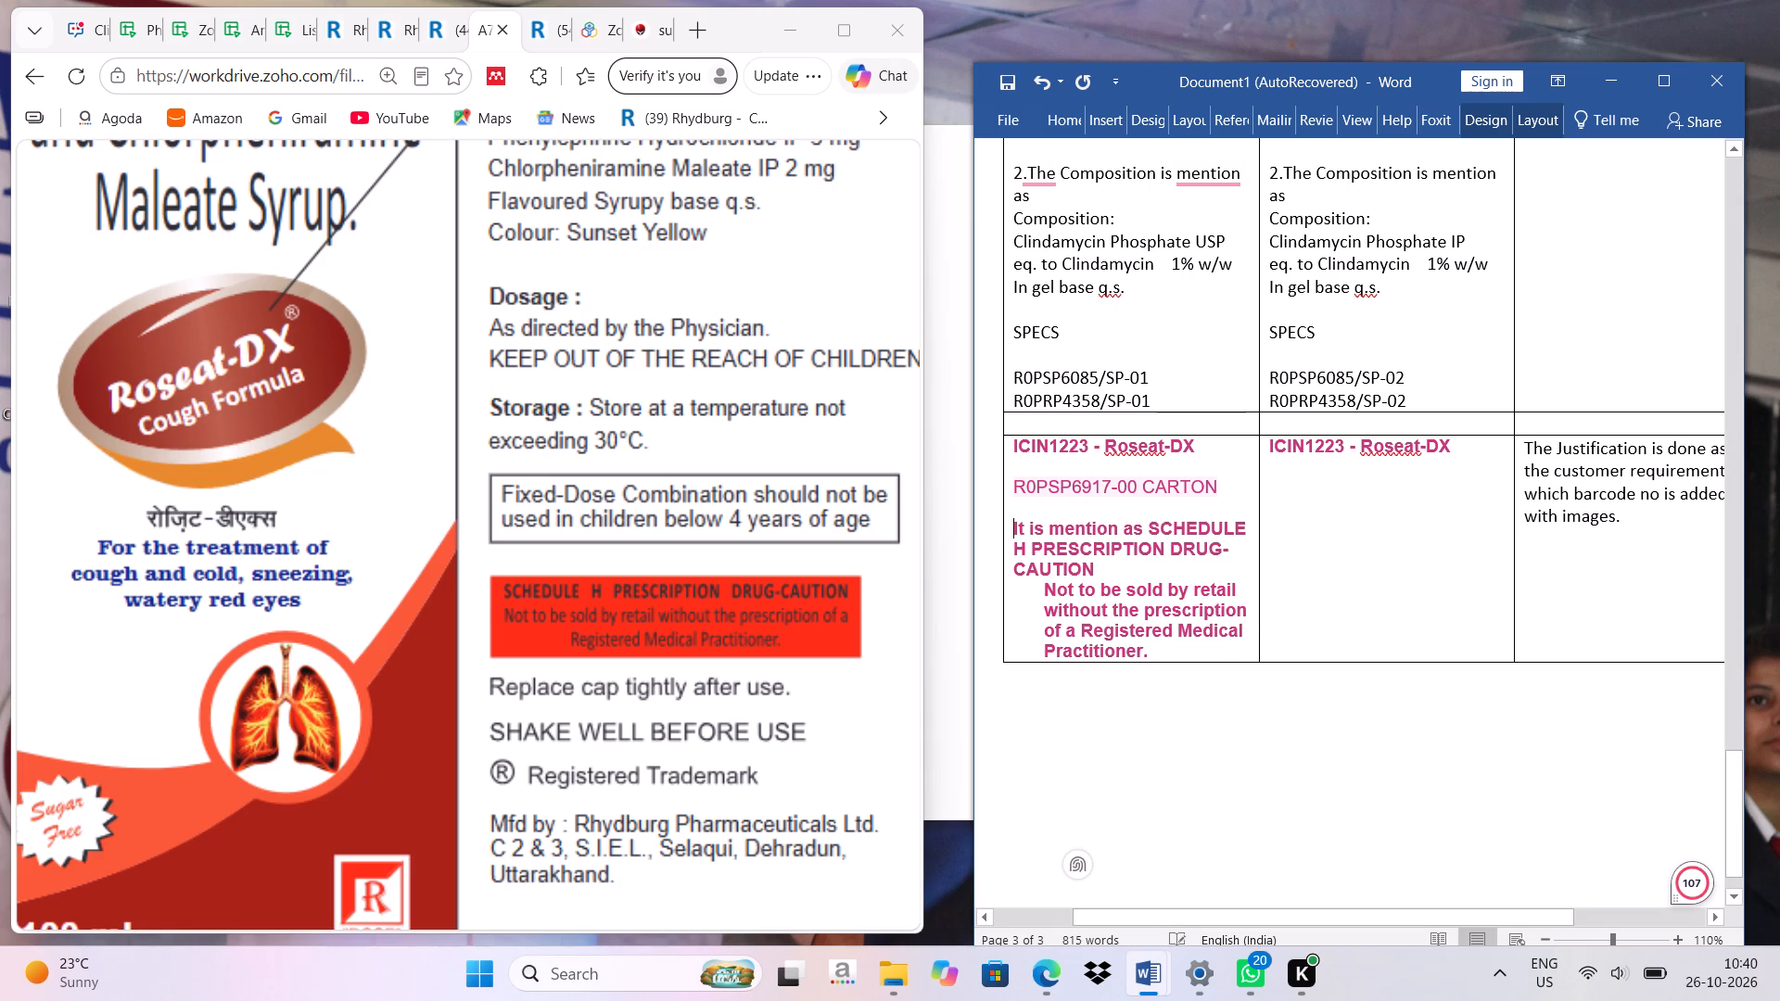
type("1.")
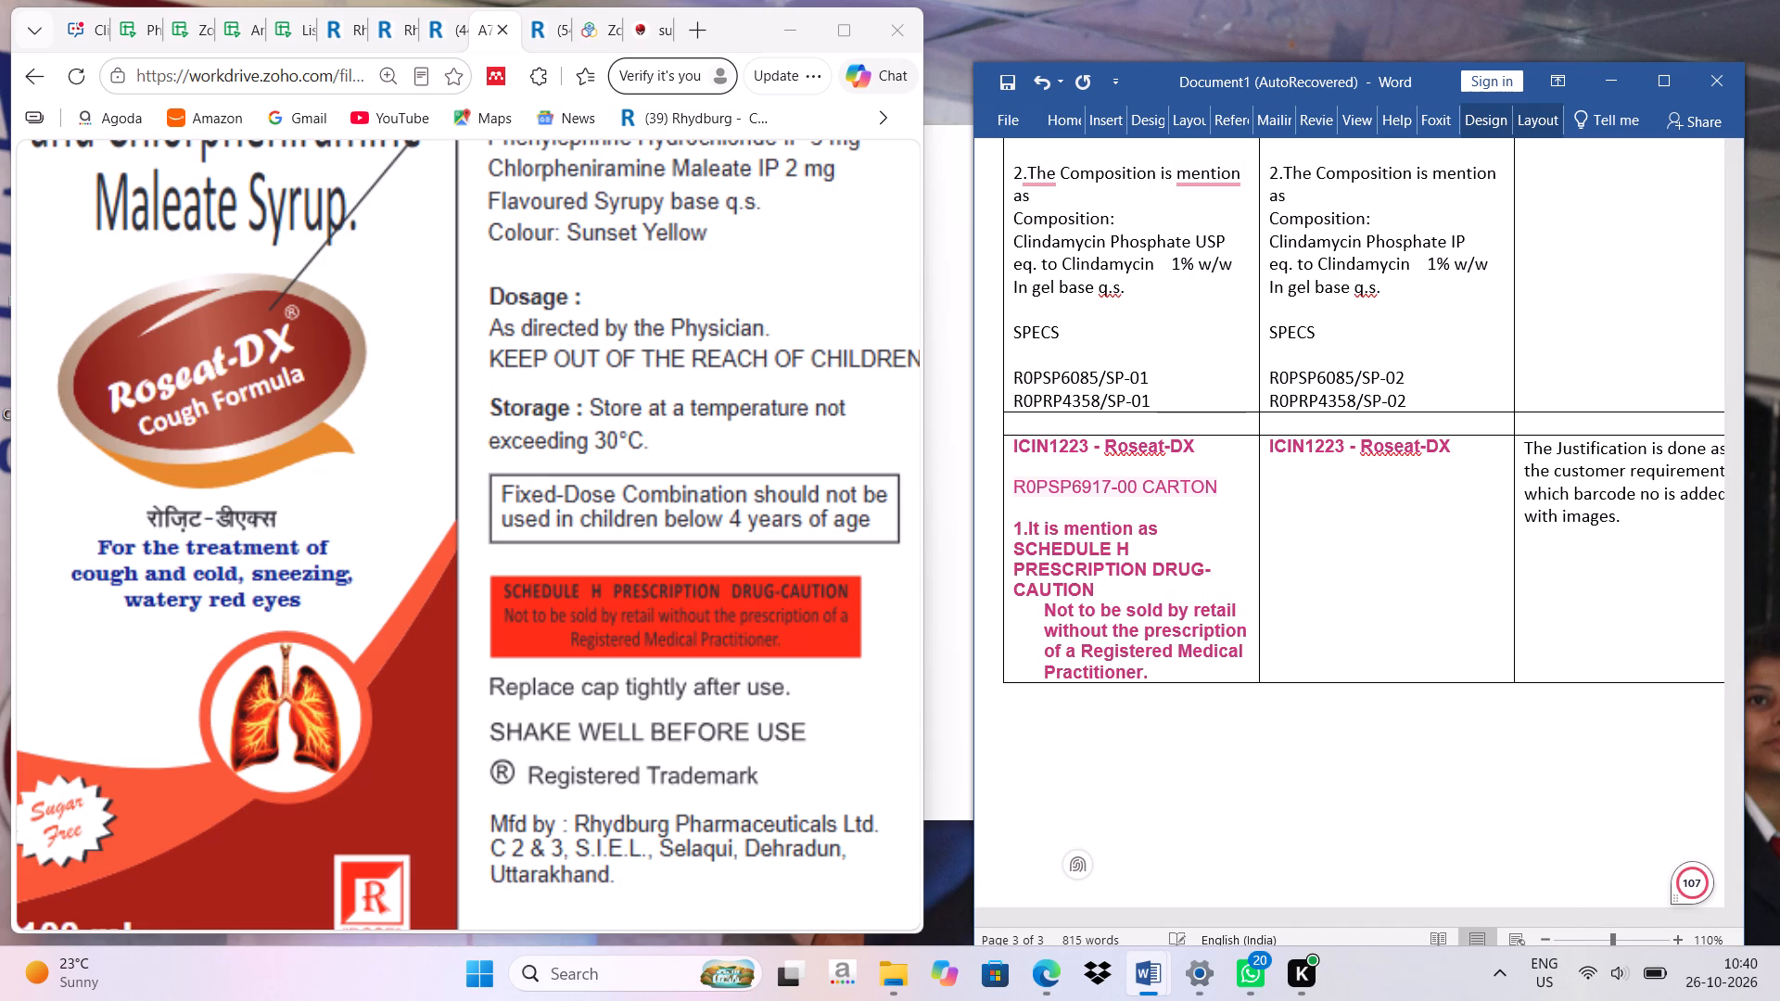
left_click(1047, 612)
key("BackSpace")
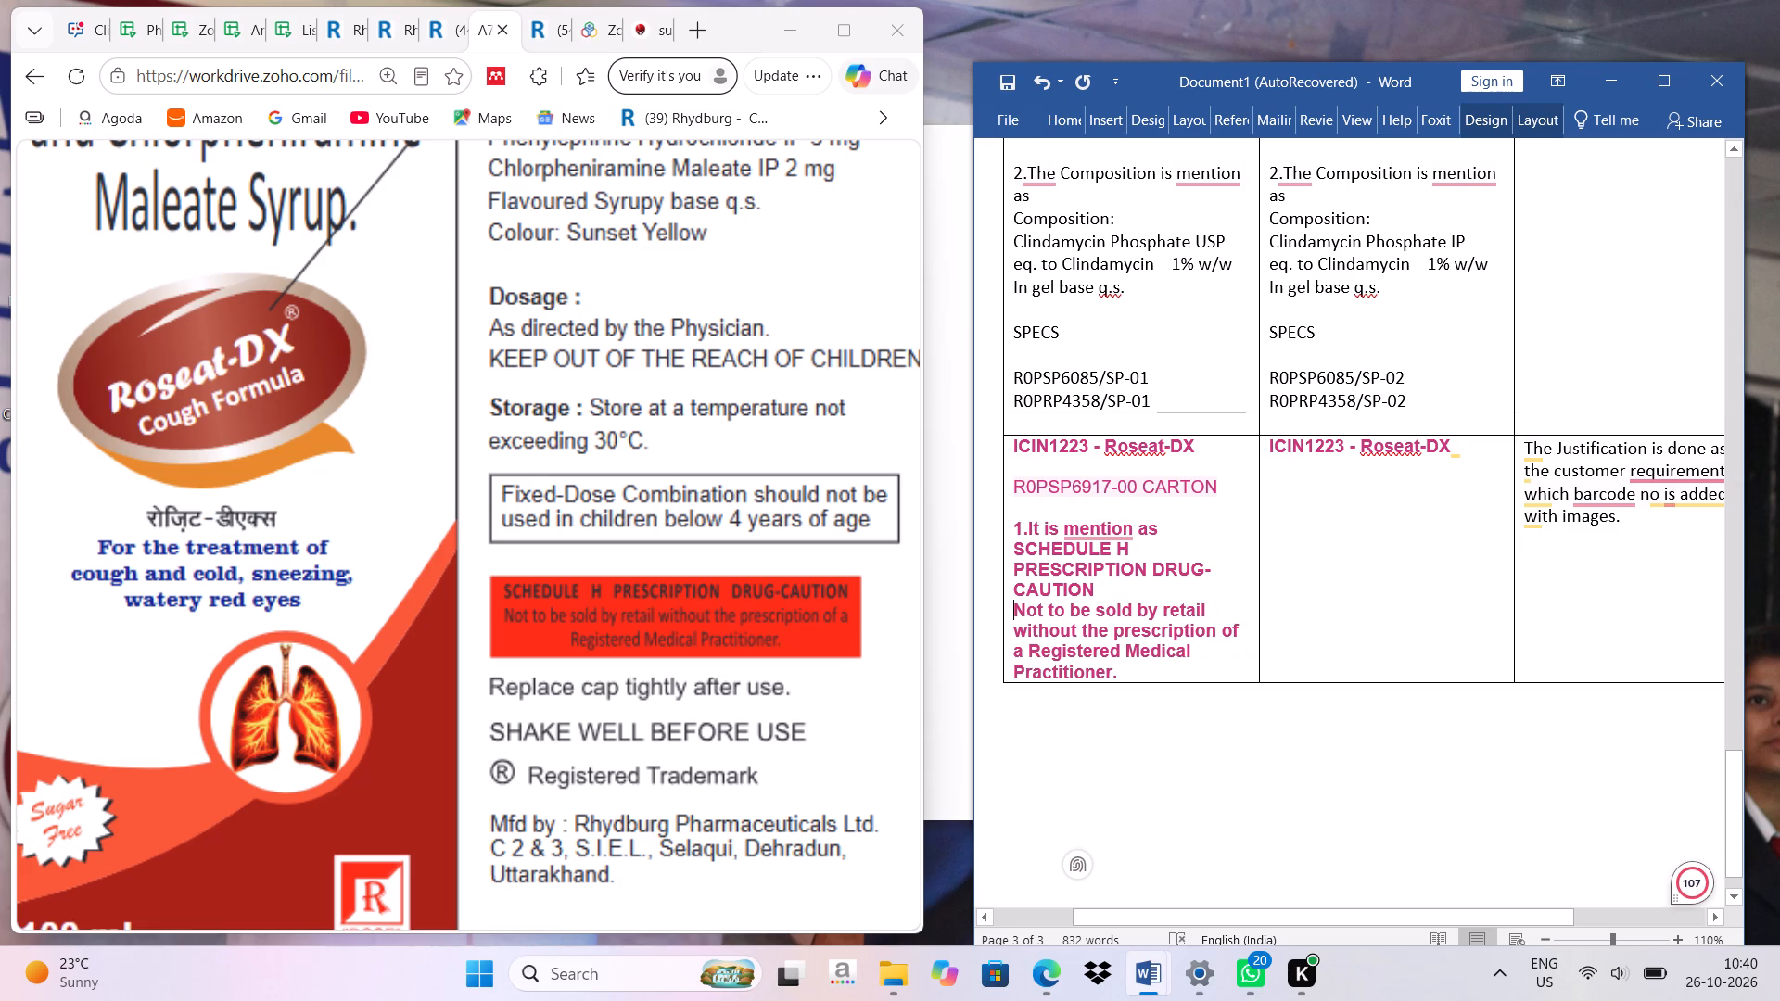
left_click(1015, 669)
key("BackSpace")
key("space")
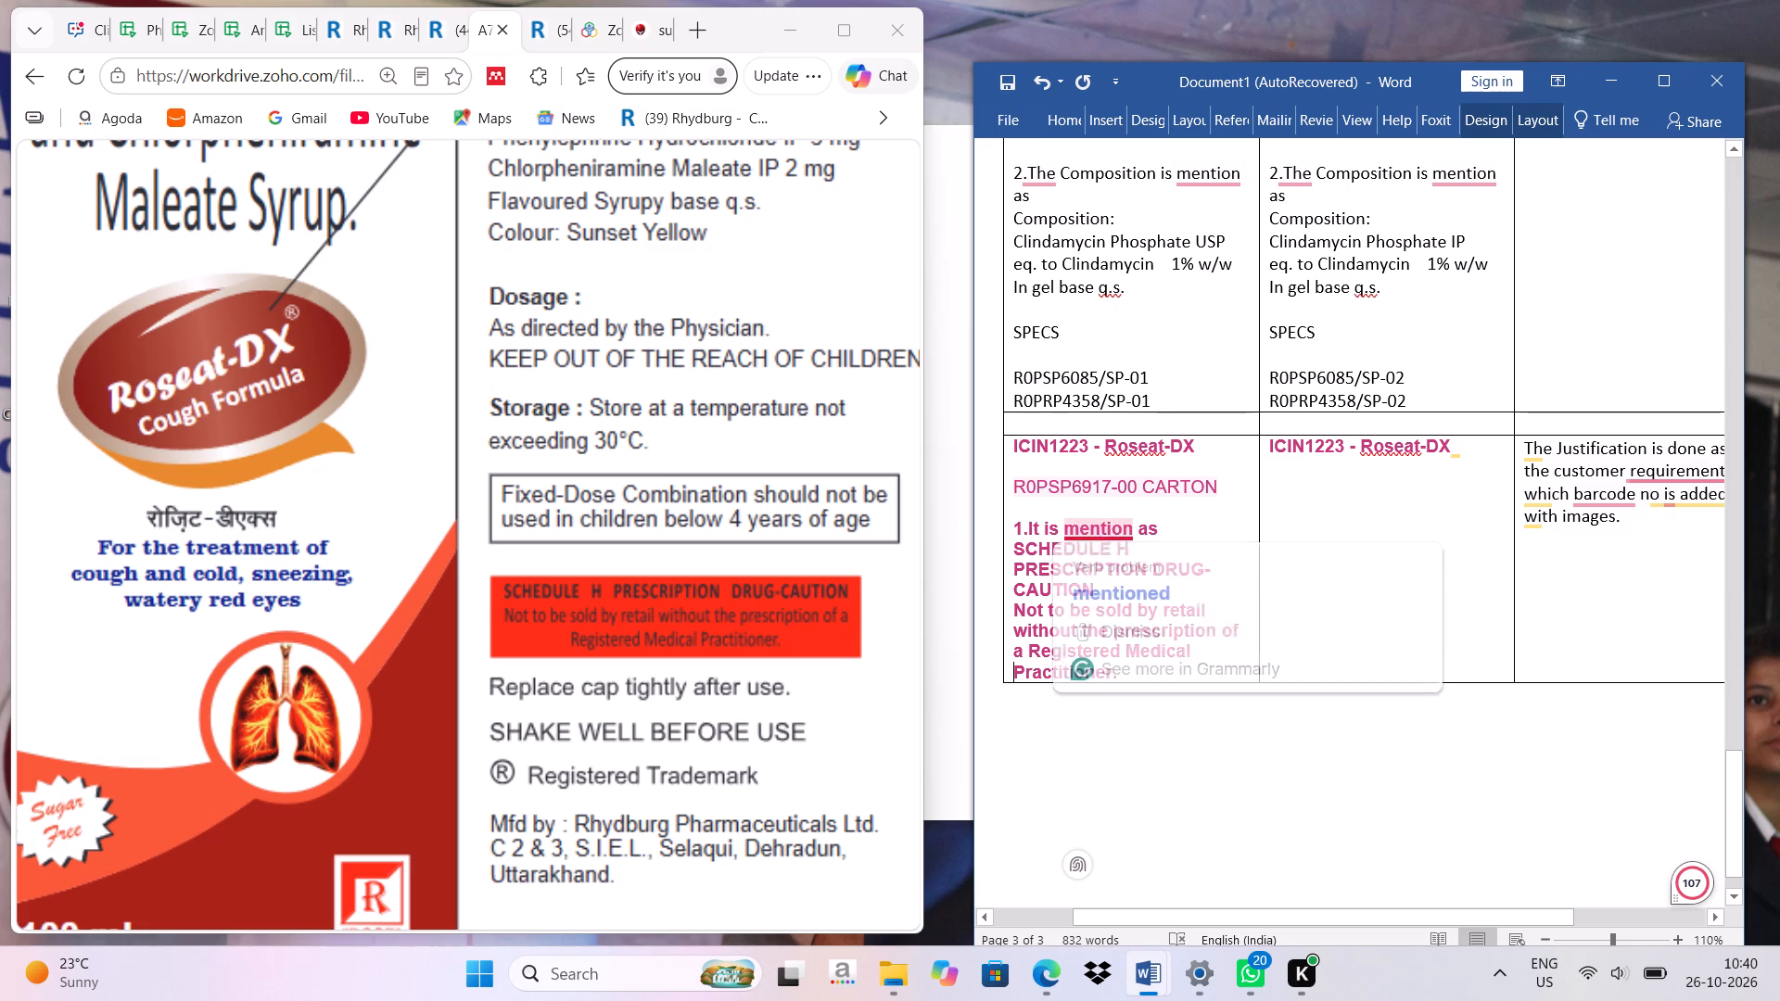
View the Roseat-DX sticker label artwork and start a point numbered "2." below the caution text, after a blank line.
left_click(1116, 673)
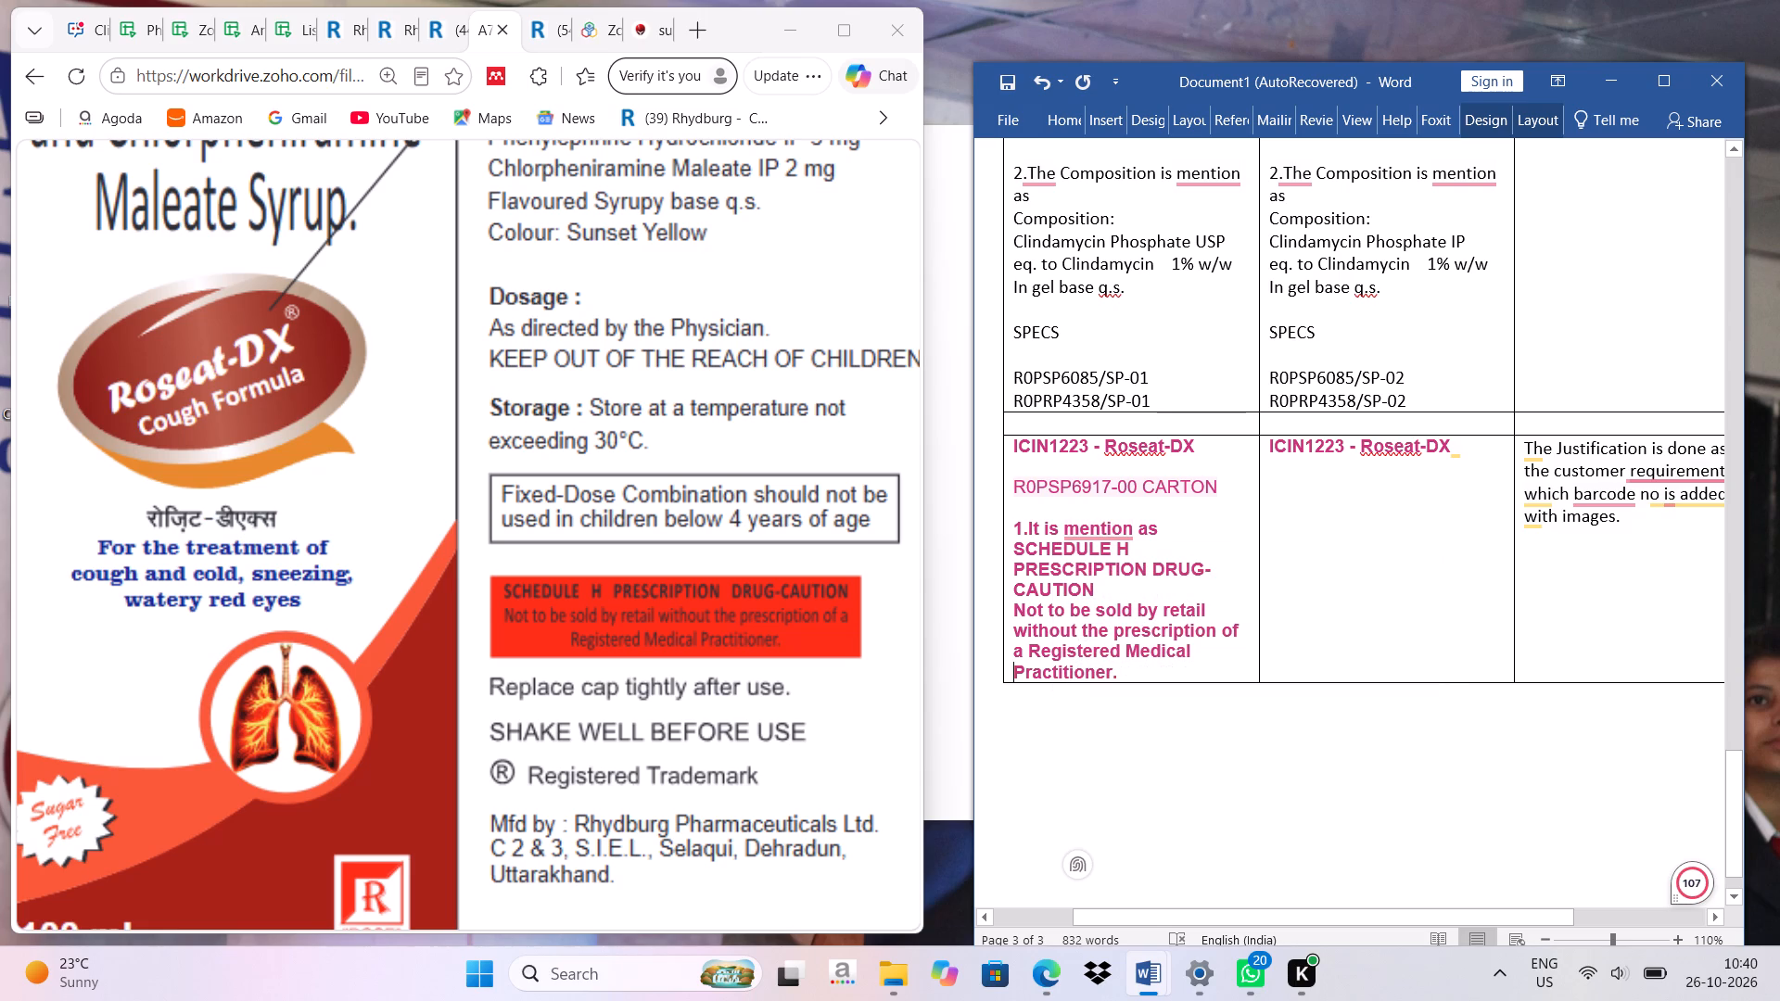
scroll(707, 672, "down", 10)
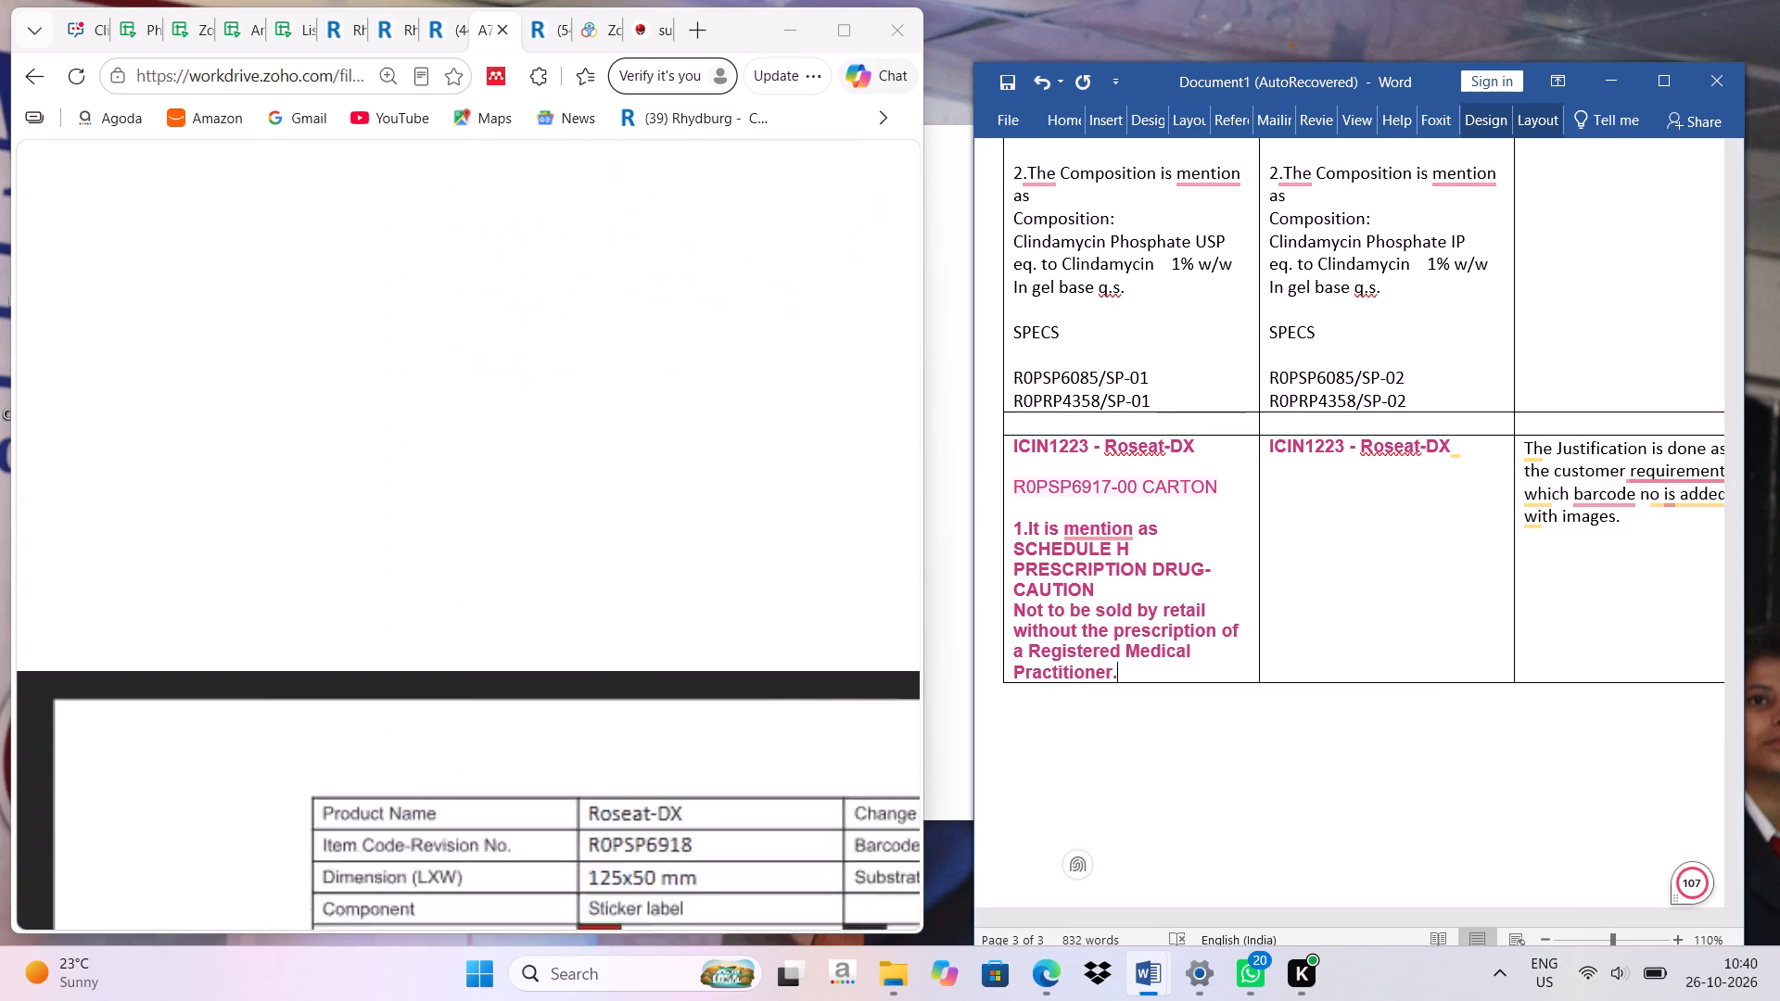
scroll(689, 640, "down", 8)
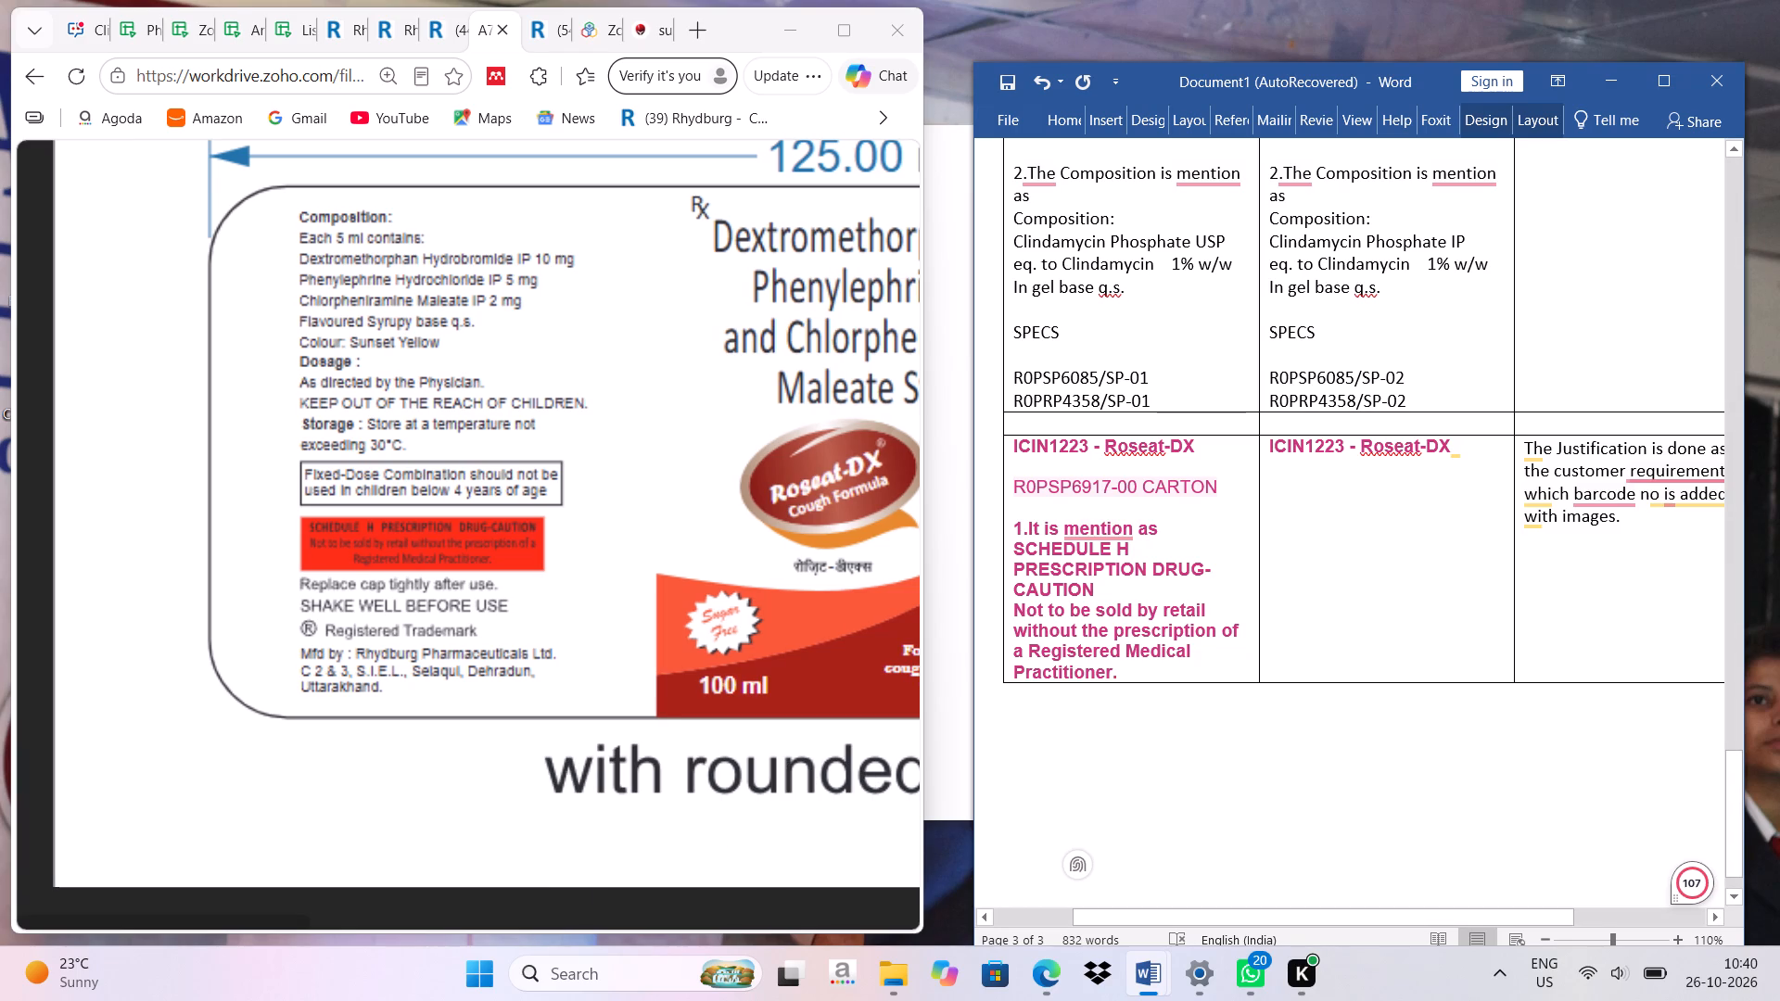
key("Return")
key("Return")
type("2.")
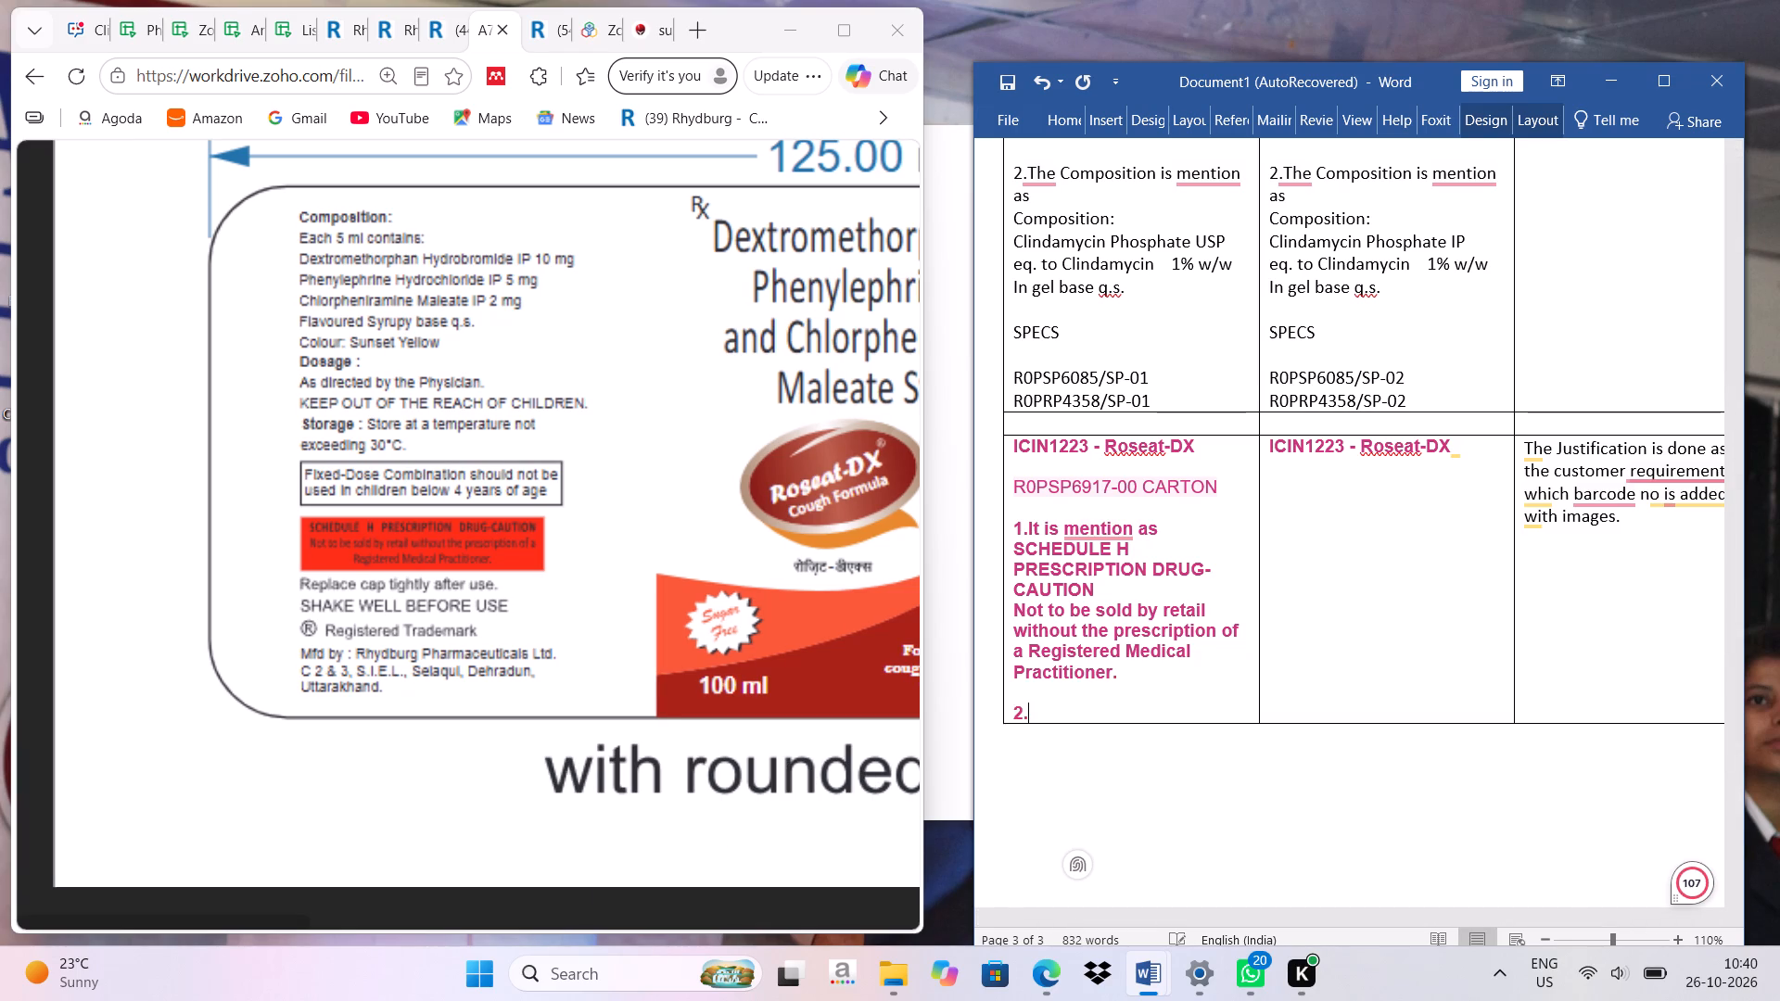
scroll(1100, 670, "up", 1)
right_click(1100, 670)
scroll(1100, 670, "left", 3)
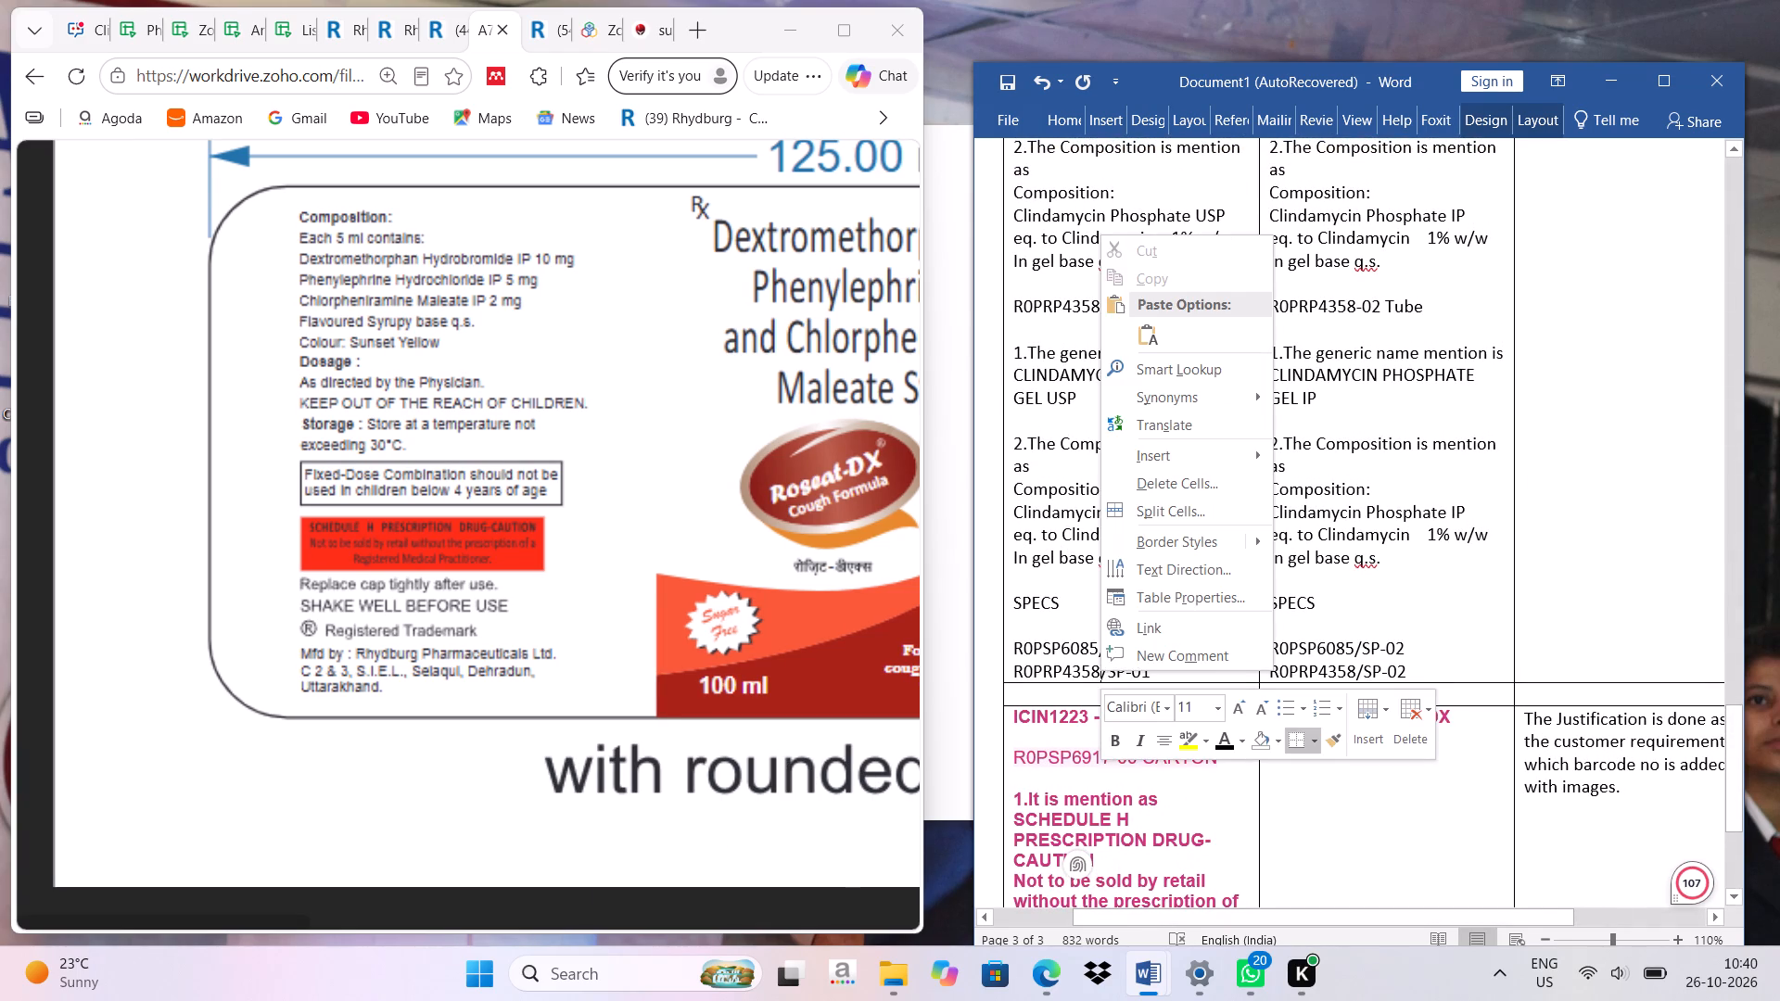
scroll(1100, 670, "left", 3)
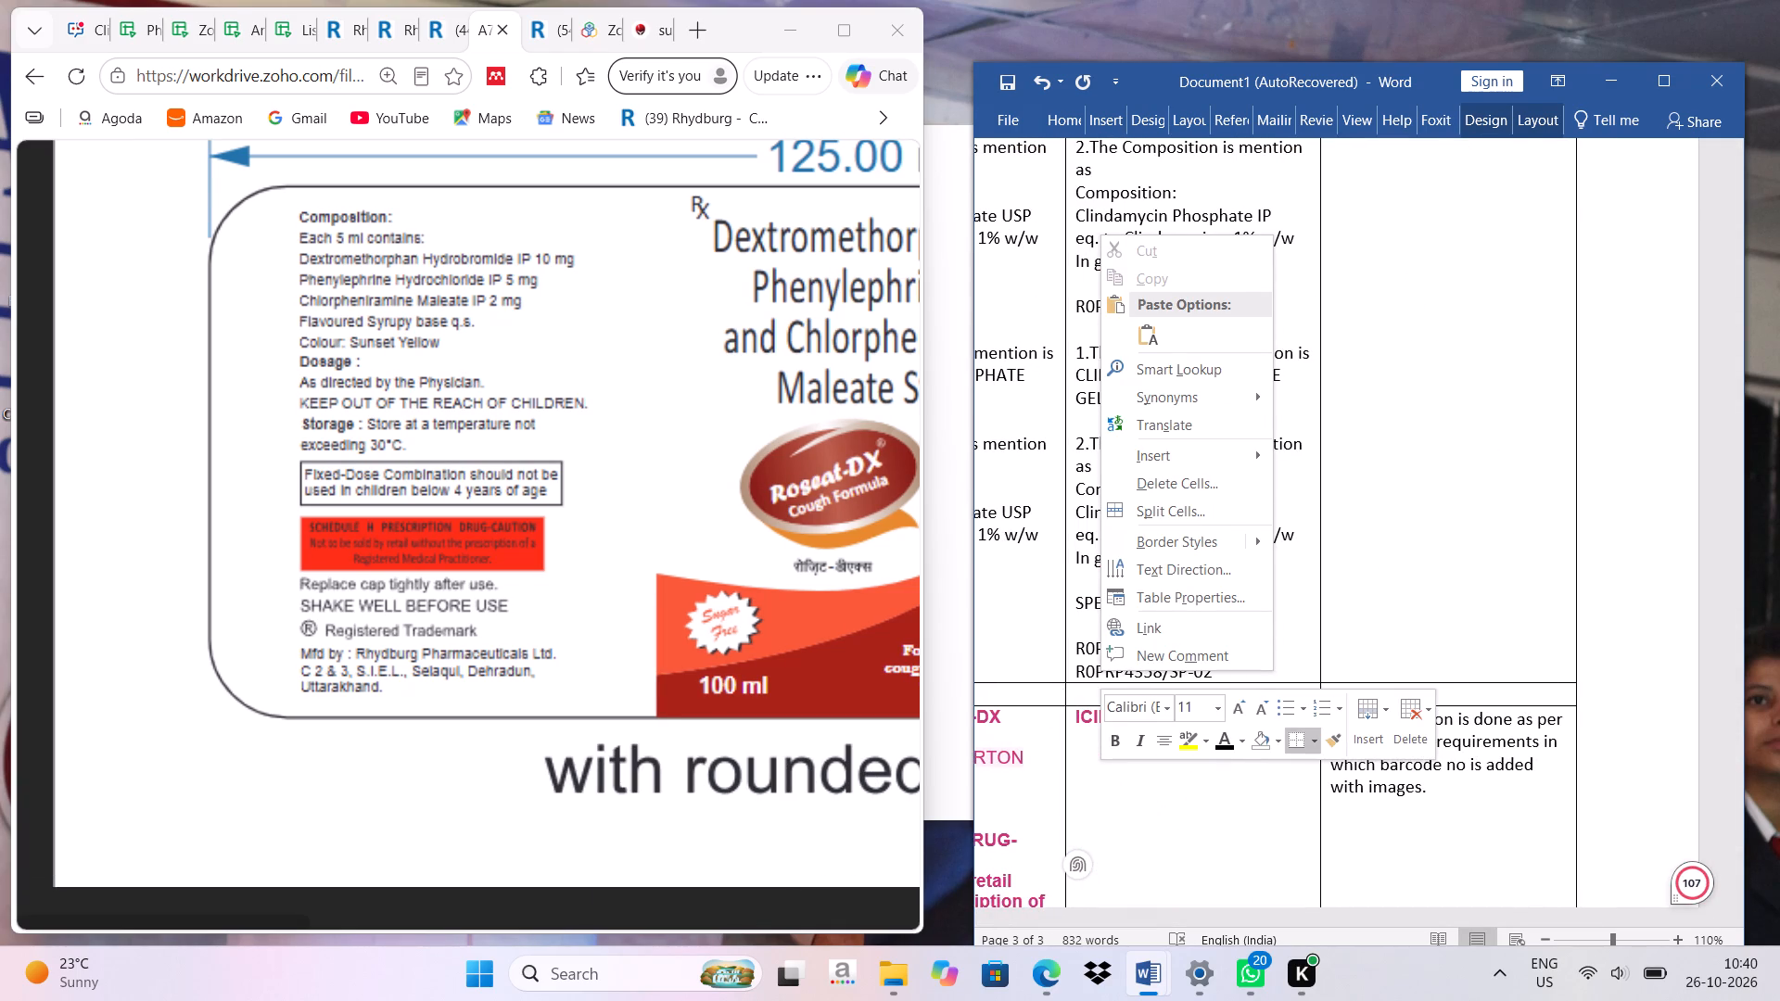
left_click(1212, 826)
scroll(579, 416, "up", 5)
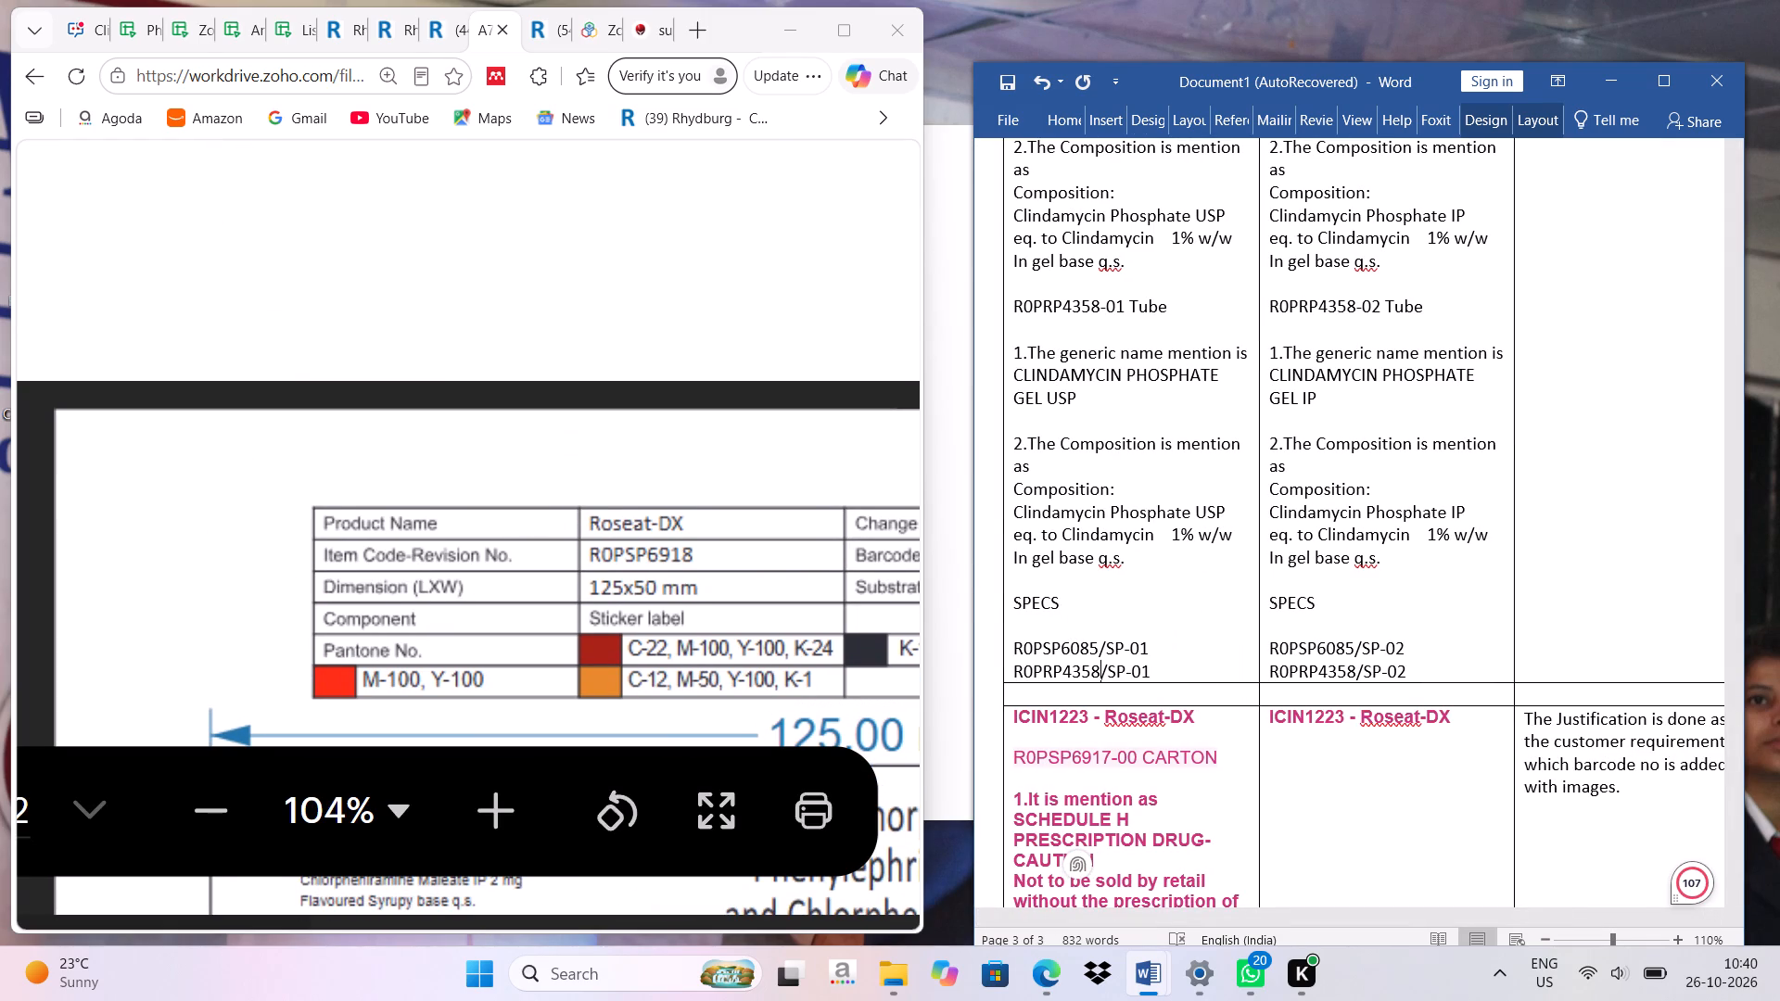
Examine the Roseat-DX sticker label and carton pages of the A7967.pdf artwork.
left_click(584, 551)
scroll(612, 545, "down", 2)
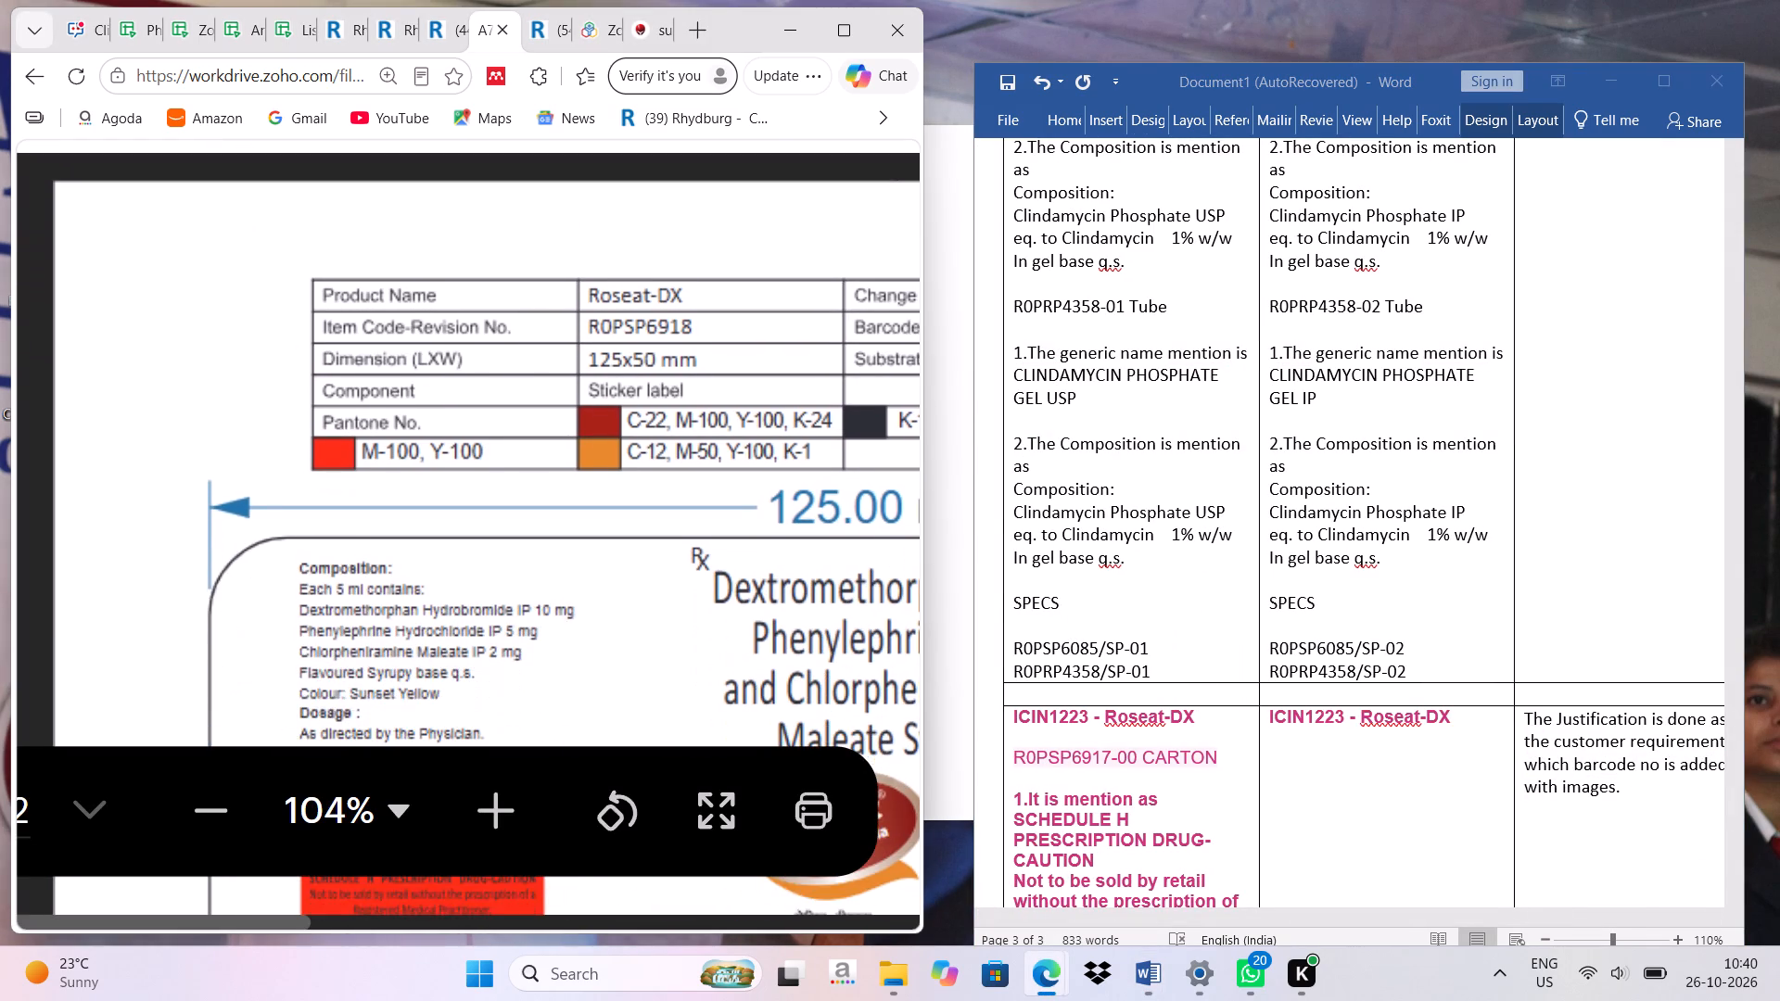
scroll(612, 545, "down", 2)
scroll(612, 545, "up", 6)
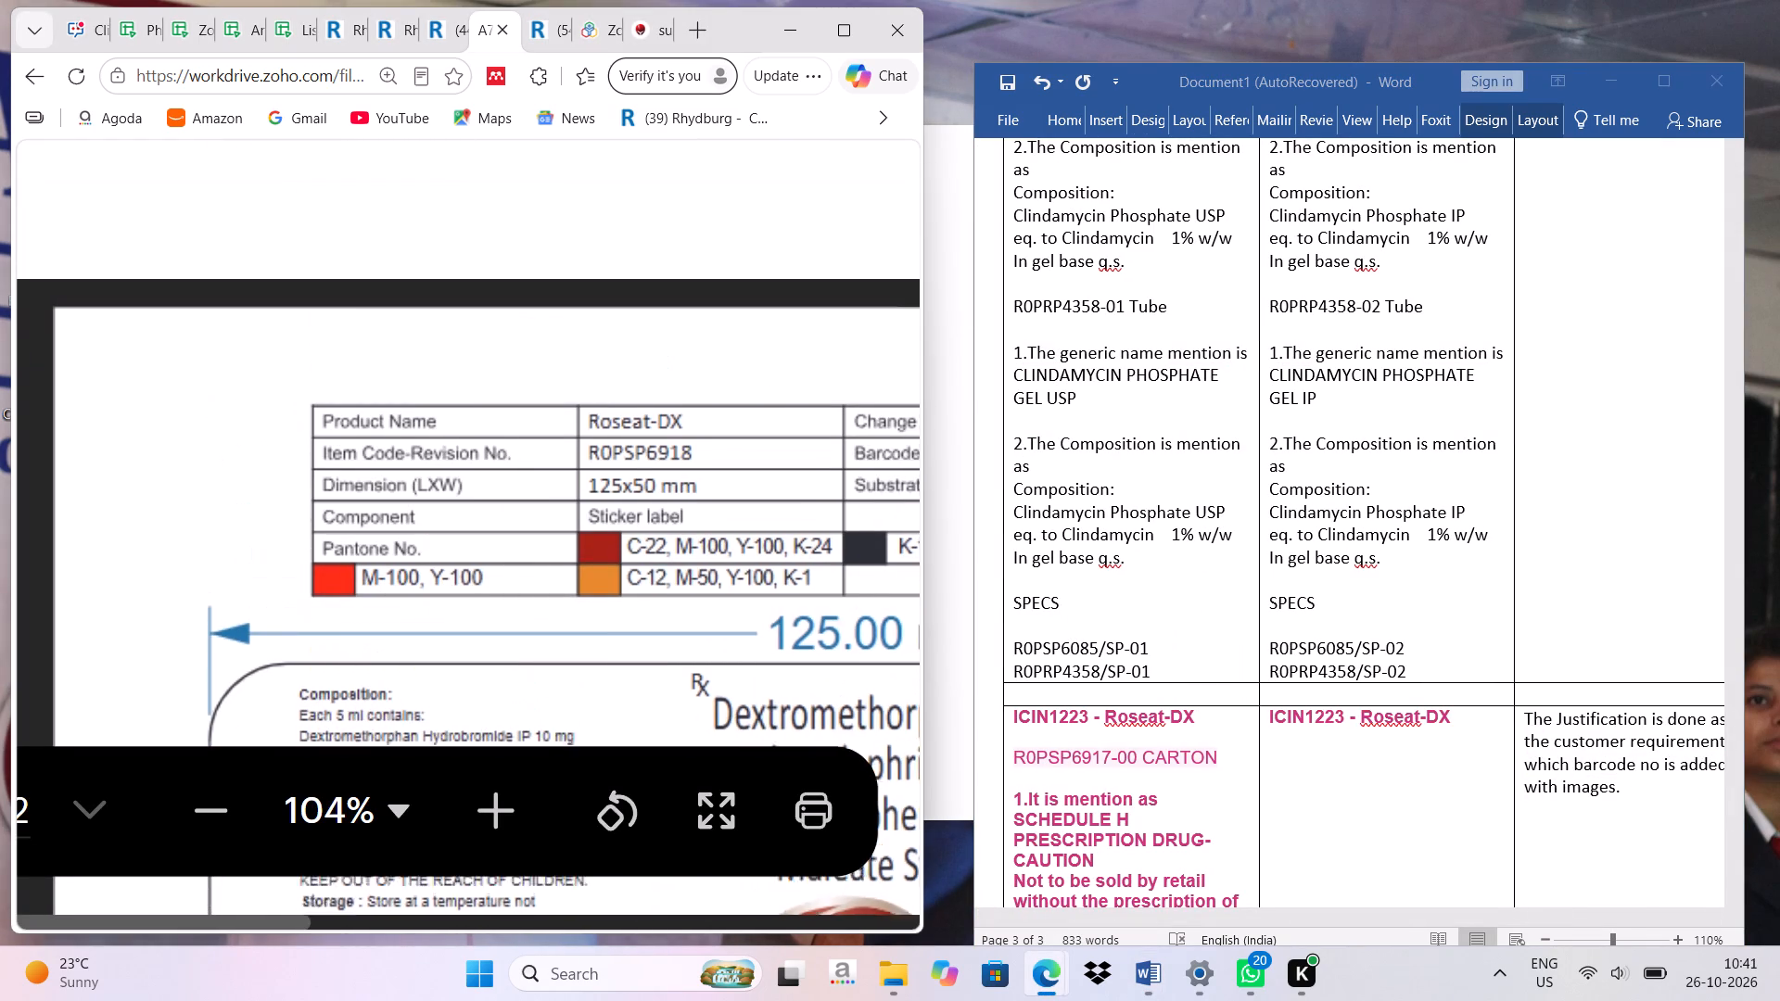
scroll(612, 545, "up", 15)
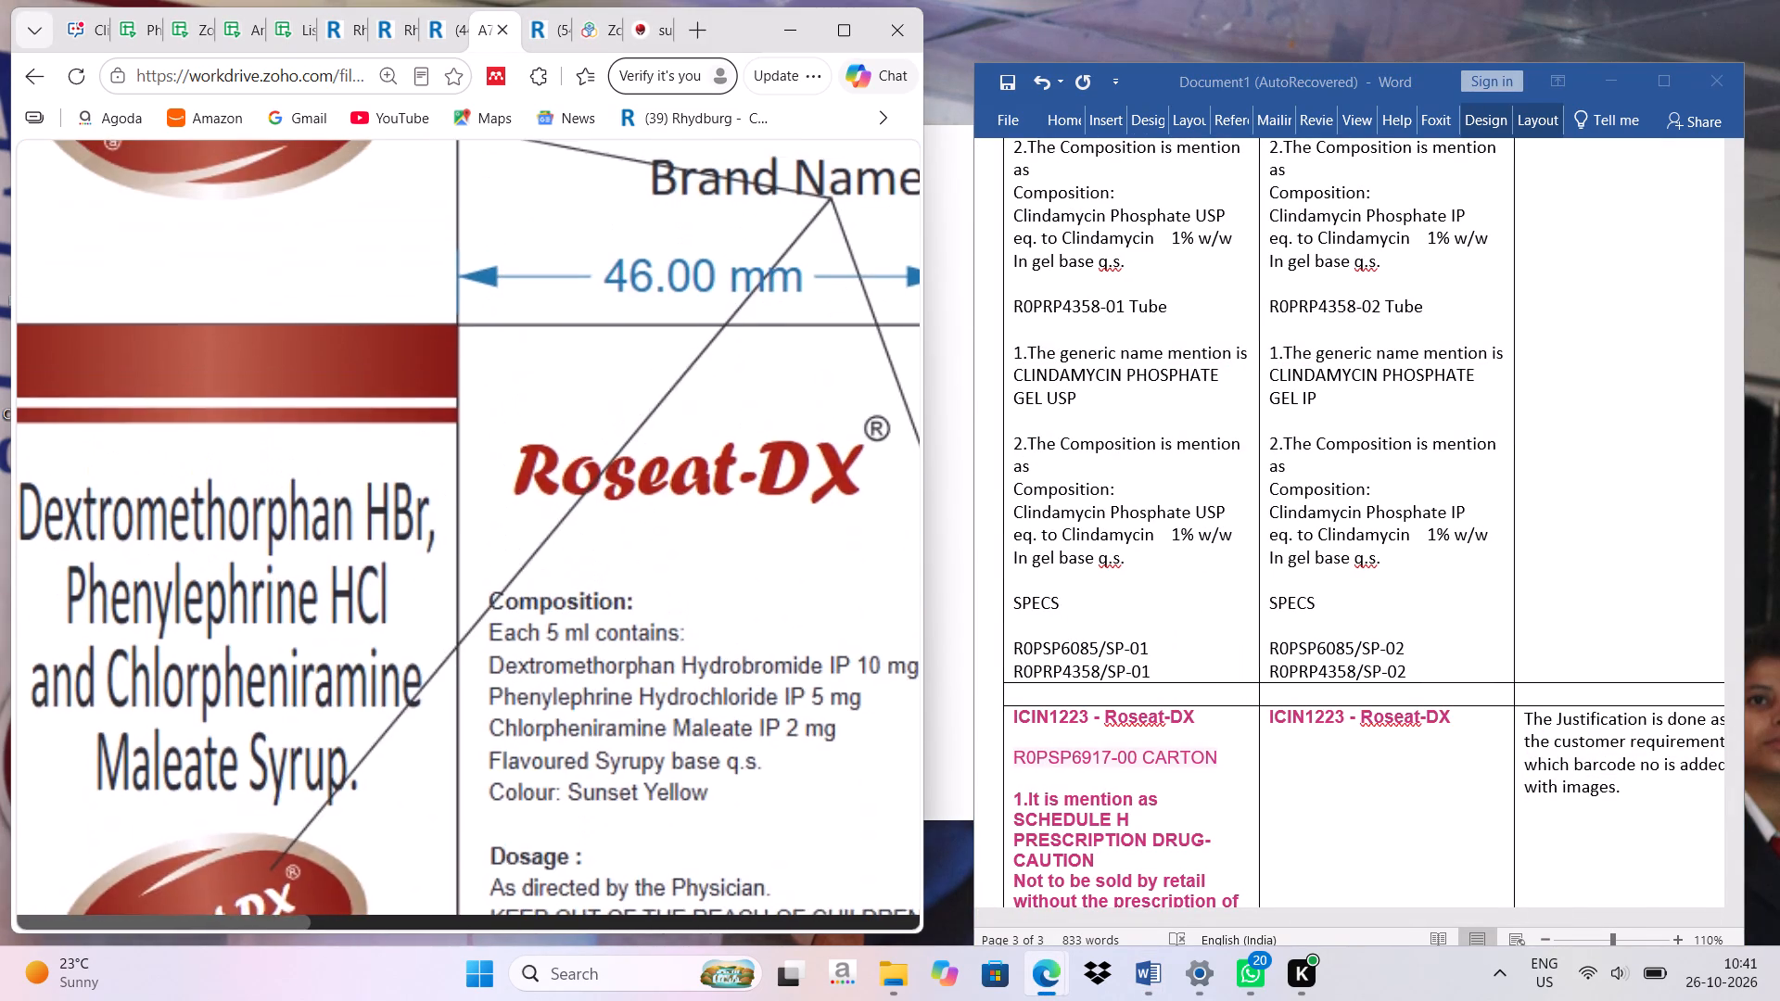
scroll(612, 545, "up", 3)
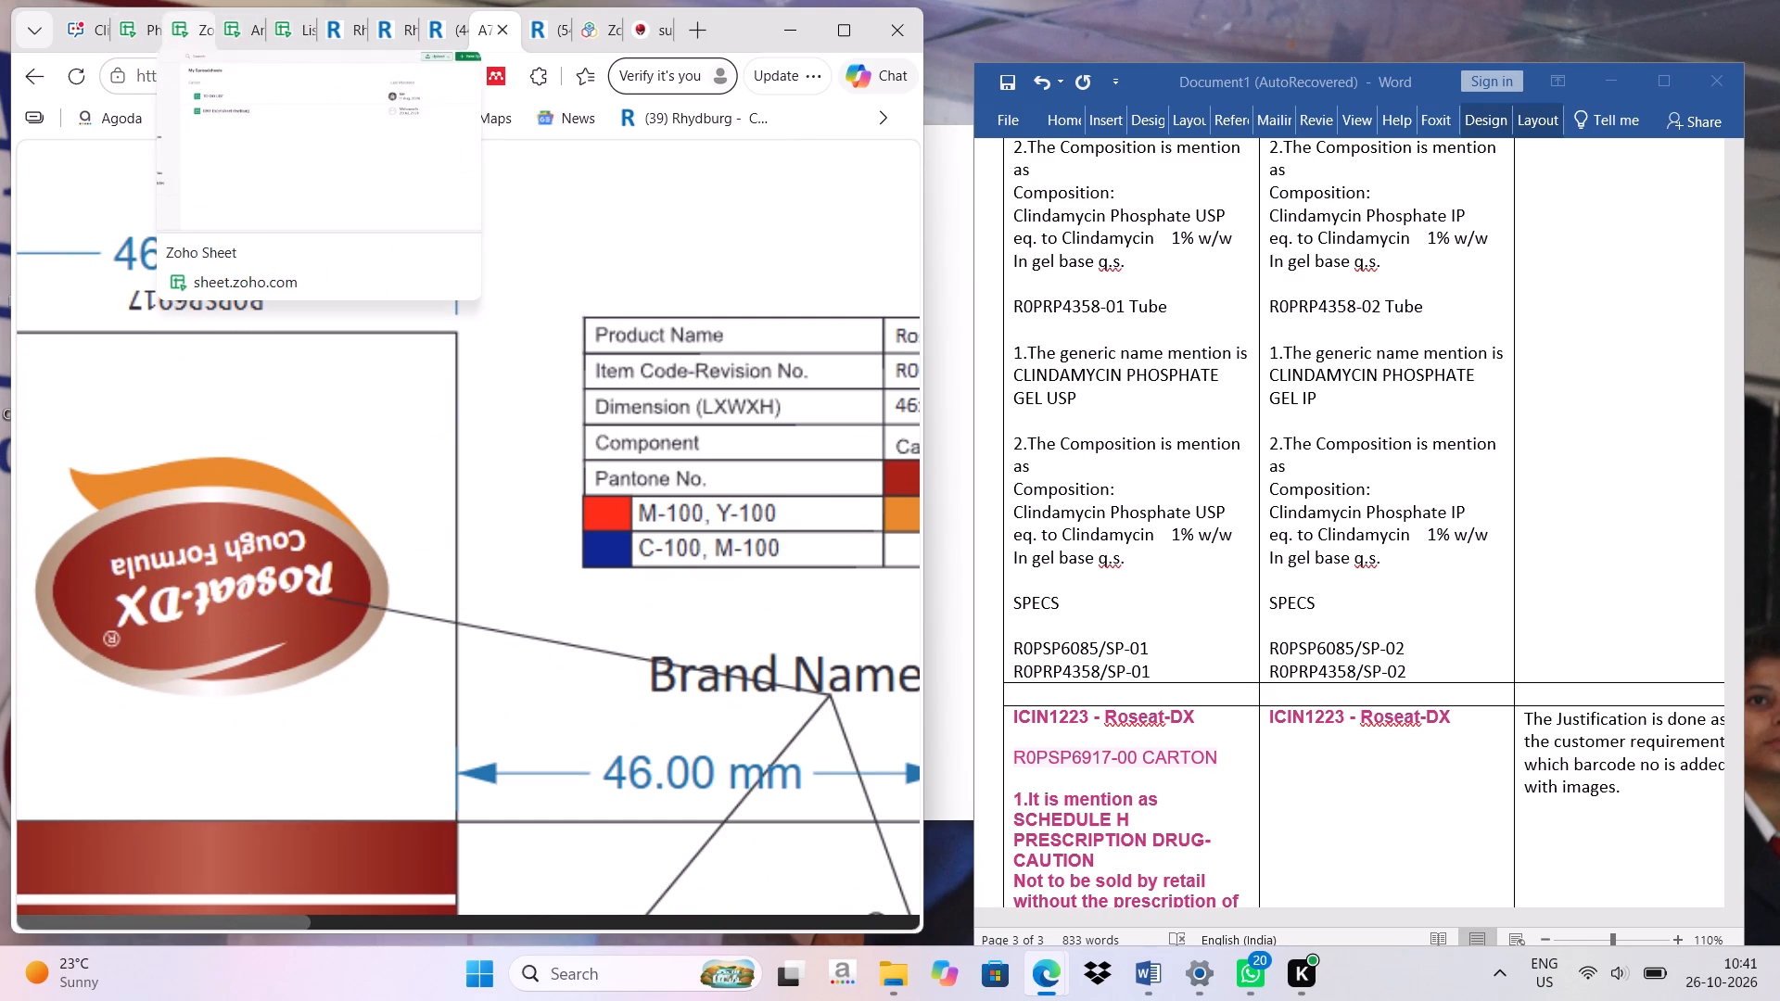
Review the MFR, FPS, STP, license, artwork and status columns on the Status sheet of the Pharmacopoeial Changes IP 2026 spreadsheet.
left_click(146, 30)
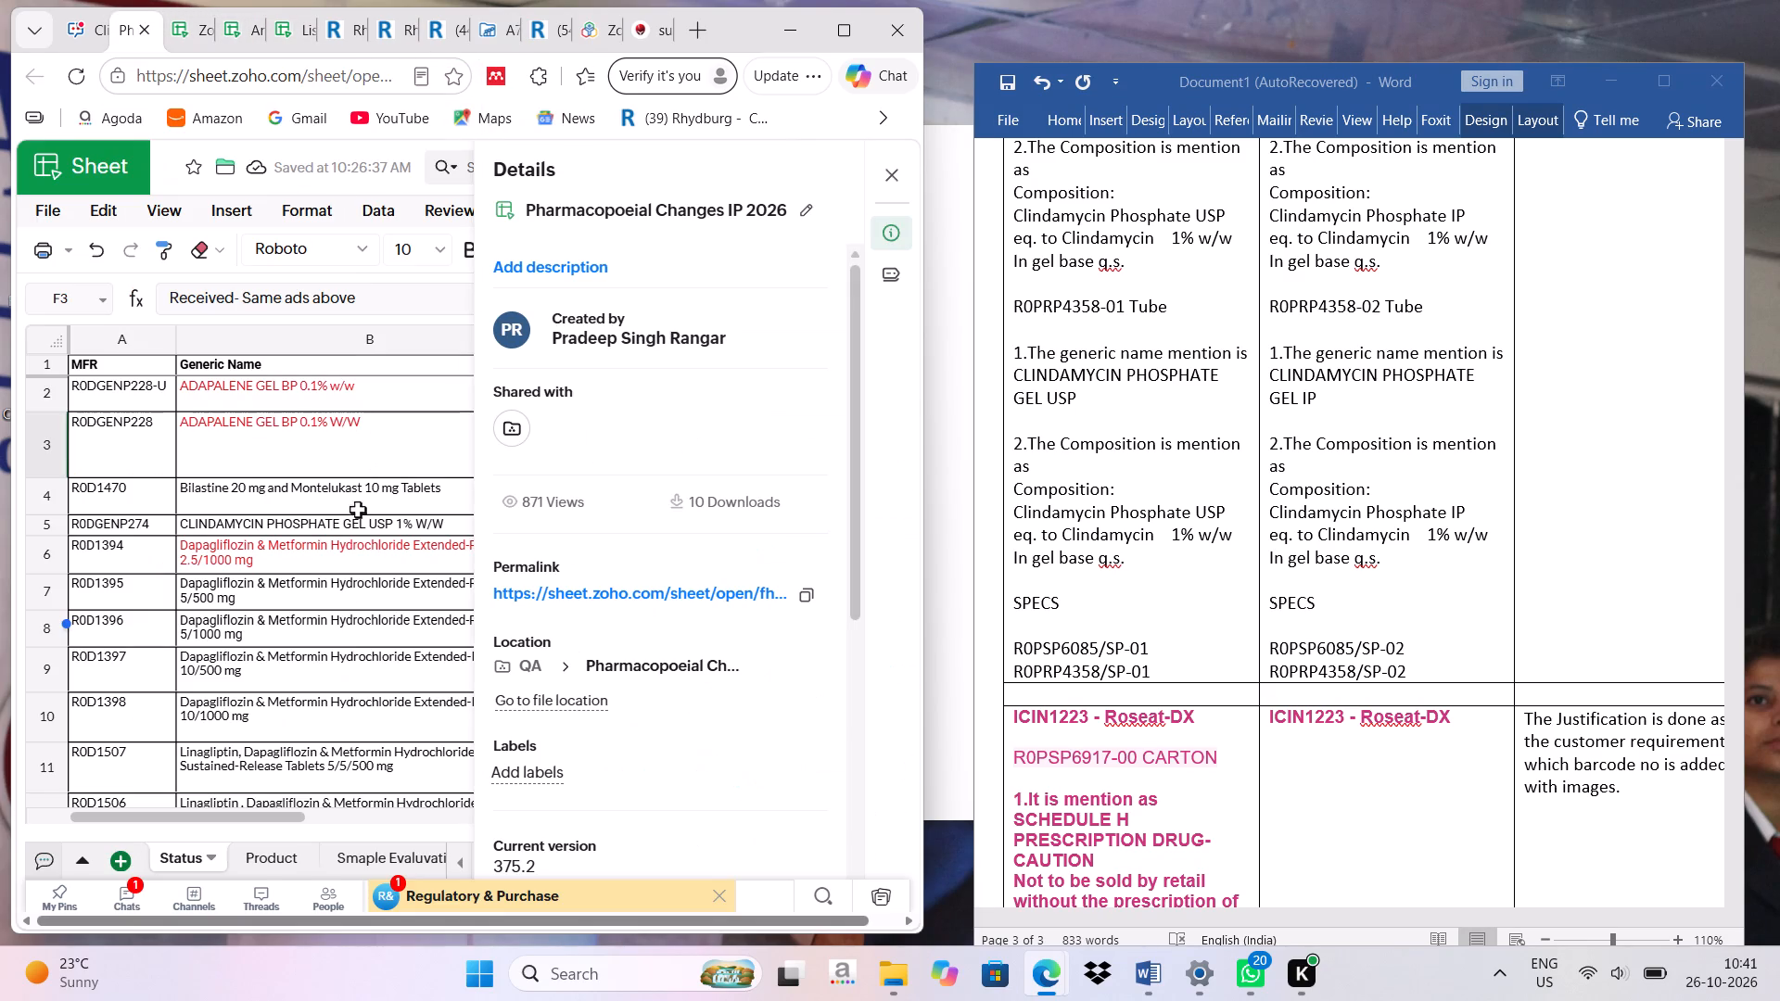
left_click(261, 561)
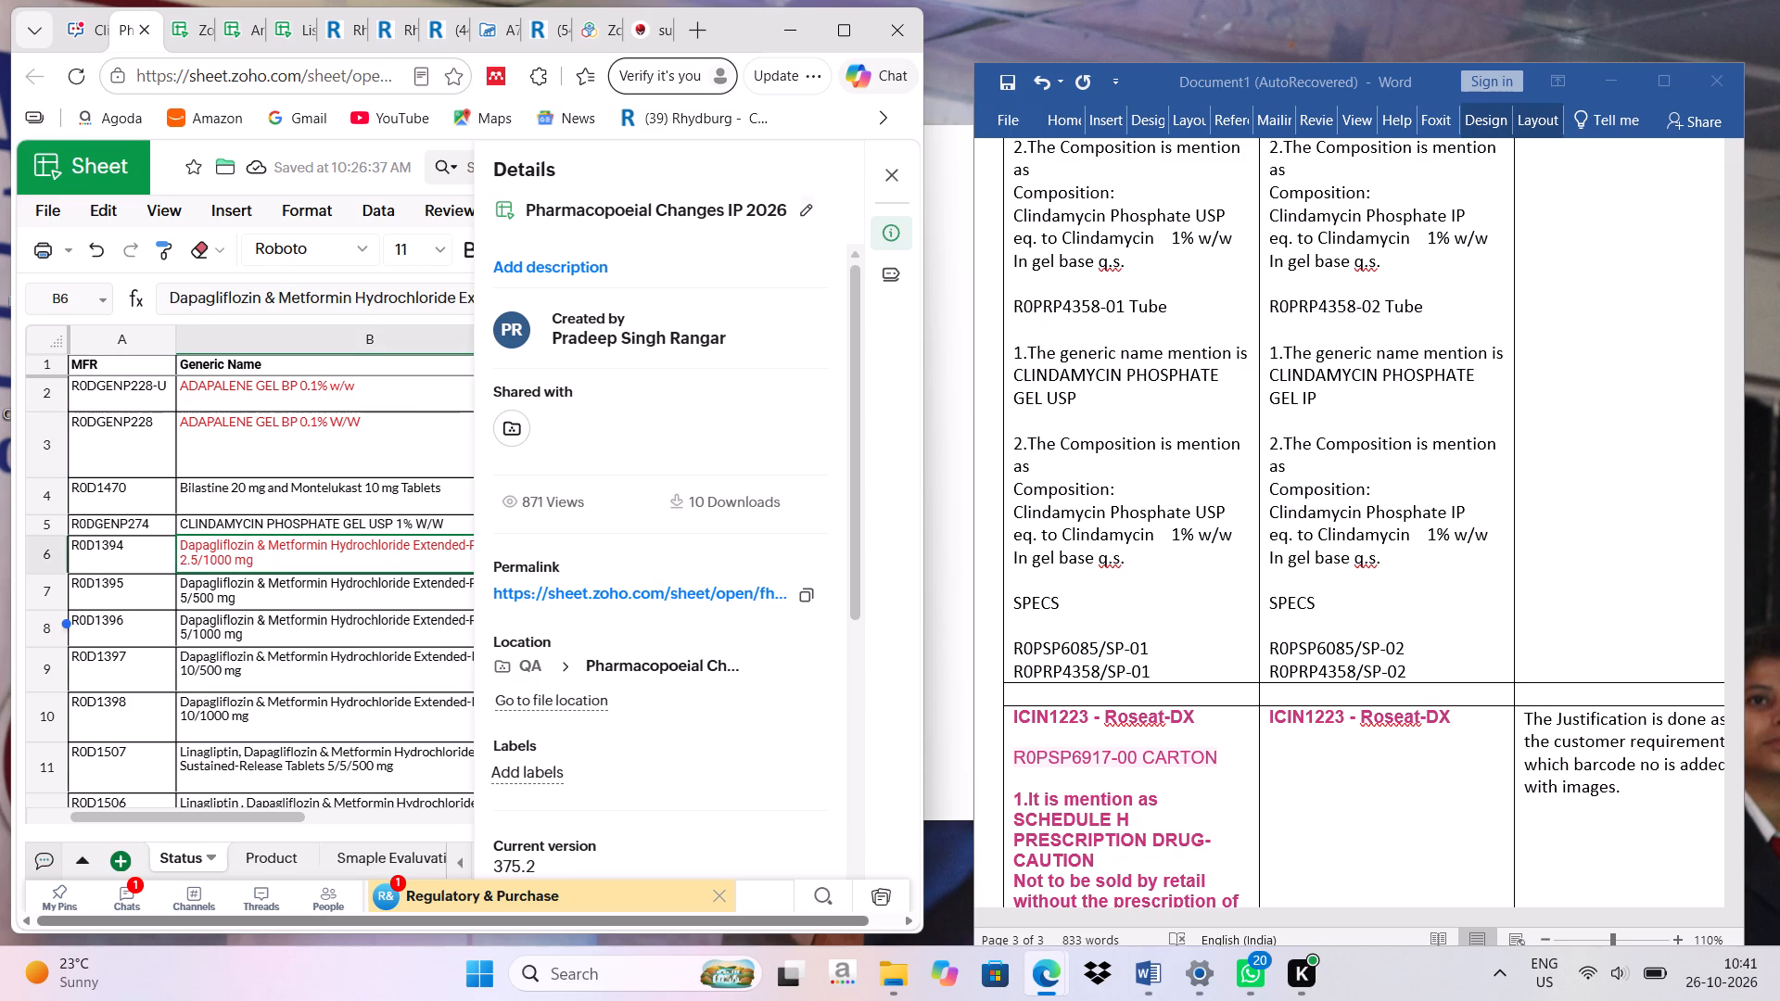
left_click(901, 168)
scroll(706, 627, "left", 2)
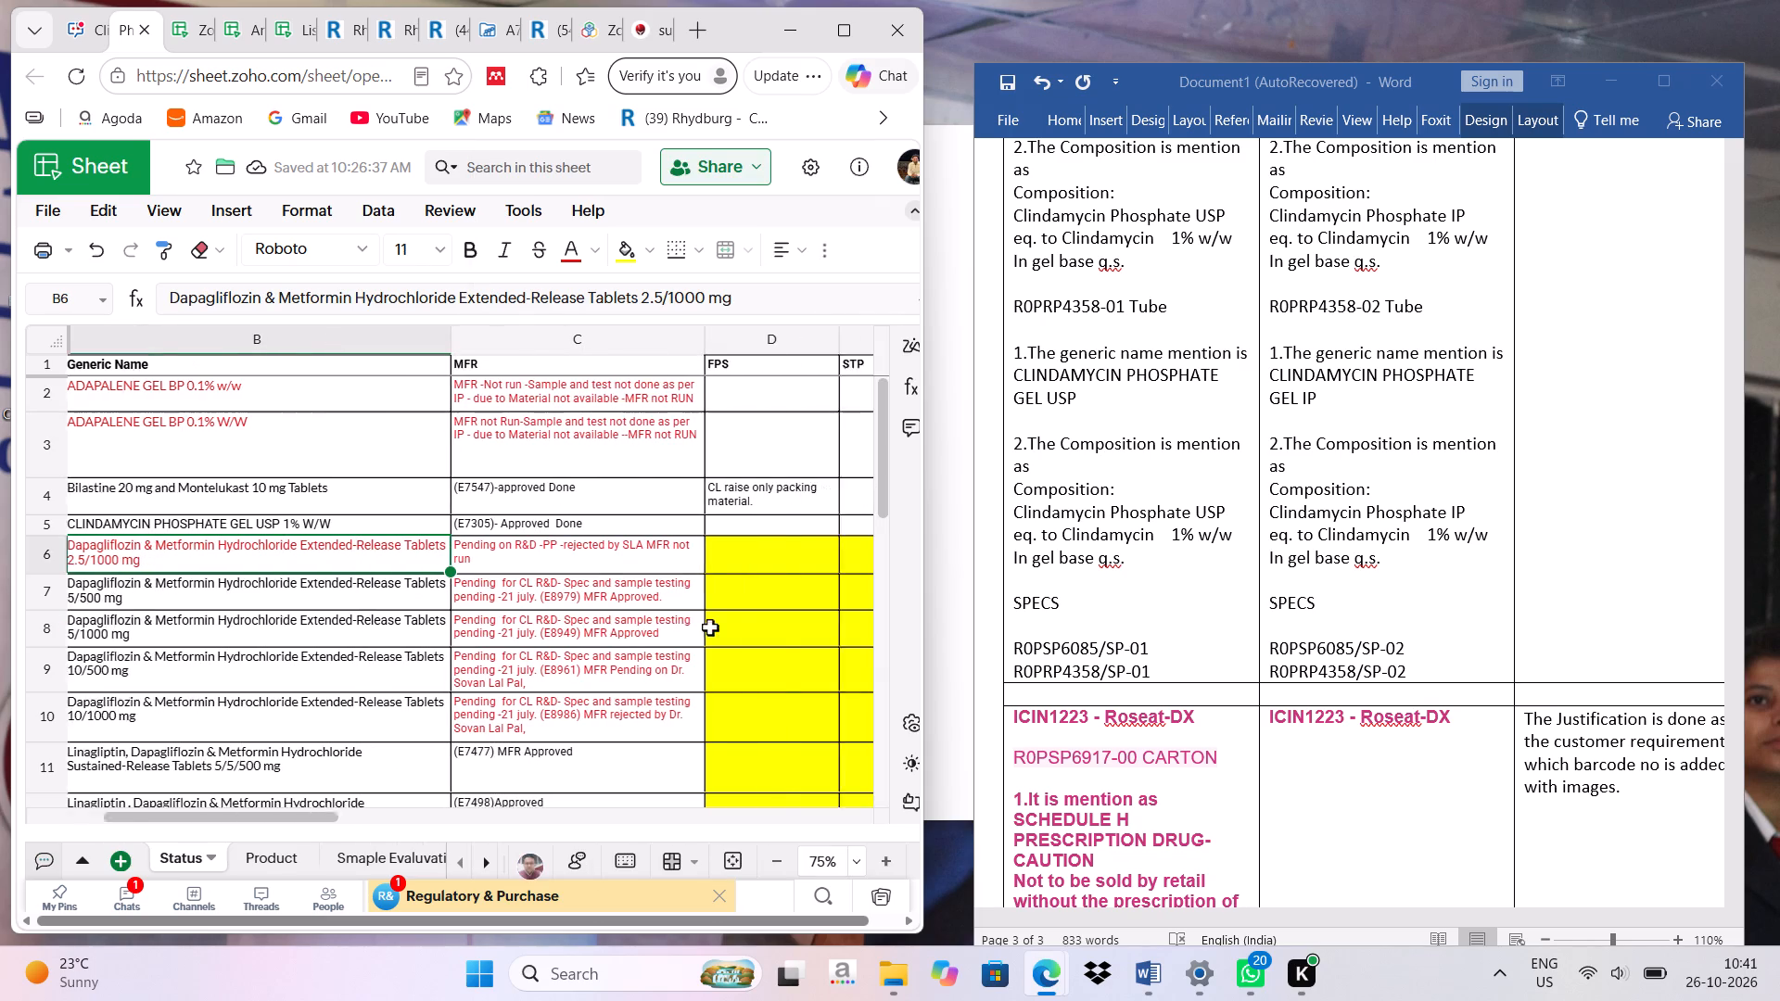
scroll(709, 627, "left", 5)
scroll(567, 574, "right", 1)
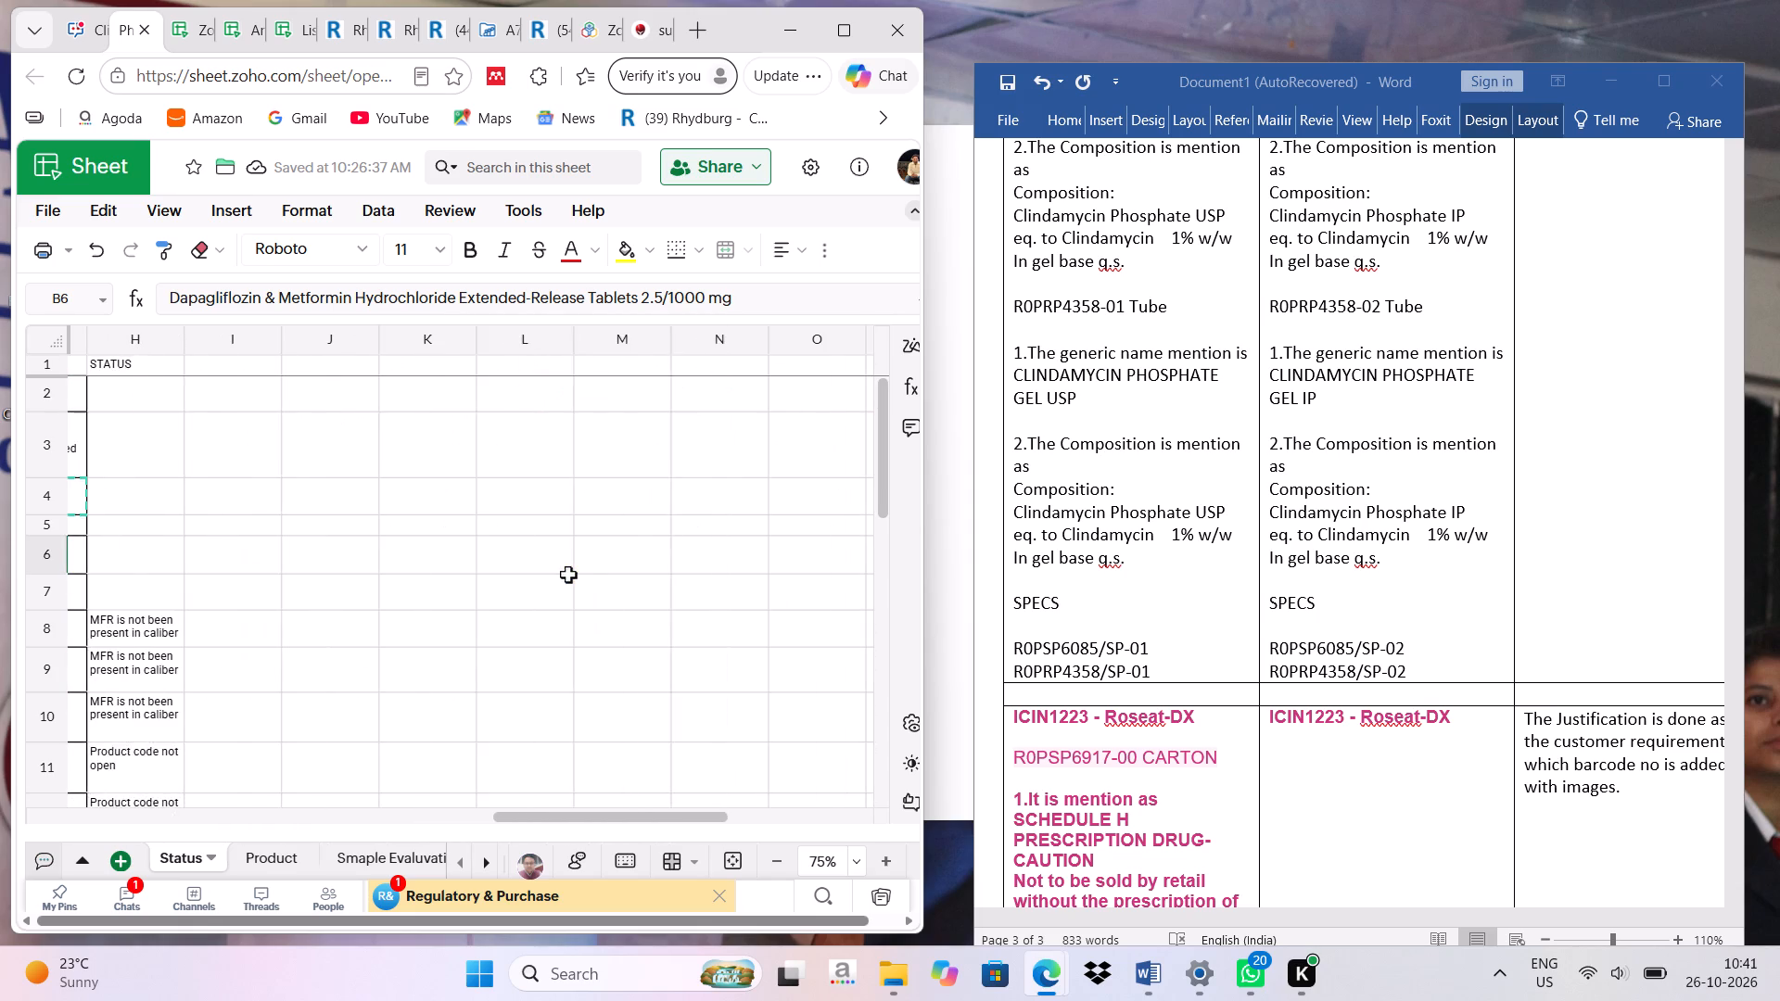
scroll(567, 574, "right", 7)
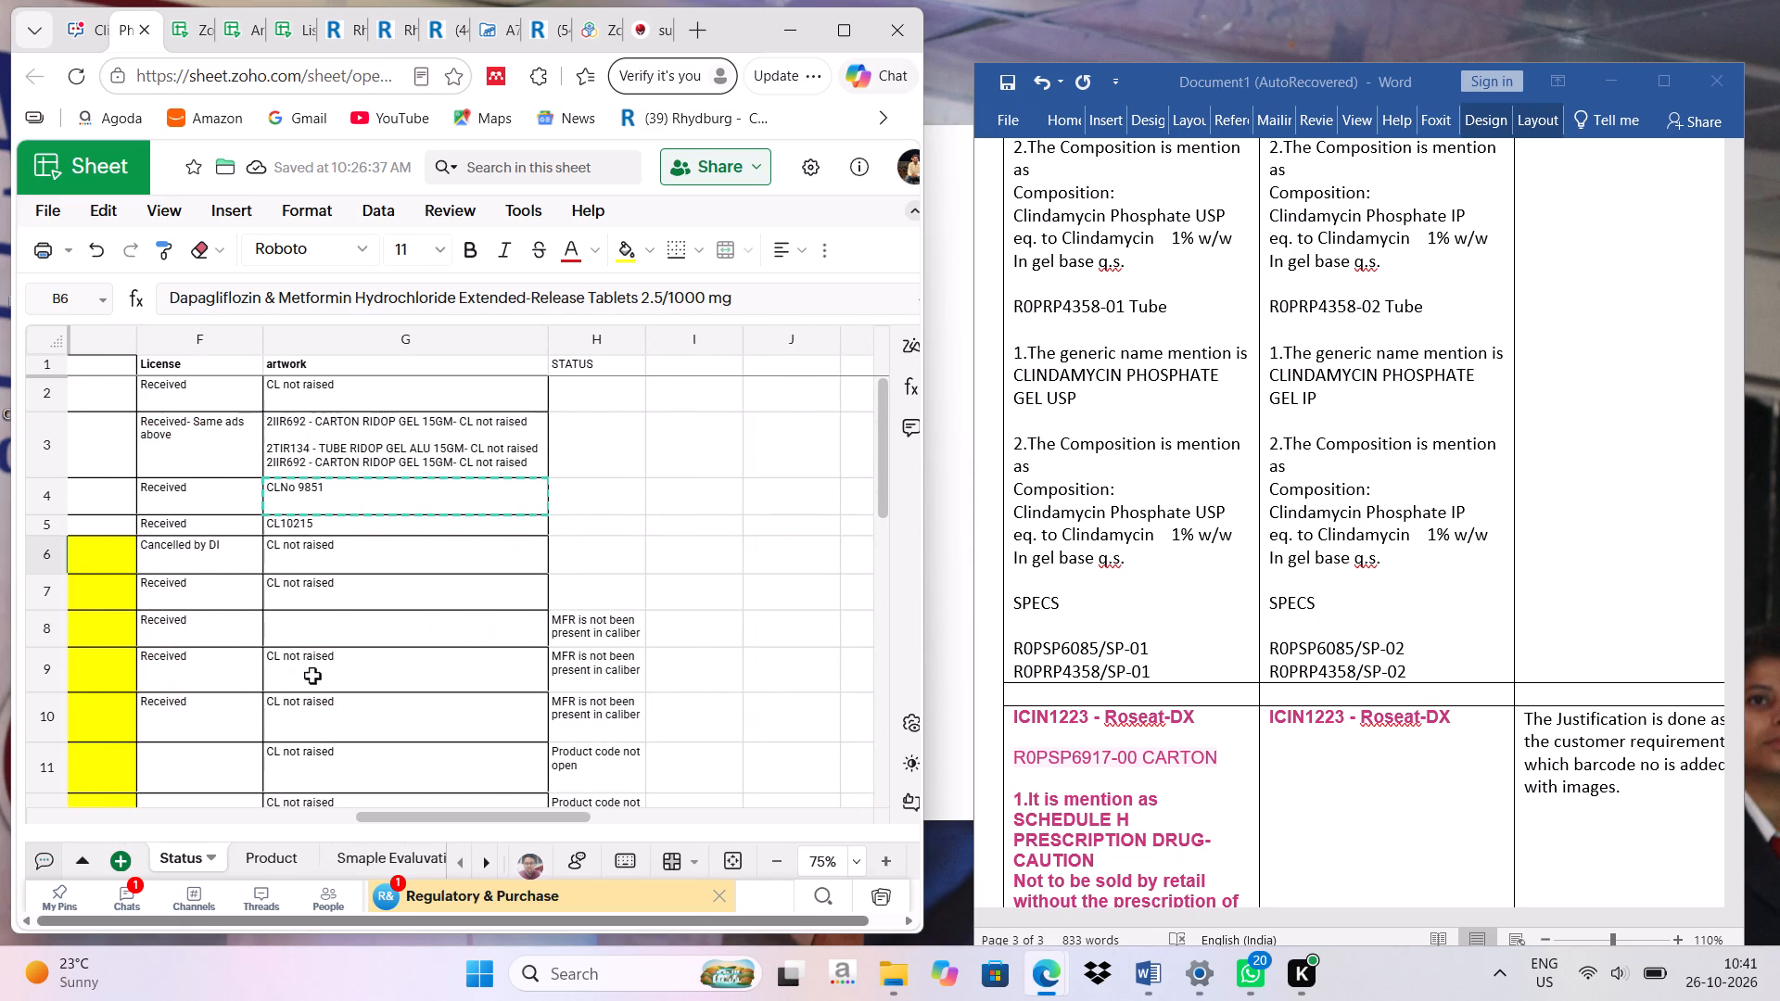
scroll(637, 656, "down", 1)
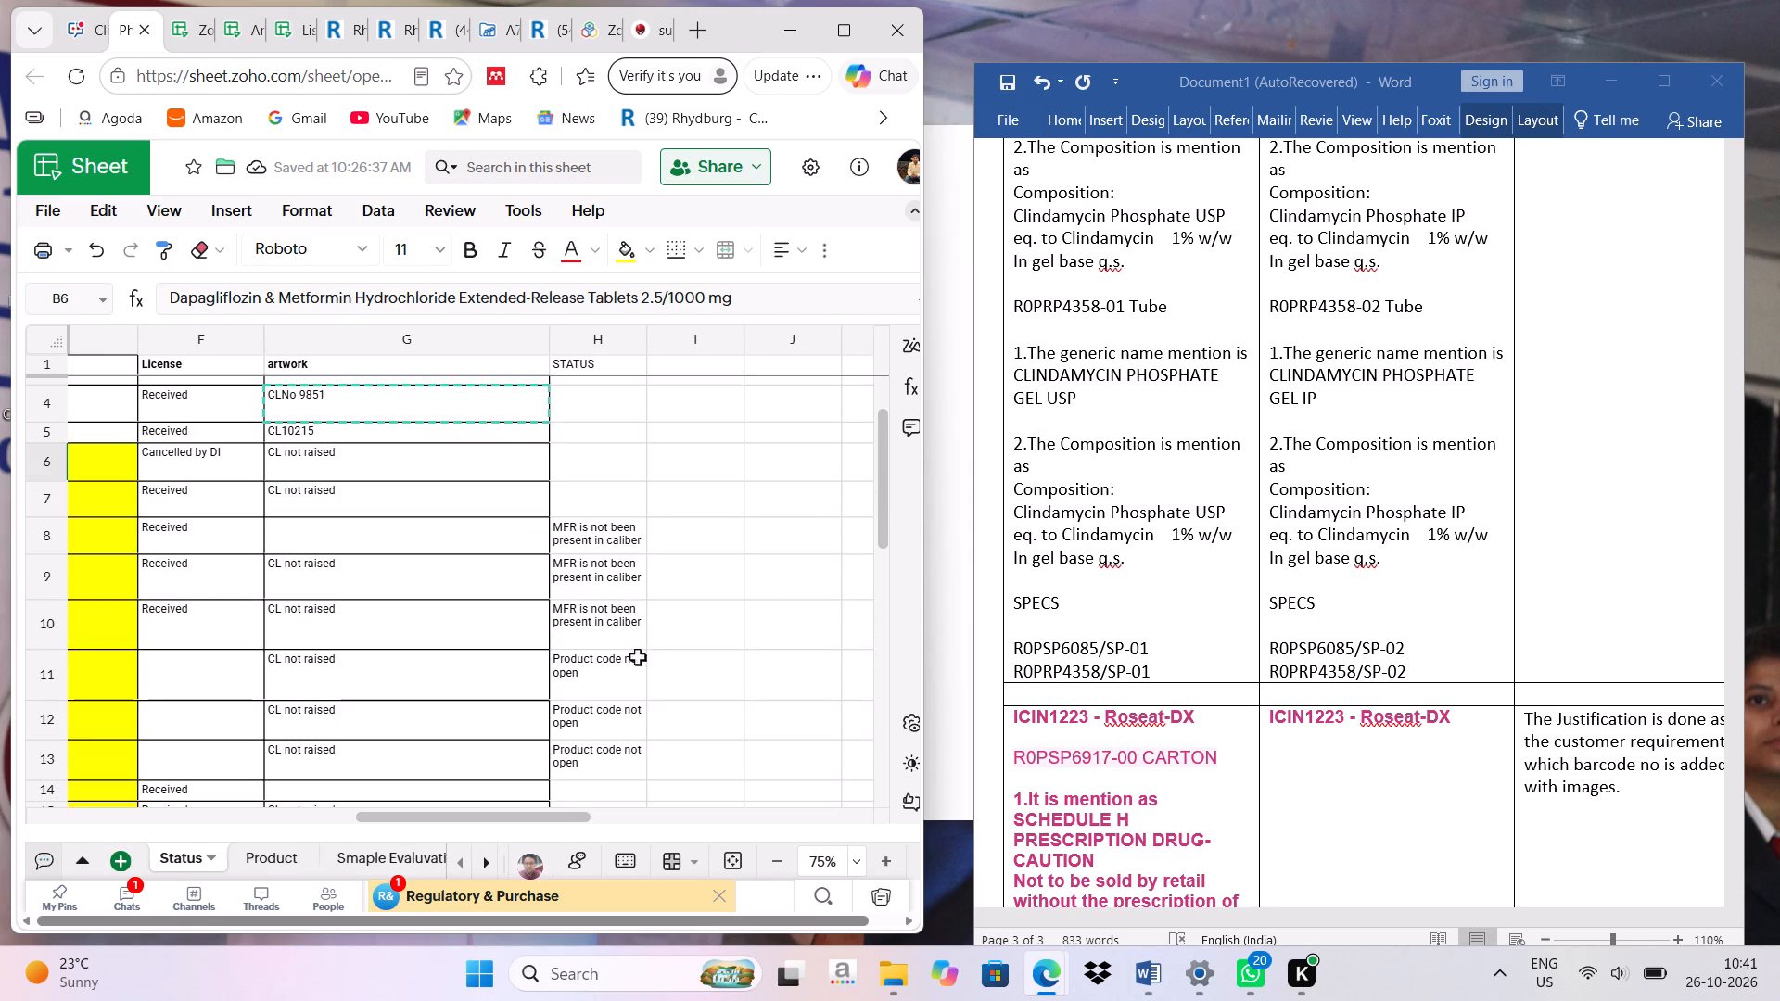
scroll(592, 589, "up", 1)
scroll(592, 601, "down", 1)
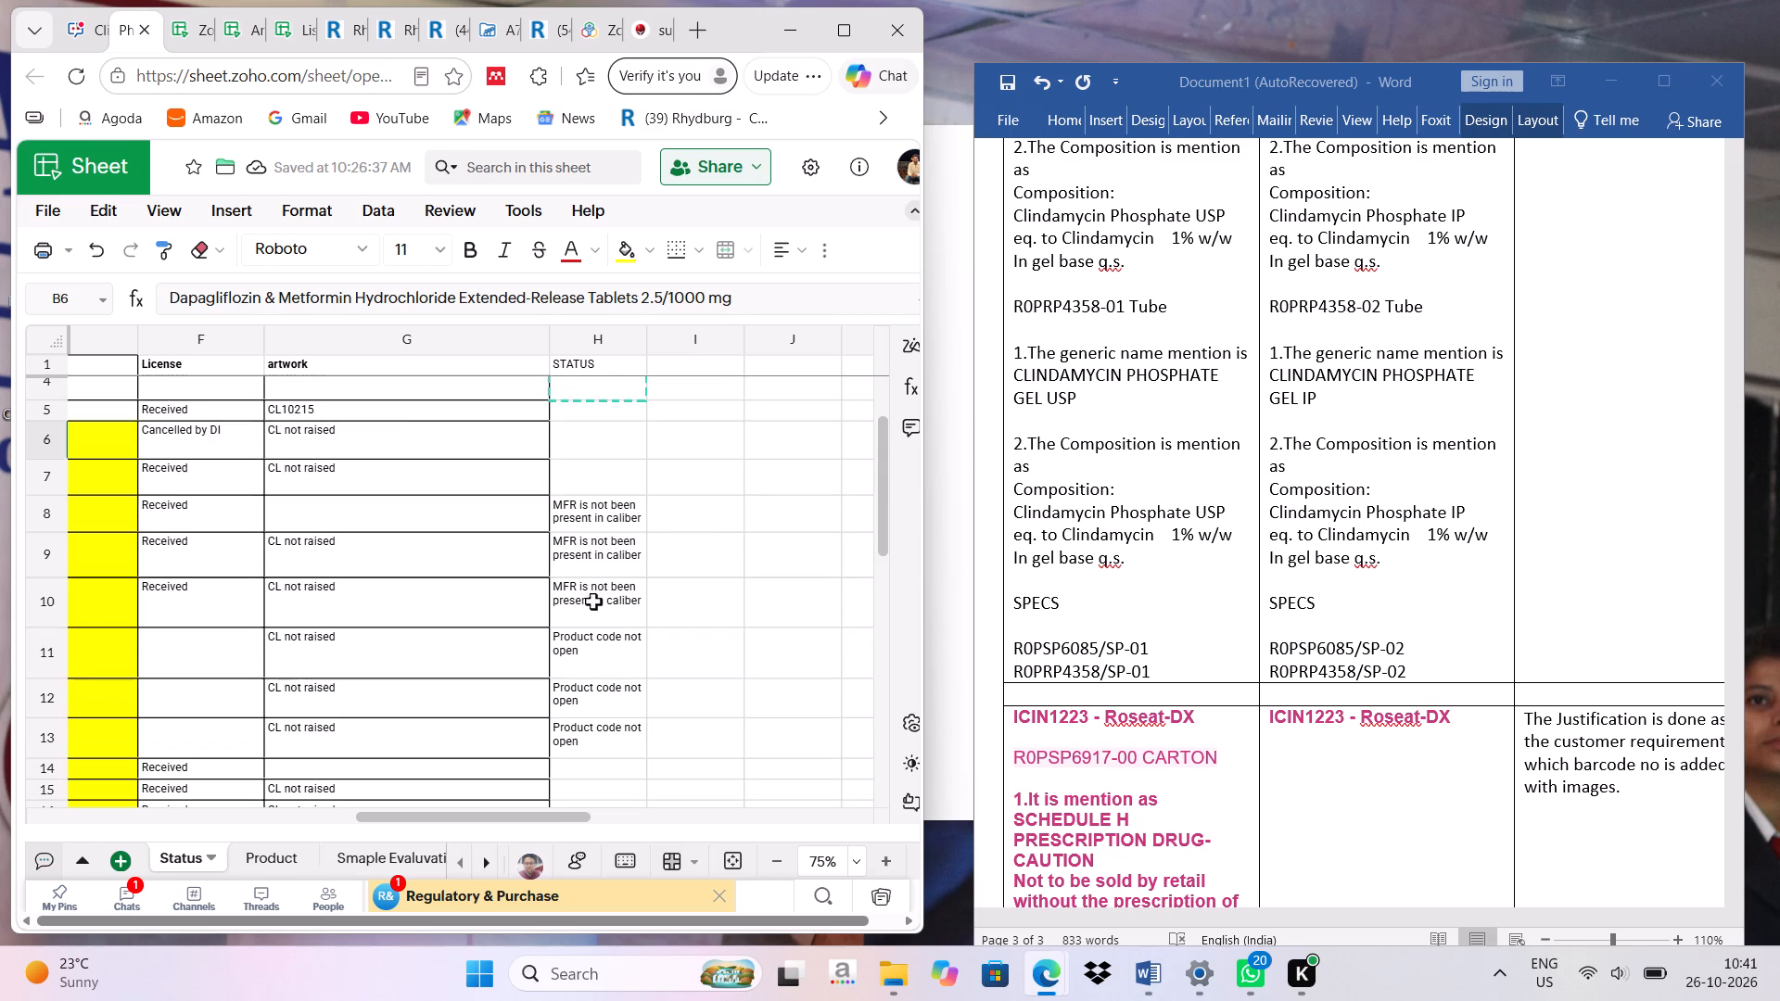
scroll(592, 601, "down", 3)
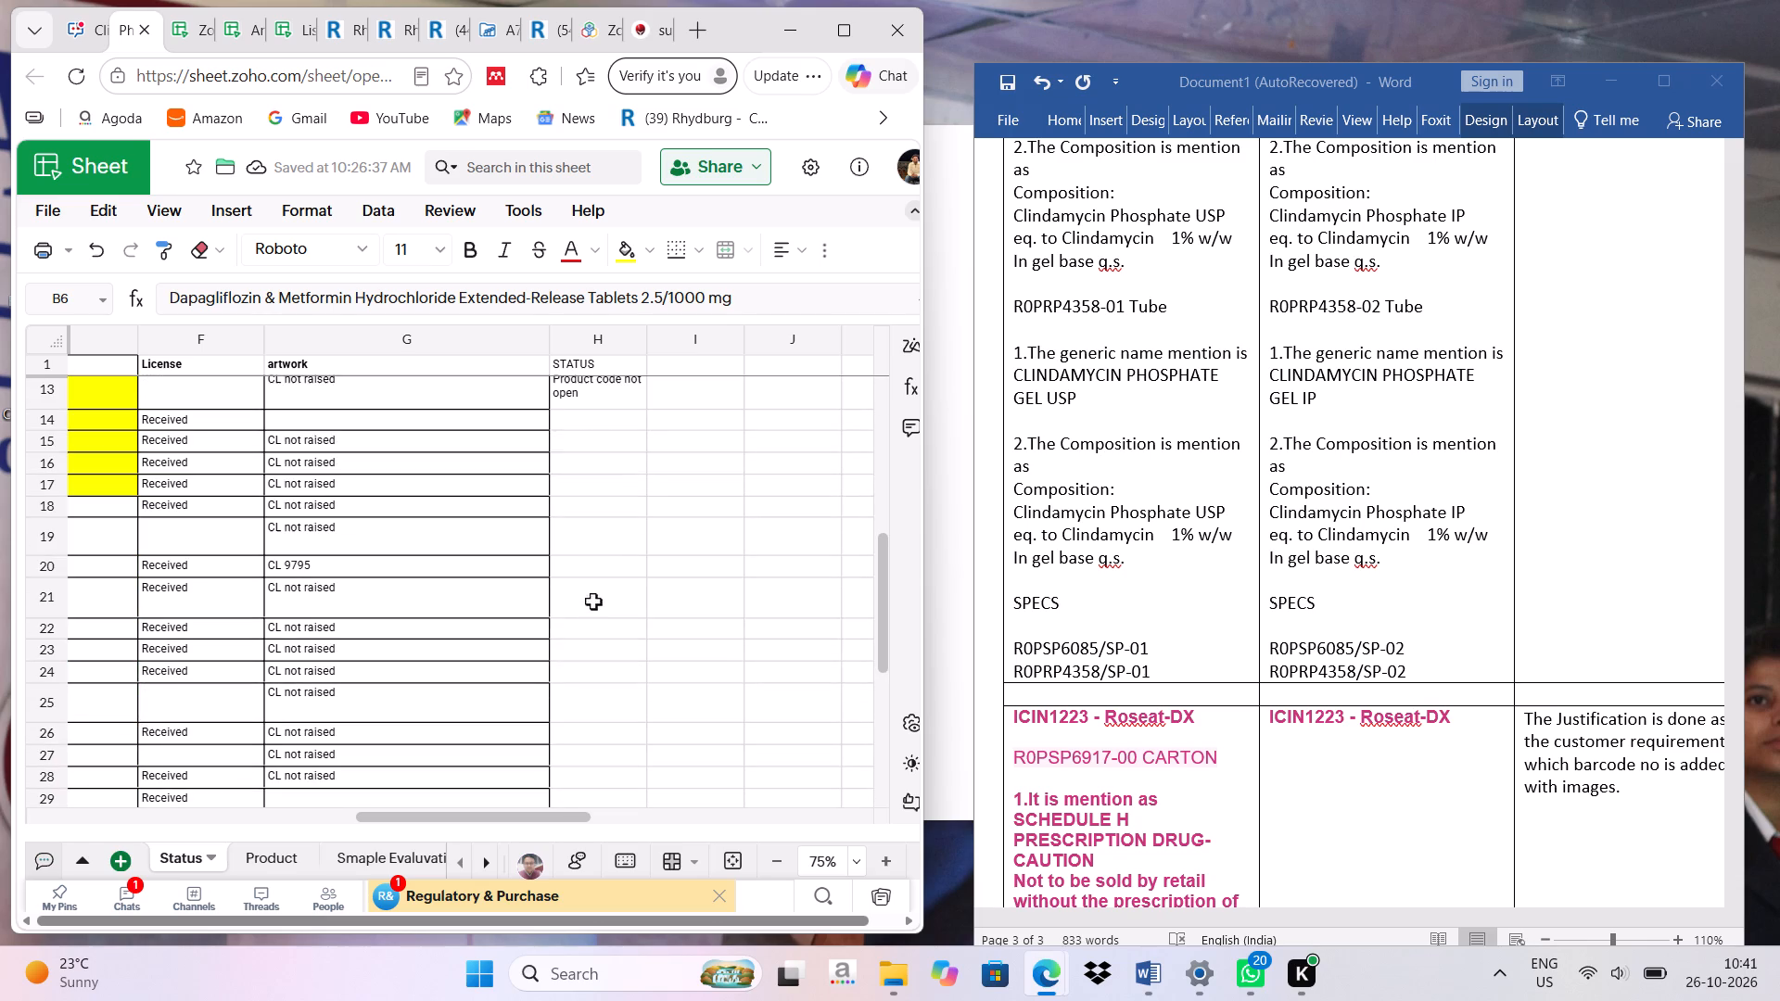
right_click(592, 601)
scroll(592, 601, "right", 5)
left_click(383, 563)
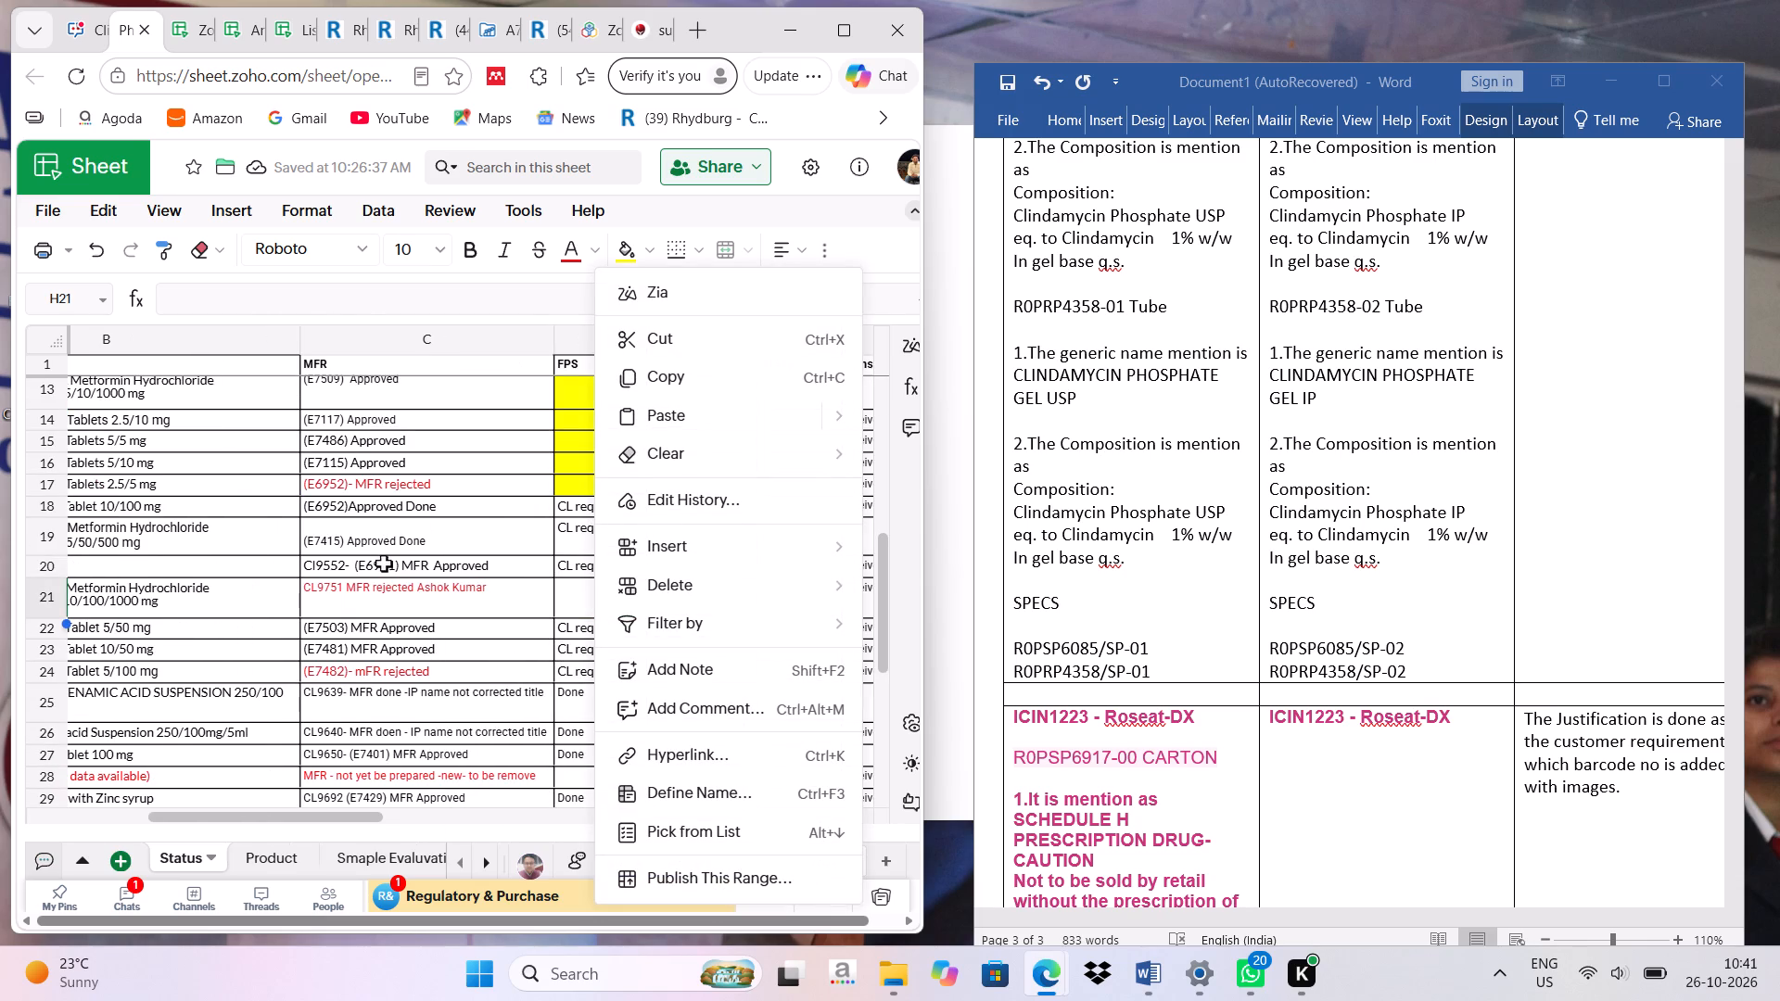
right_click_drag(350, 640, 349, 660)
scroll(349, 660, "down", 1)
right_click(349, 660)
right_click(349, 660)
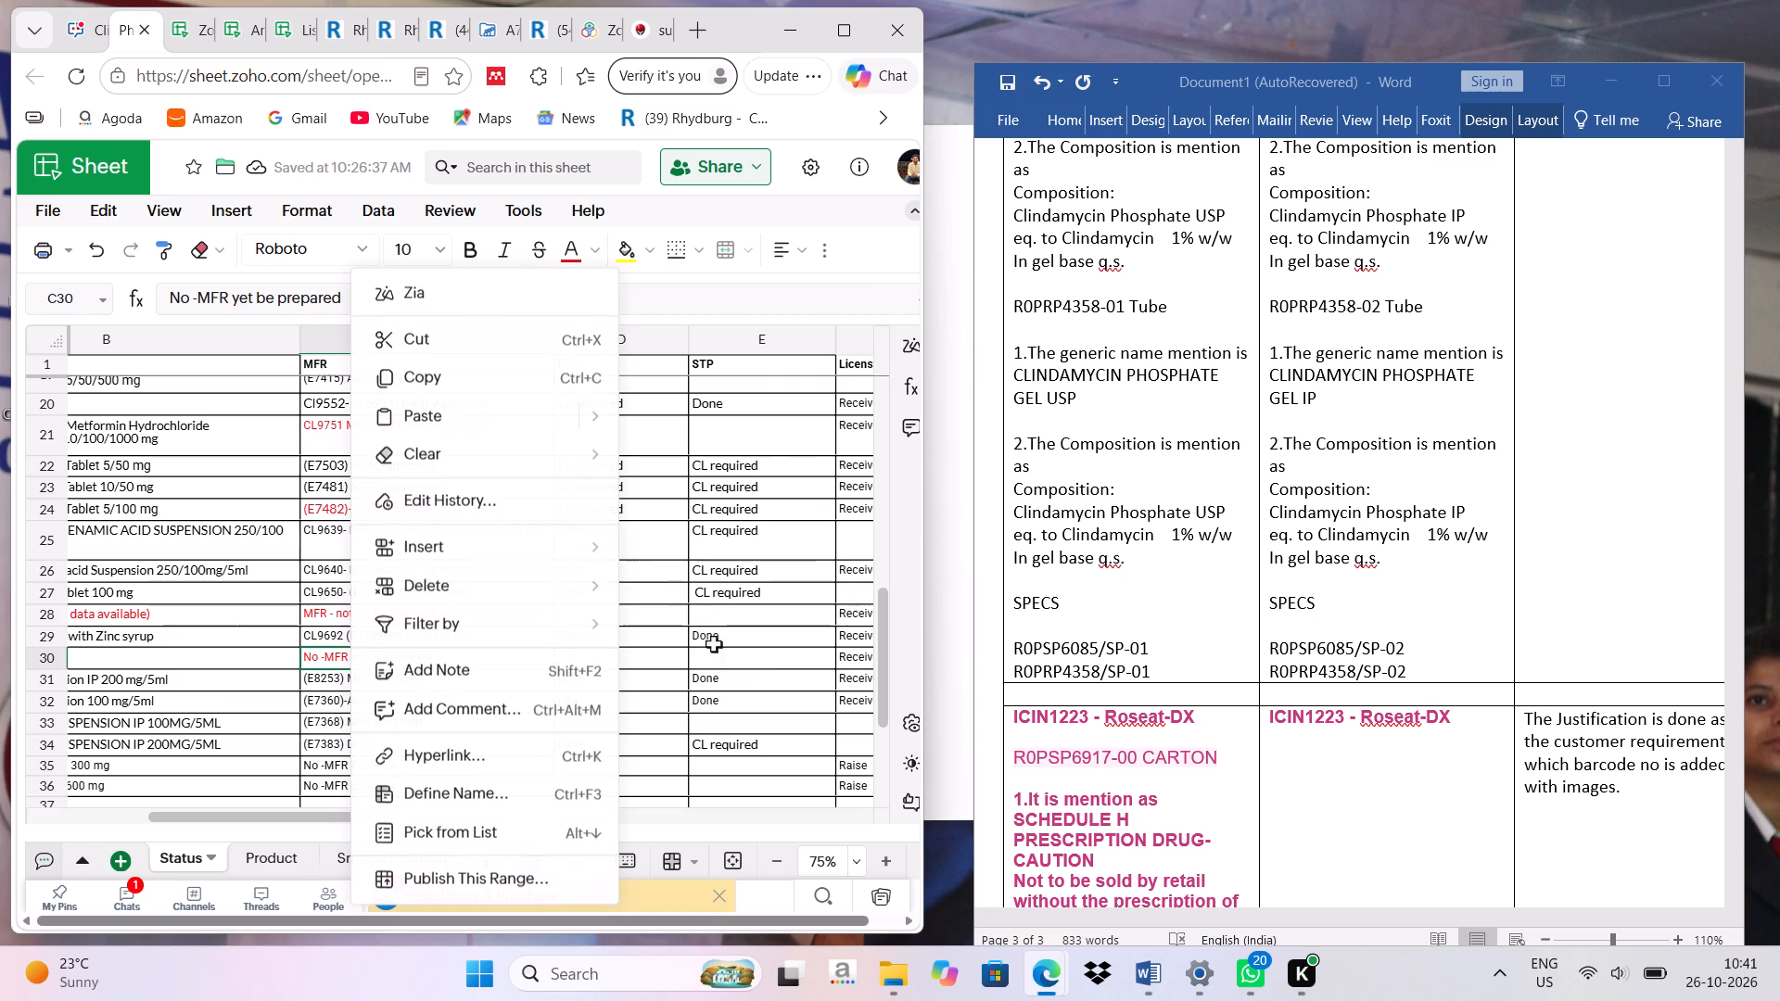
left_click(723, 631)
Examine the R0PSP6917 carton artwork in A7967.pdf again and check its entry in the Item Master Report.
right_click(507, 30)
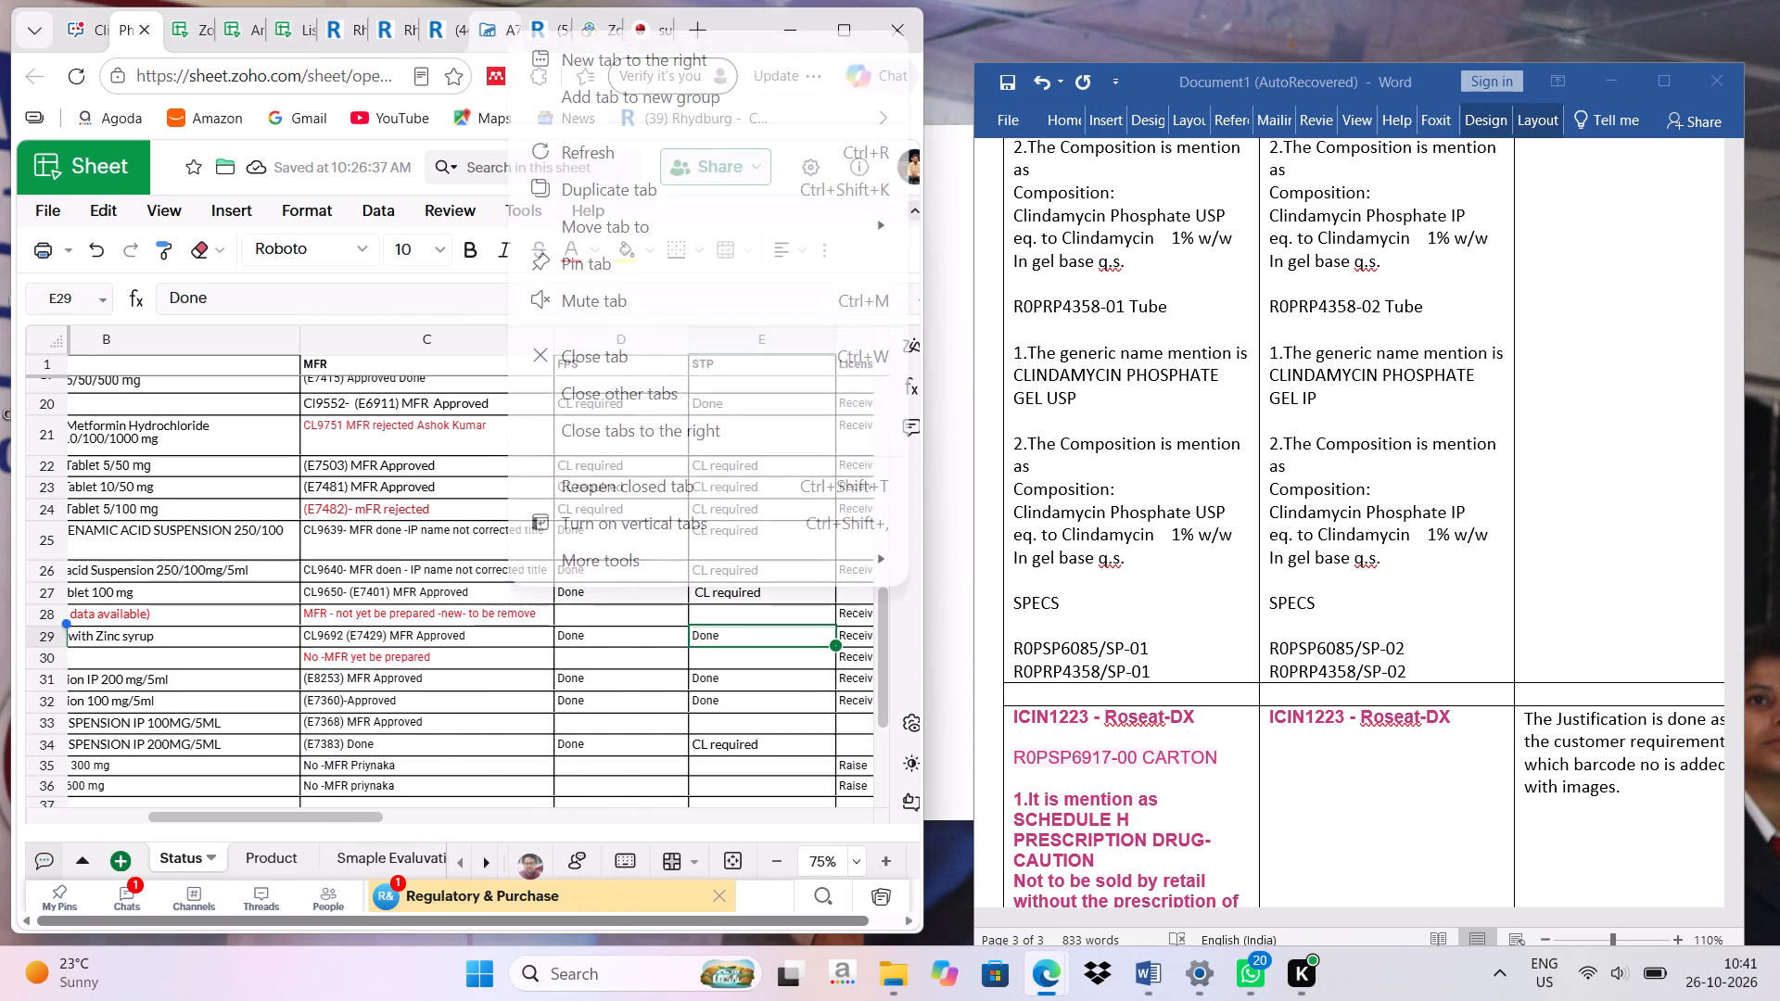
left_click(507, 30)
scroll(678, 514, "up", 2)
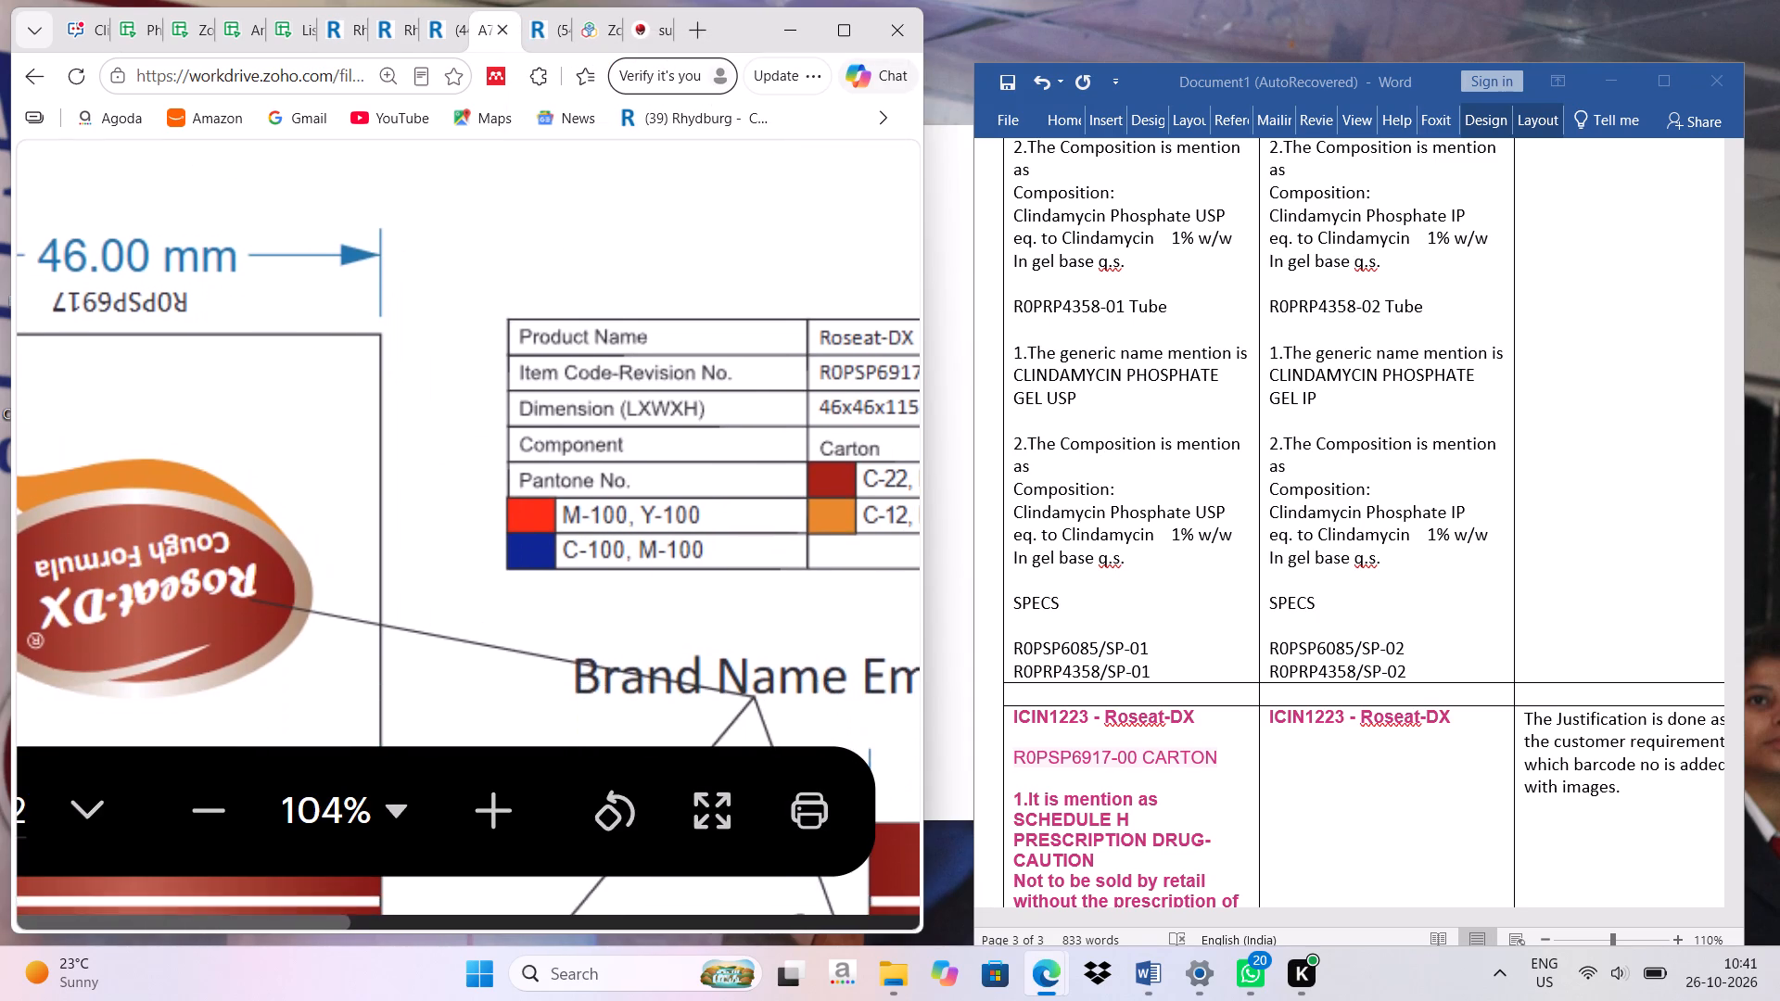
scroll(678, 514, "left", 1)
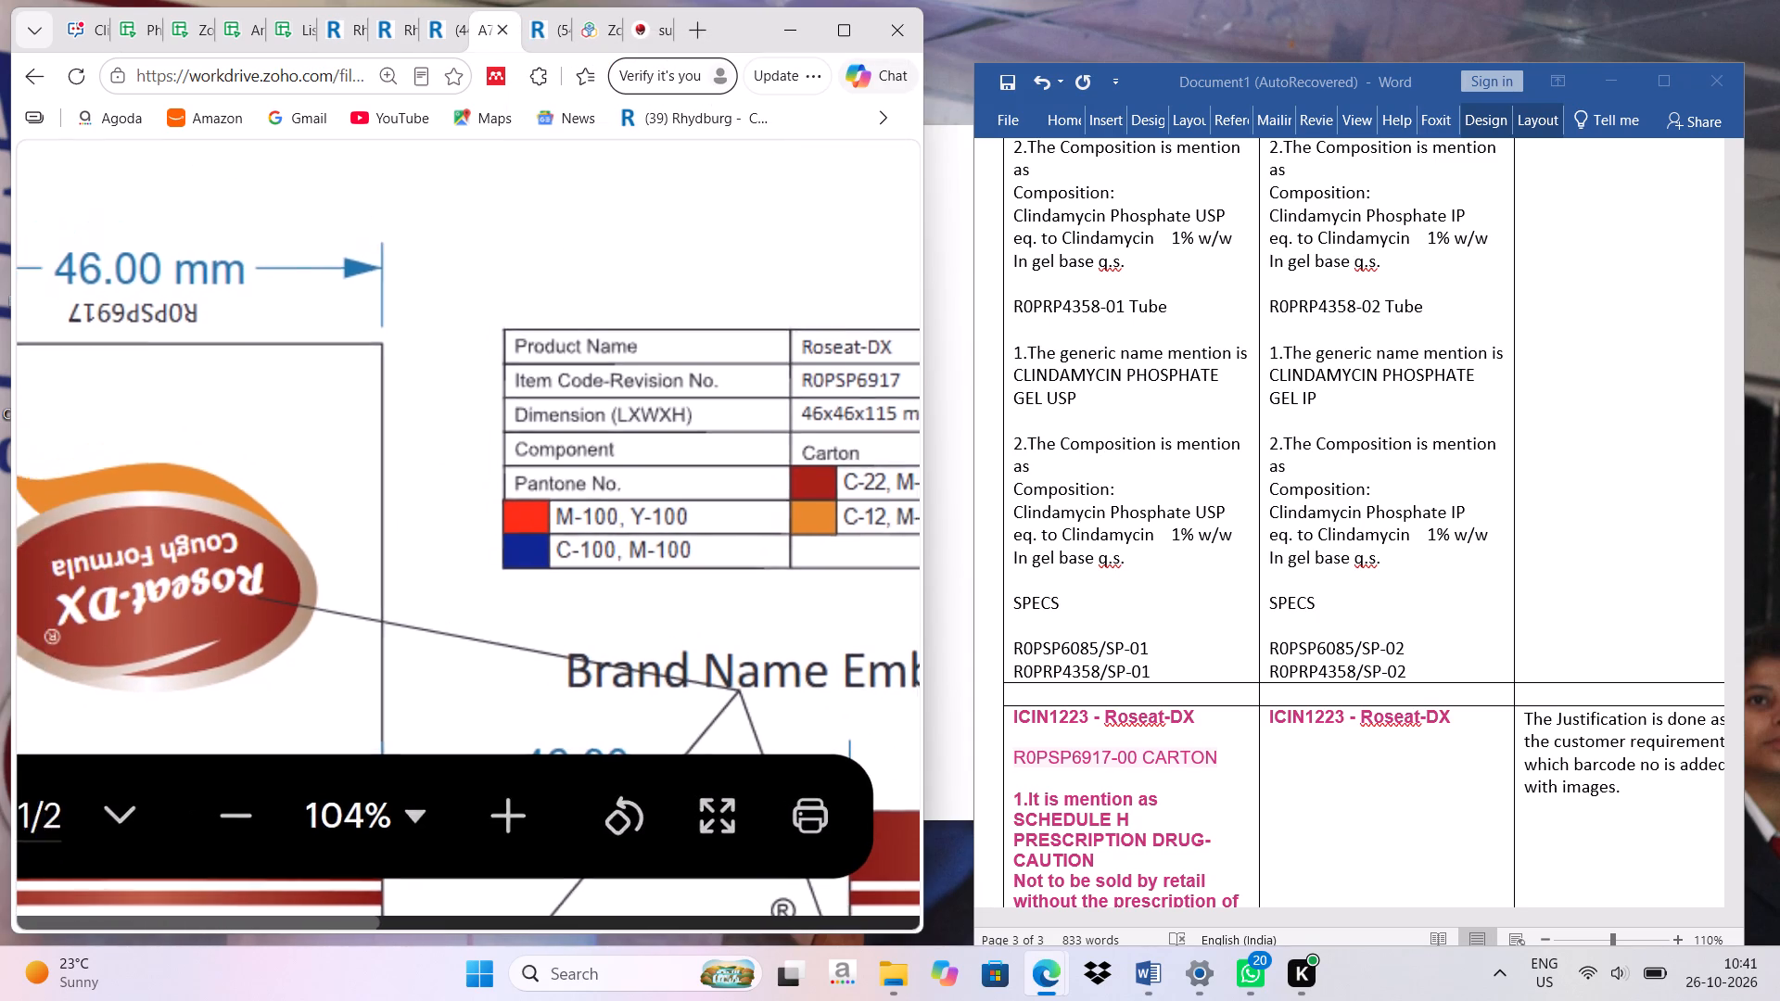
scroll(693, 546, "down", 2)
scroll(693, 546, "left", 1)
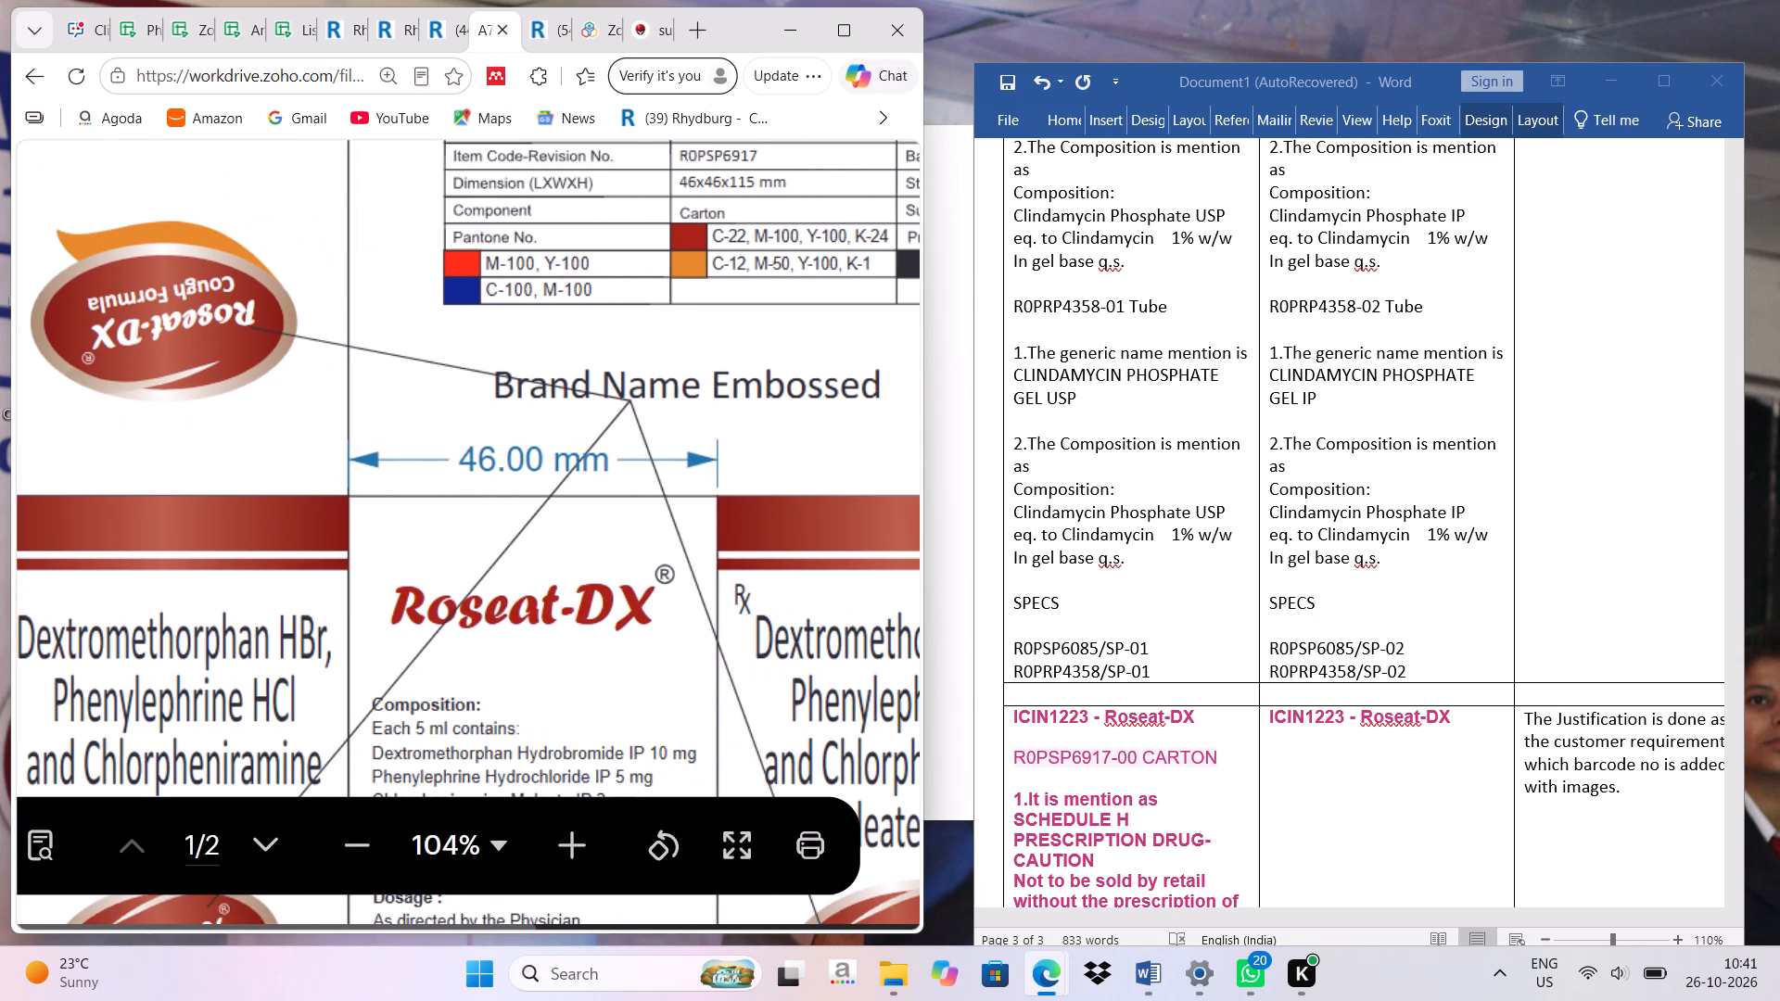
left_click(350, 31)
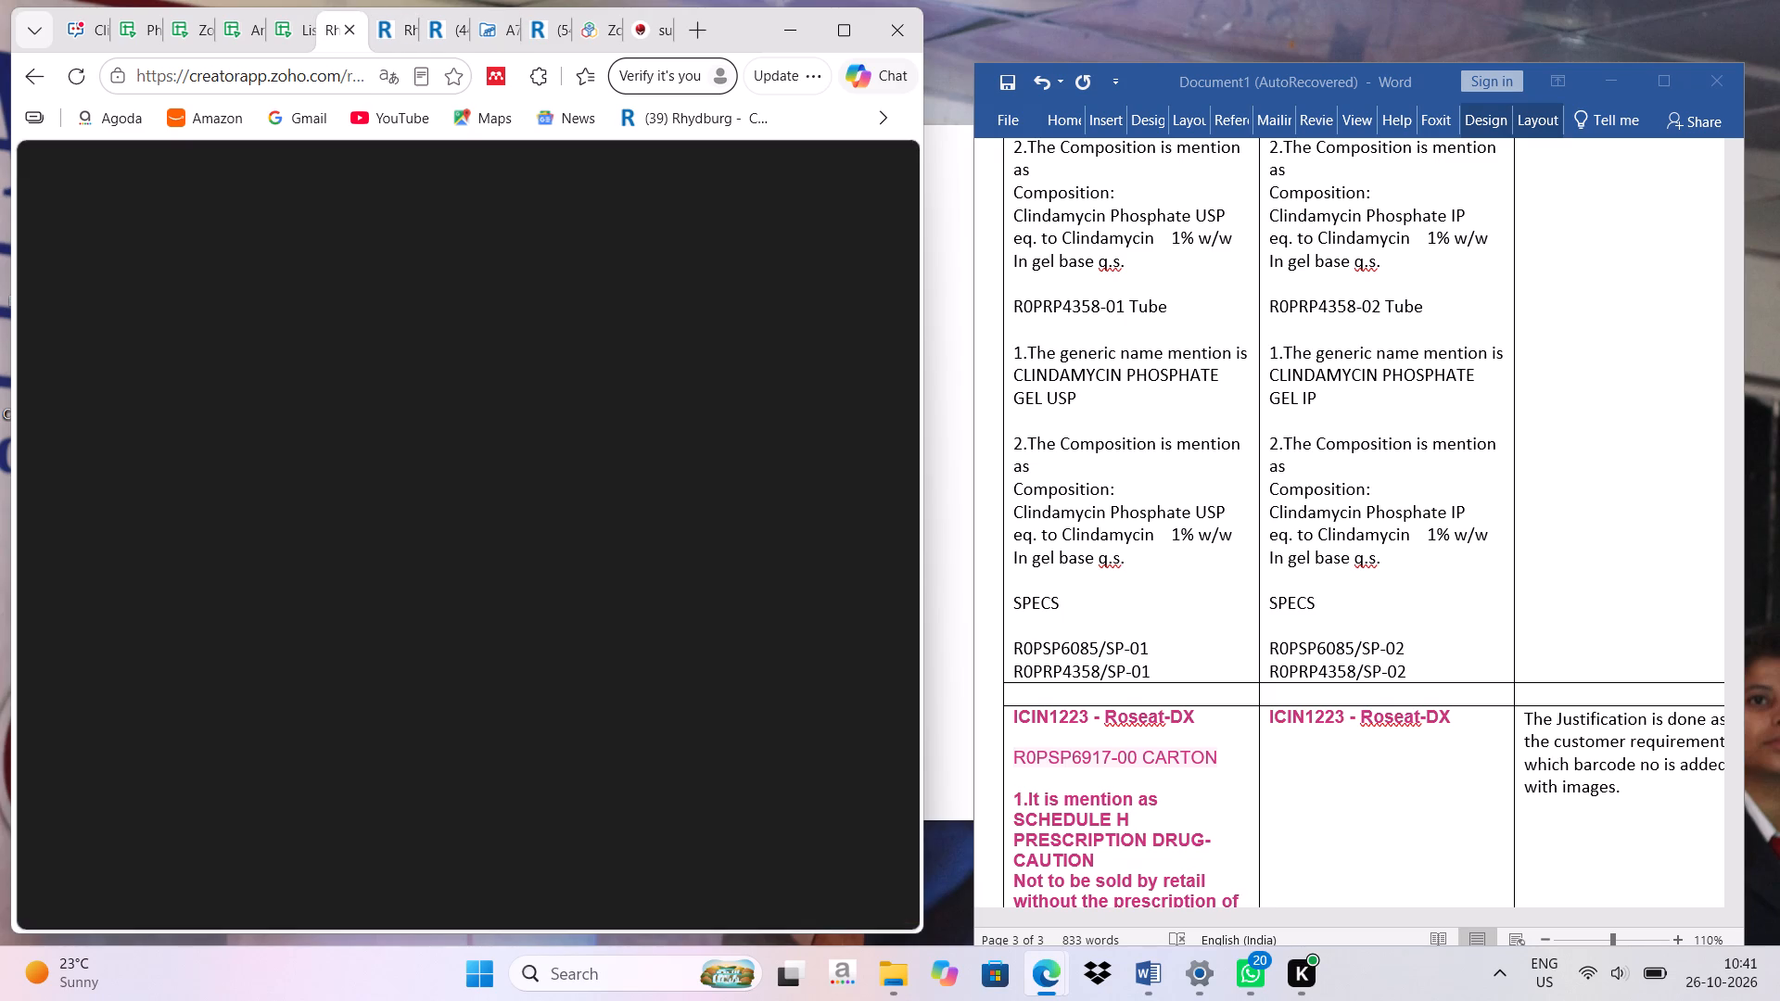
left_click(394, 29)
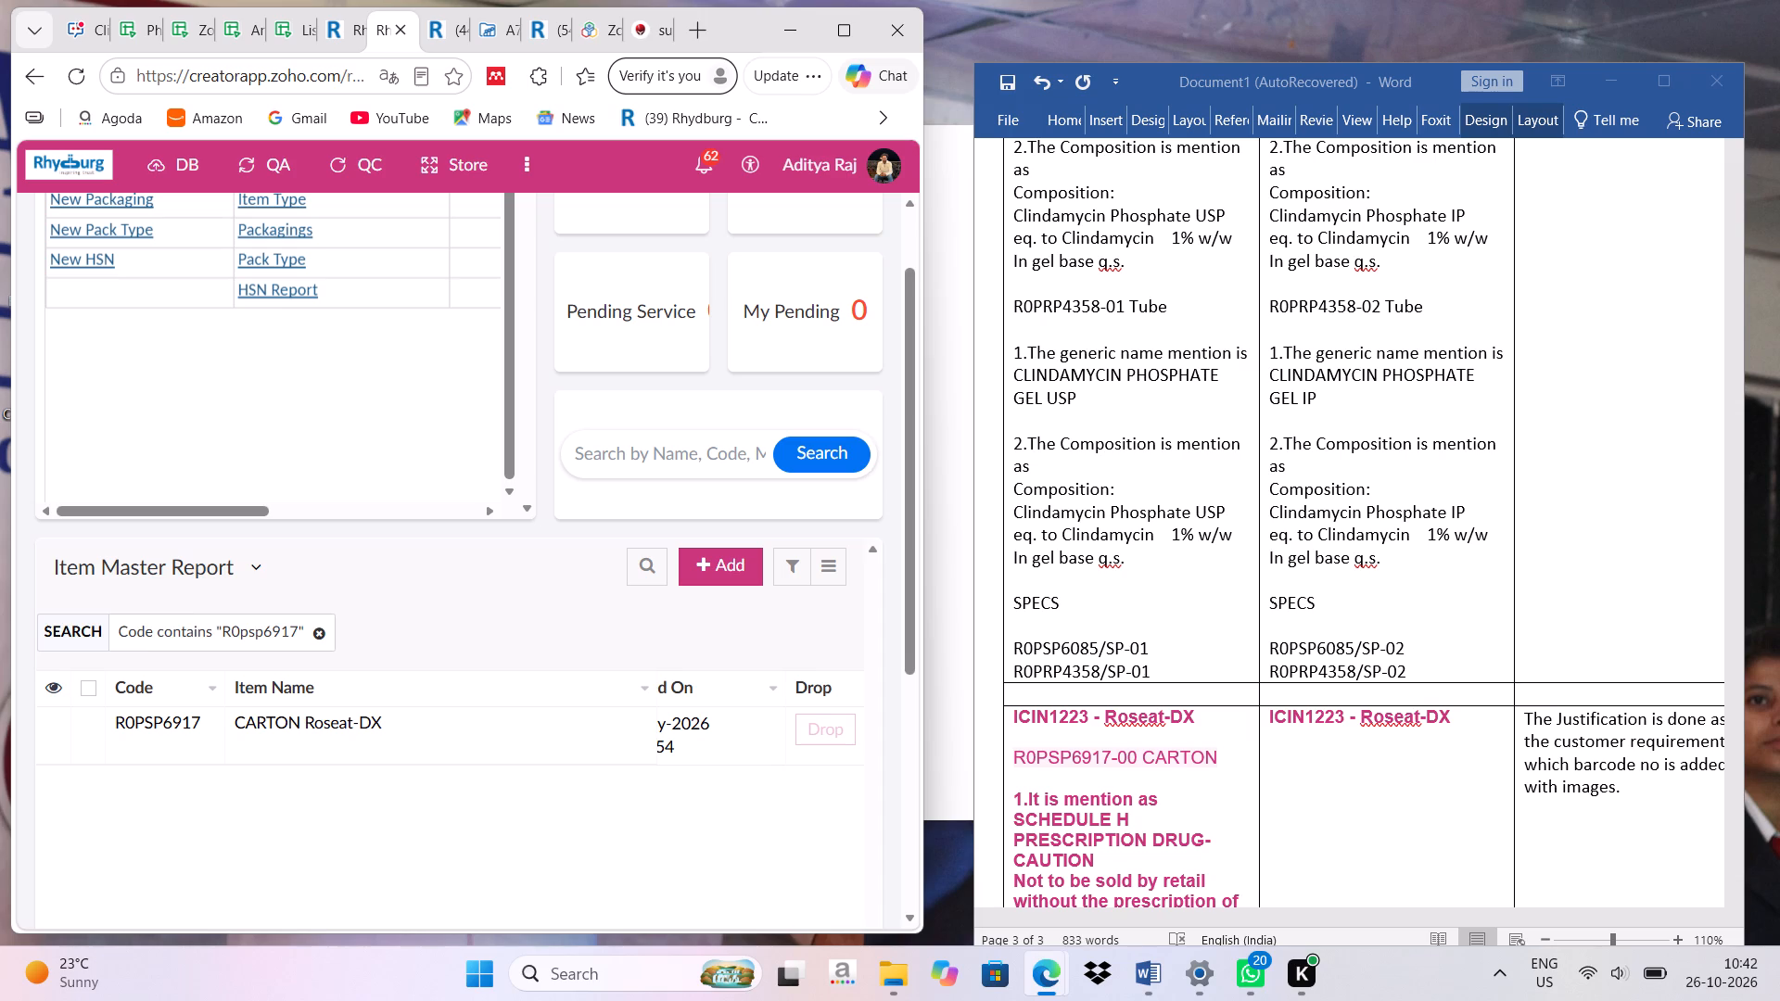
Check the Status sheet of the Pharmacopoeial Changes IP 2026 spreadsheet again and open its Product sheet.
left_click(127, 22)
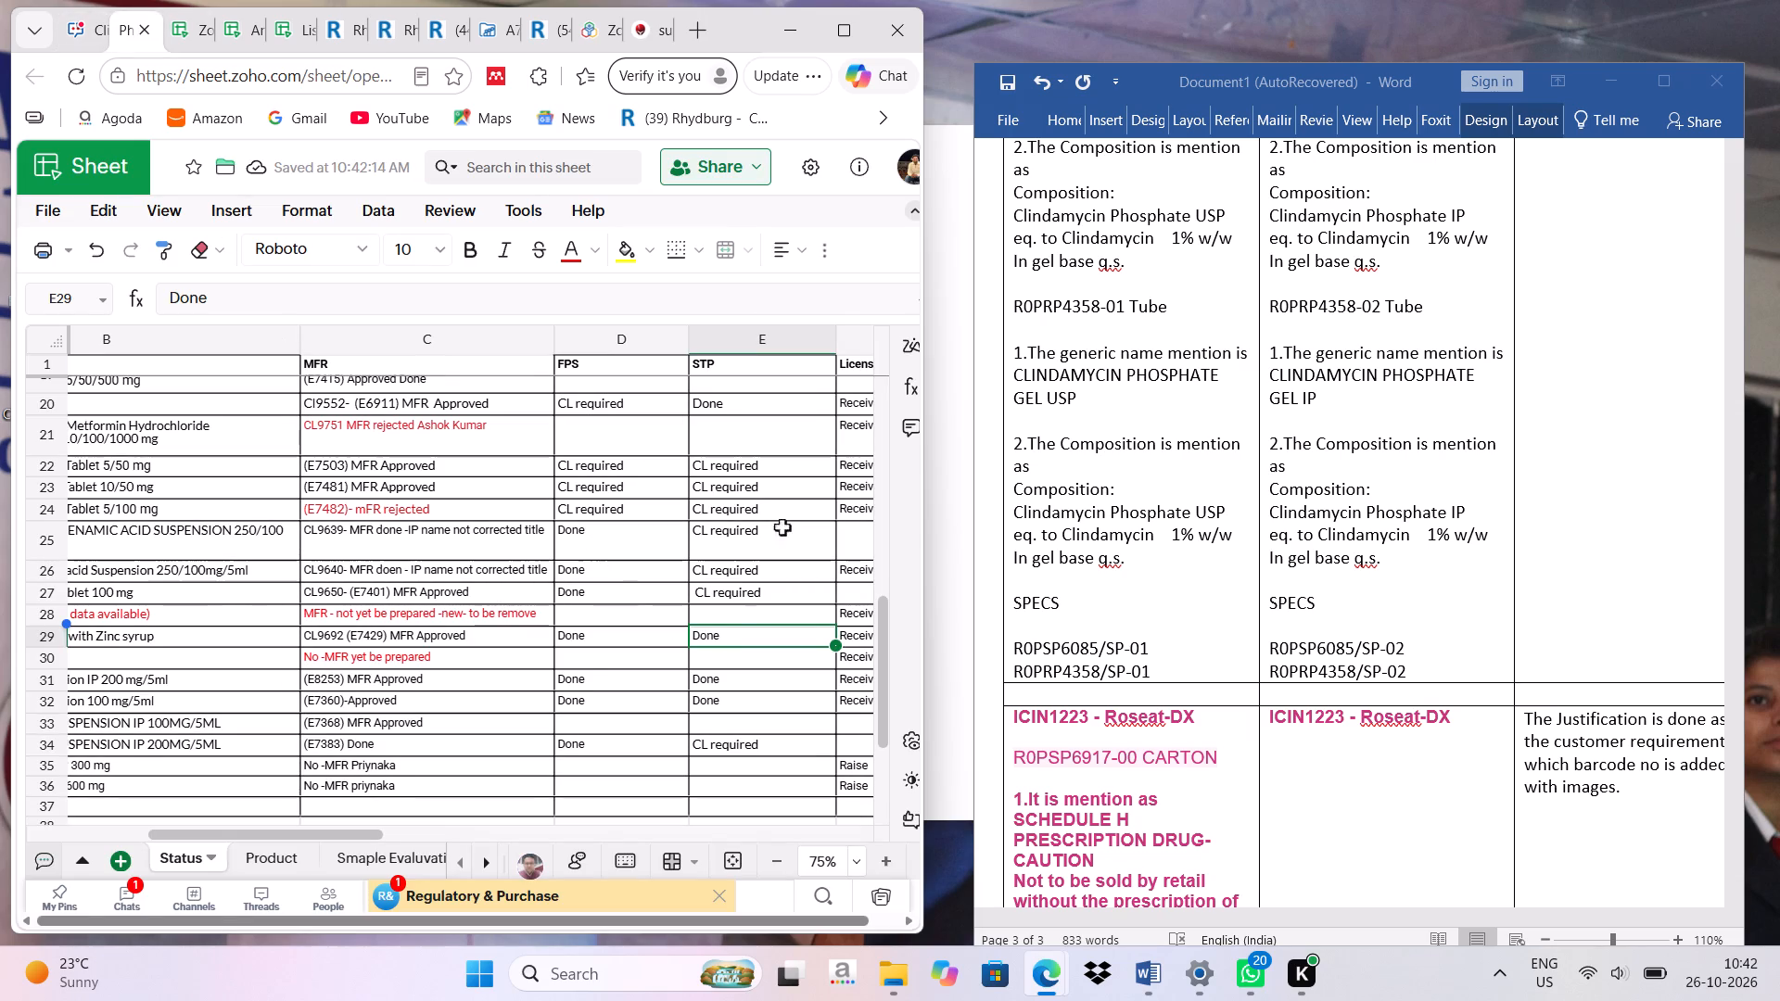
right_click(514, 648)
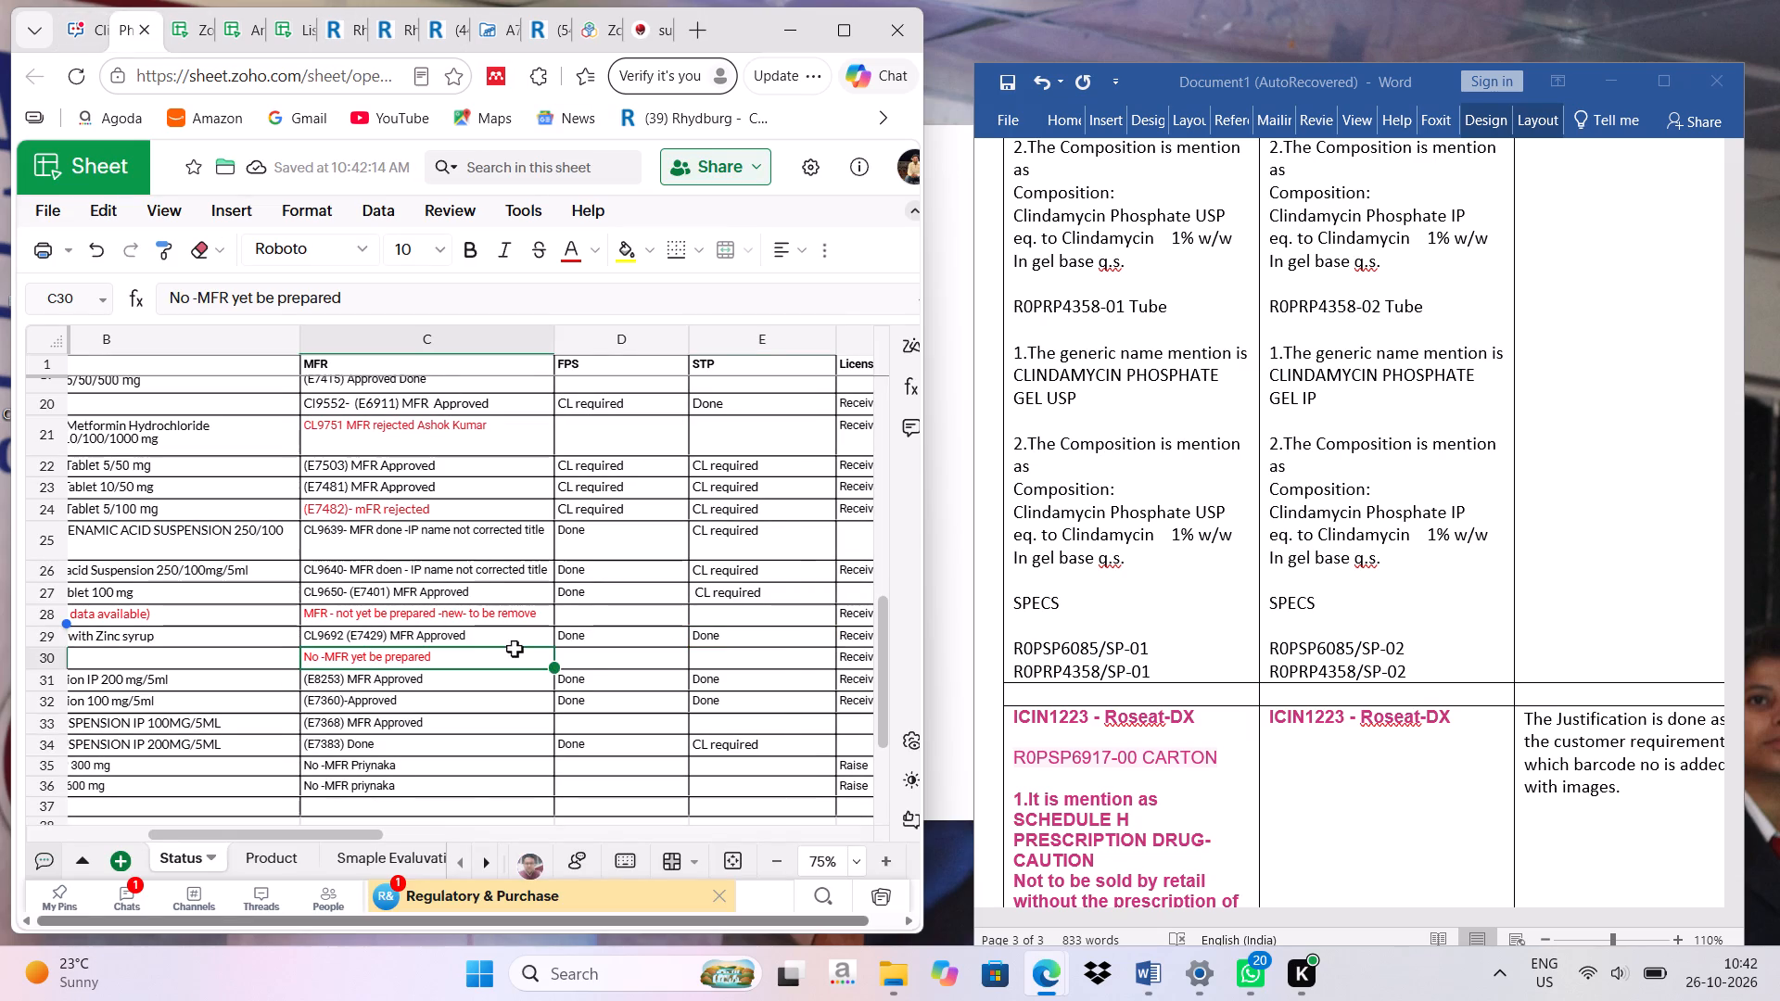
scroll(514, 648, "left", 2)
left_click(483, 645)
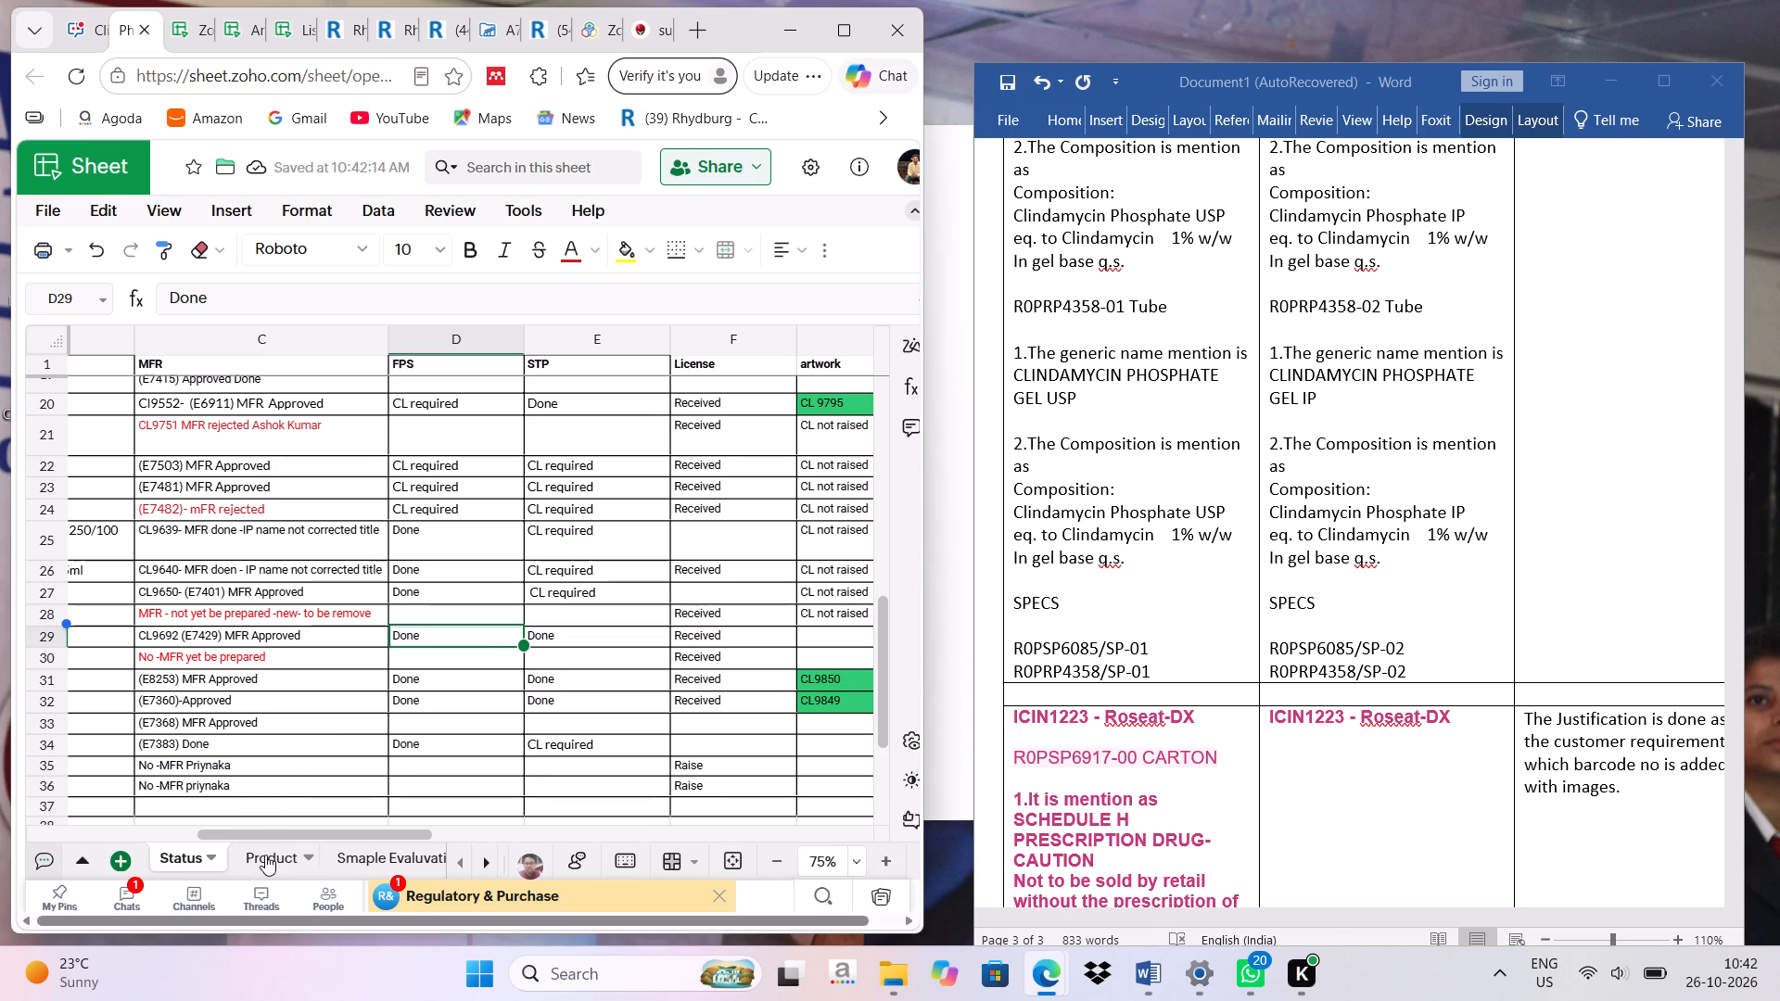
left_click(265, 855)
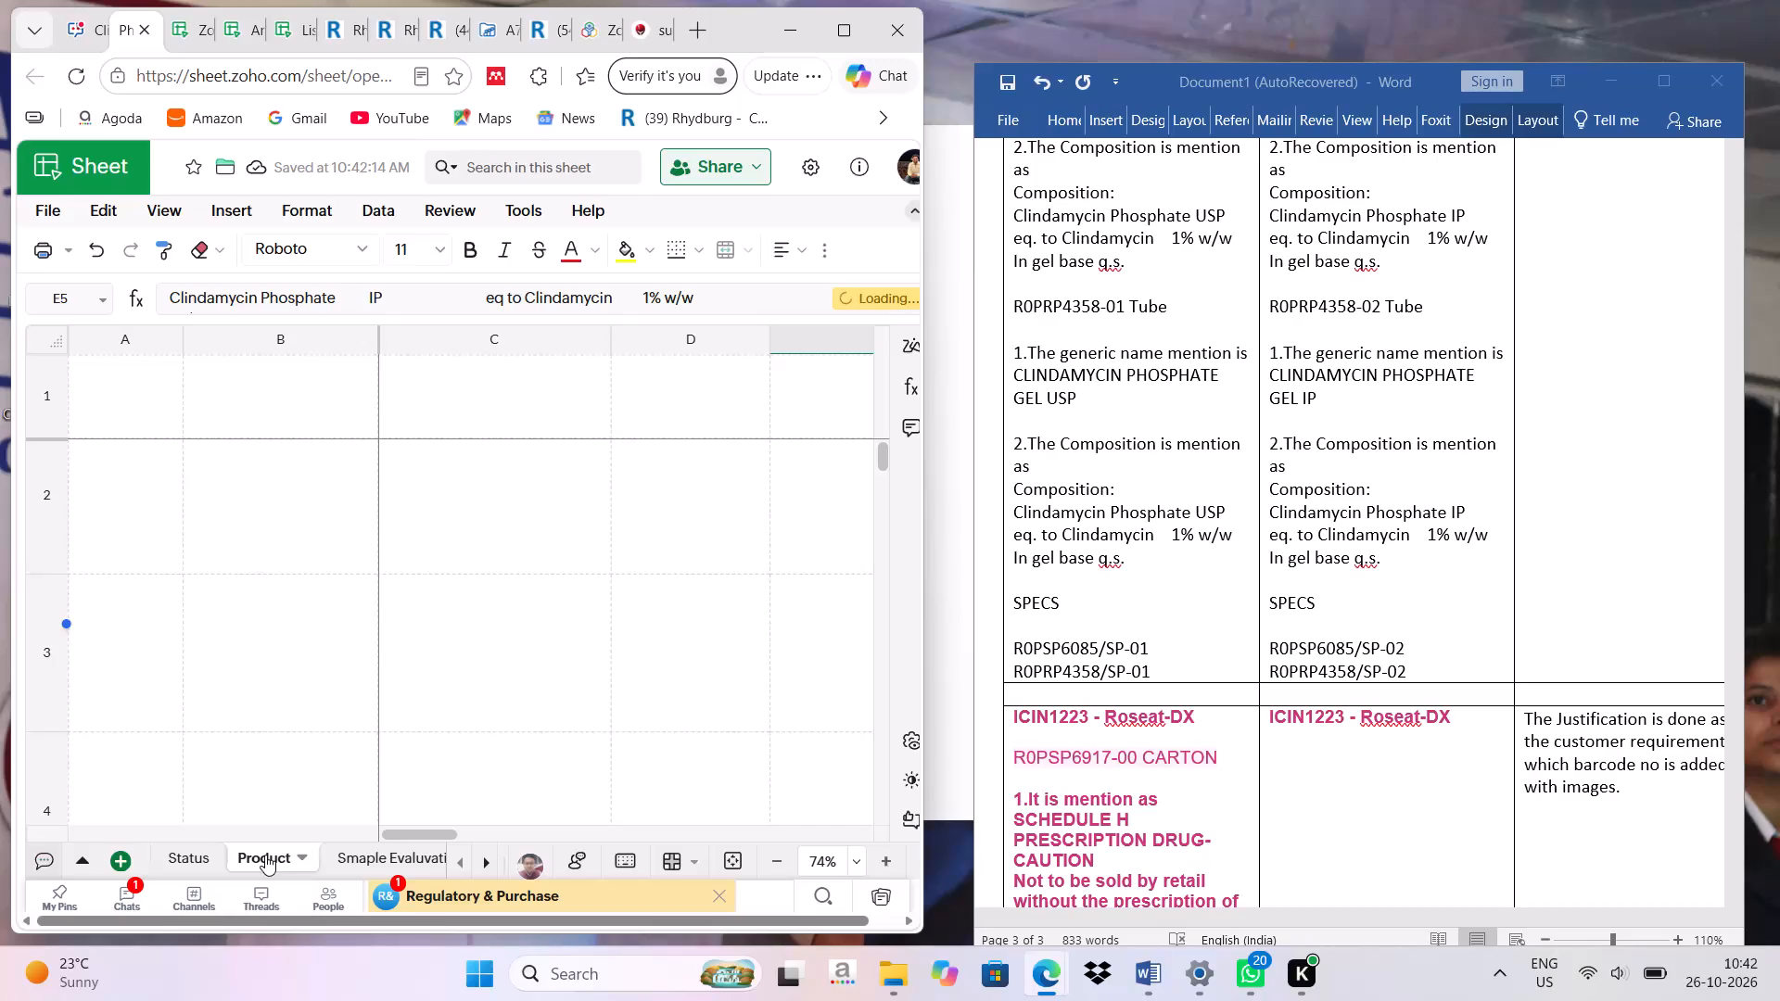
Look through the Change Control list, the A7967 artwork review record and the Item Master Report in a maximized browser window.
left_click(345, 23)
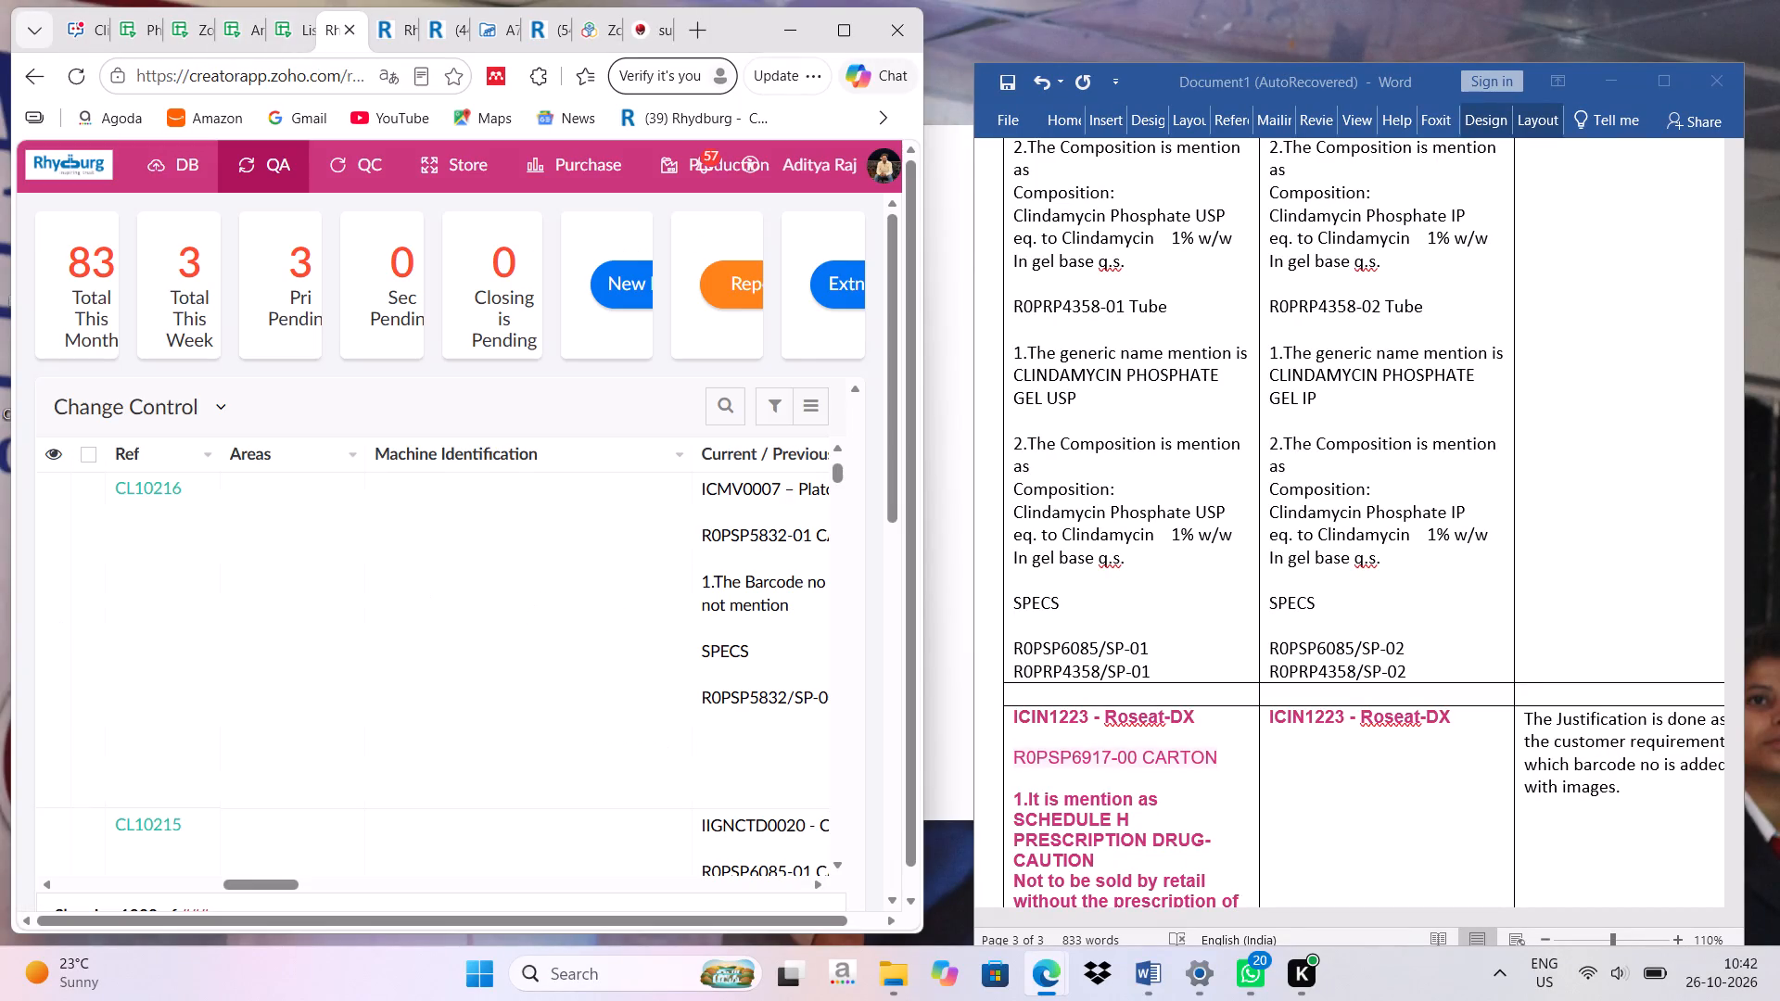
left_click(450, 32)
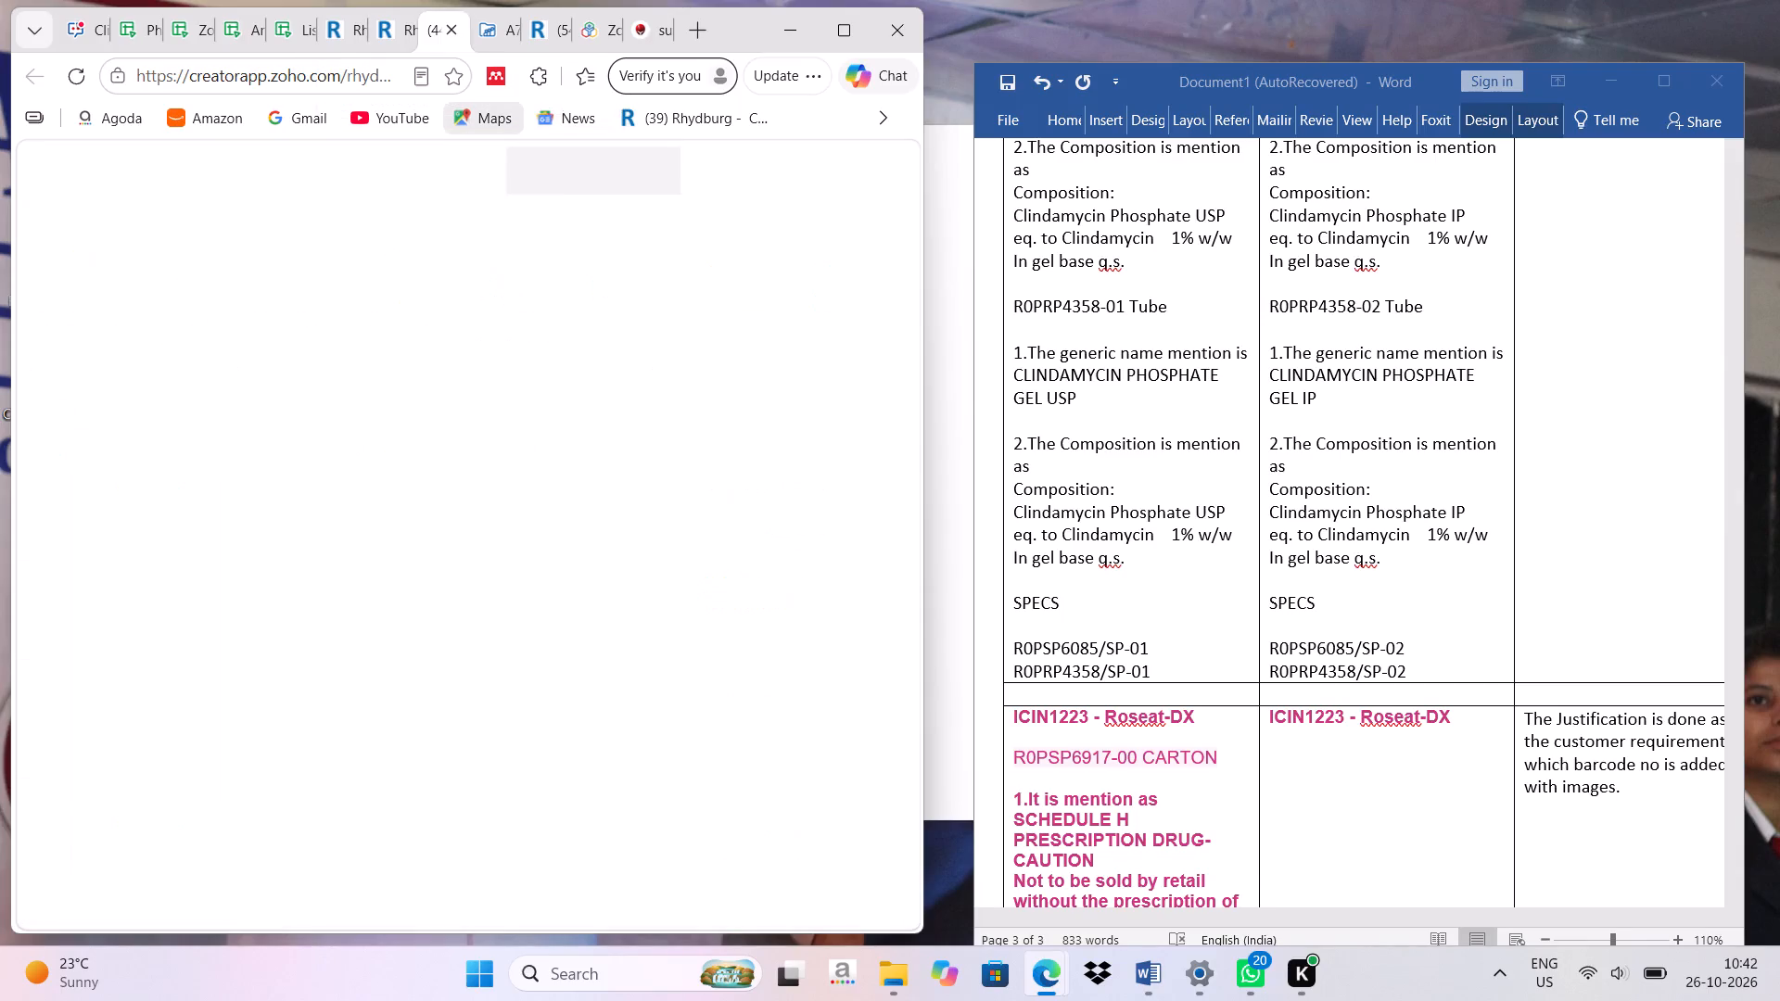
left_click(850, 31)
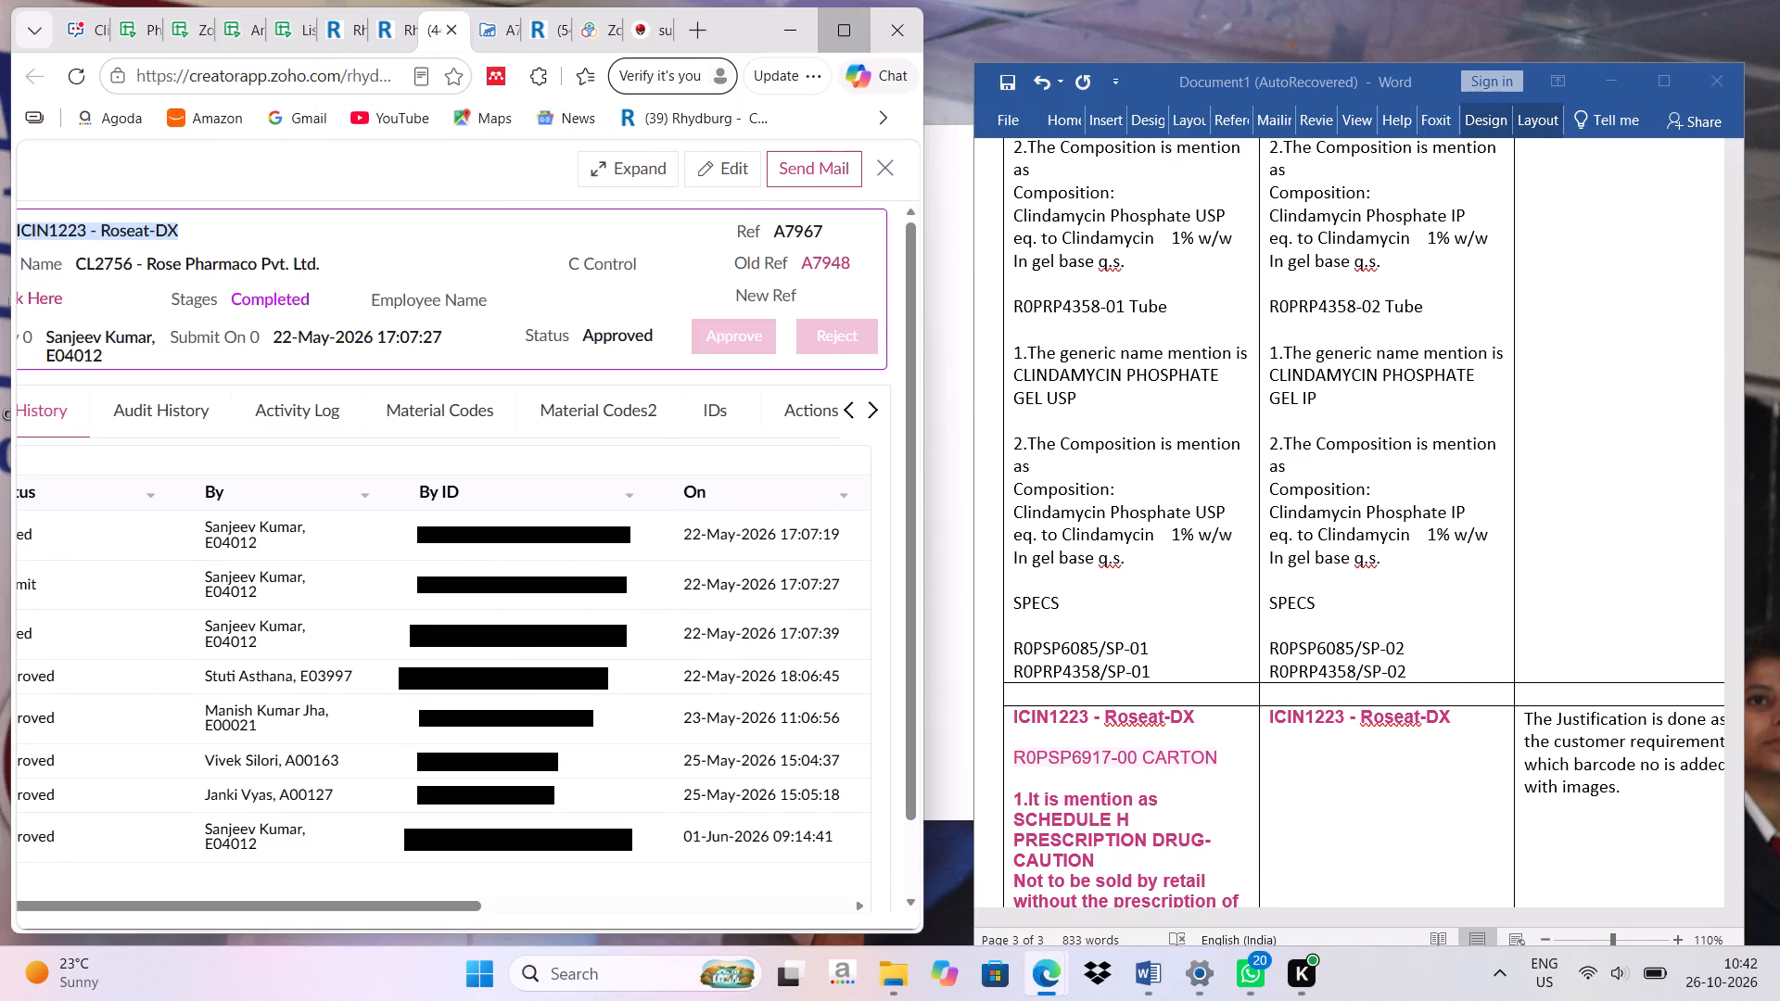
left_click(1094, 25)
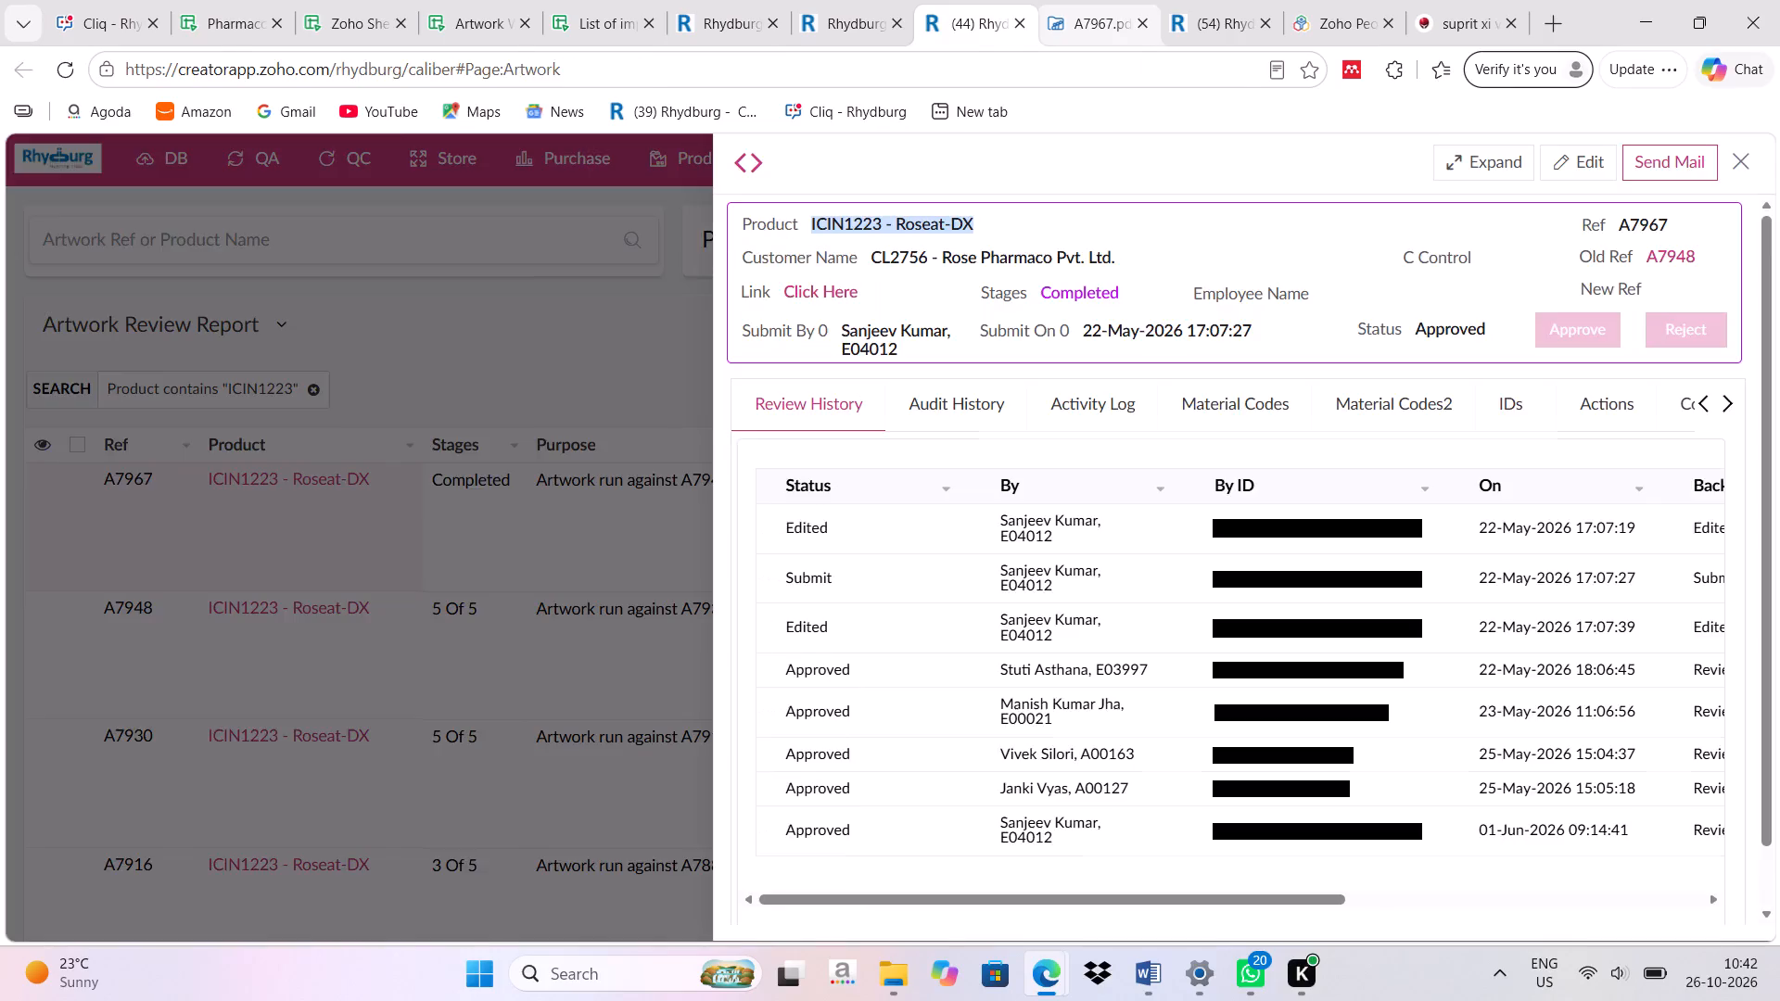
left_click(694, 9)
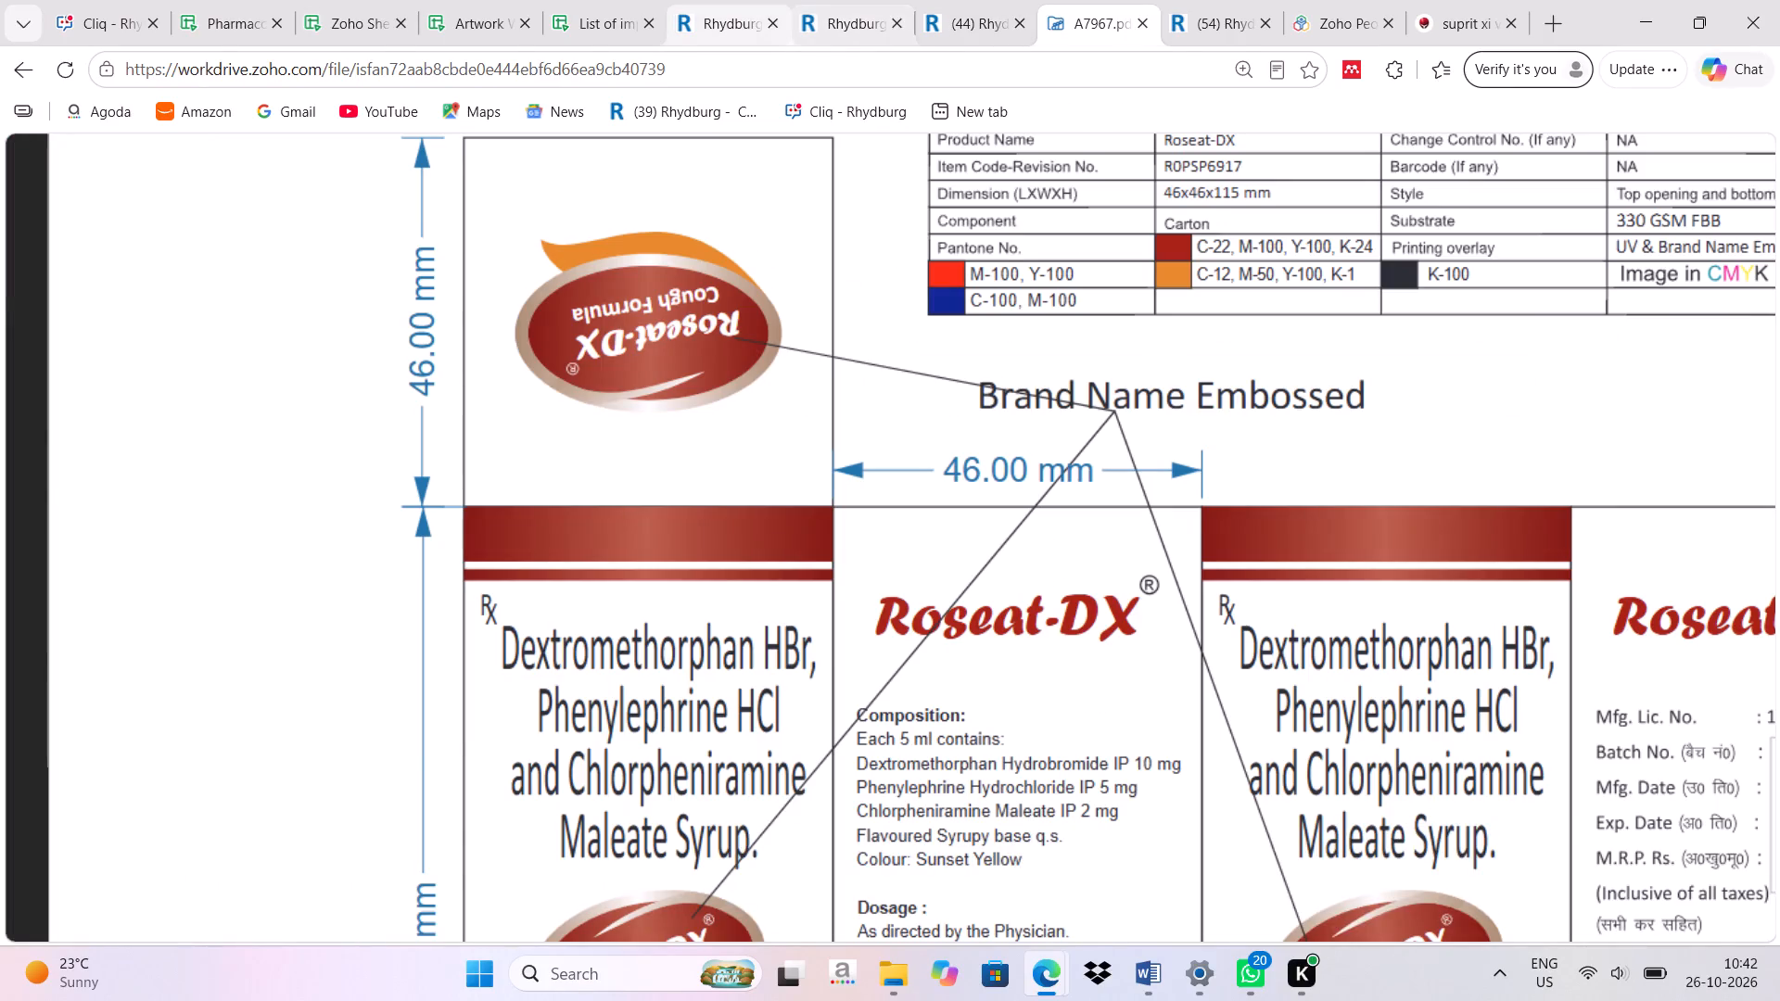
left_click(860, 17)
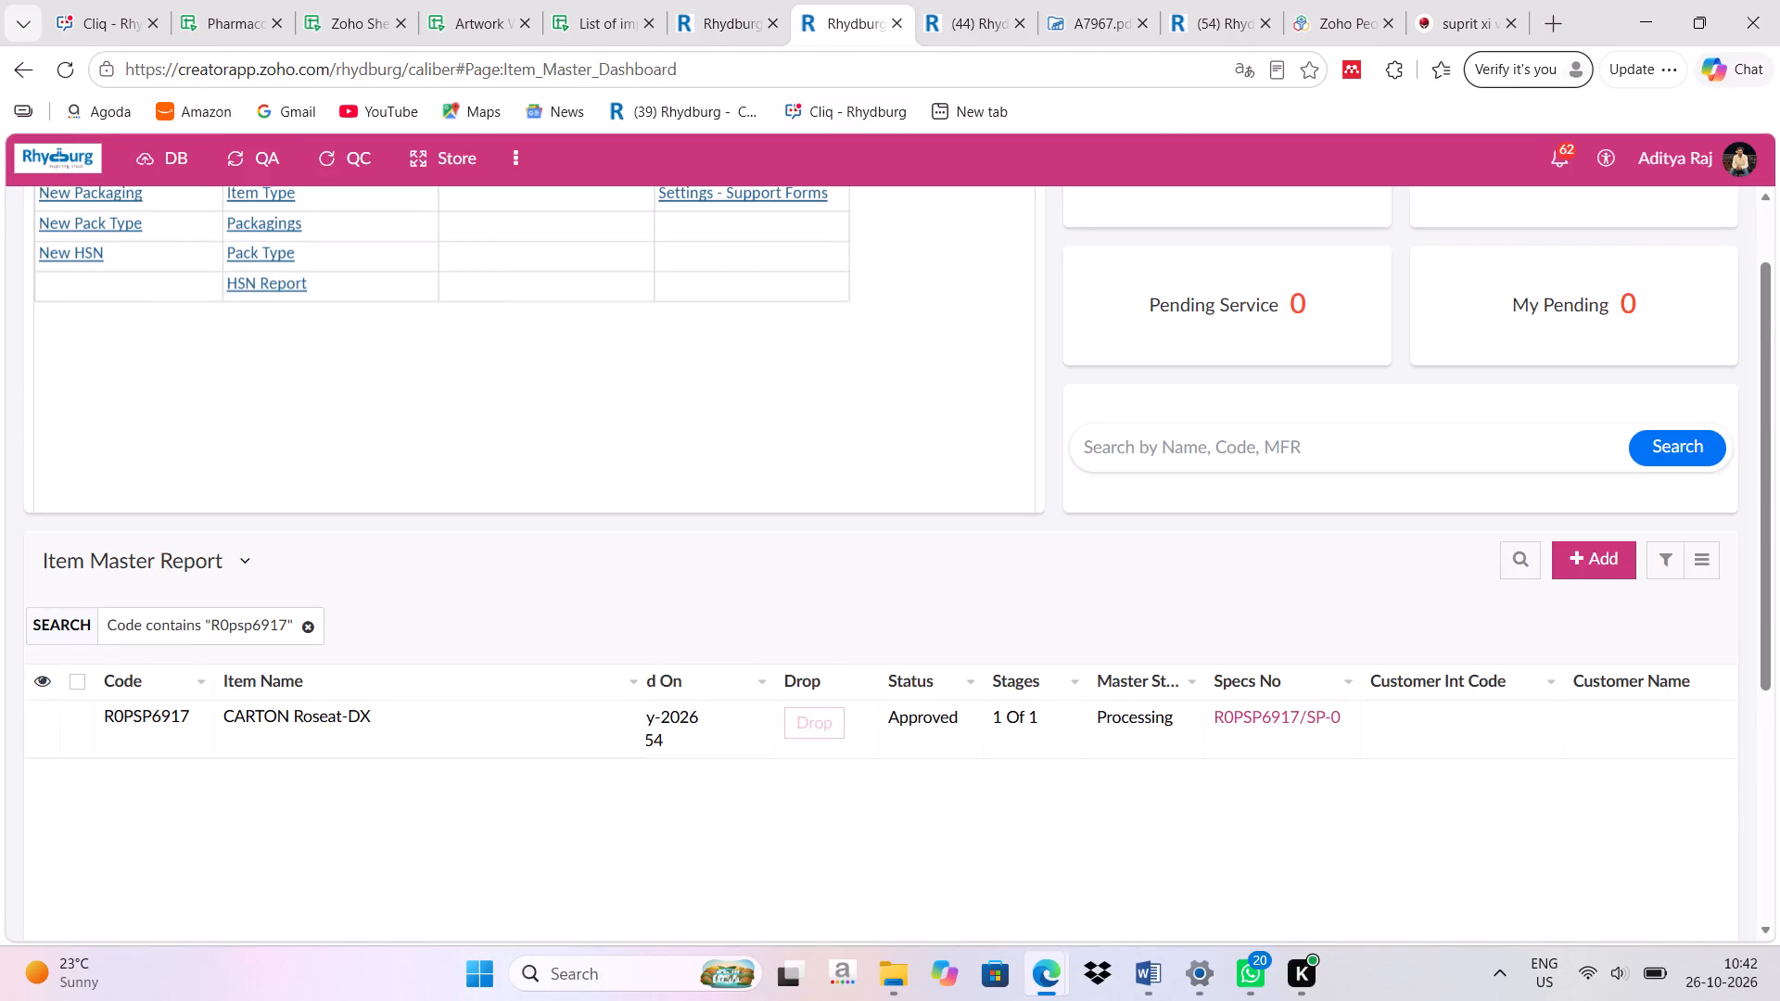
View the carton and sticker label pages of the A7967.pdf artwork at full window size.
left_click(1102, 9)
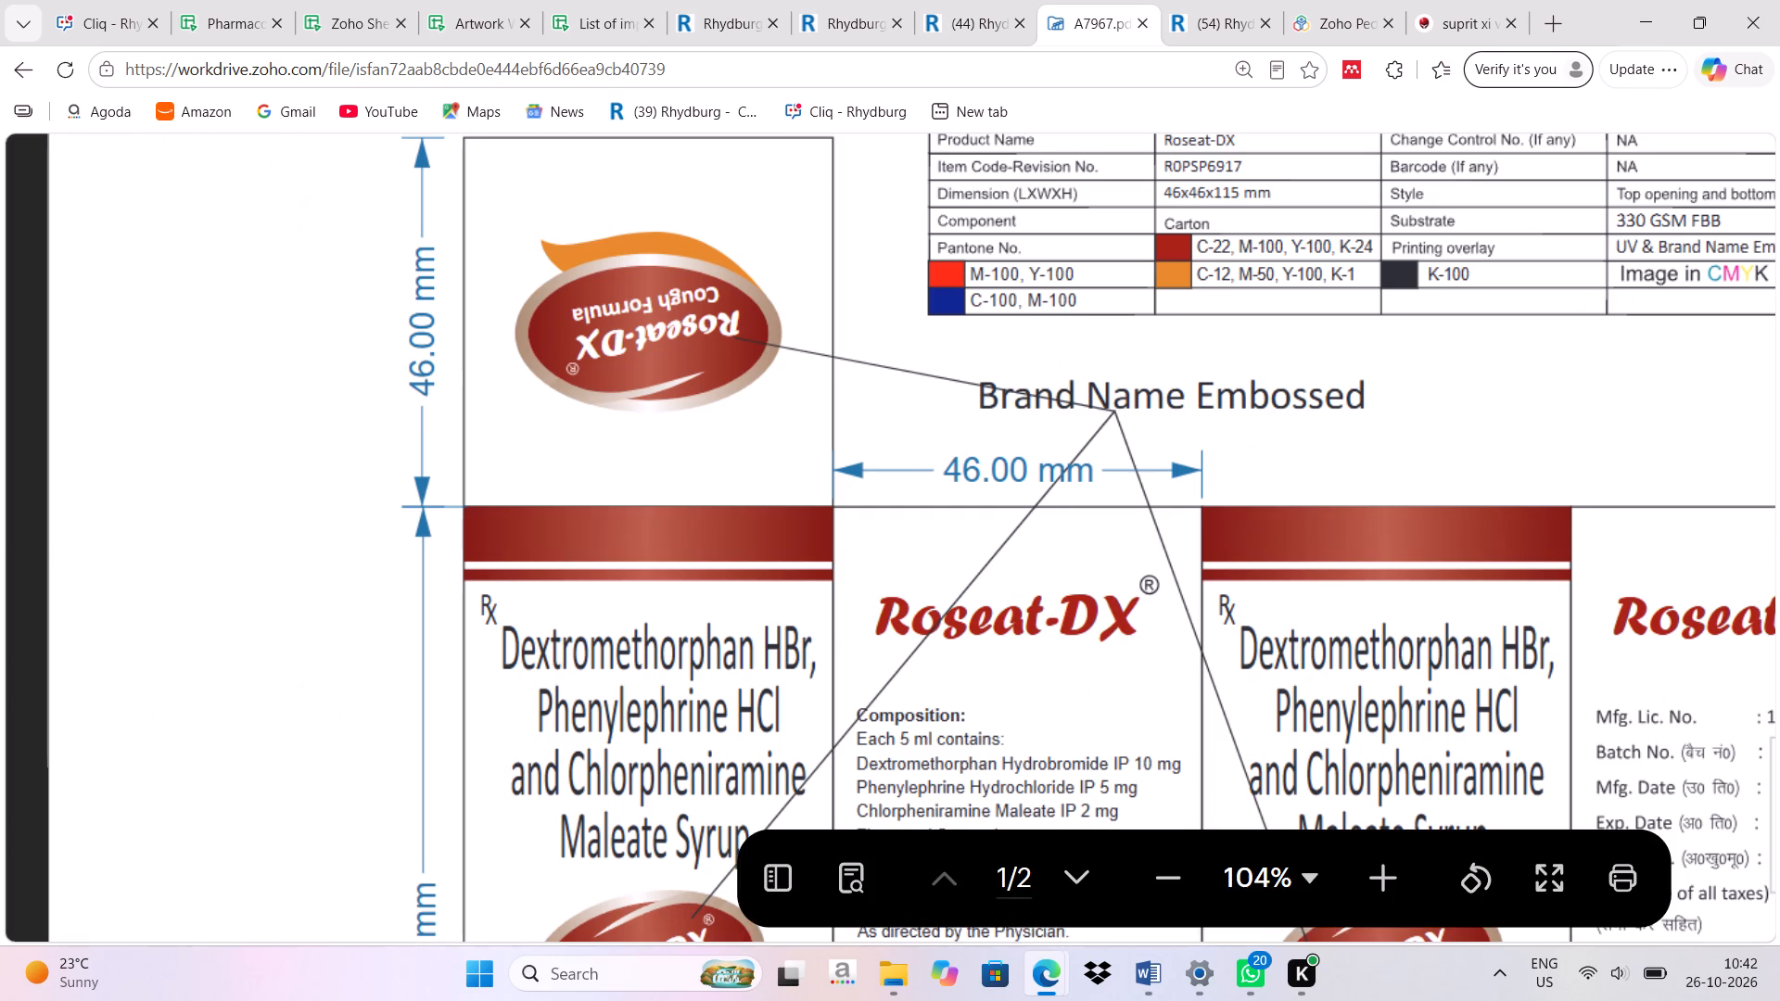
scroll(1140, 500, "up", 2)
scroll(1140, 500, "down", 4)
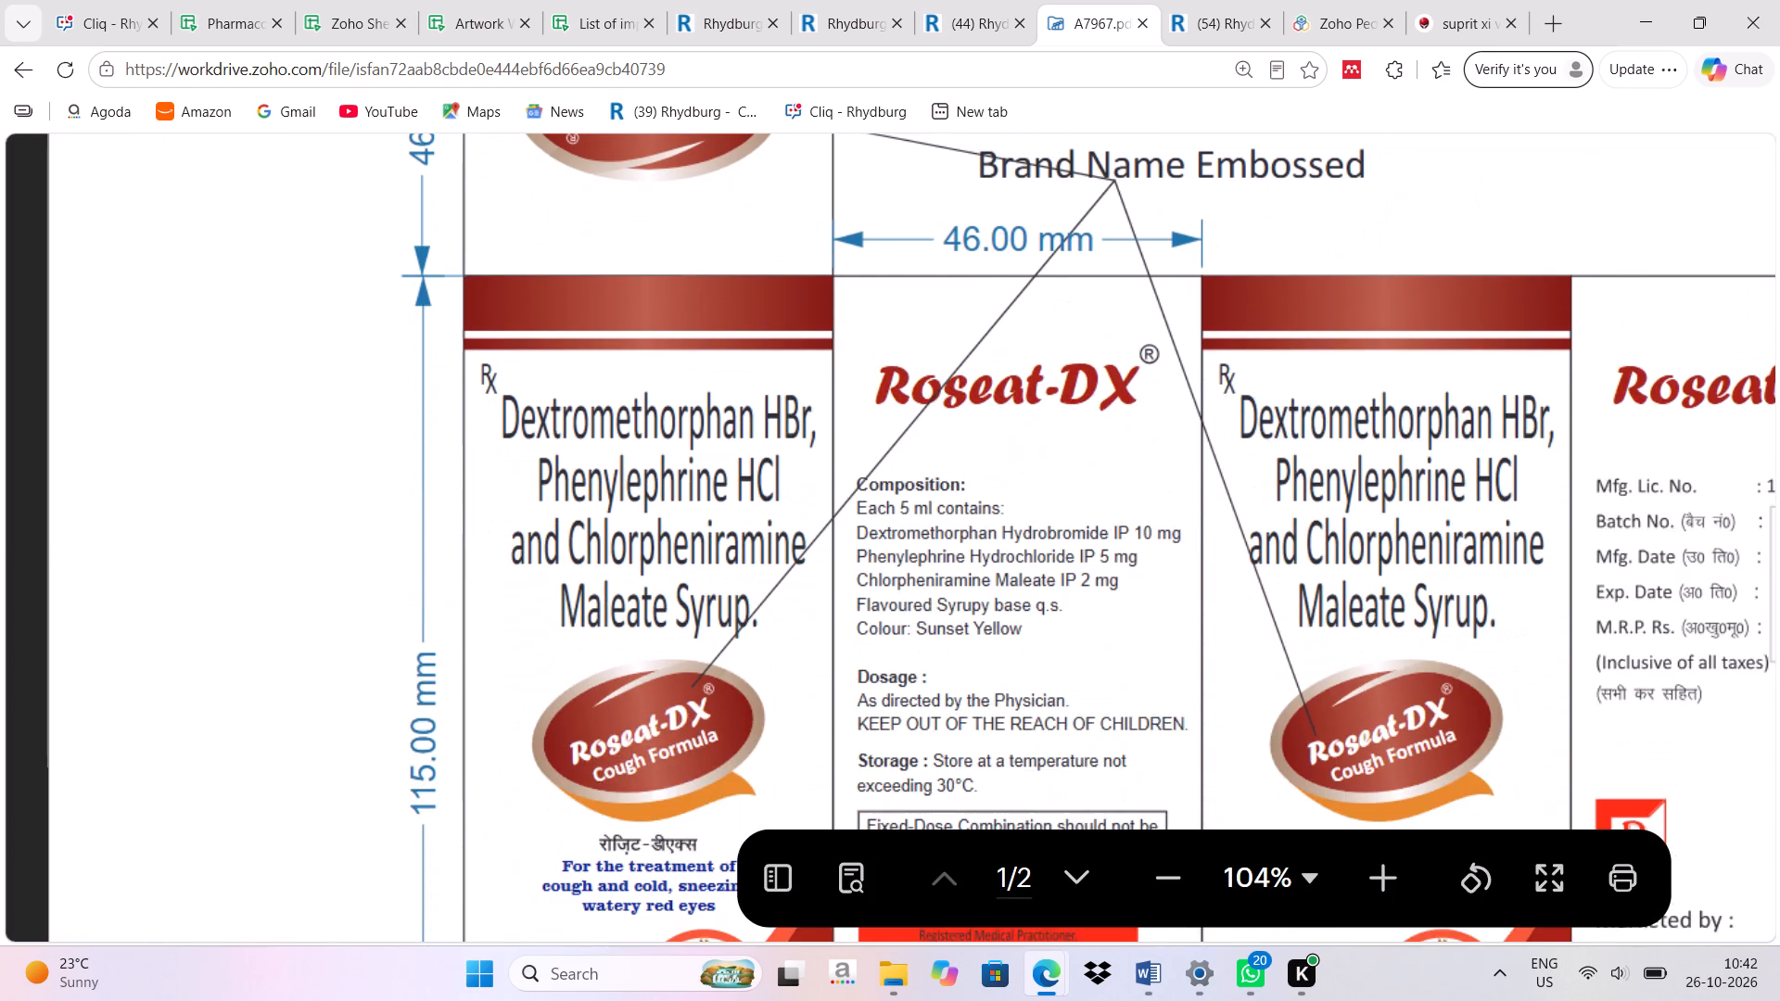
scroll(1140, 500, "down", 10)
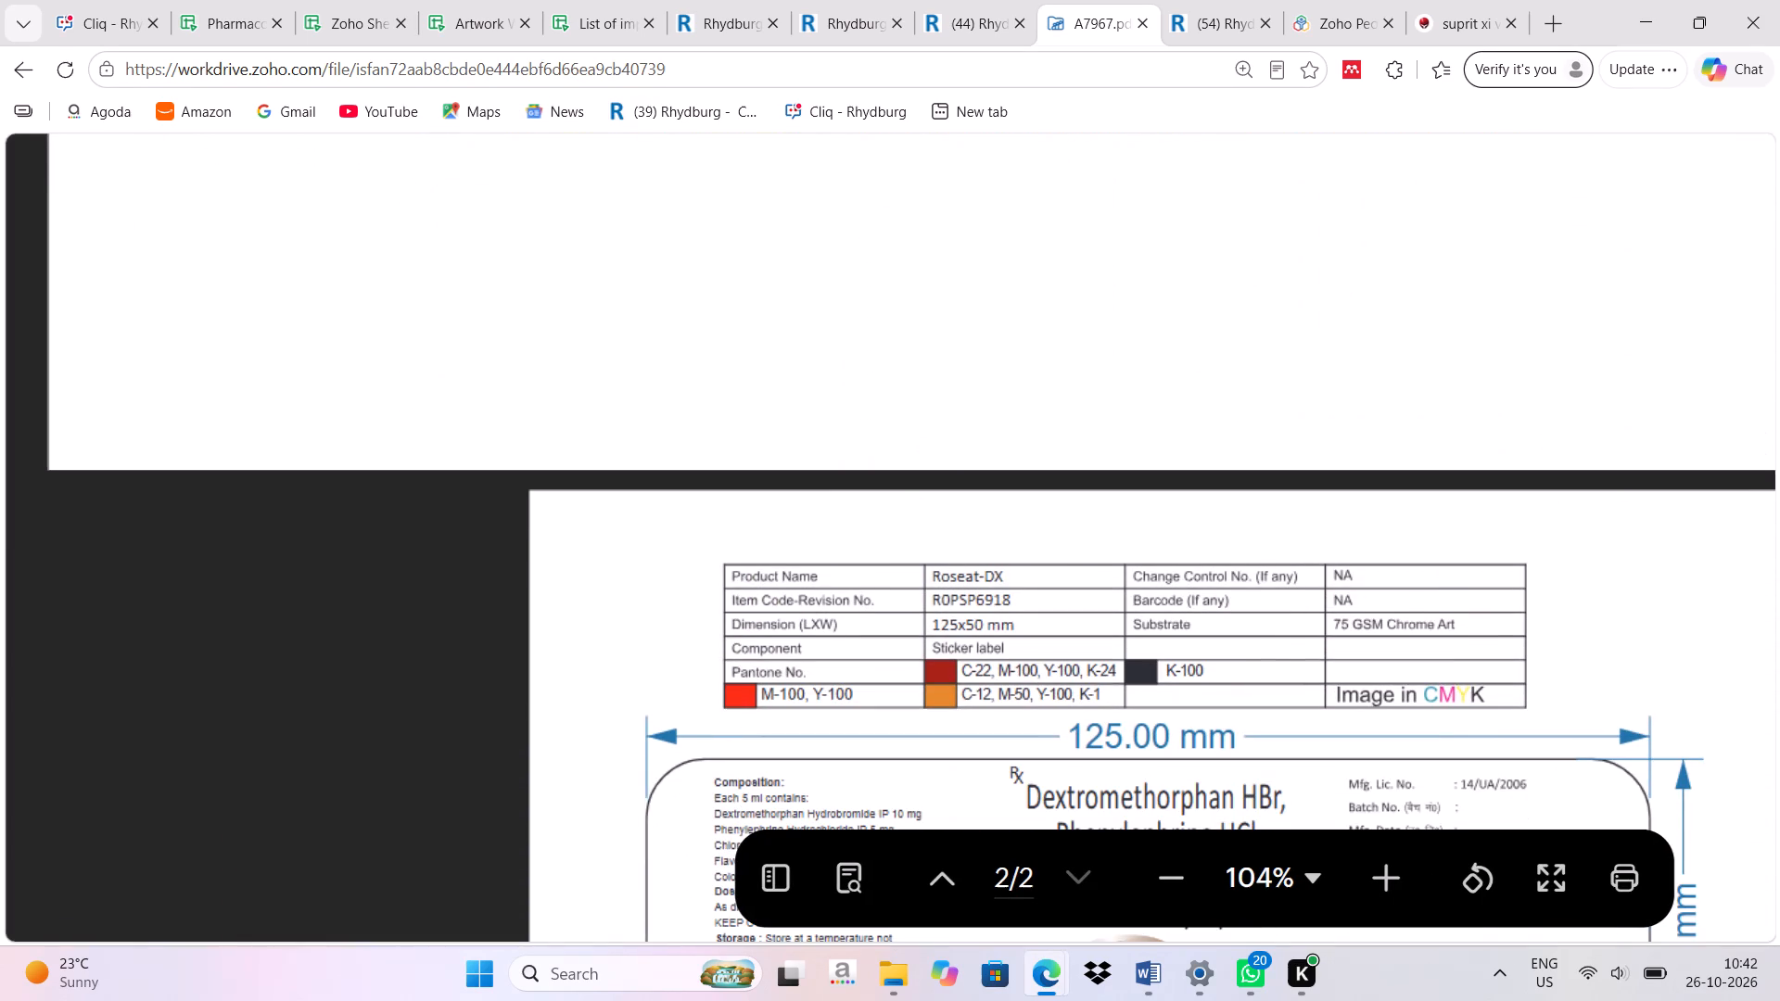
Look at the Change Control list and return to the A7967 artwork review record.
left_click(722, 12)
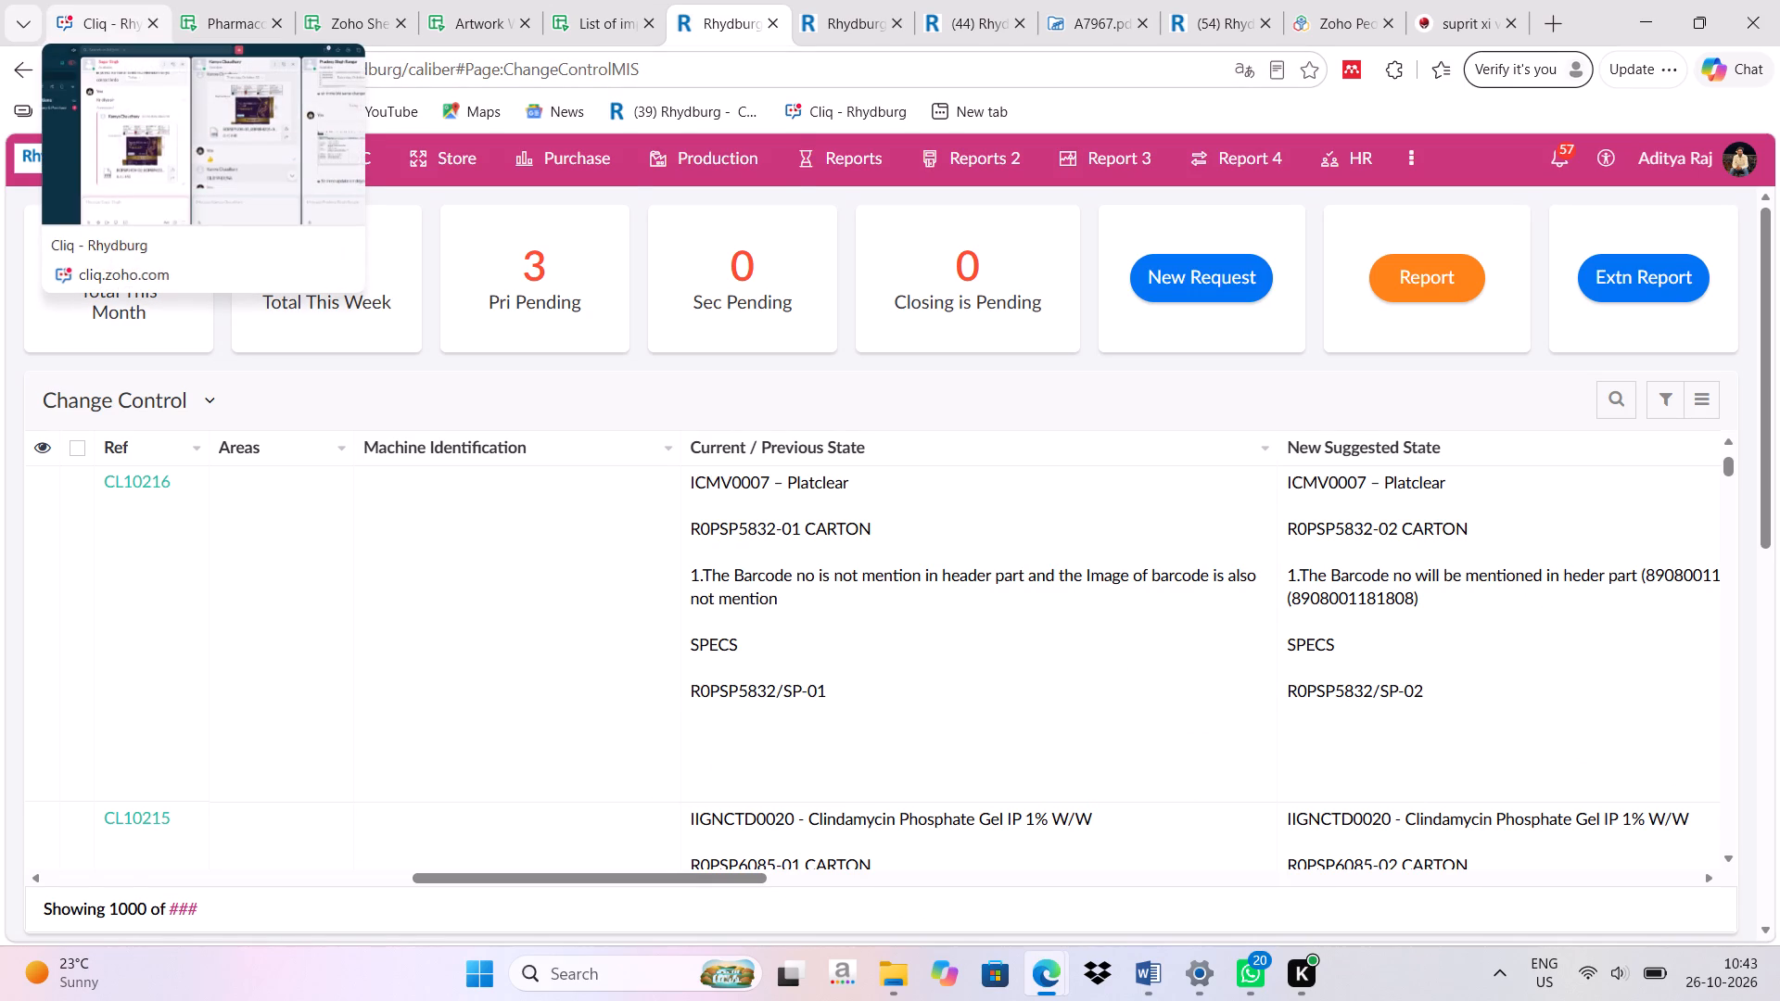
left_click(963, 15)
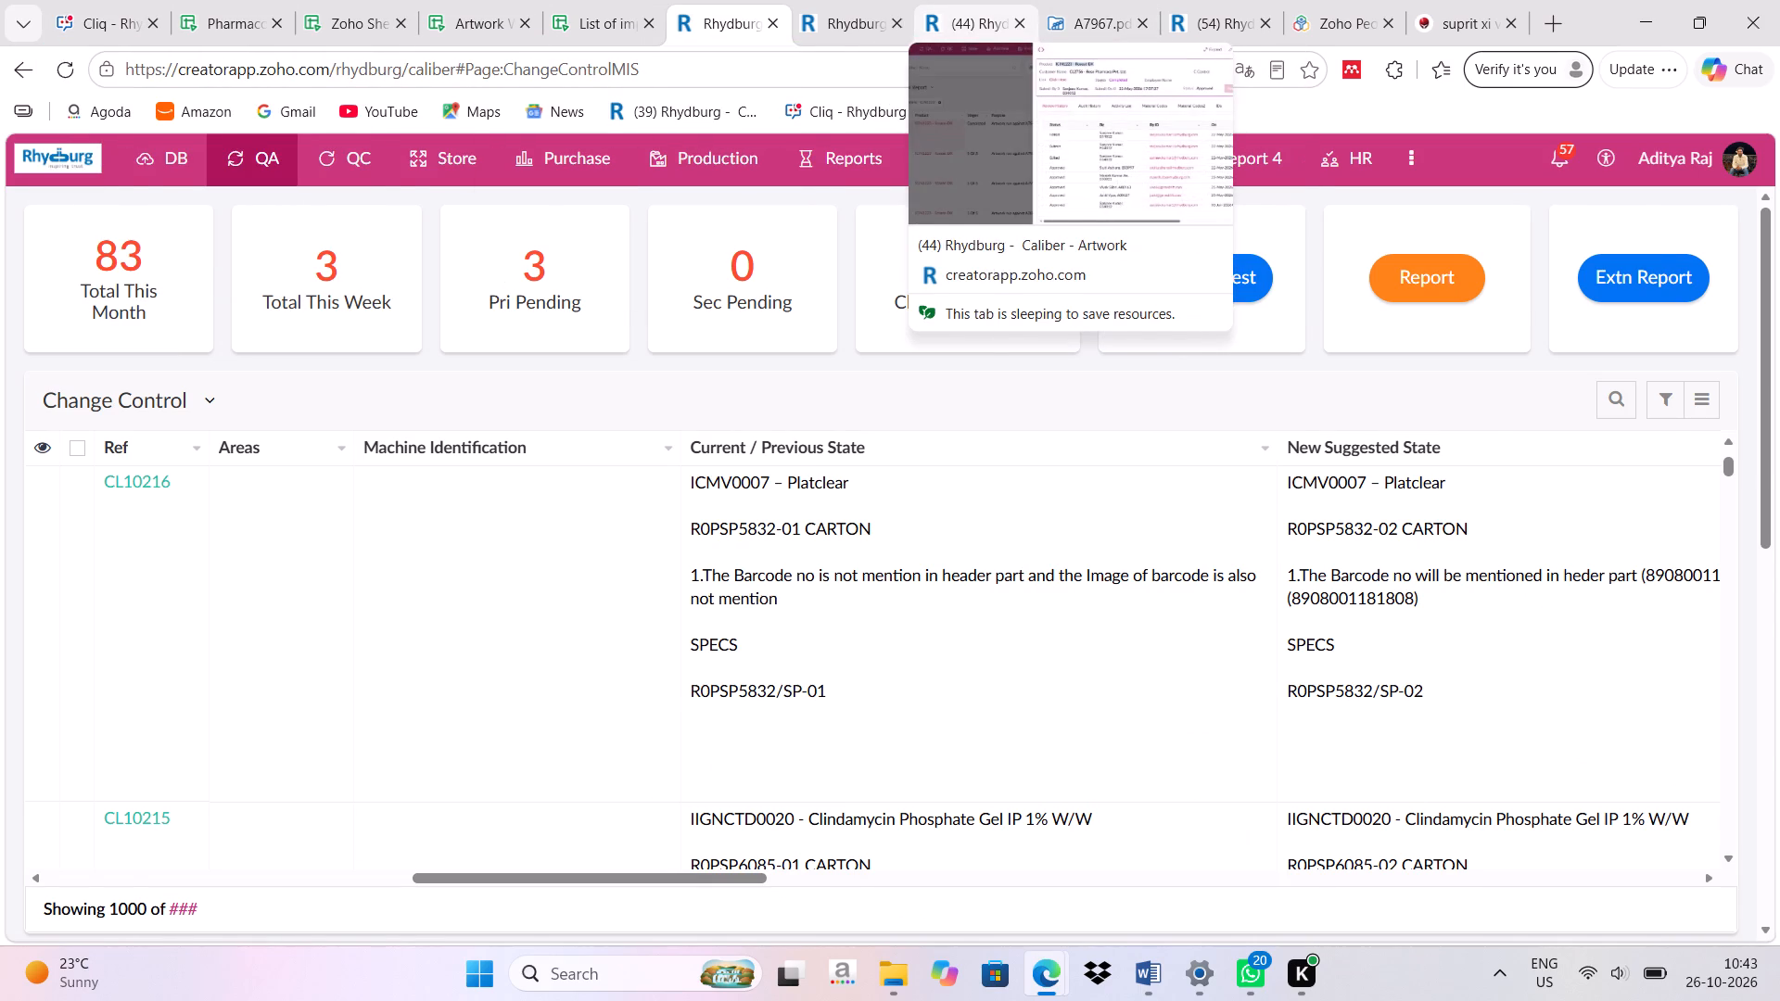
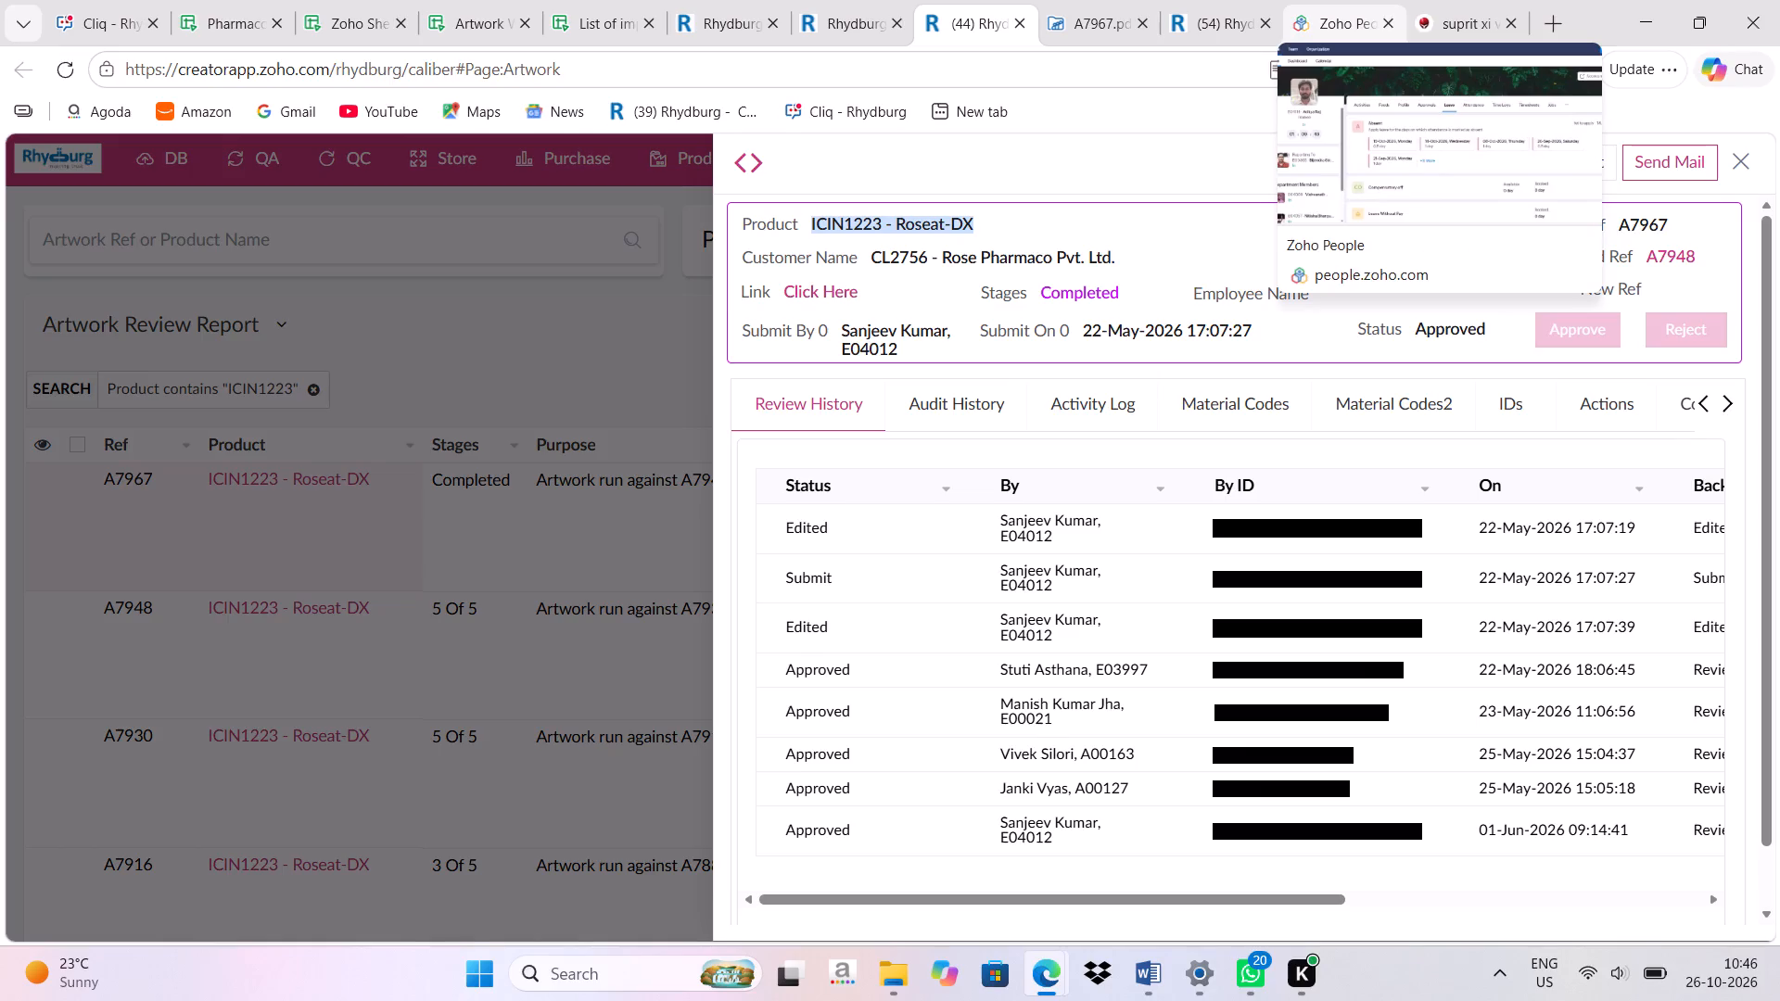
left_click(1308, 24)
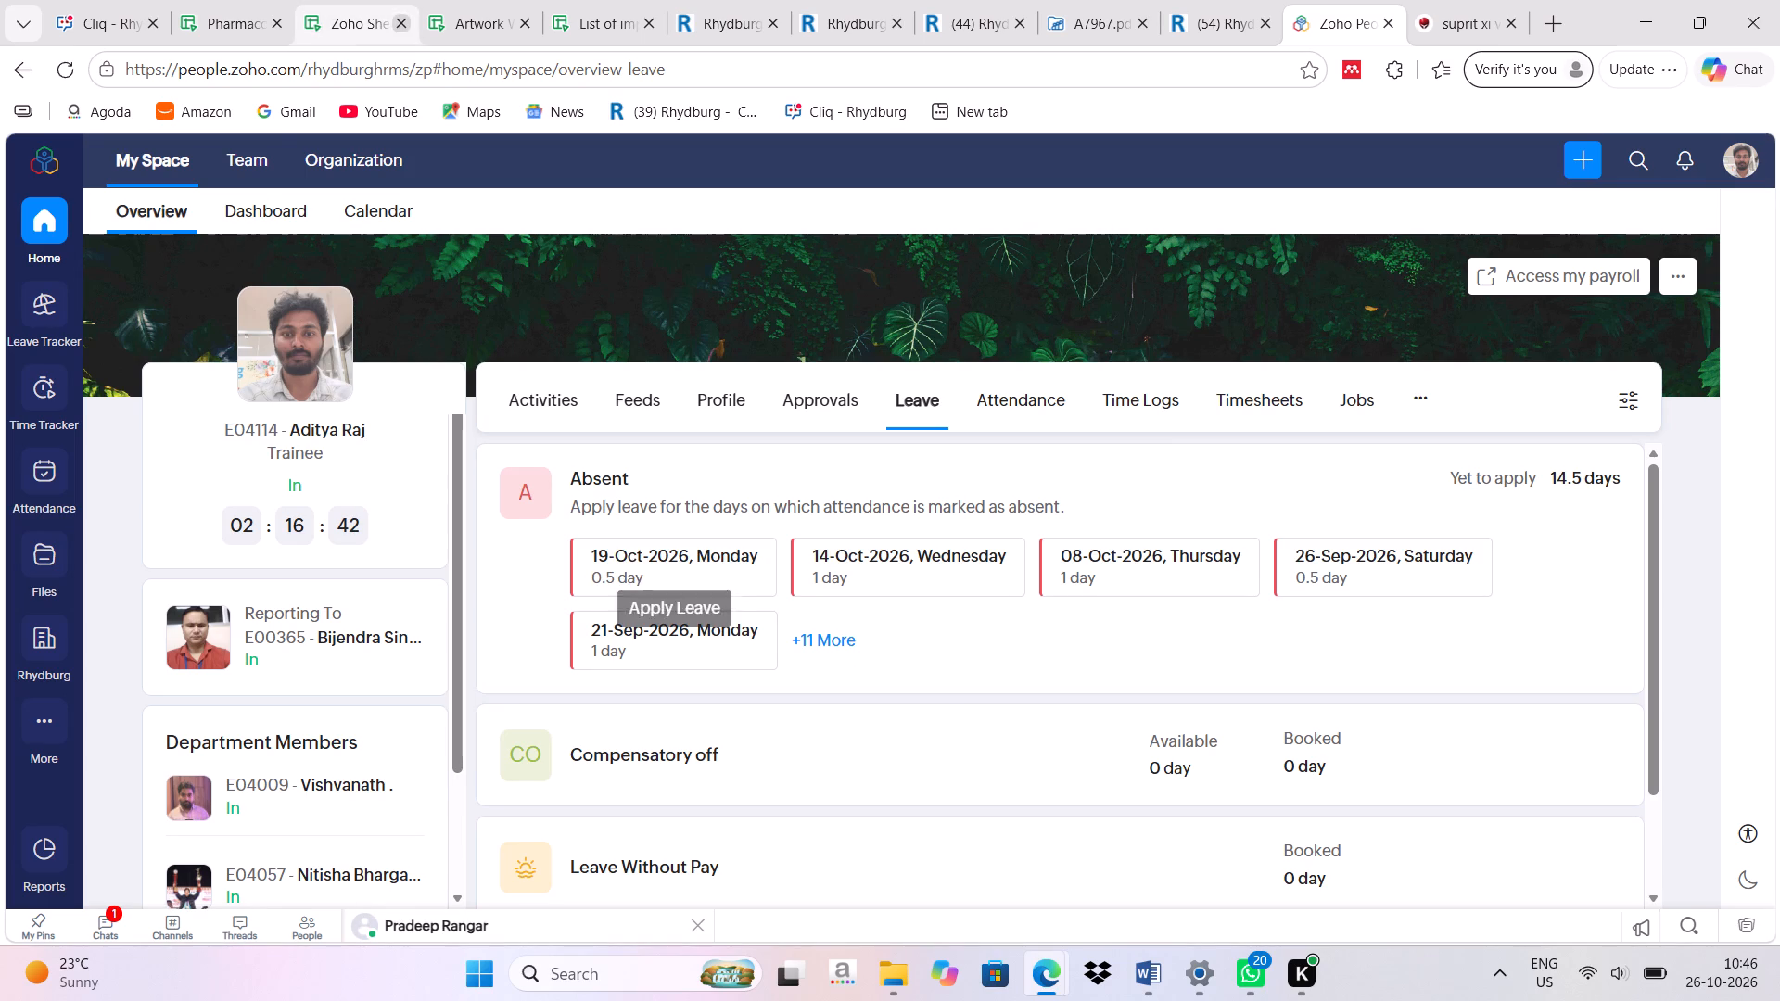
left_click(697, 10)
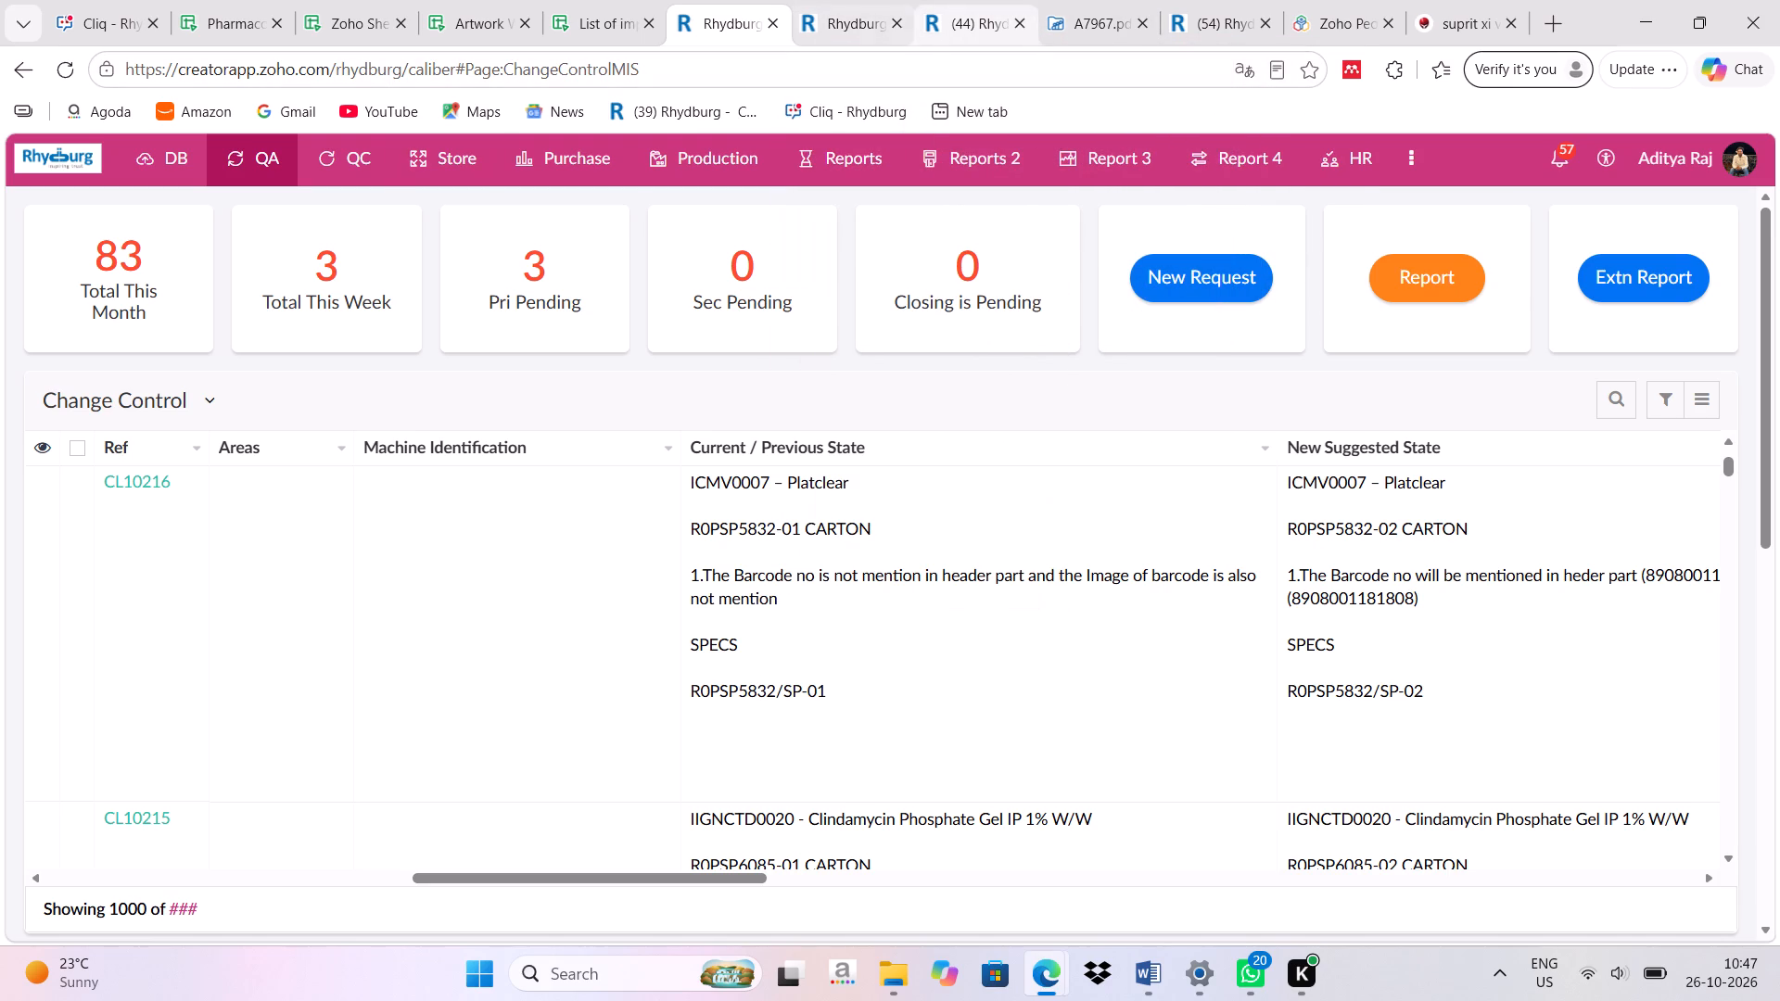
Examine the carton page of the A7967.pdf artwork, from the side panel wording up to the item code in the details table.
left_click(1060, 11)
scroll(1115, 556, "up", 4)
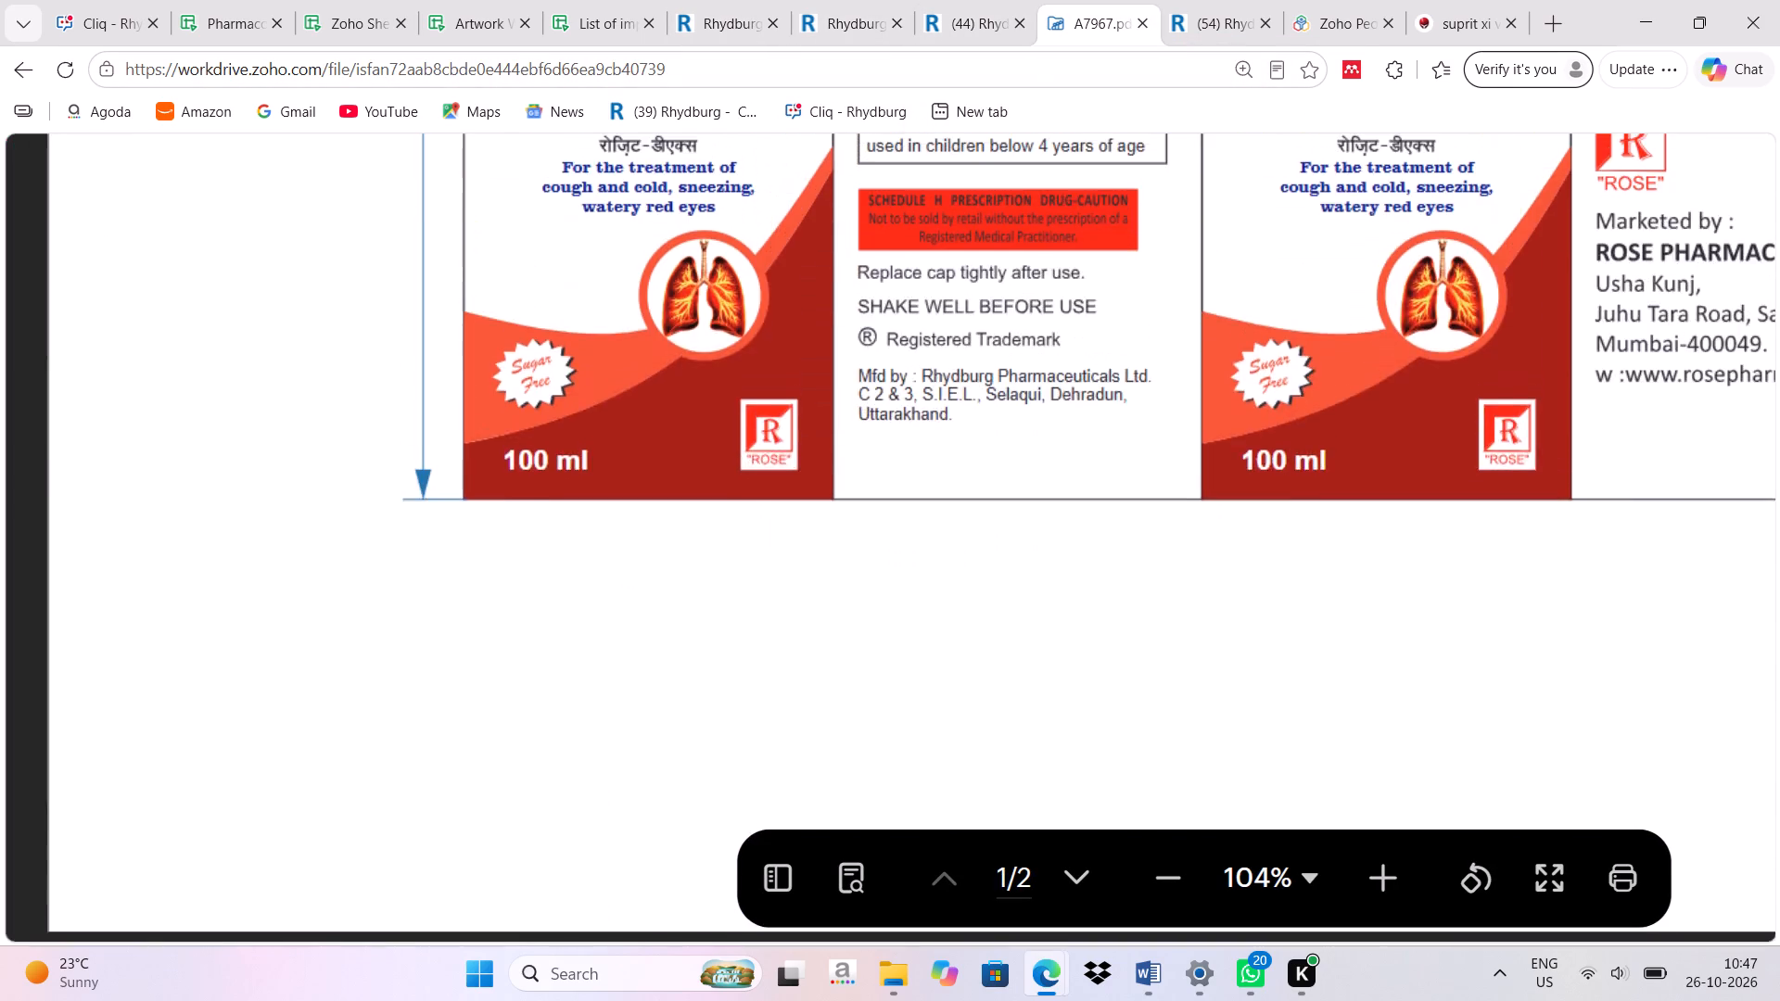
scroll(1125, 561, "up", 4)
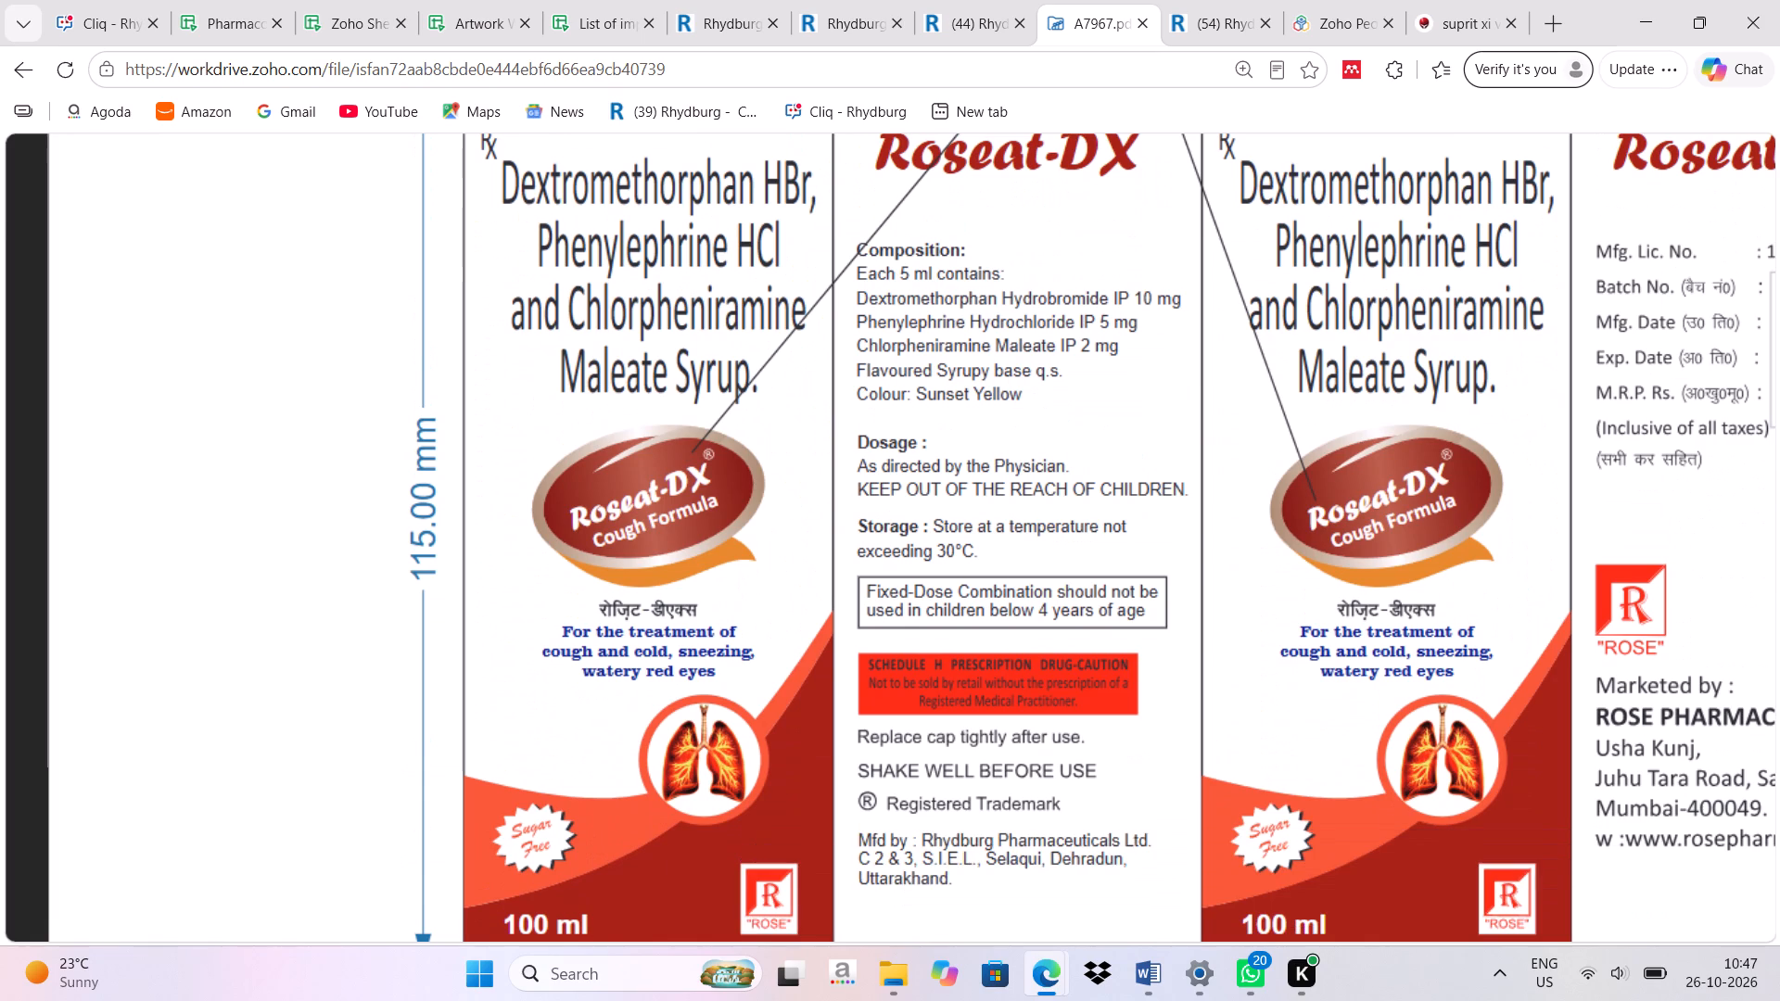
scroll(1324, 653, "up", 8)
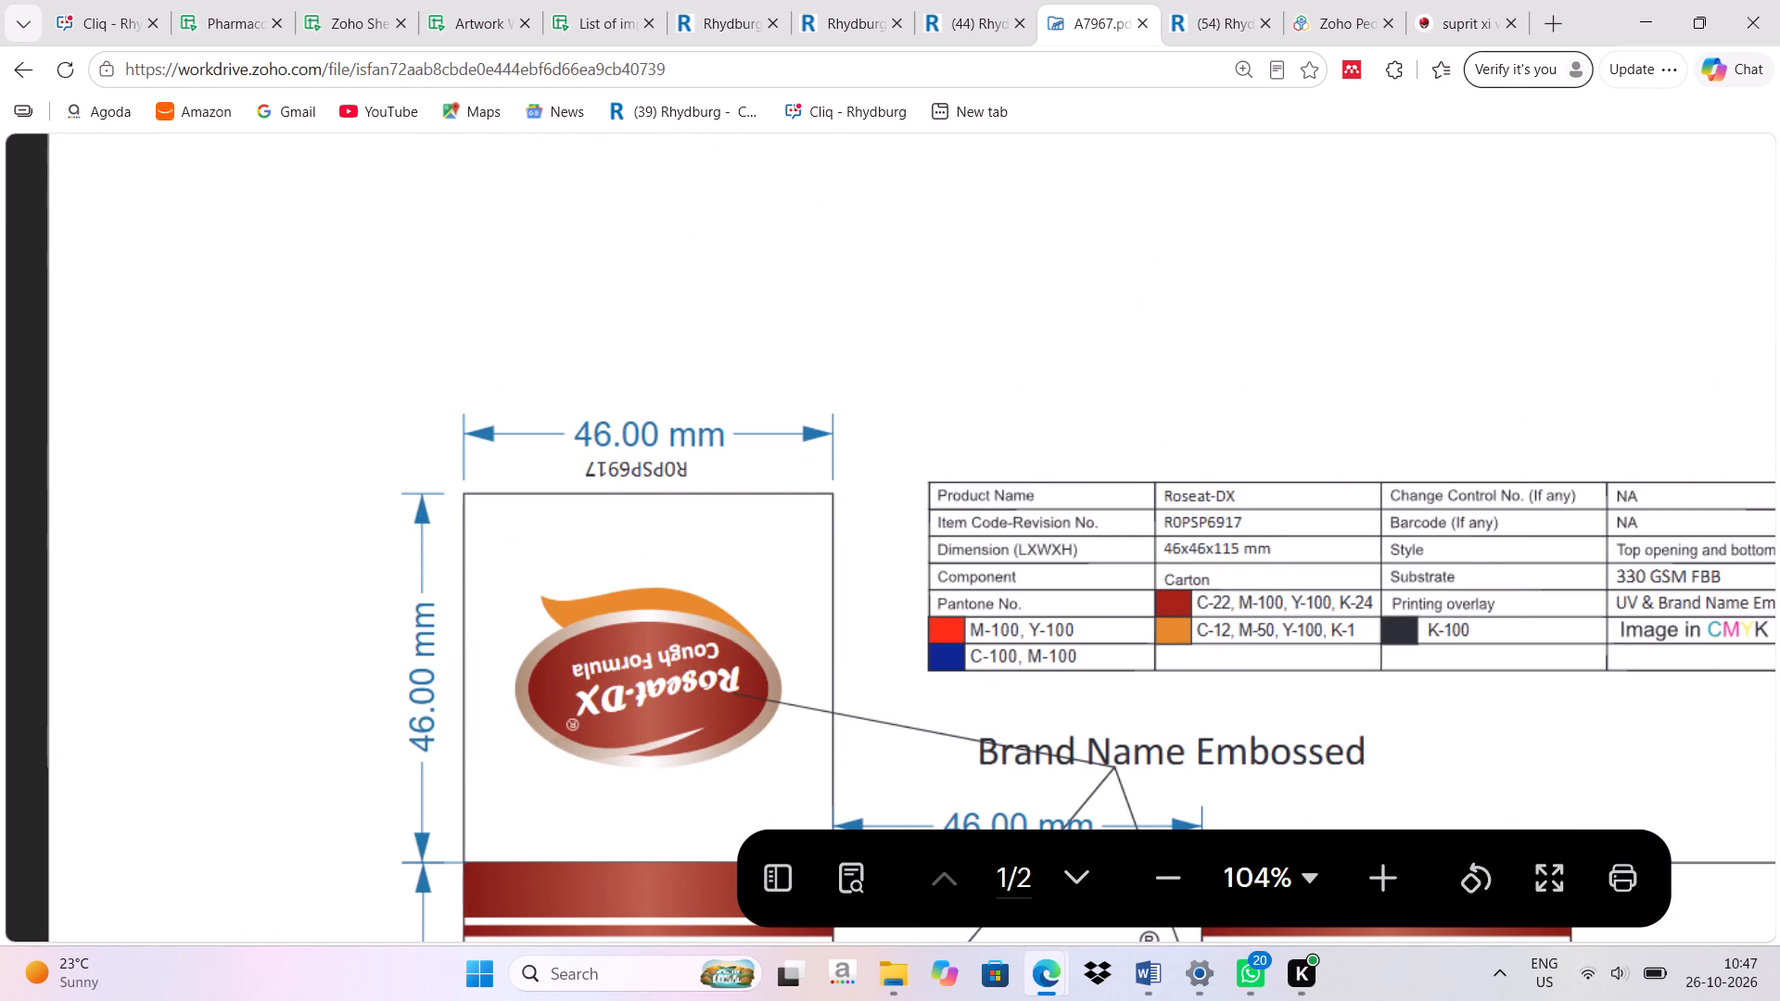
left_click_drag(1166, 519, 1234, 519)
left_click(1161, 516)
left_click_drag(1161, 516, 1209, 517)
left_click(1235, 515)
In the Word table, delete point 1 with the Schedule H wording and the empty point 2 under R0PSP6917-00 CARTON for Roseat-DX.
left_click(1705, 15)
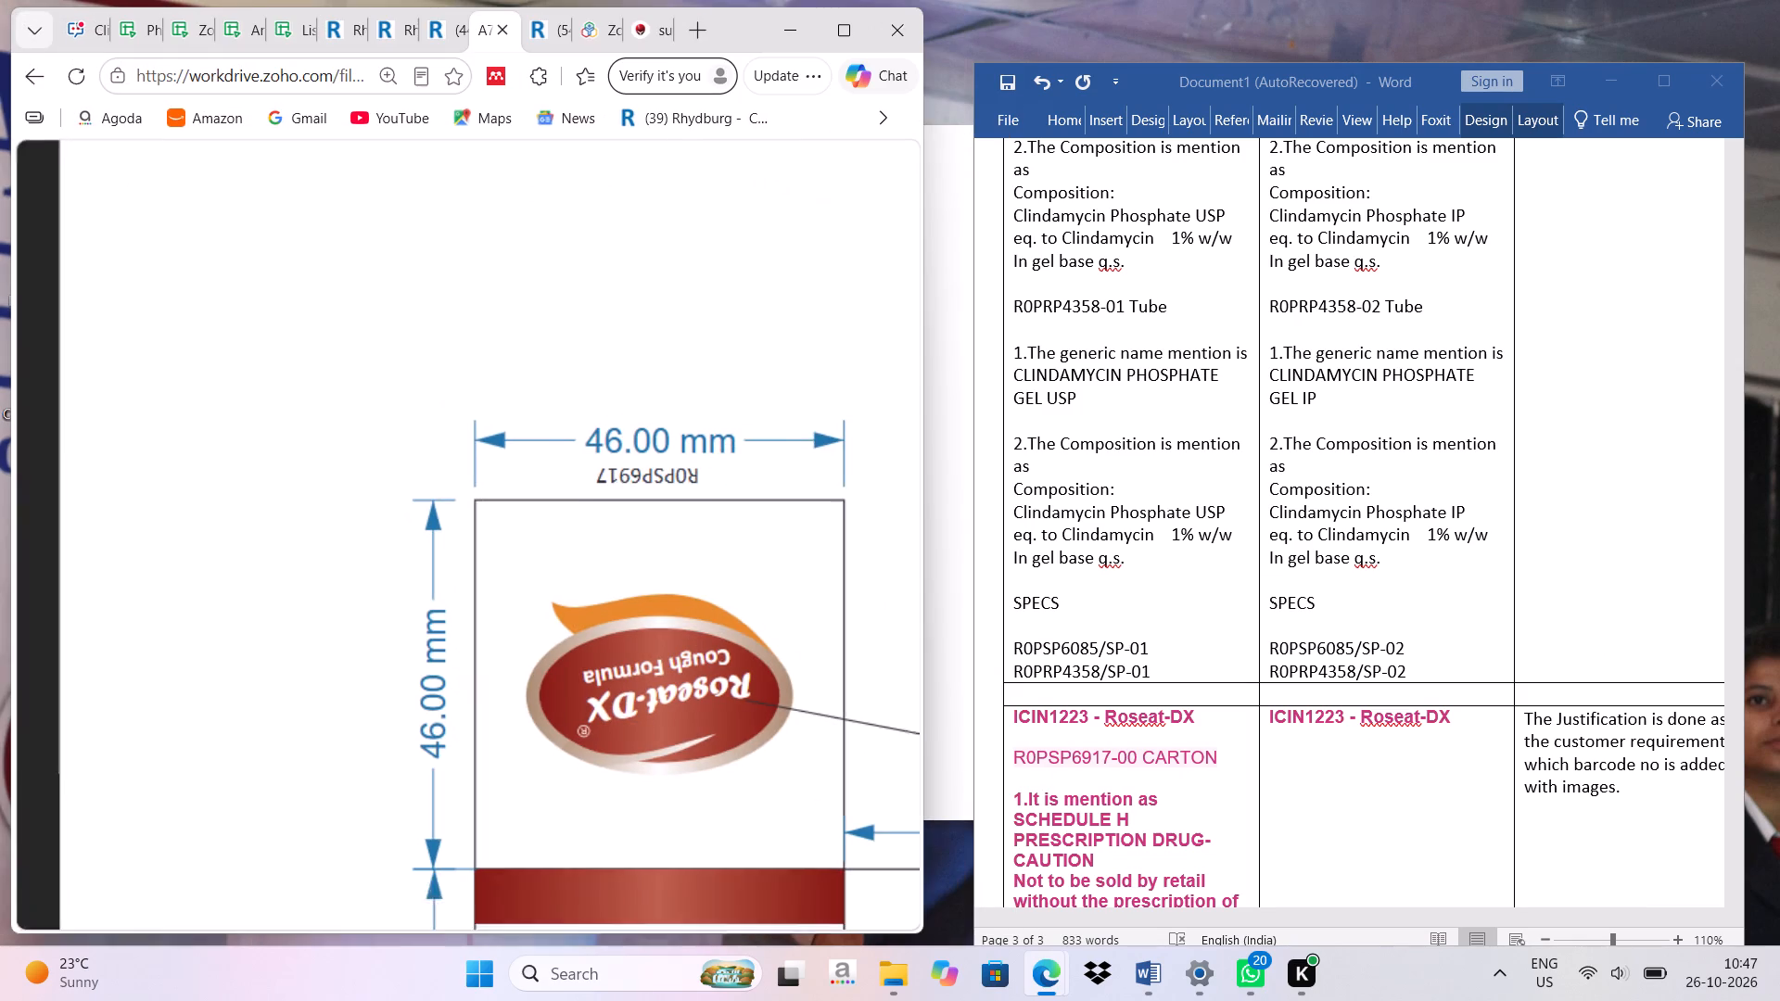
scroll(1345, 724, "down", 2)
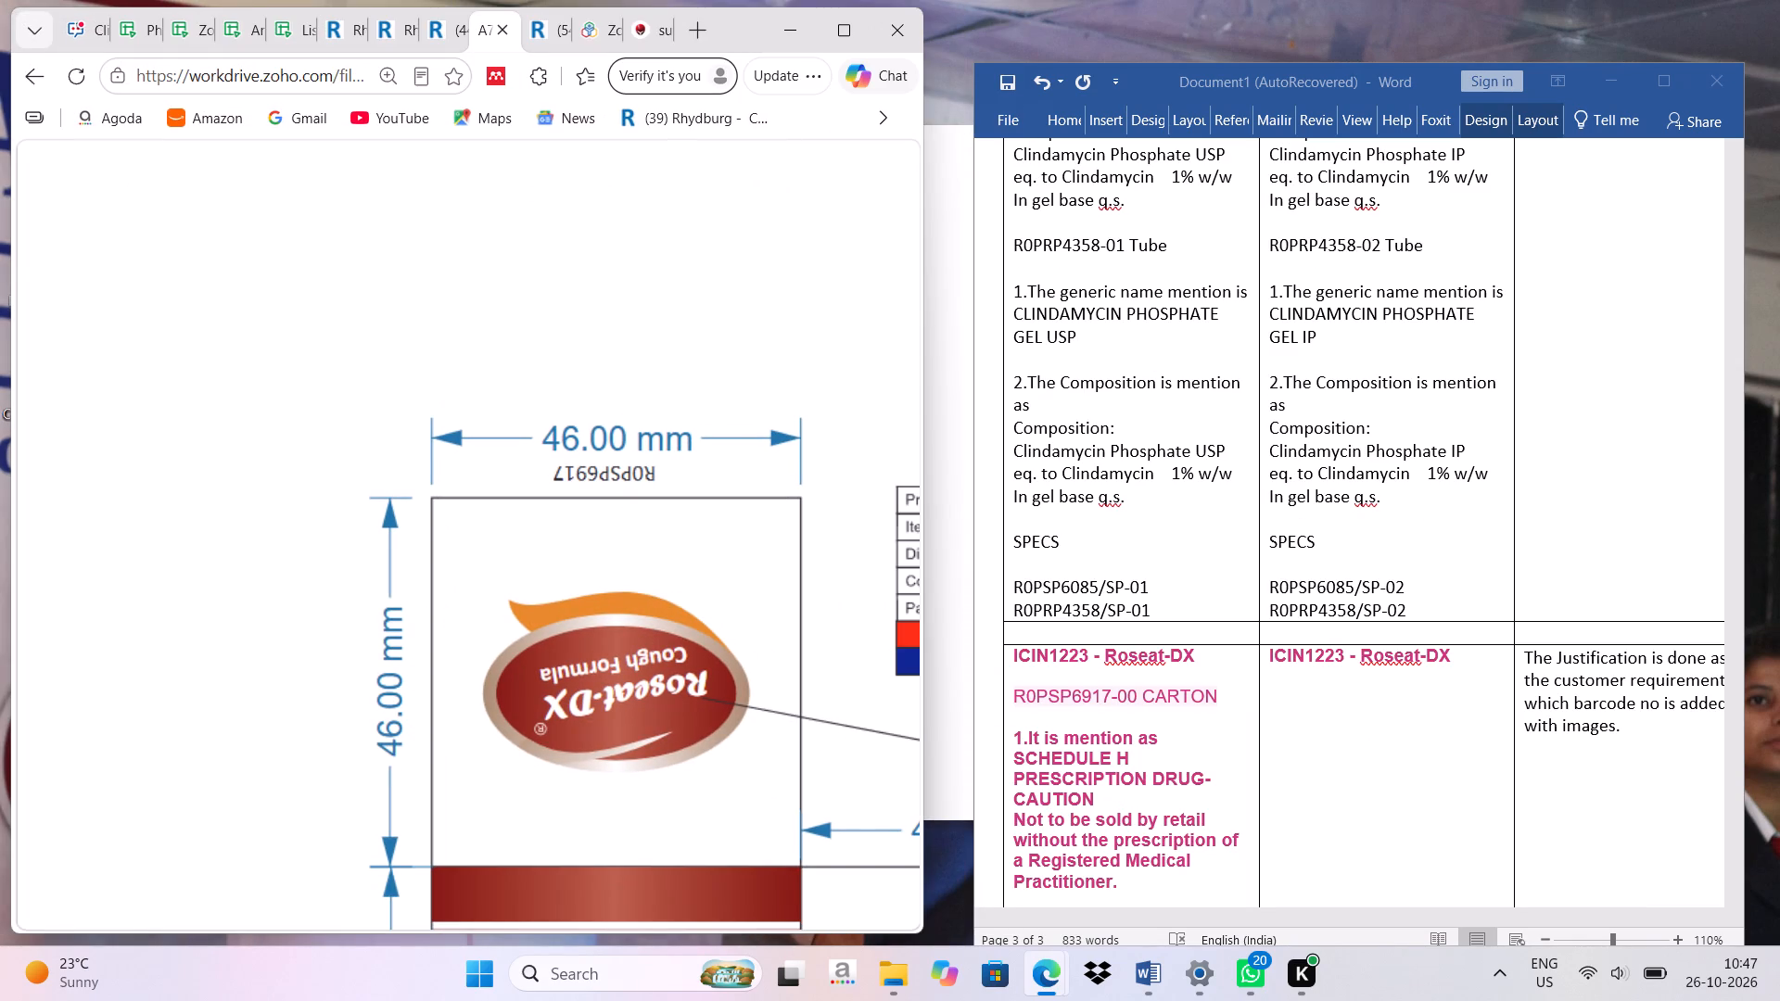
left_click(1023, 666)
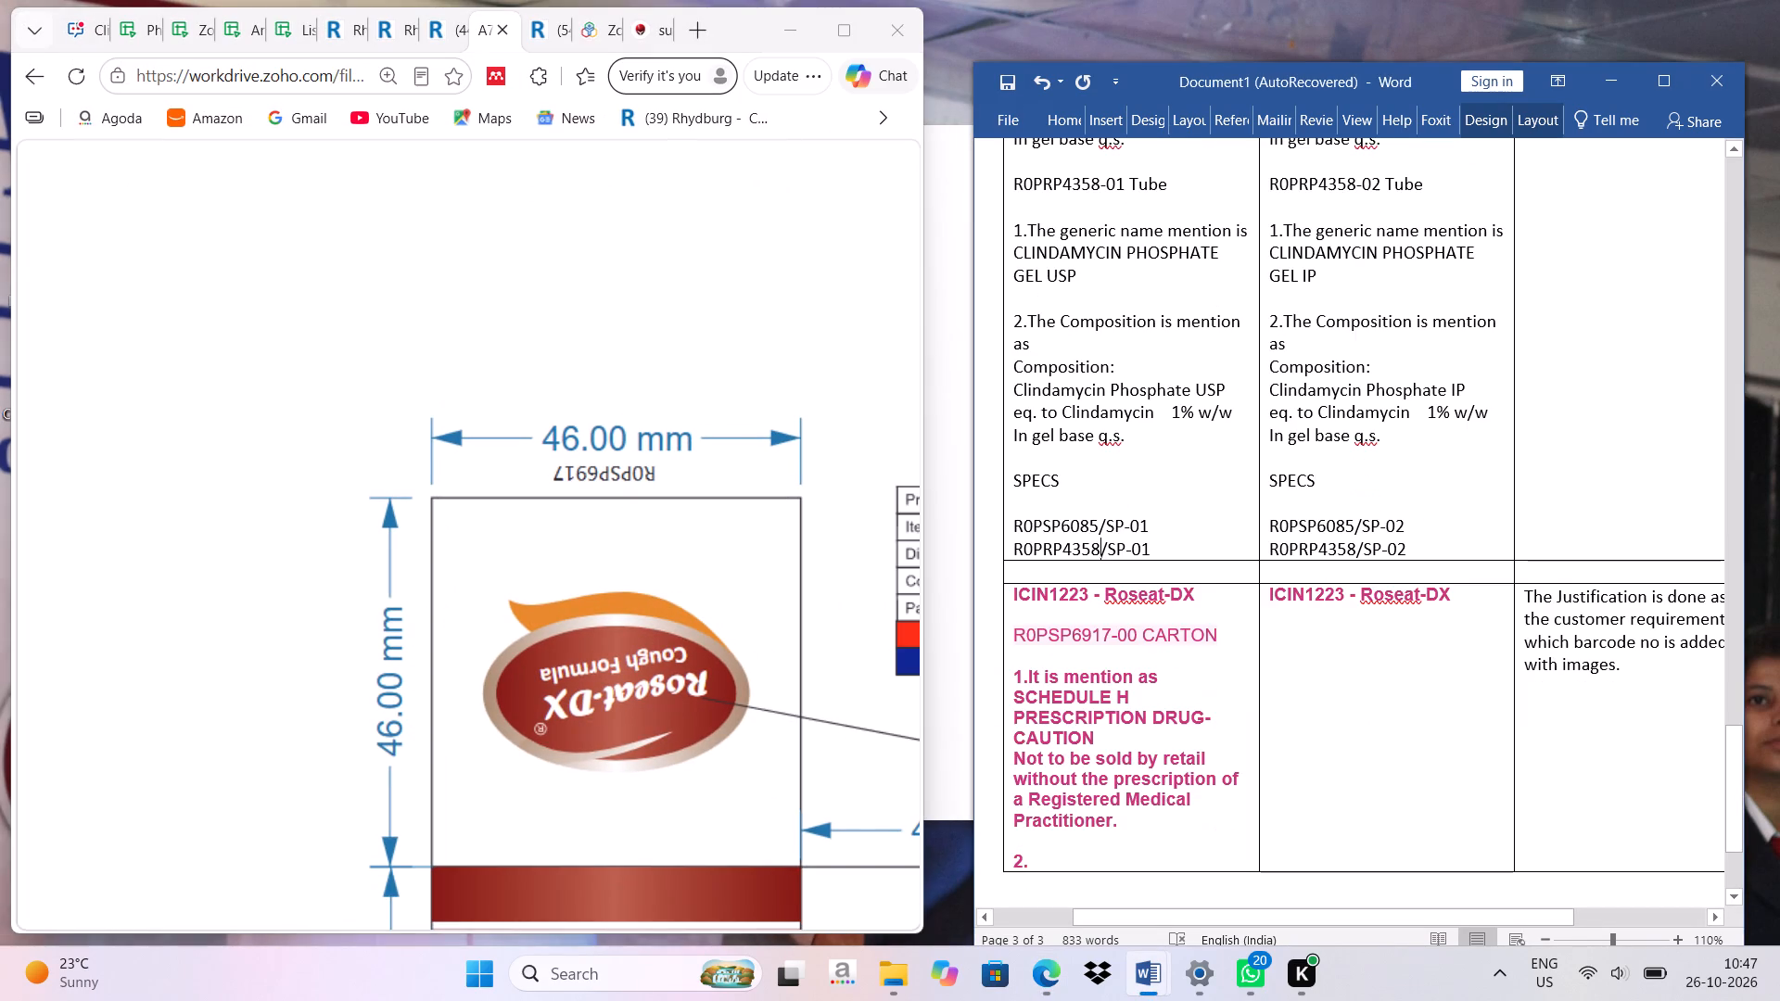
left_click_drag(1013, 674, 1048, 855)
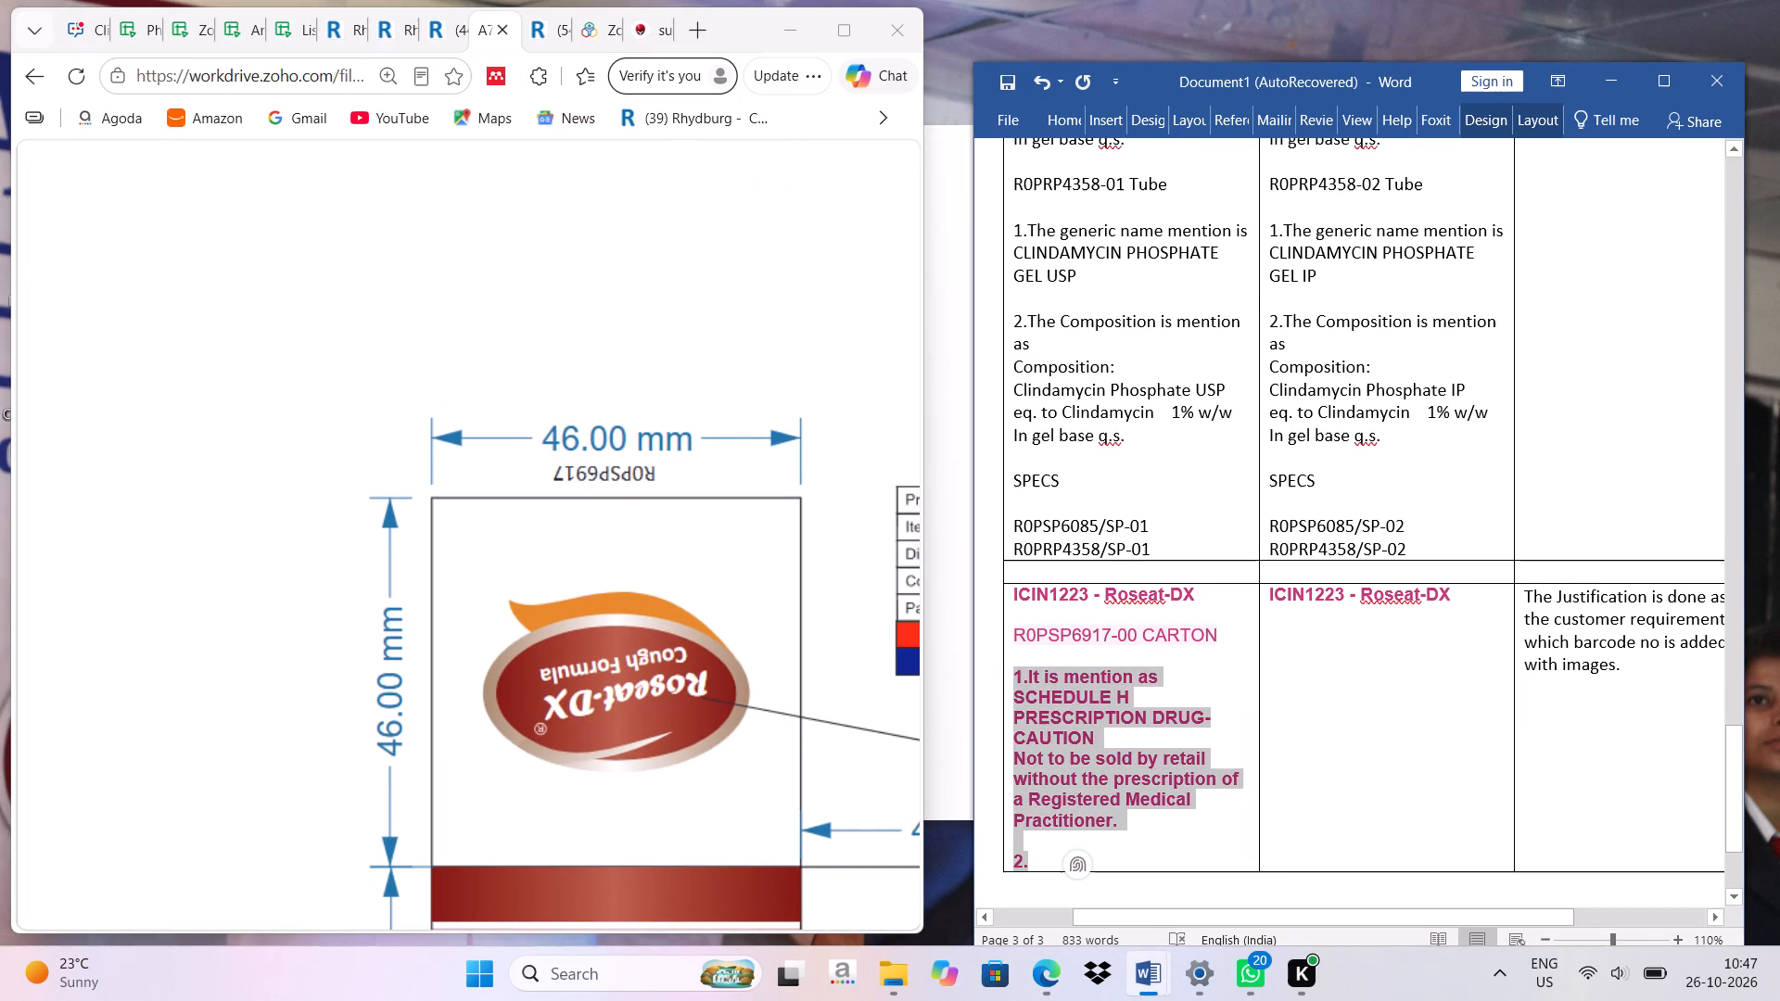
left_click_drag(1048, 855, 1046, 855)
key("Delete")
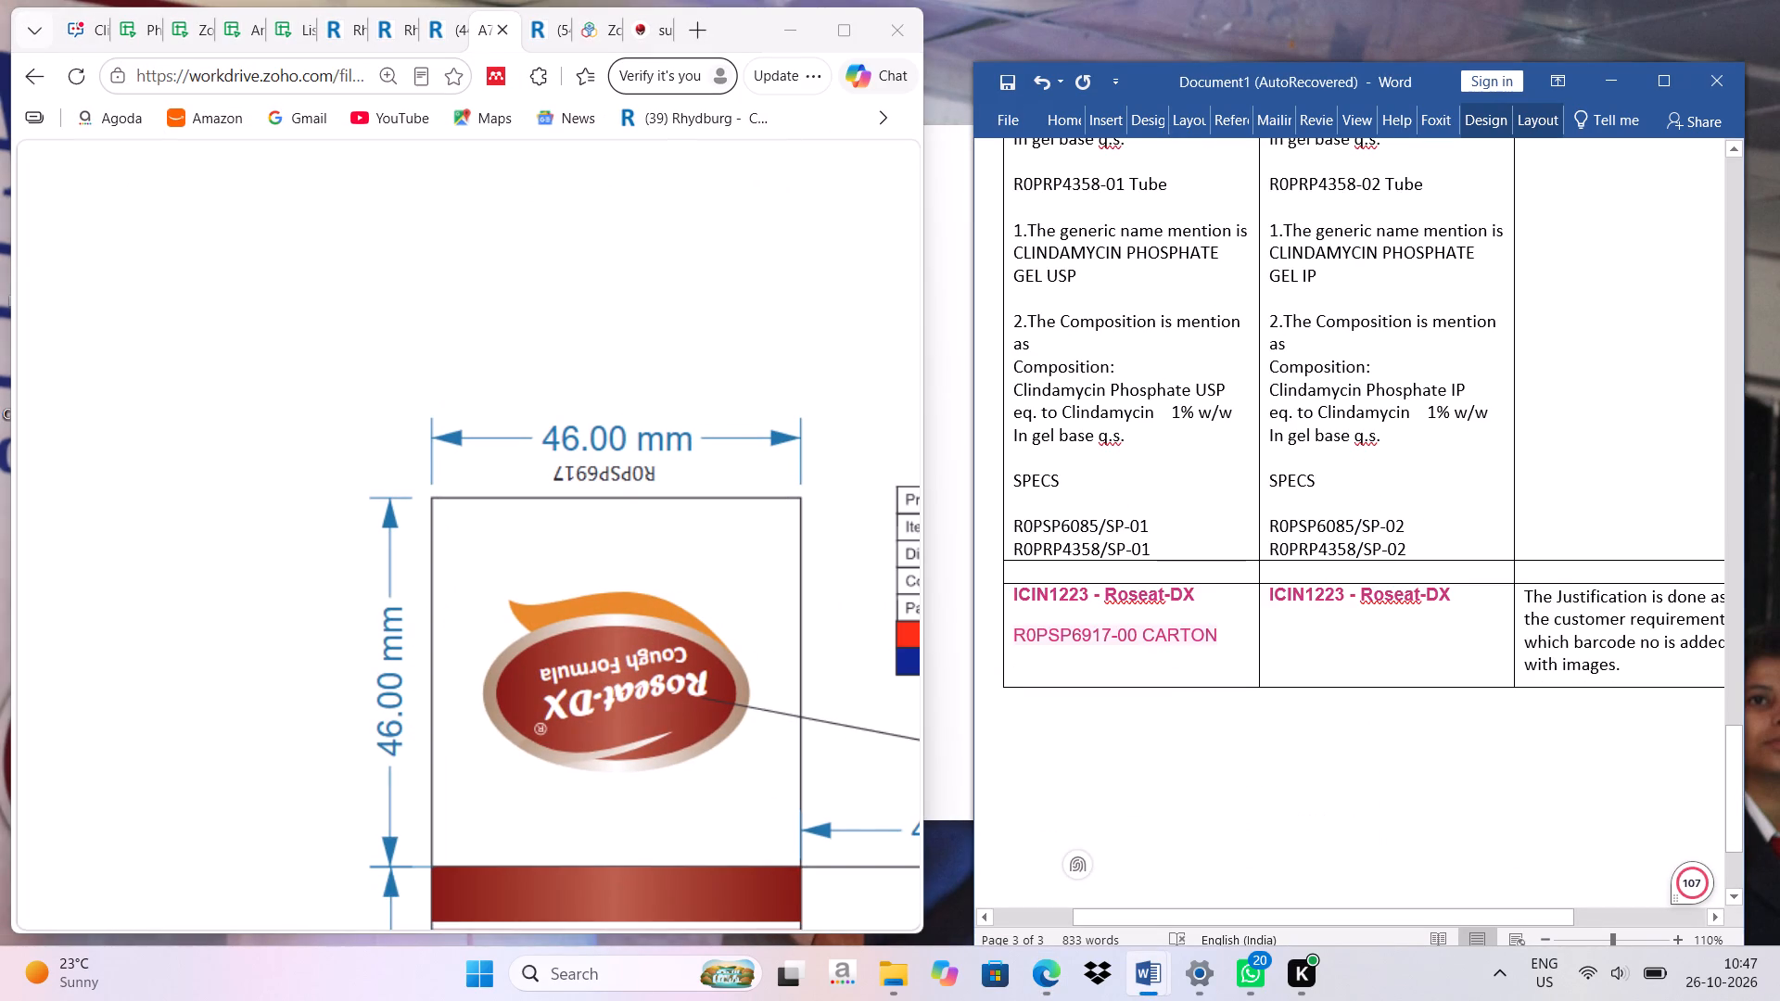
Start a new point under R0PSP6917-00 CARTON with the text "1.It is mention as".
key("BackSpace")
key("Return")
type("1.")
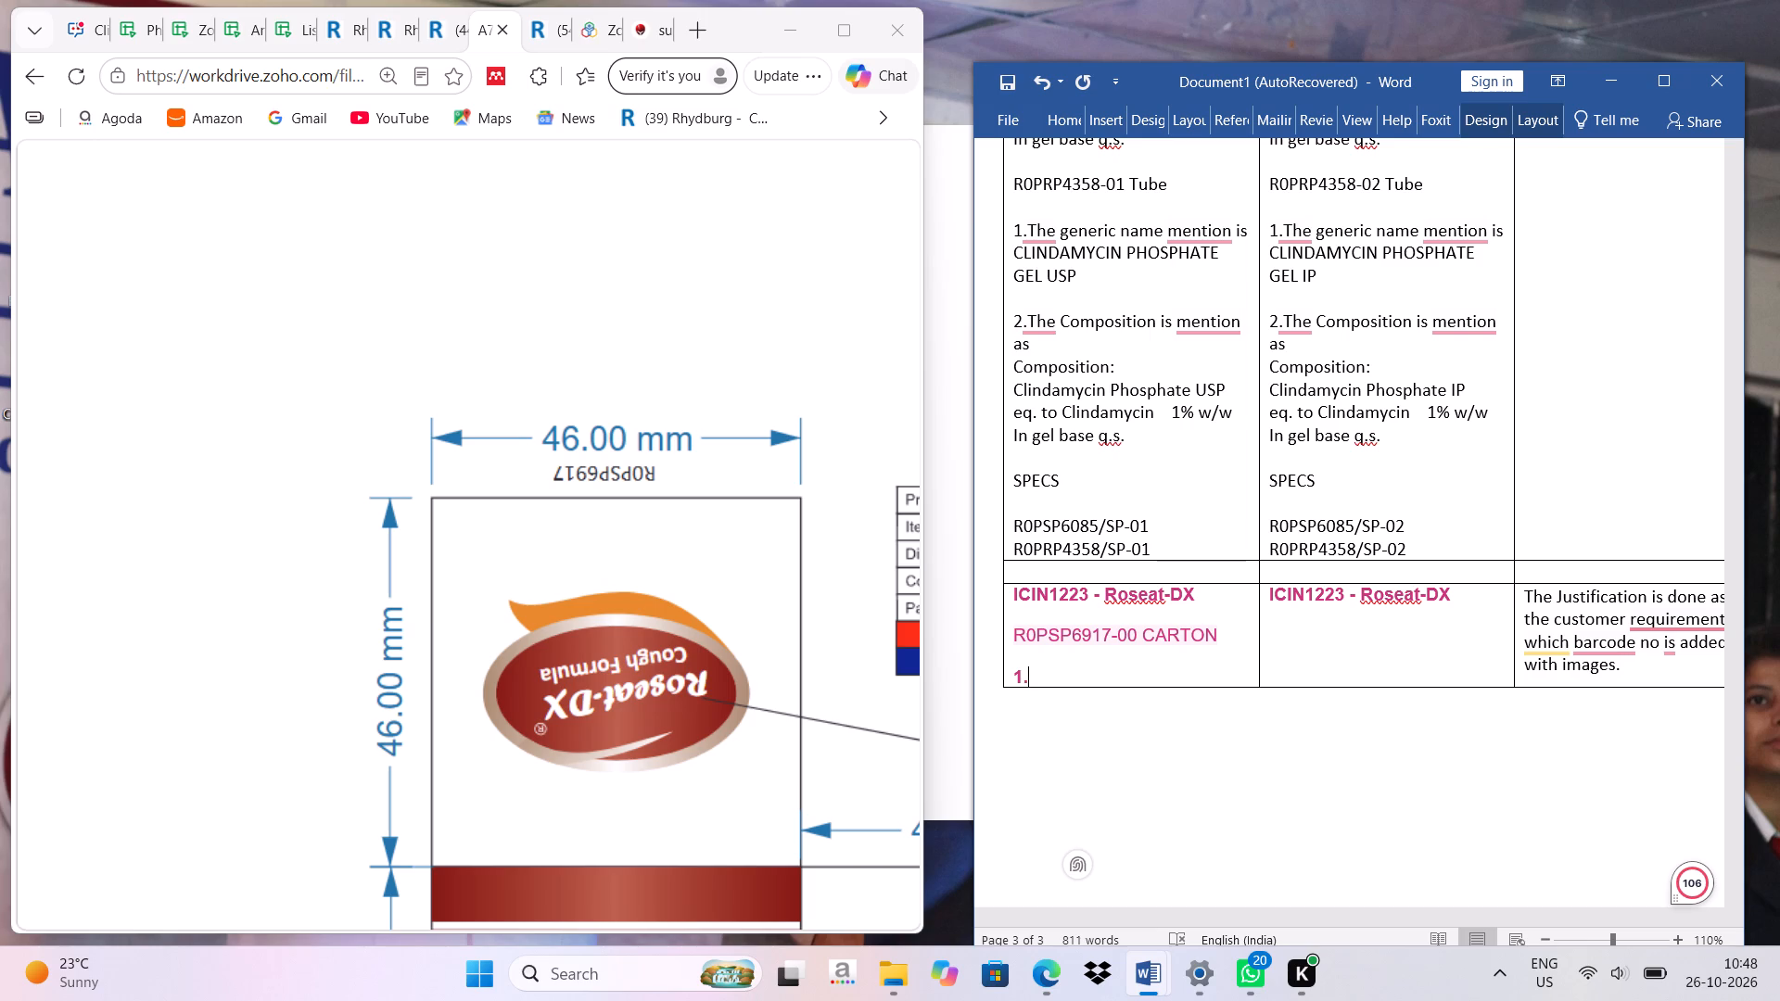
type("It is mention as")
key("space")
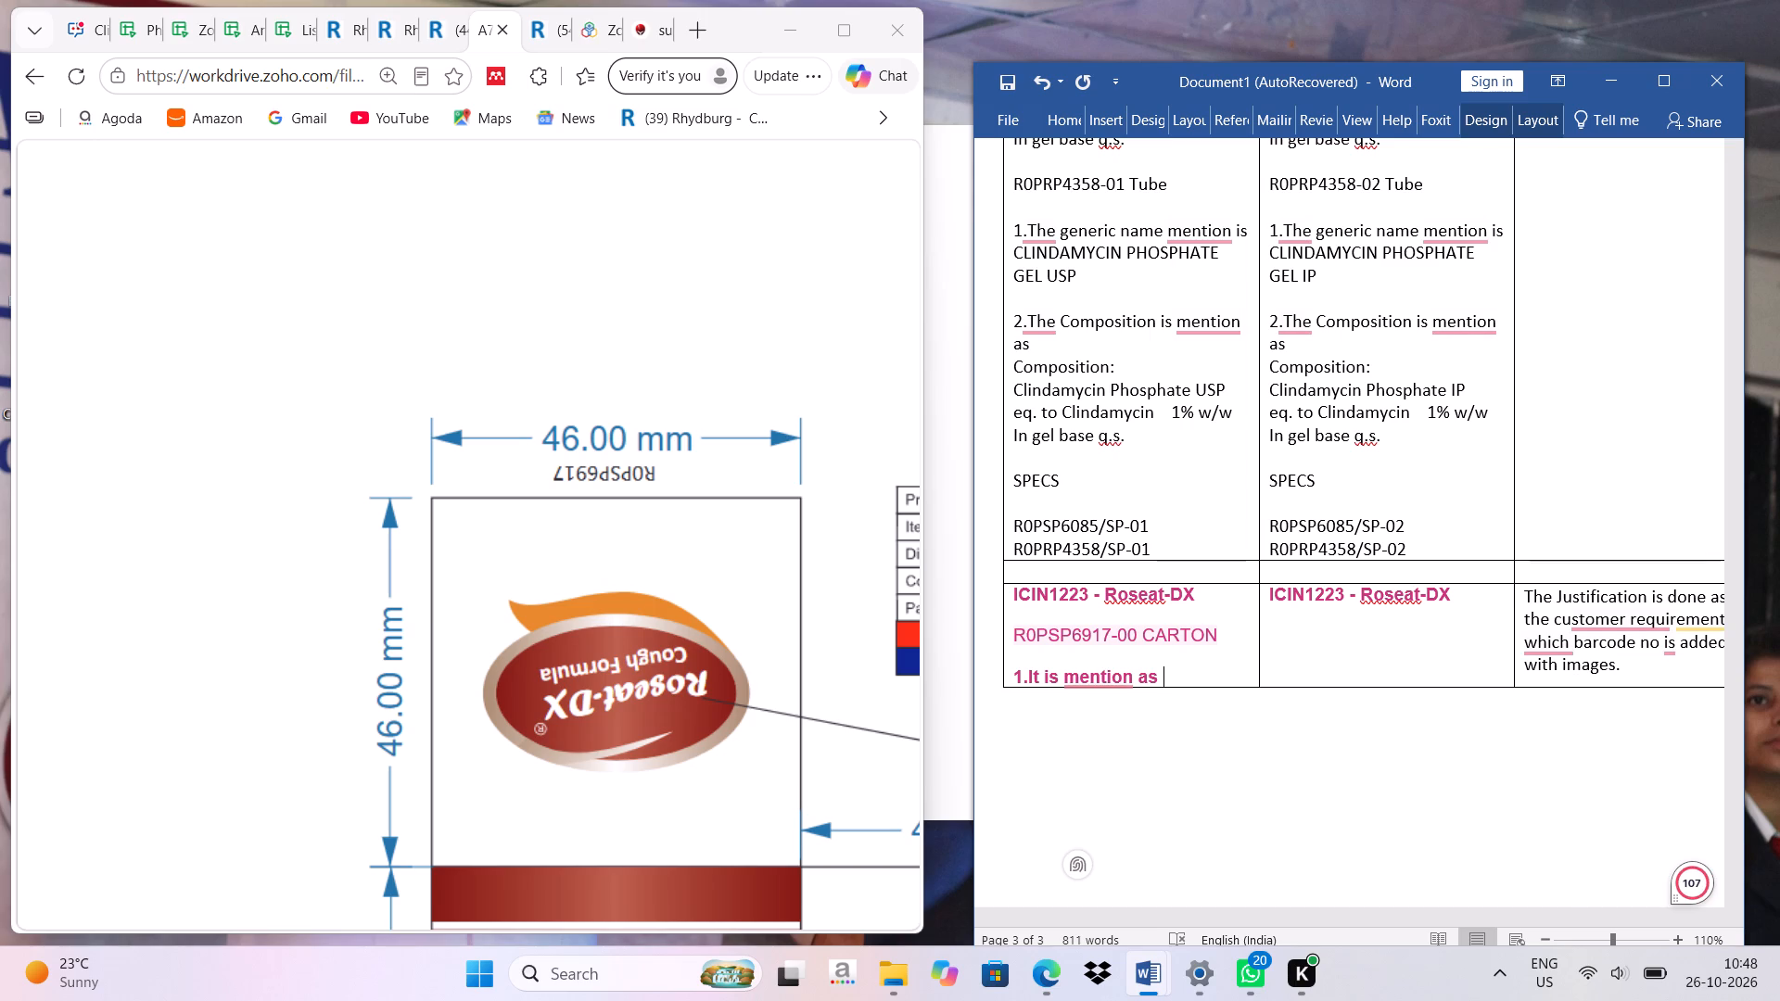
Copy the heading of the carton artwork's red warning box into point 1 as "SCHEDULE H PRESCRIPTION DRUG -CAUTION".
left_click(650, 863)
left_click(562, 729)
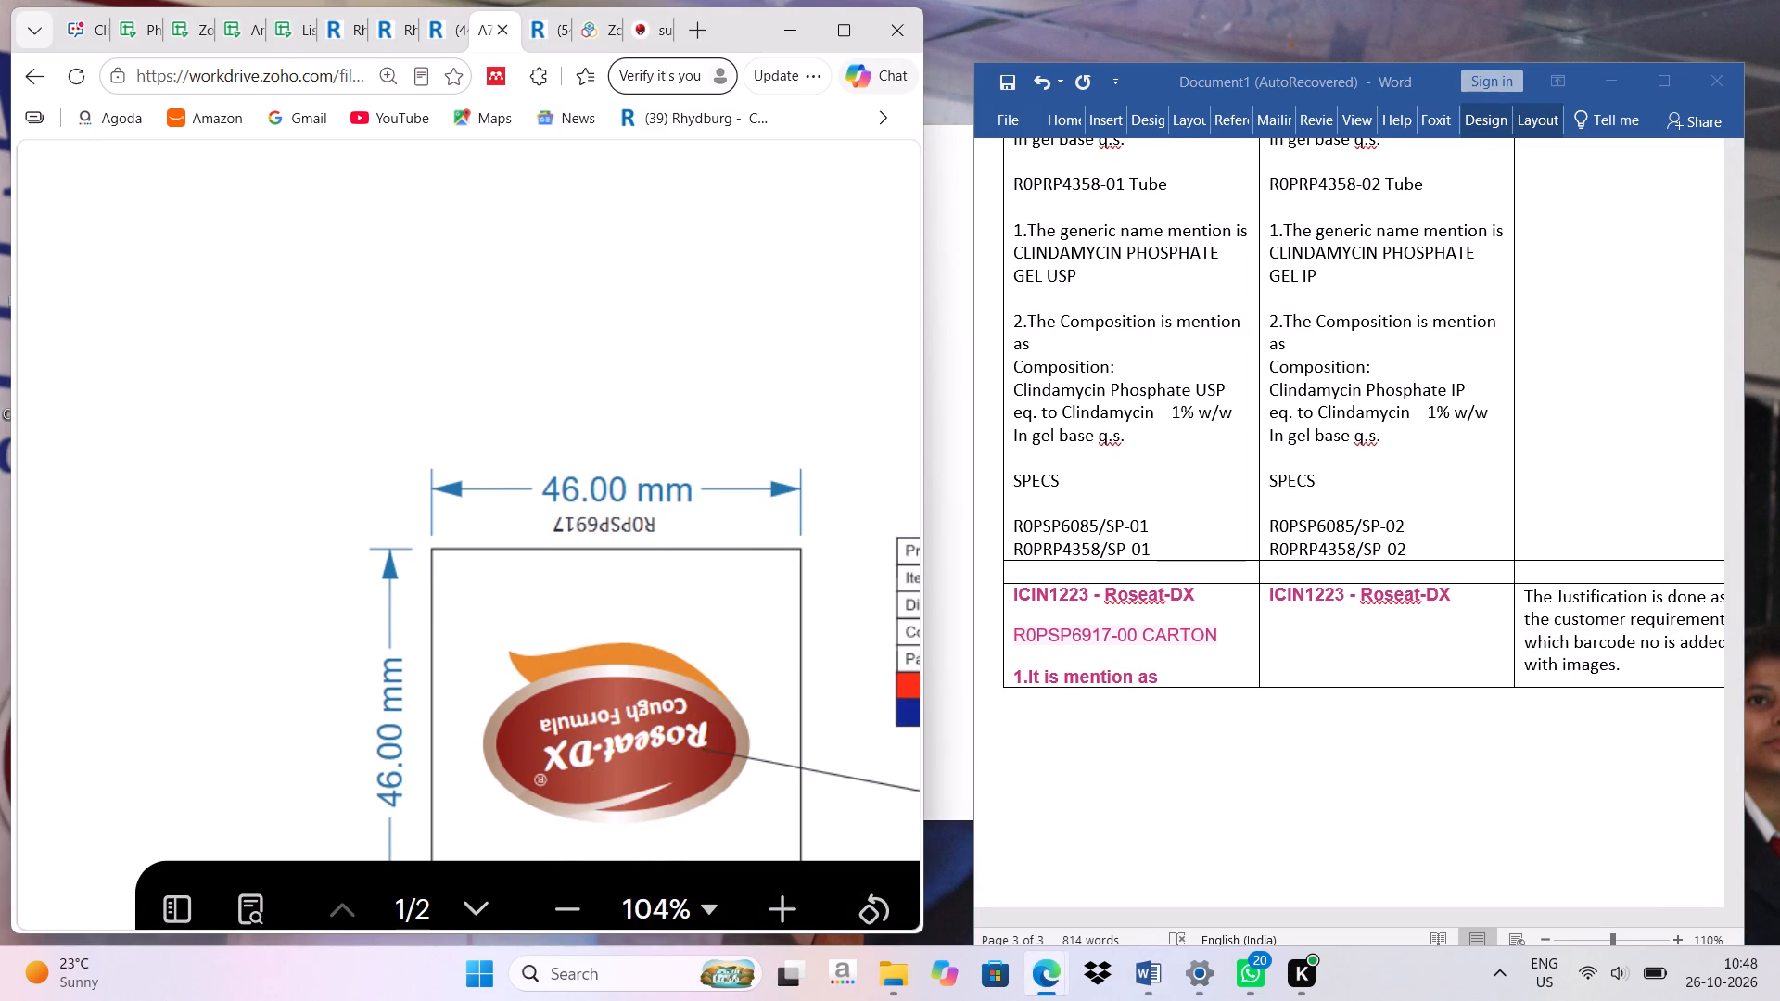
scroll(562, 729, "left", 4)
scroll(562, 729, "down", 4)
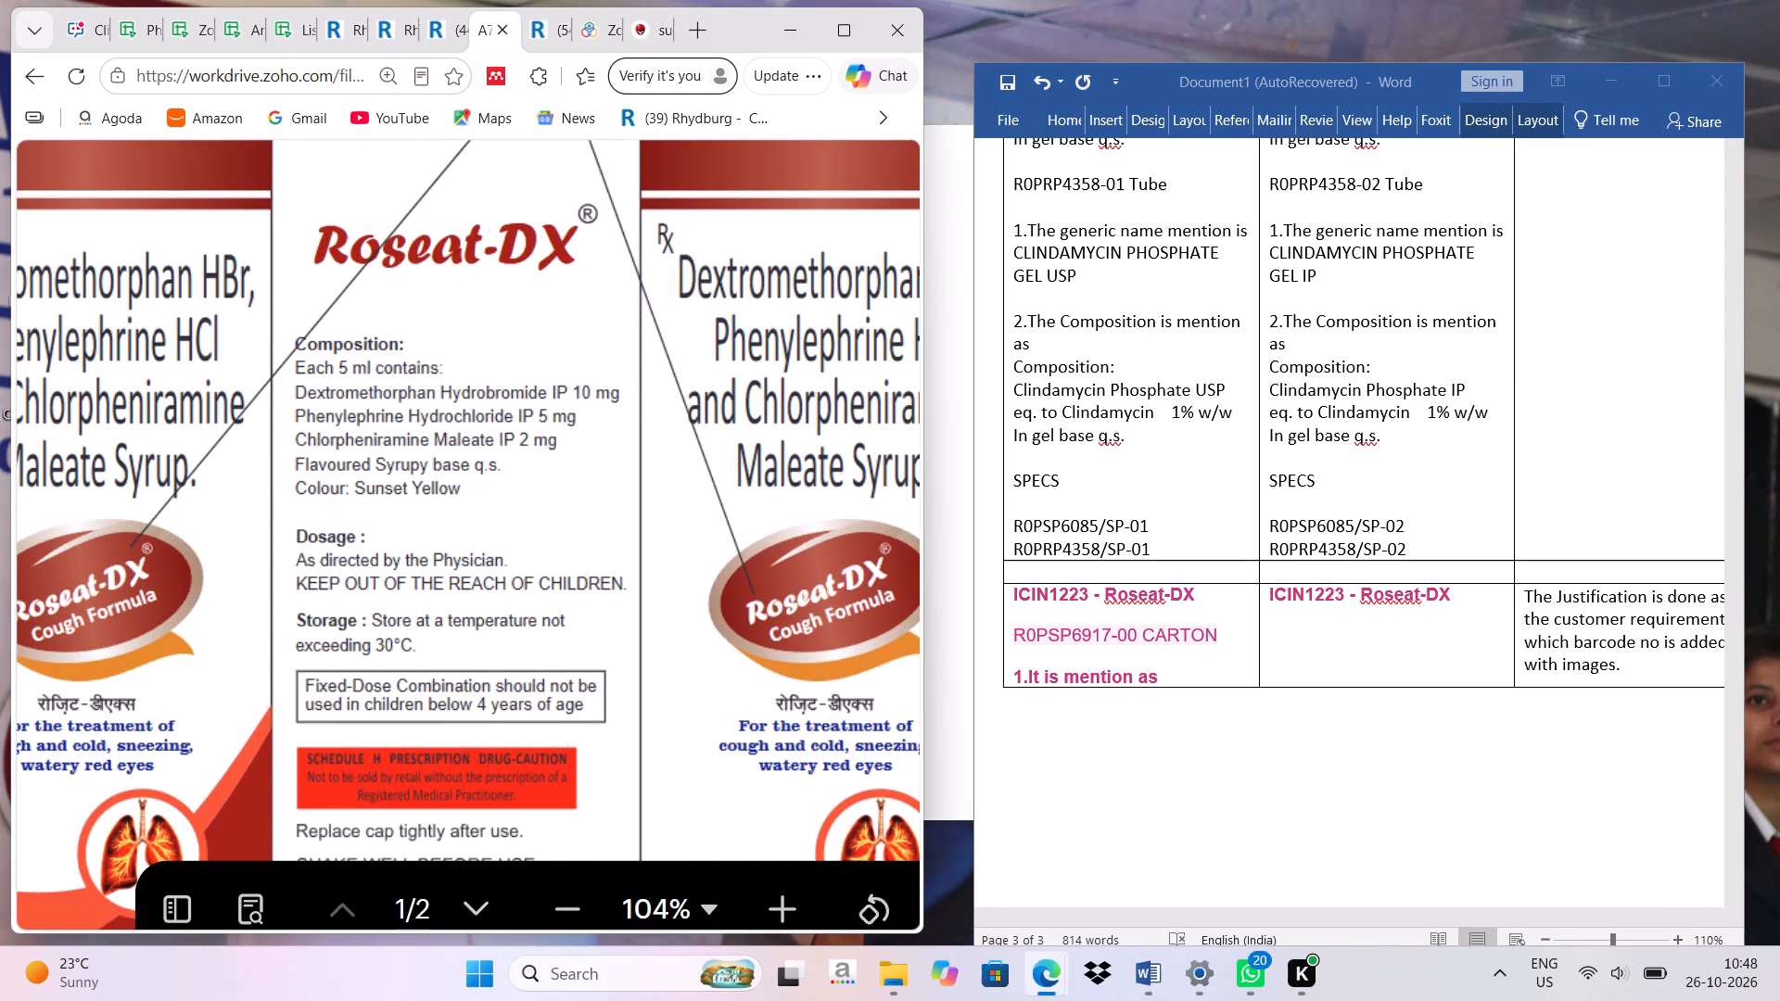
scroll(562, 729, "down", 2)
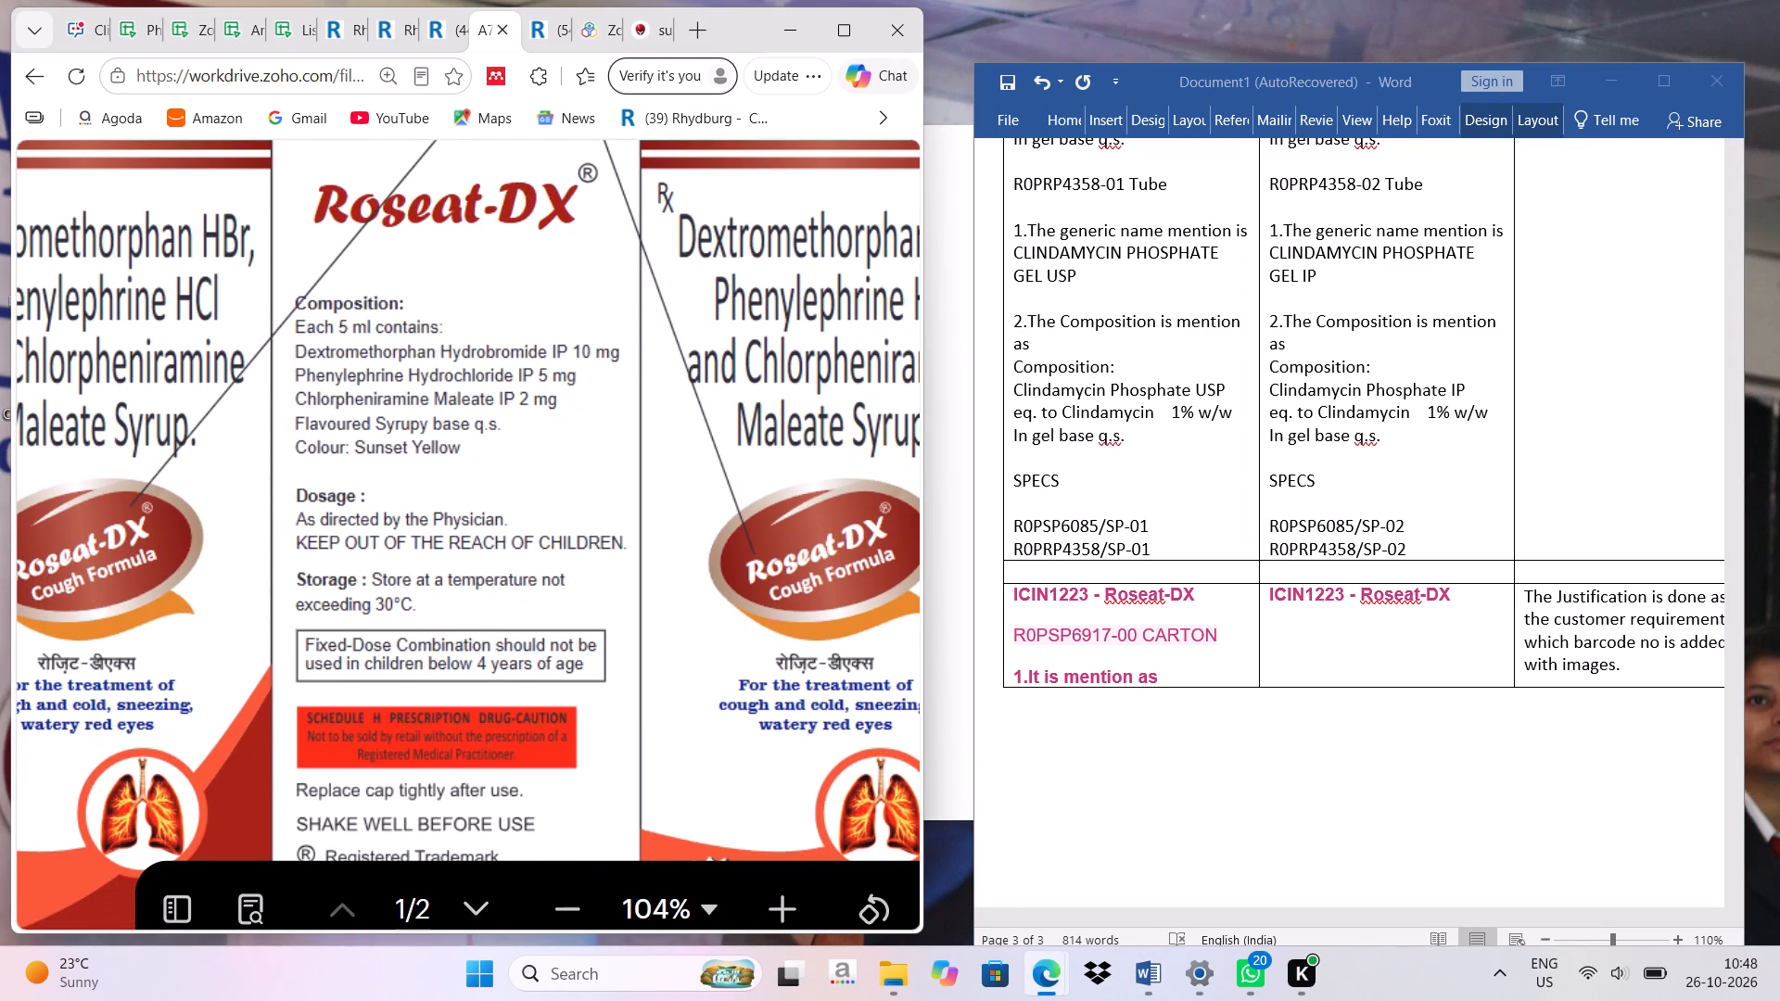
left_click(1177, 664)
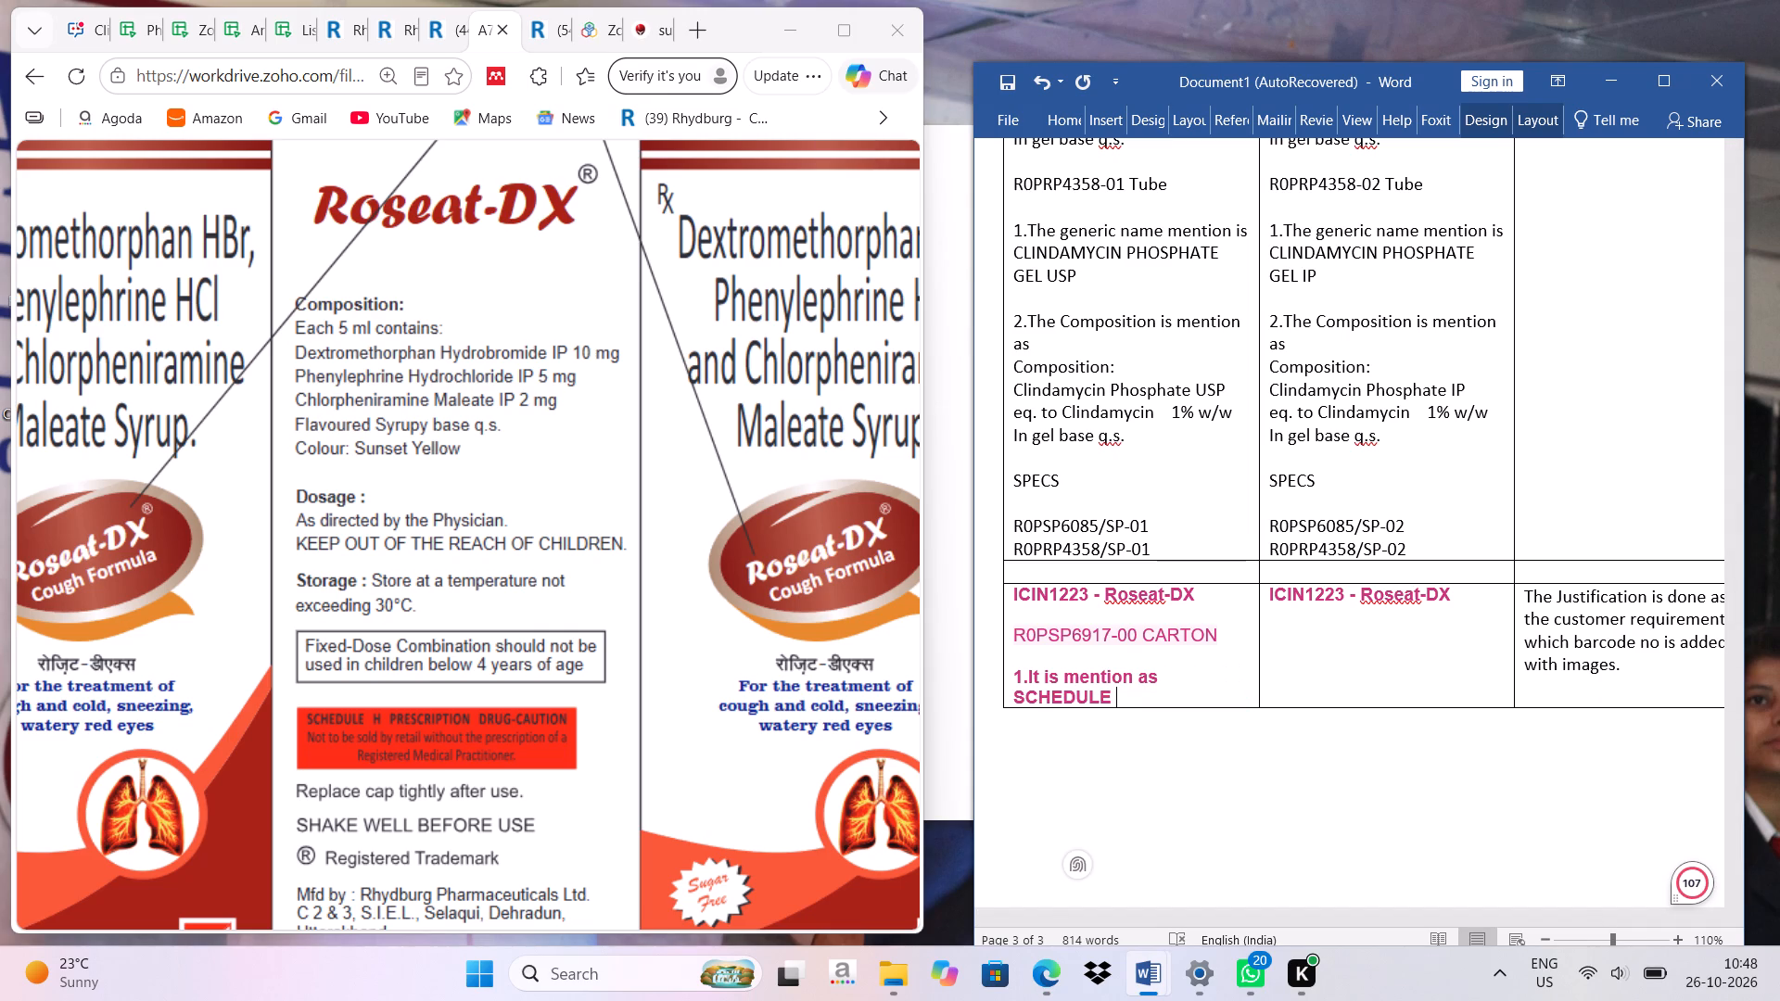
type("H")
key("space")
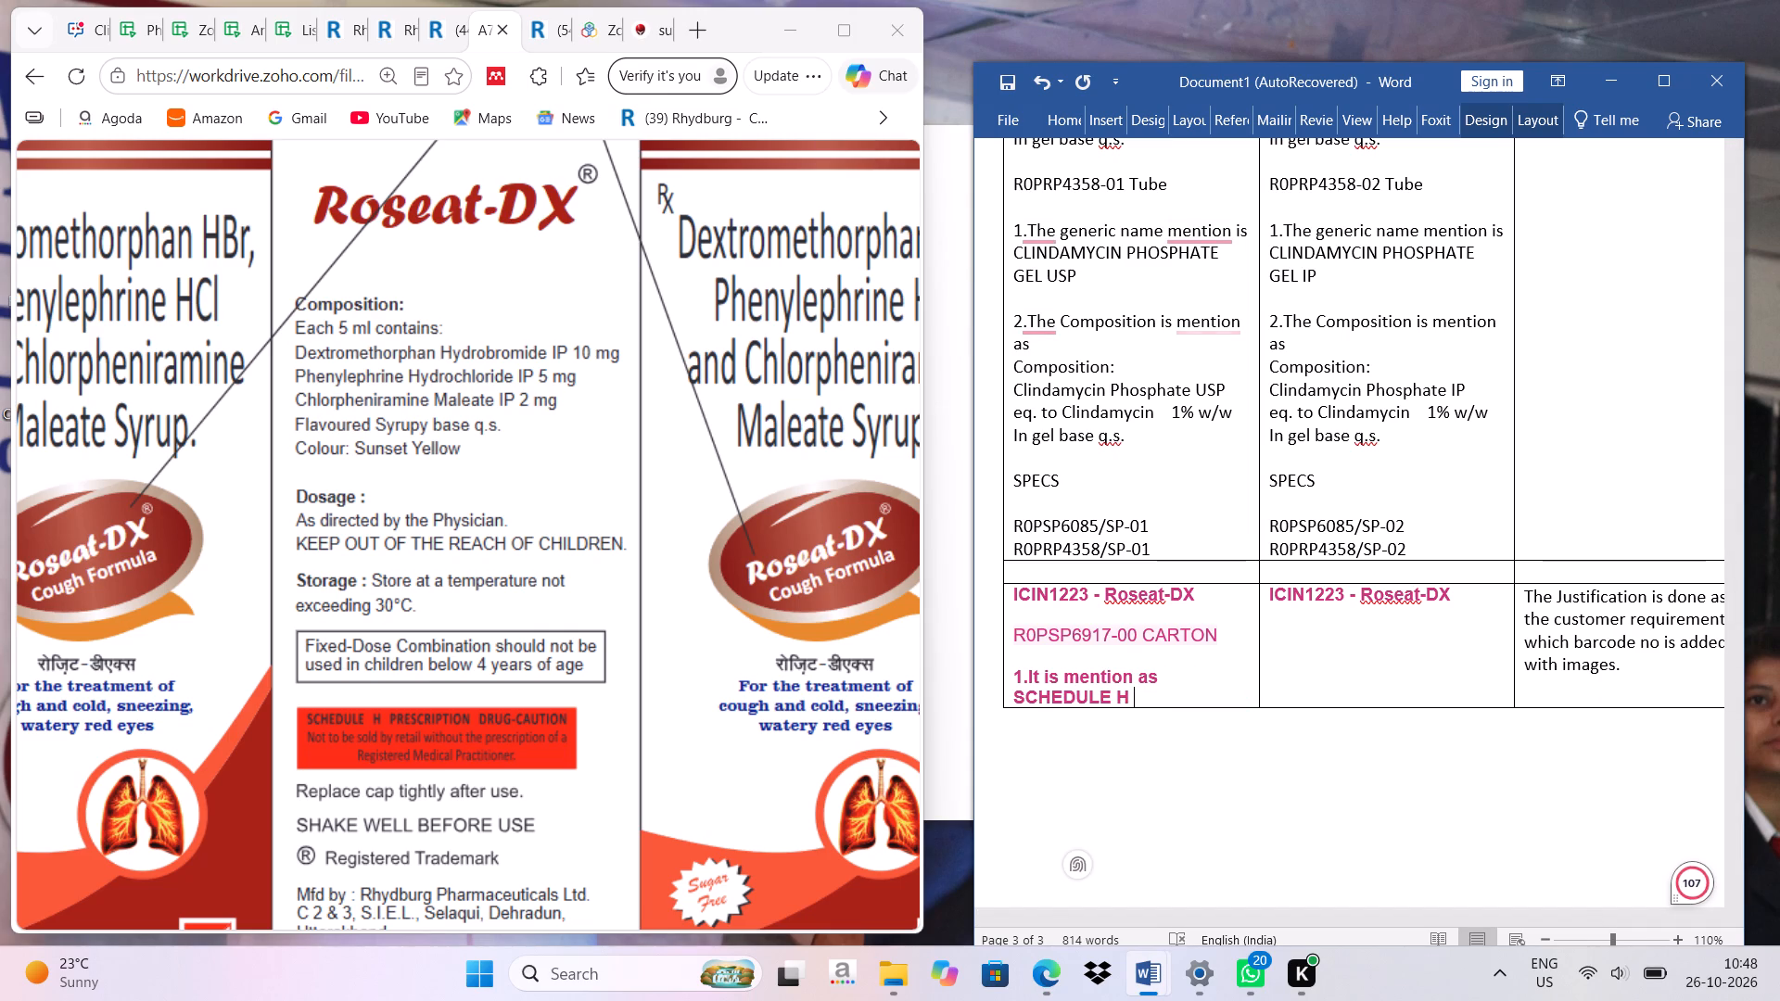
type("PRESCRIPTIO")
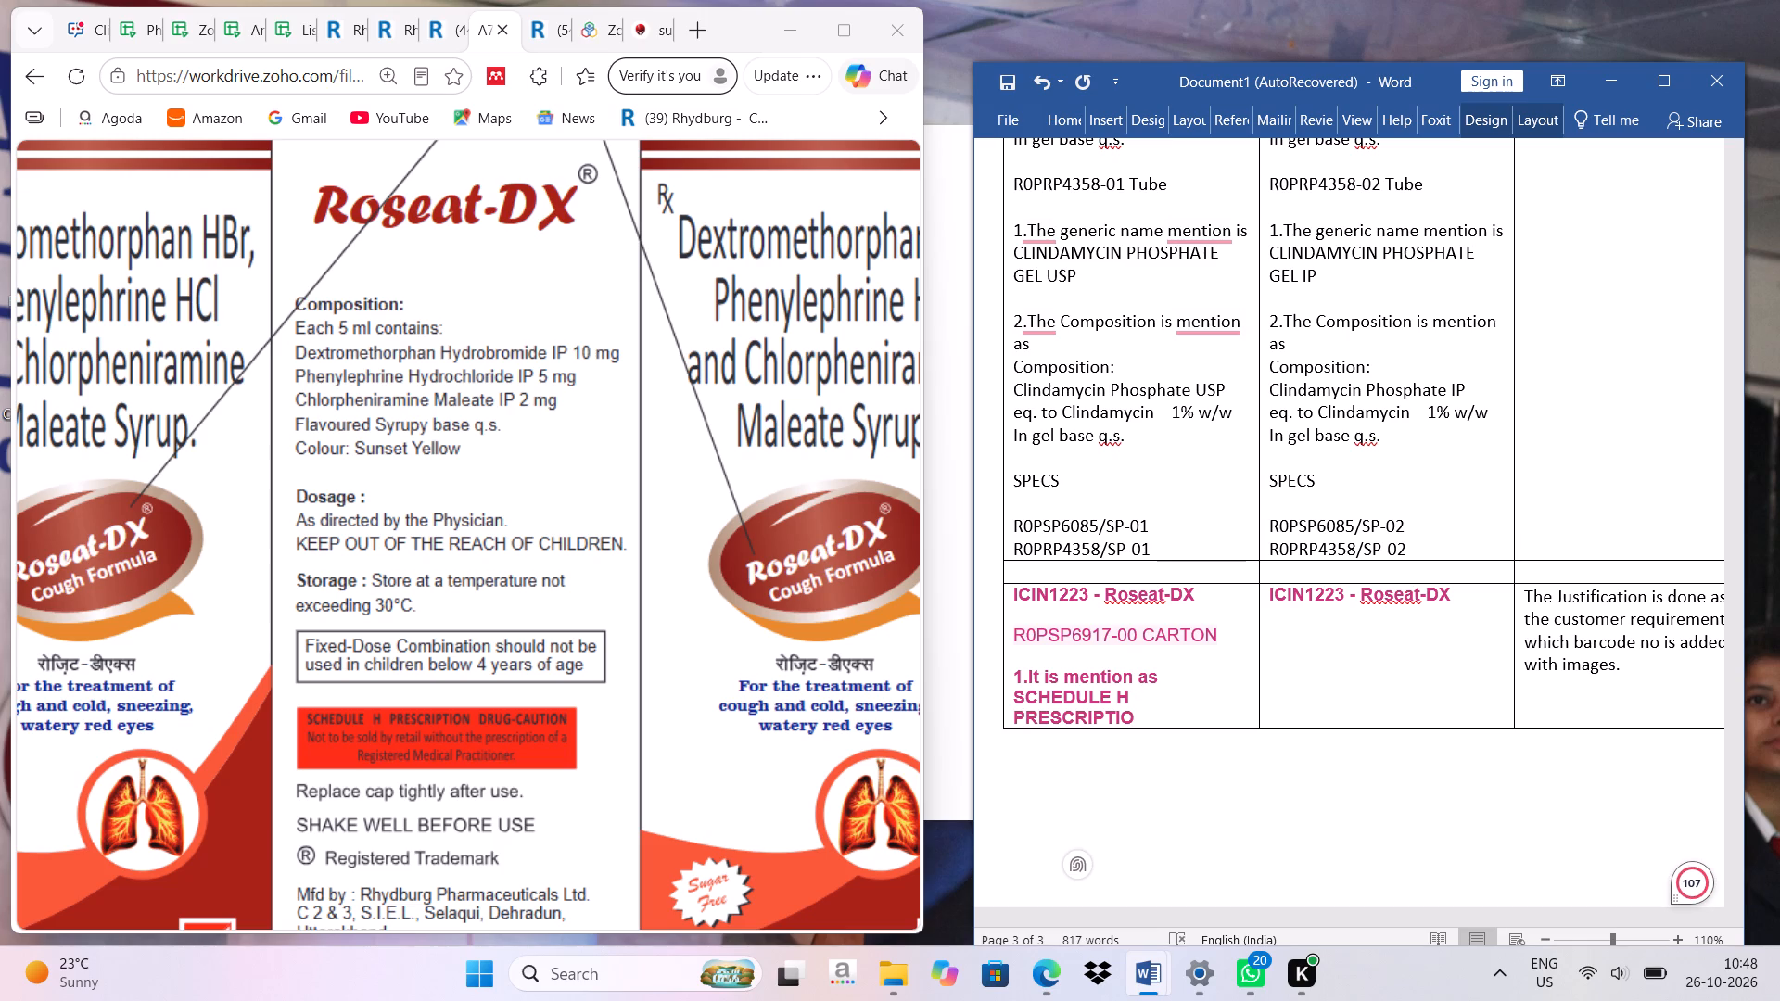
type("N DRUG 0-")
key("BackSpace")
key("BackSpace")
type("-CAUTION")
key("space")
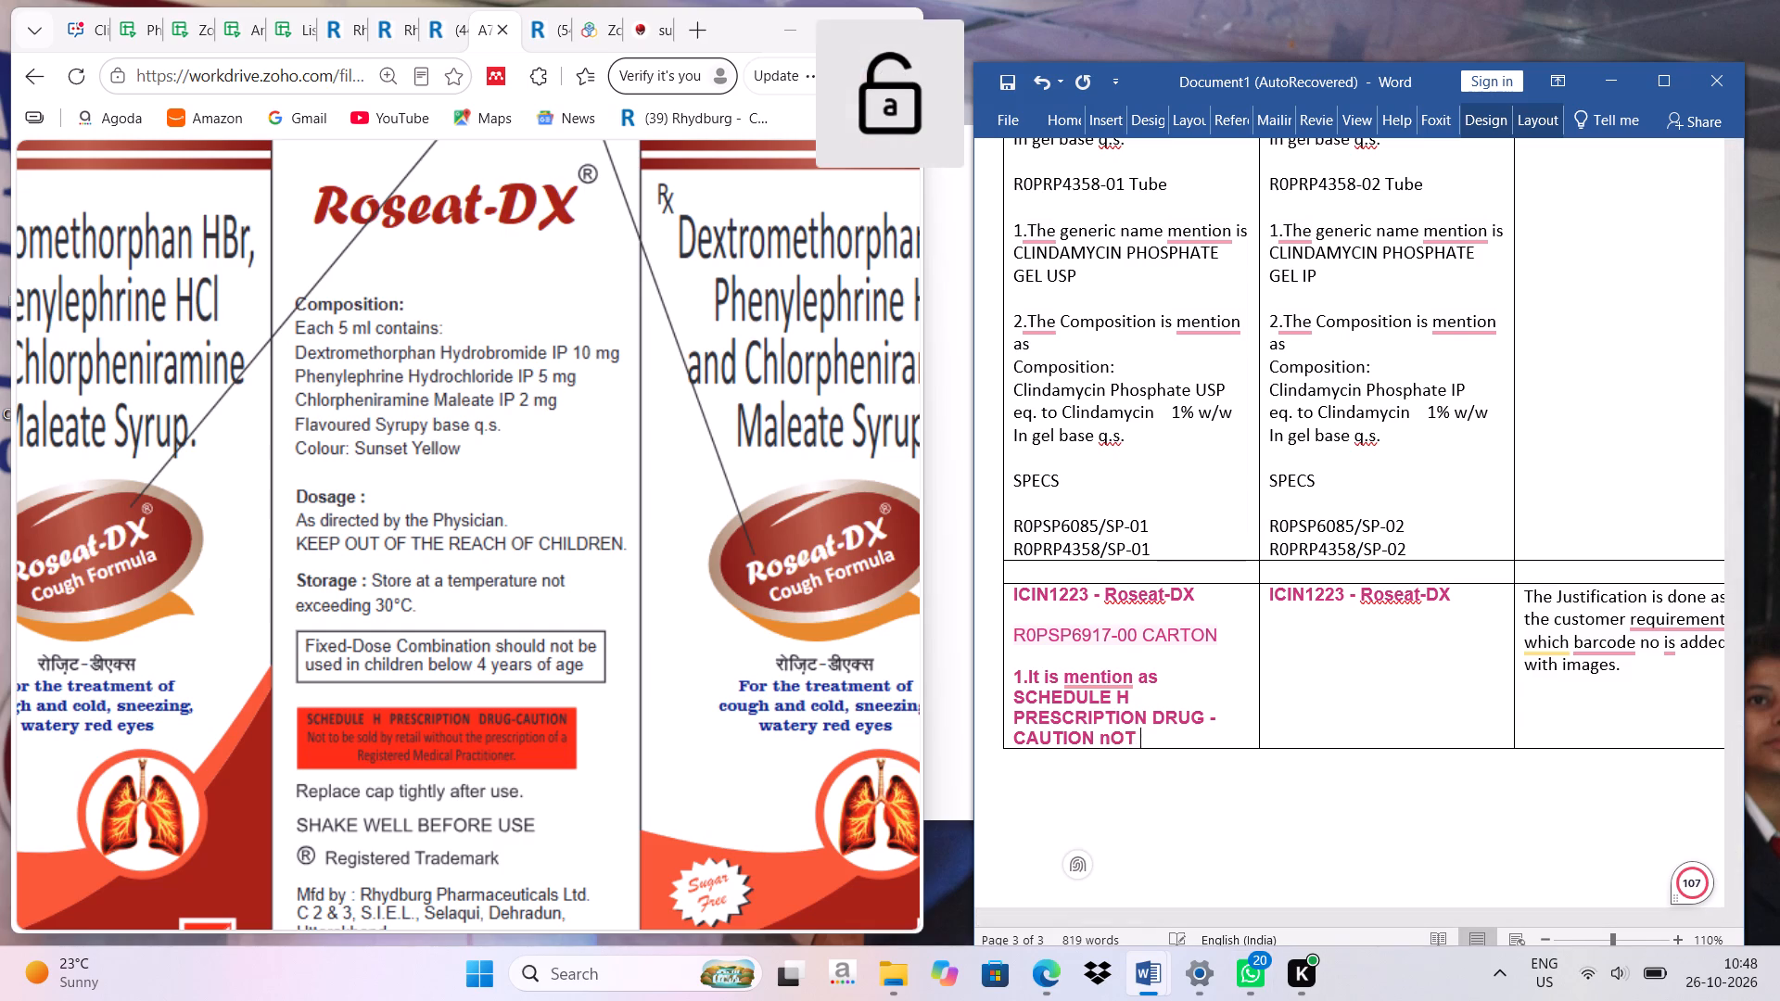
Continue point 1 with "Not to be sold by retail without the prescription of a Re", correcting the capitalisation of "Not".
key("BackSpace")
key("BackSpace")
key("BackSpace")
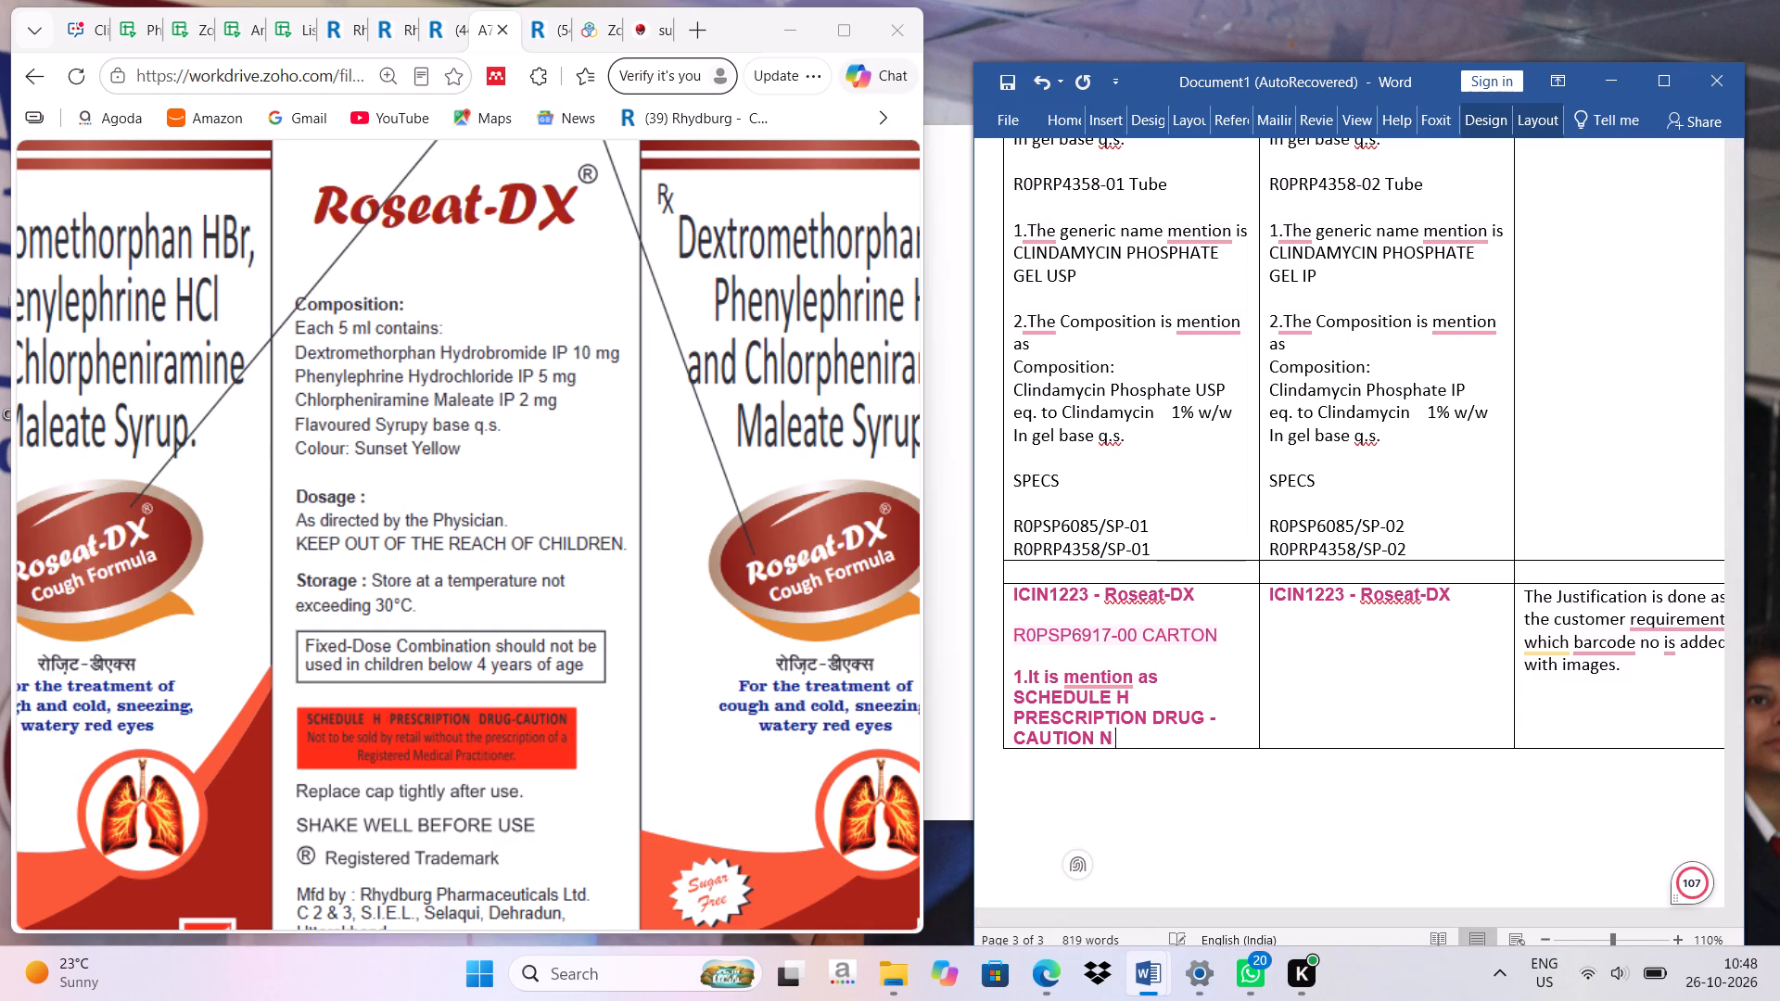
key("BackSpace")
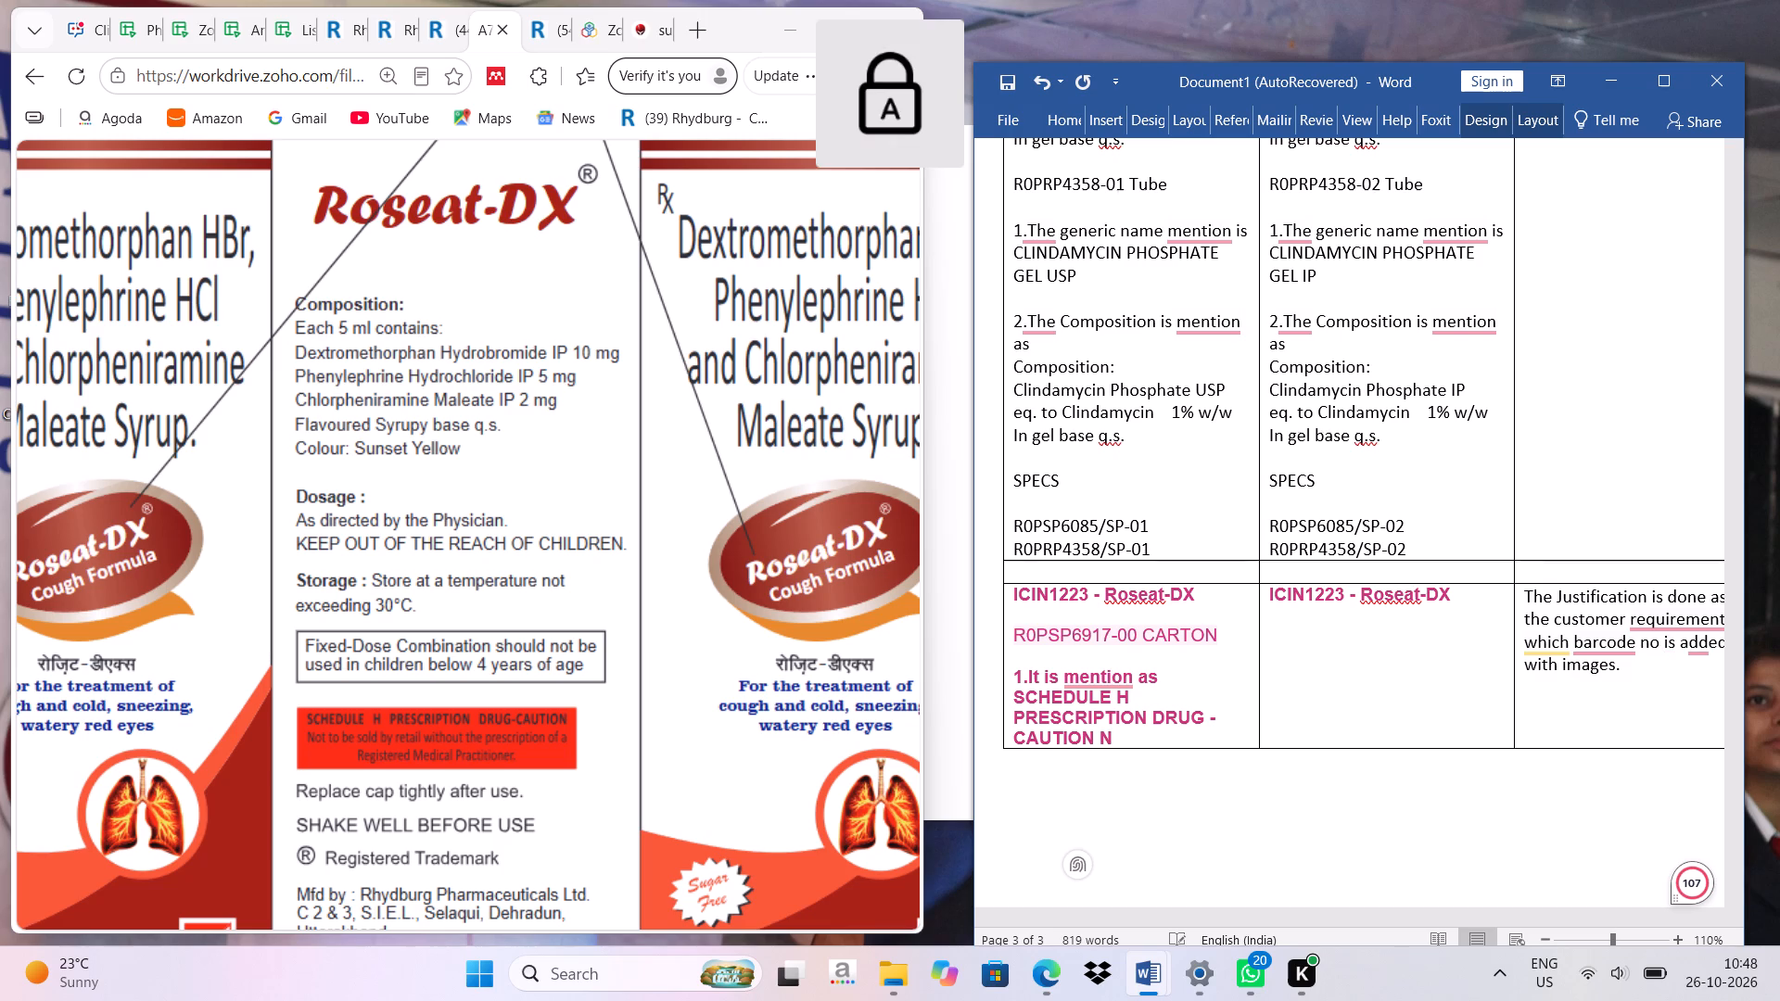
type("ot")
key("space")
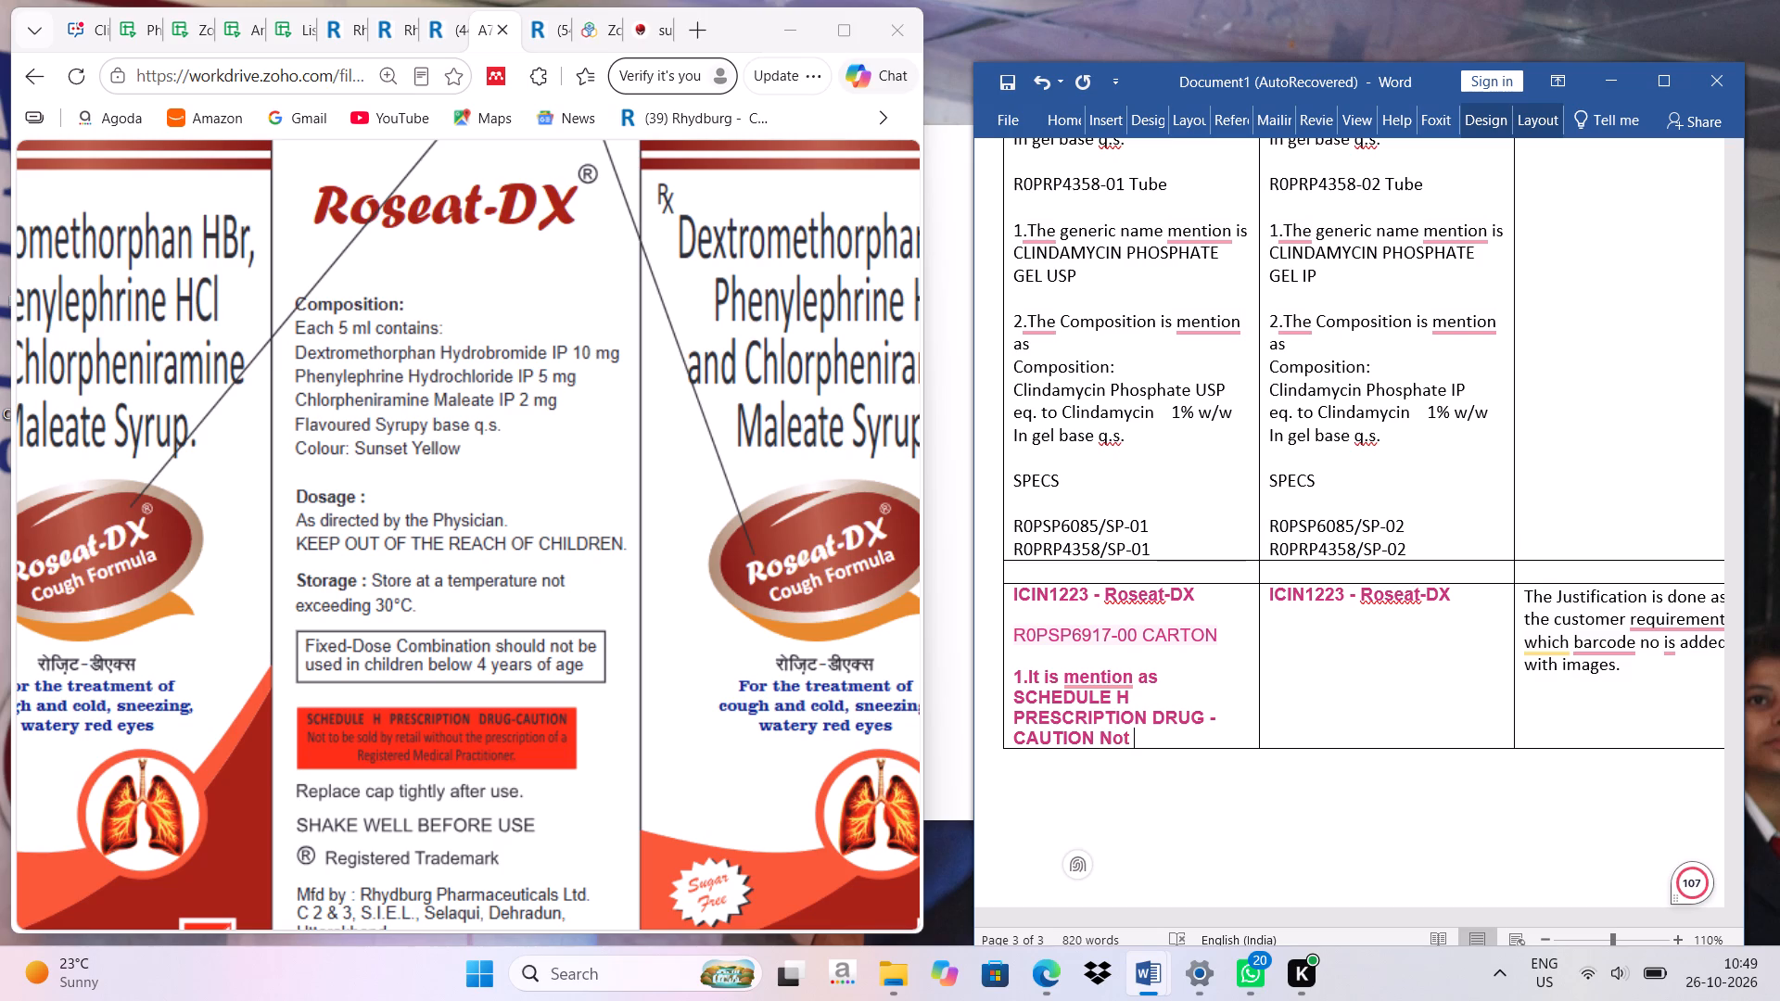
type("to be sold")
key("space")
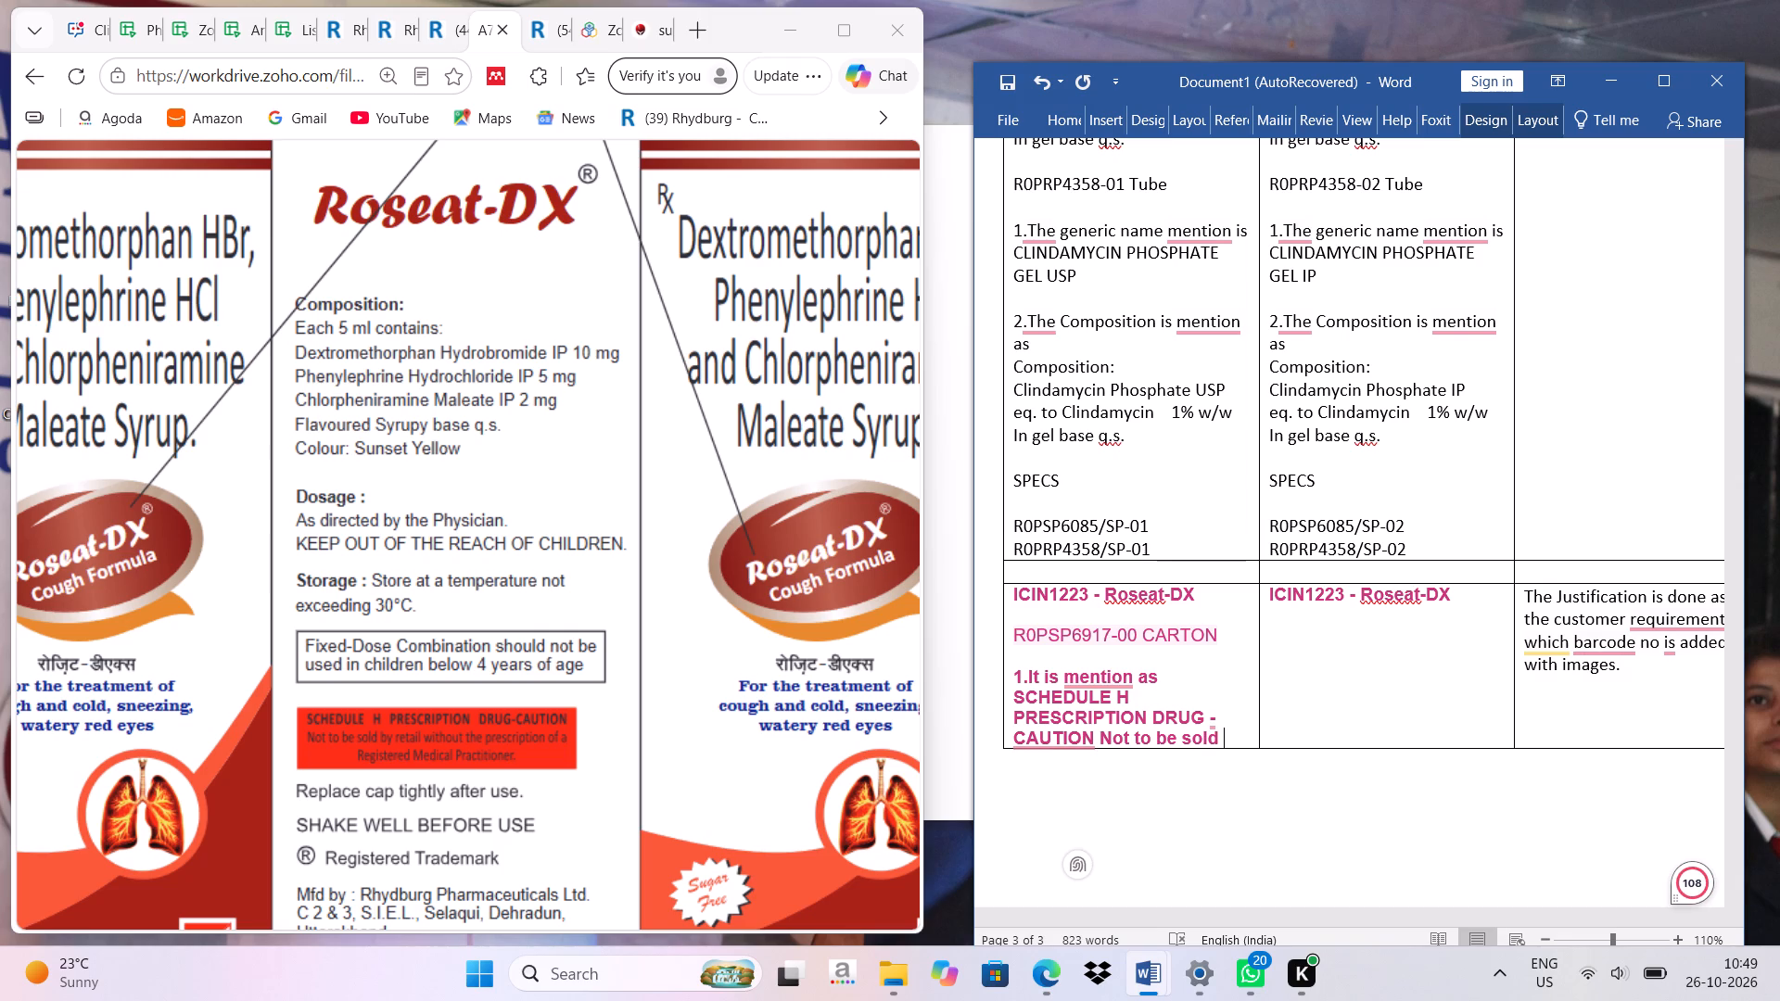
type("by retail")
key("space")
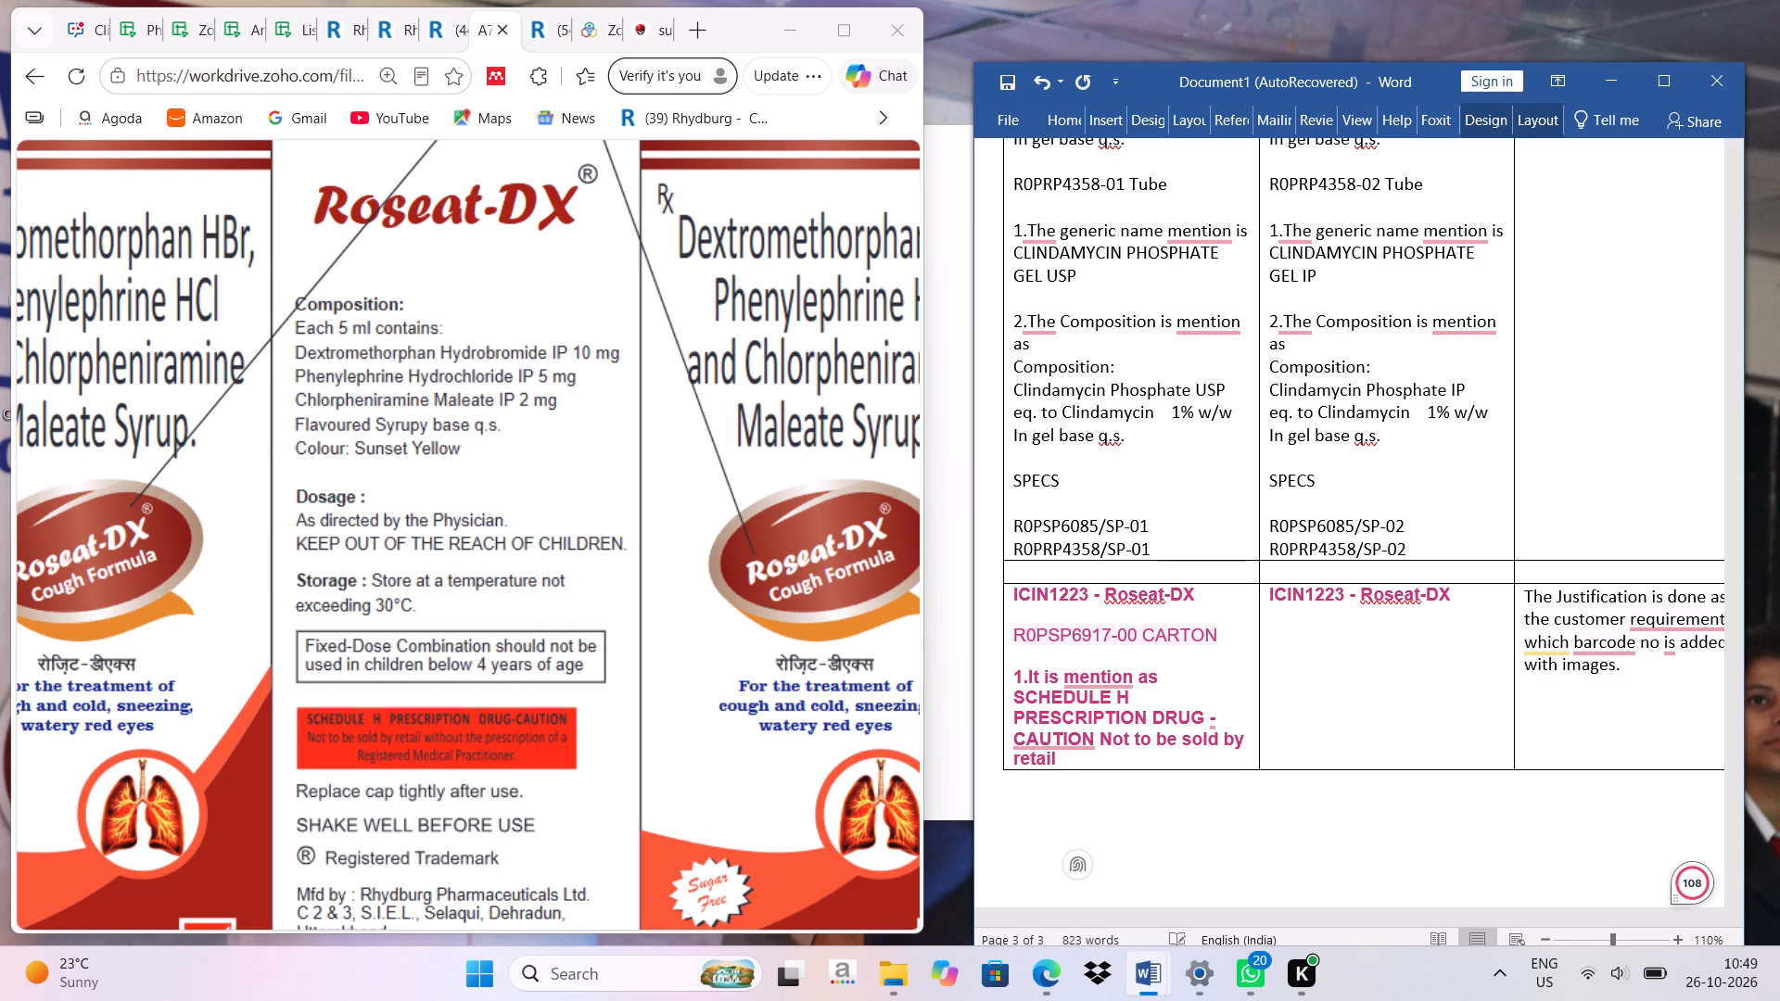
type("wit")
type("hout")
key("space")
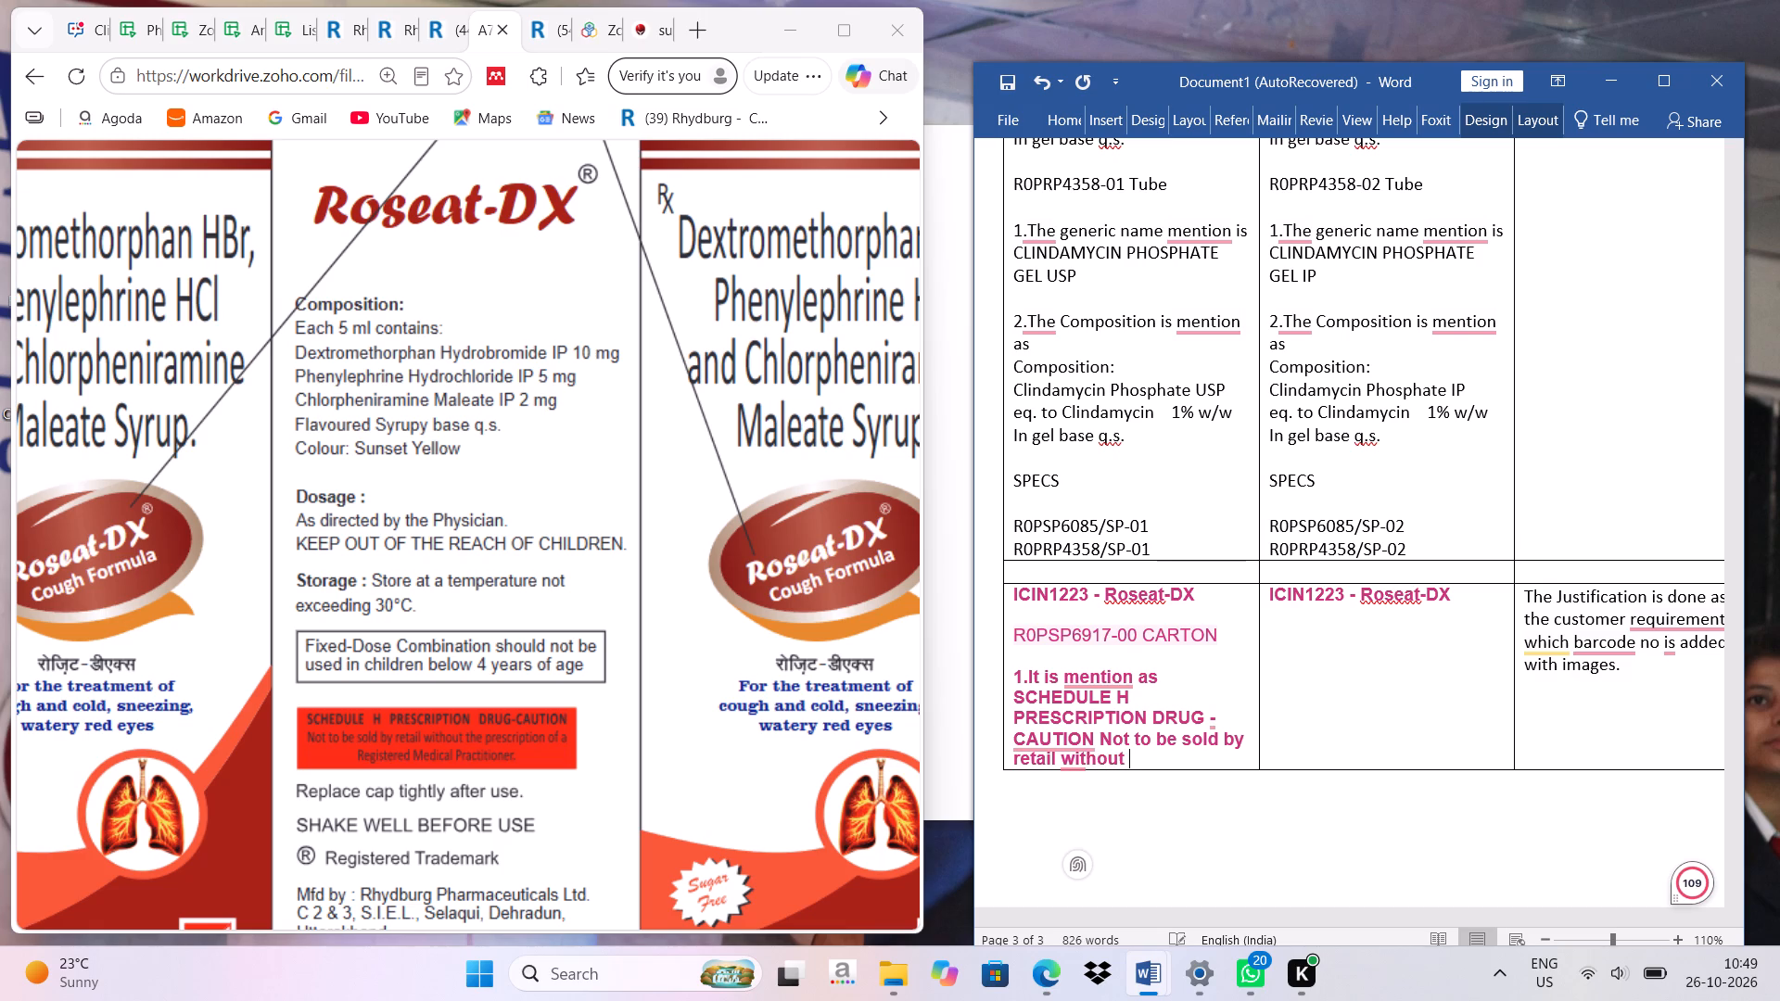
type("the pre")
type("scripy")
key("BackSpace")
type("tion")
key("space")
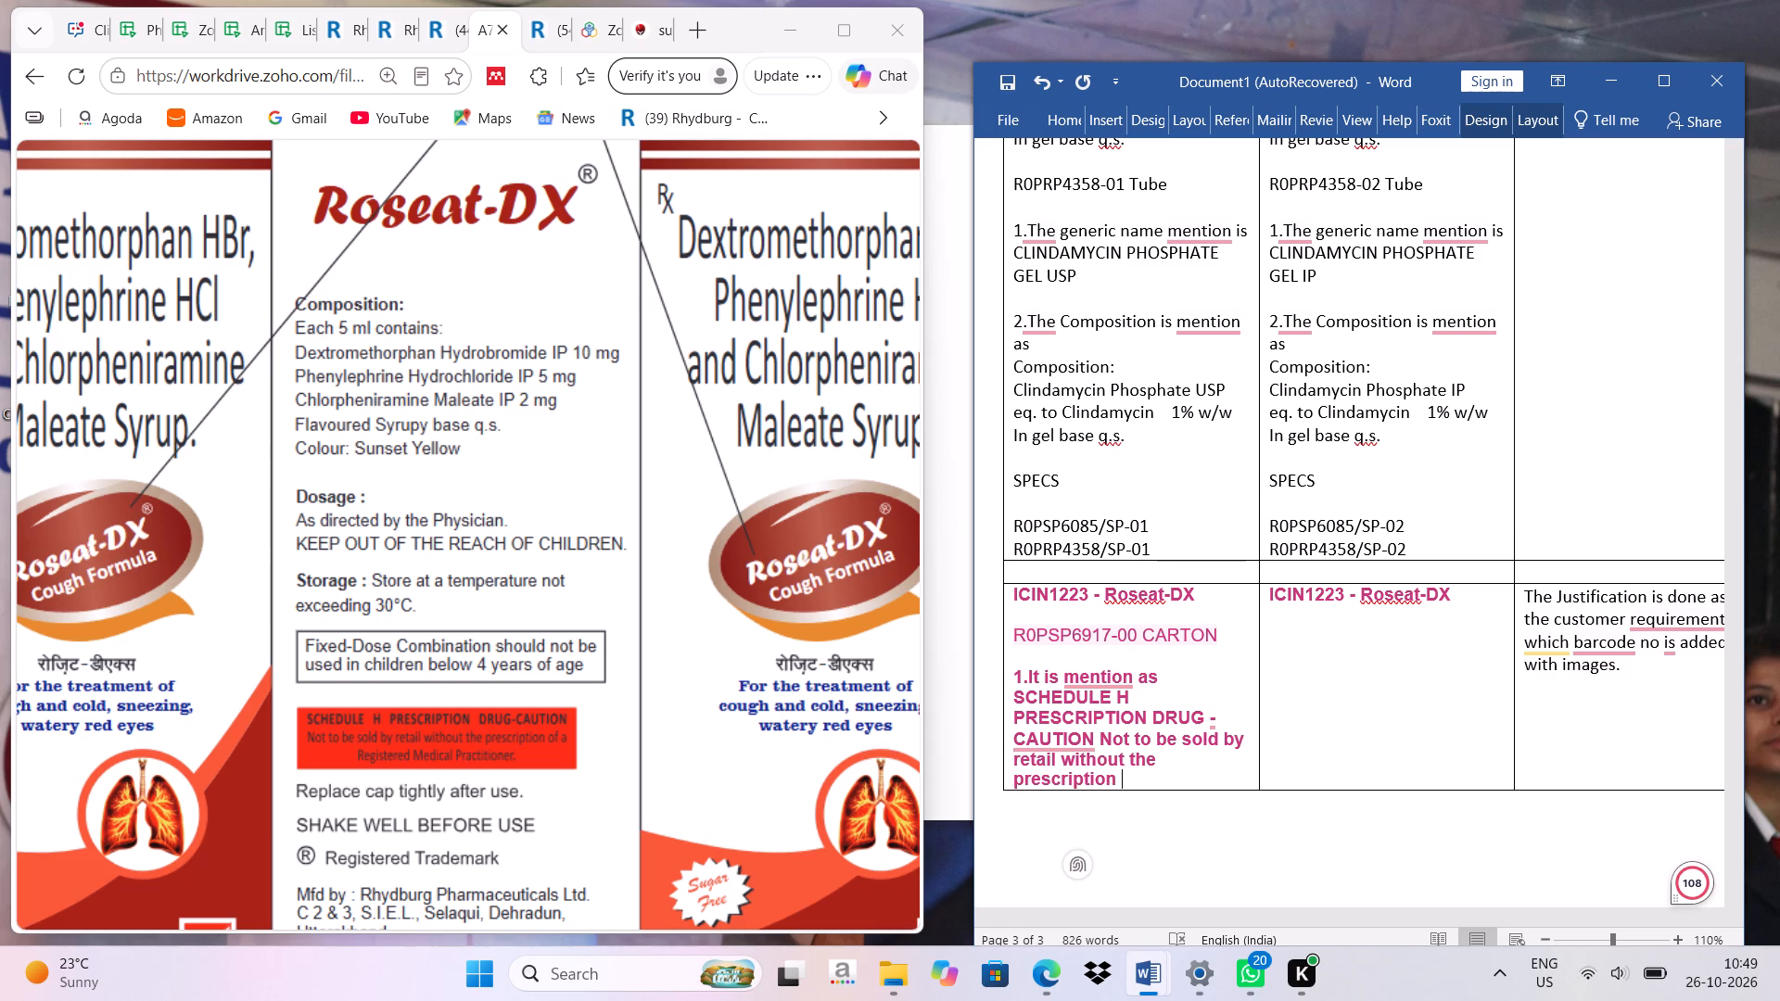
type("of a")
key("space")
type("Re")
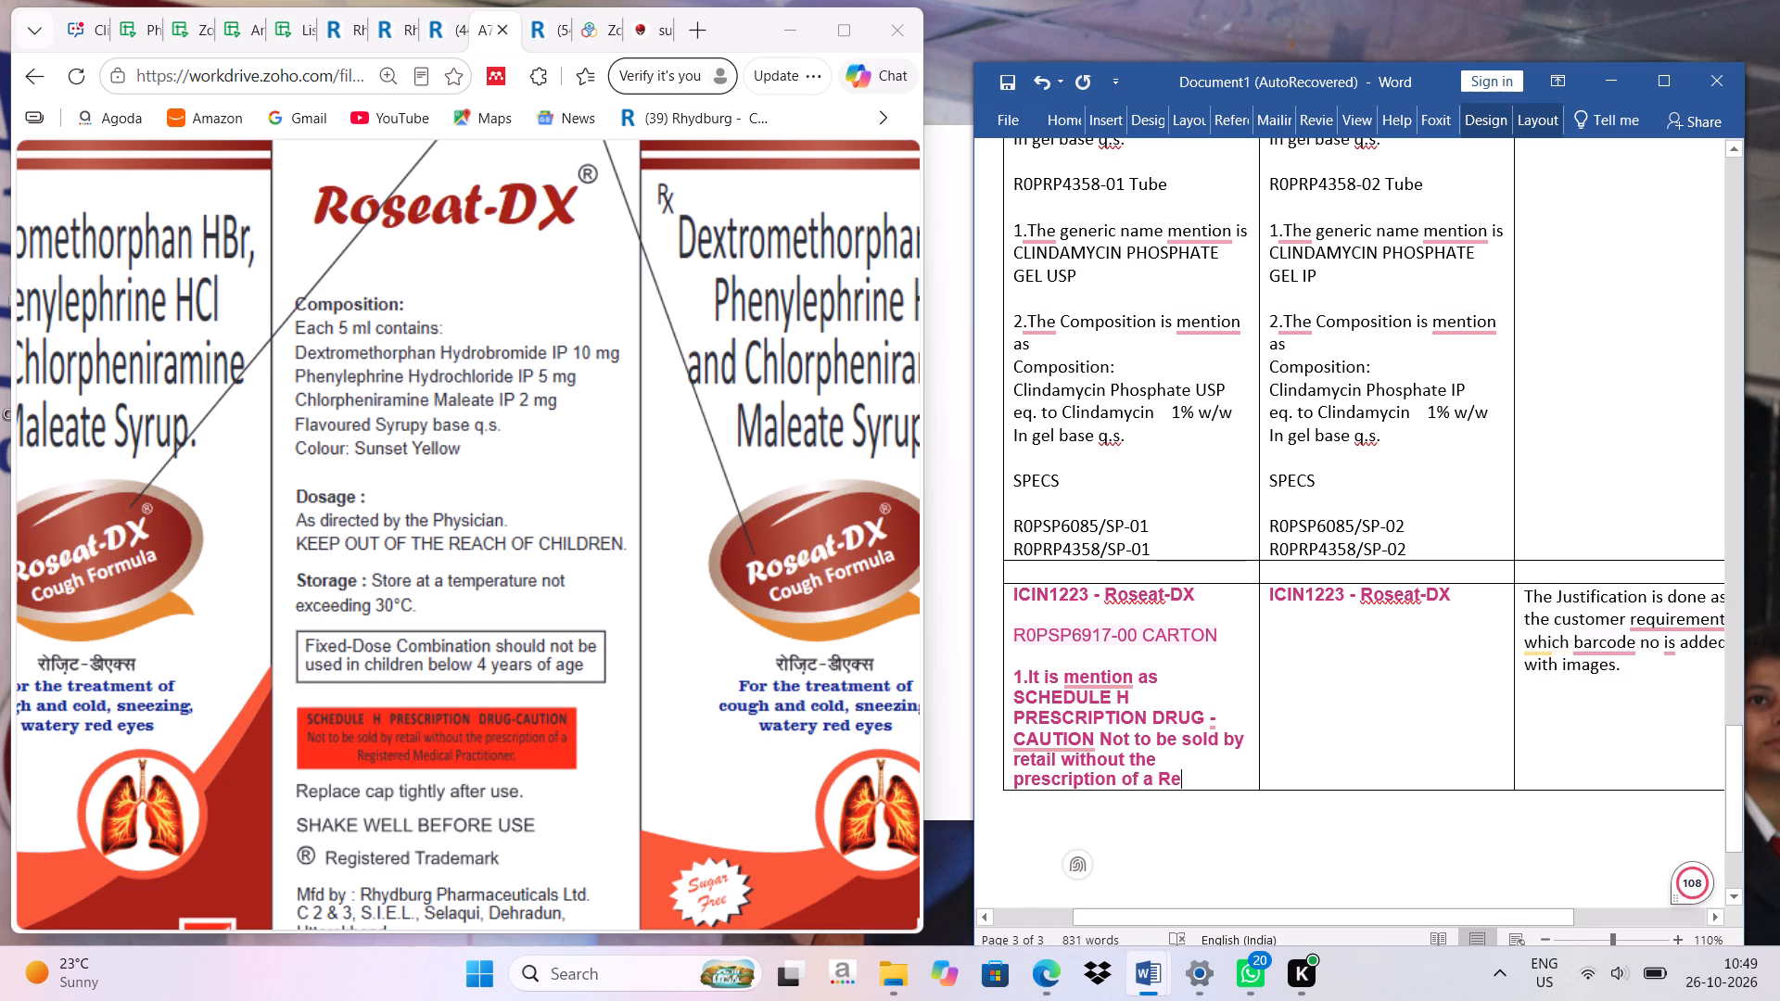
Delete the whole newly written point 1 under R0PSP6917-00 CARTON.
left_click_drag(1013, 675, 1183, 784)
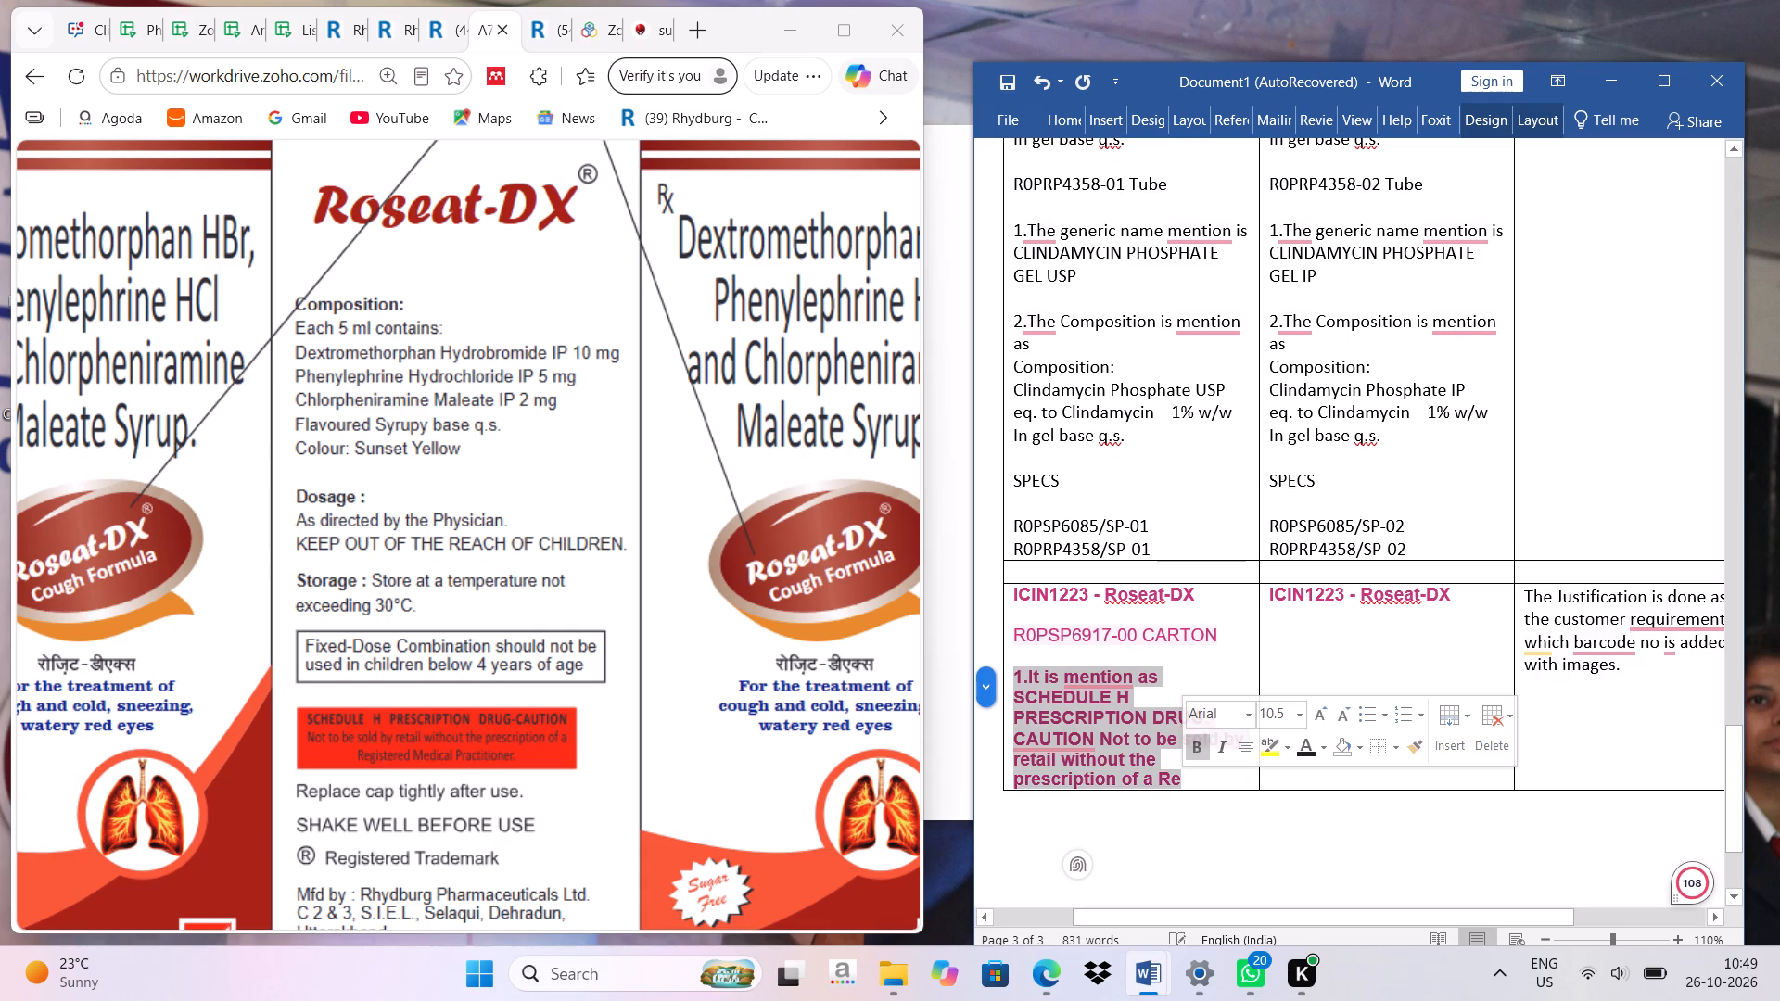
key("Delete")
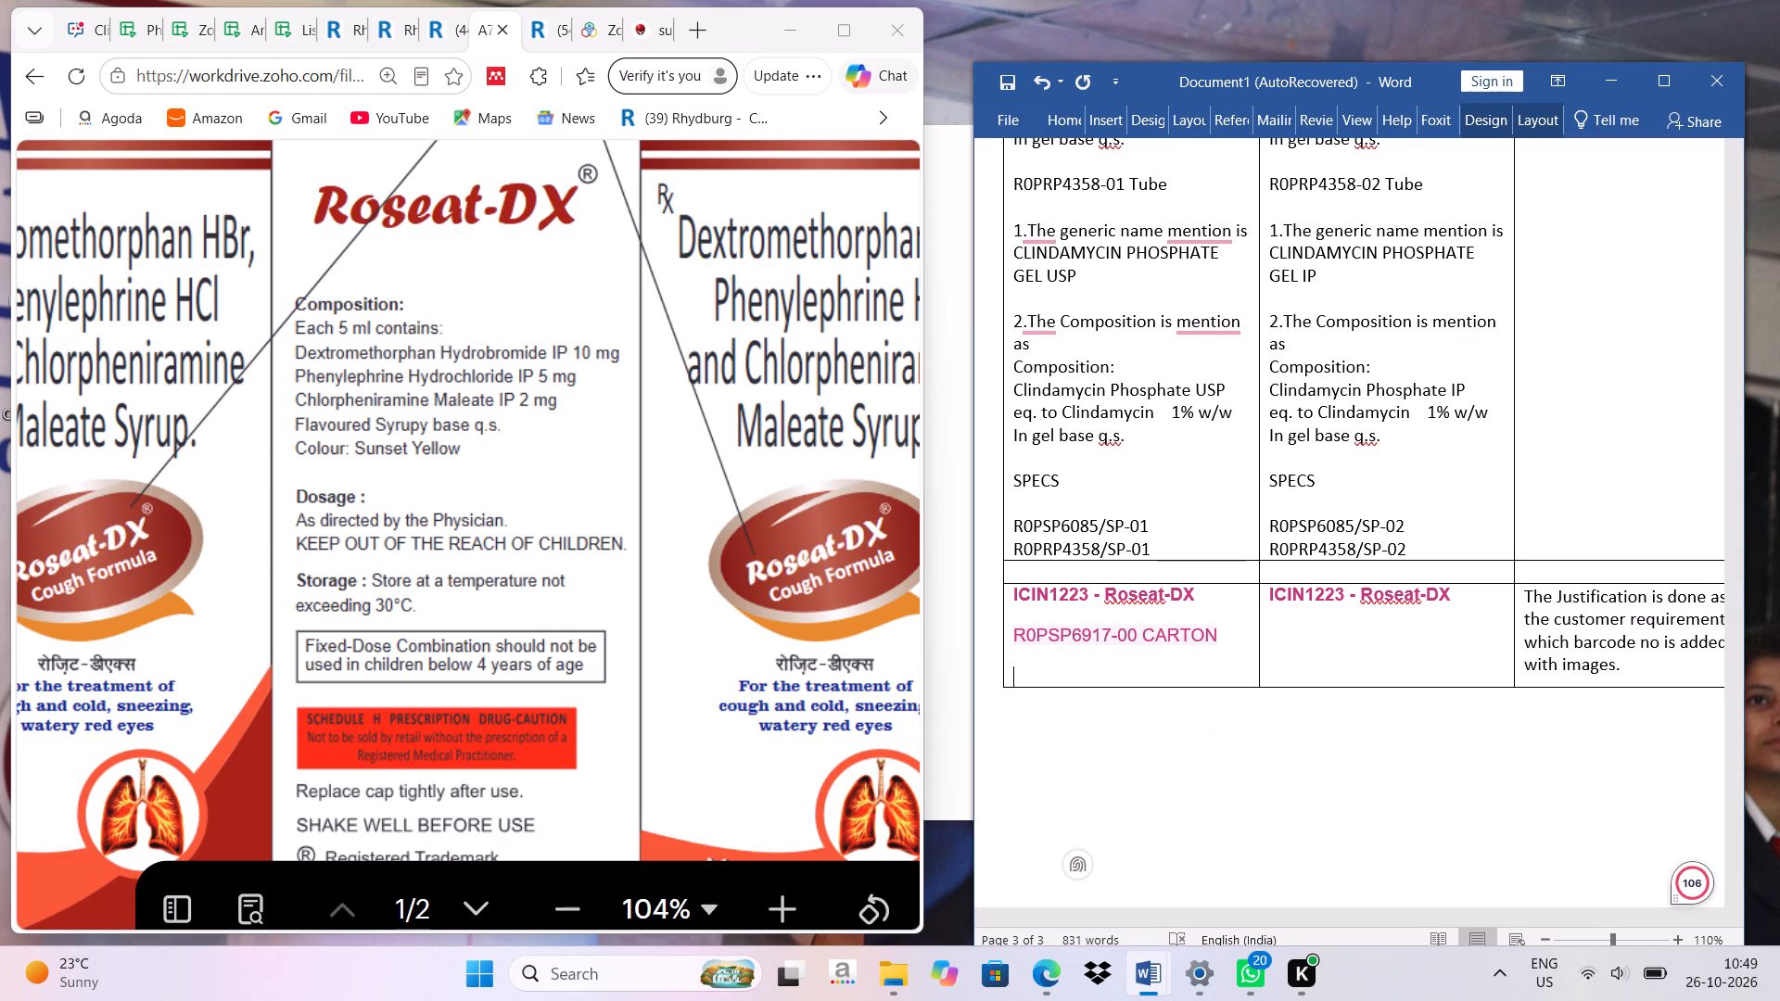
Extract the text of the carton artwork's red Schedule H warning box and insert it as point 1 under R0PSP6917-00 CARTON.
key("shift+super+s")
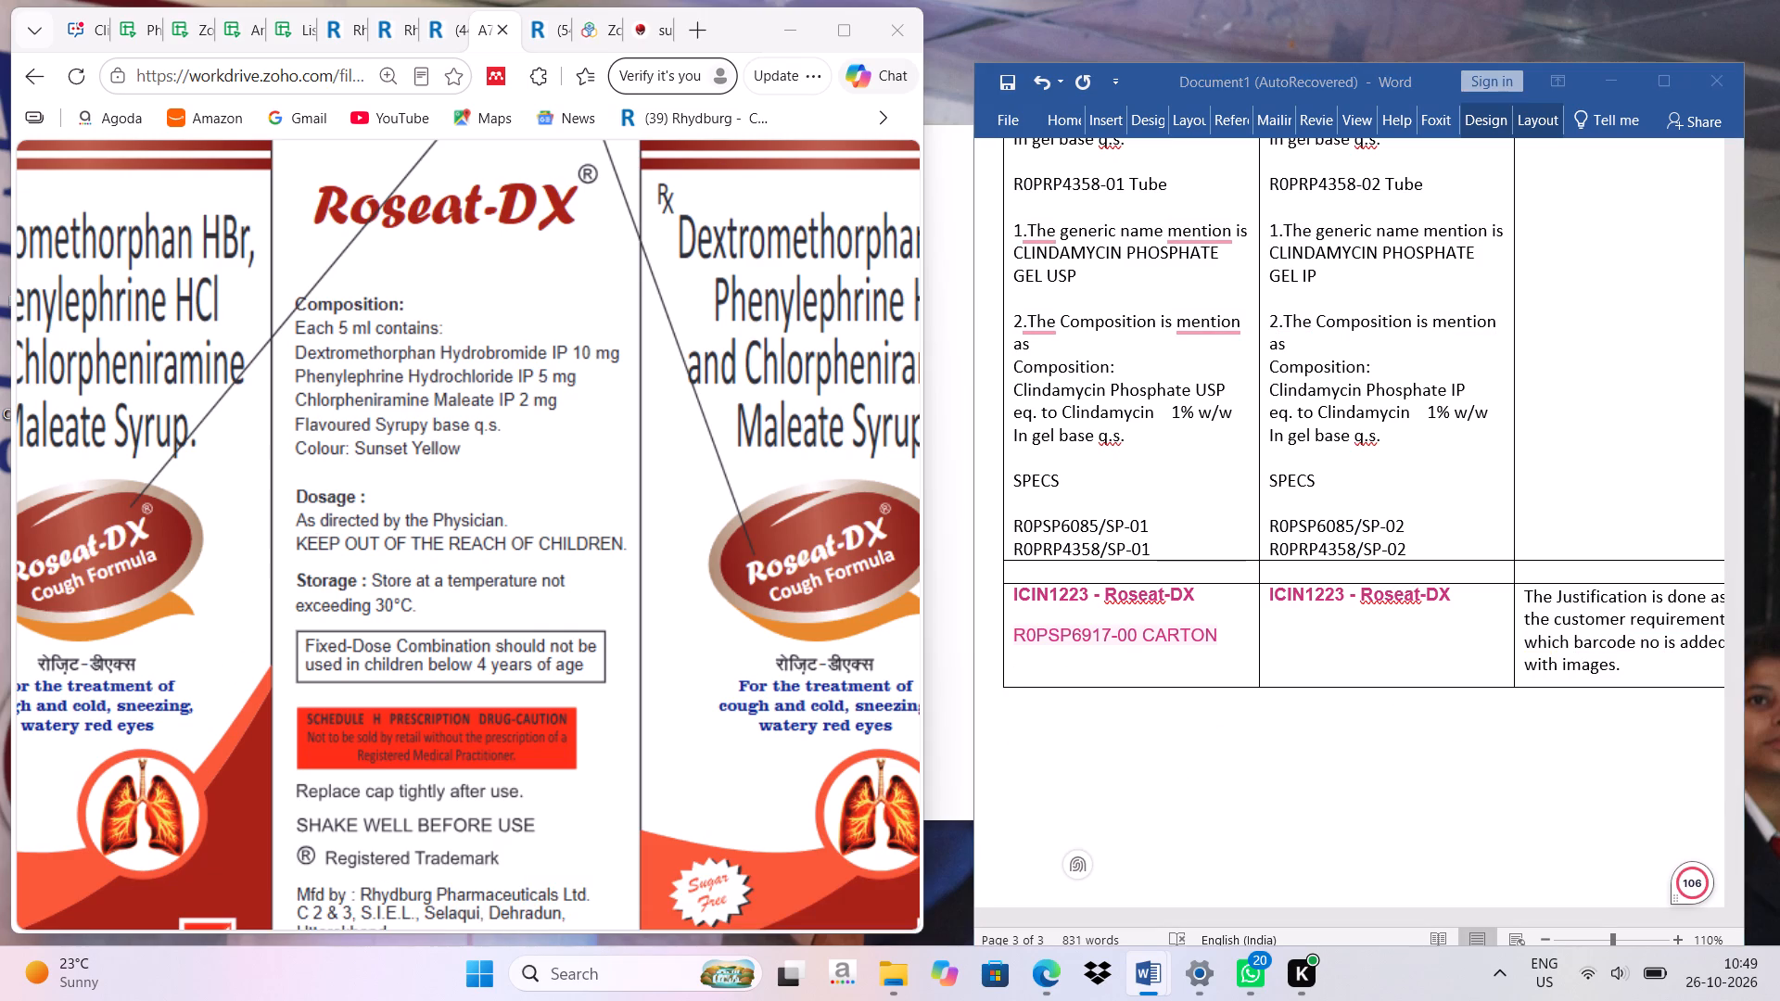
left_click(996, 43)
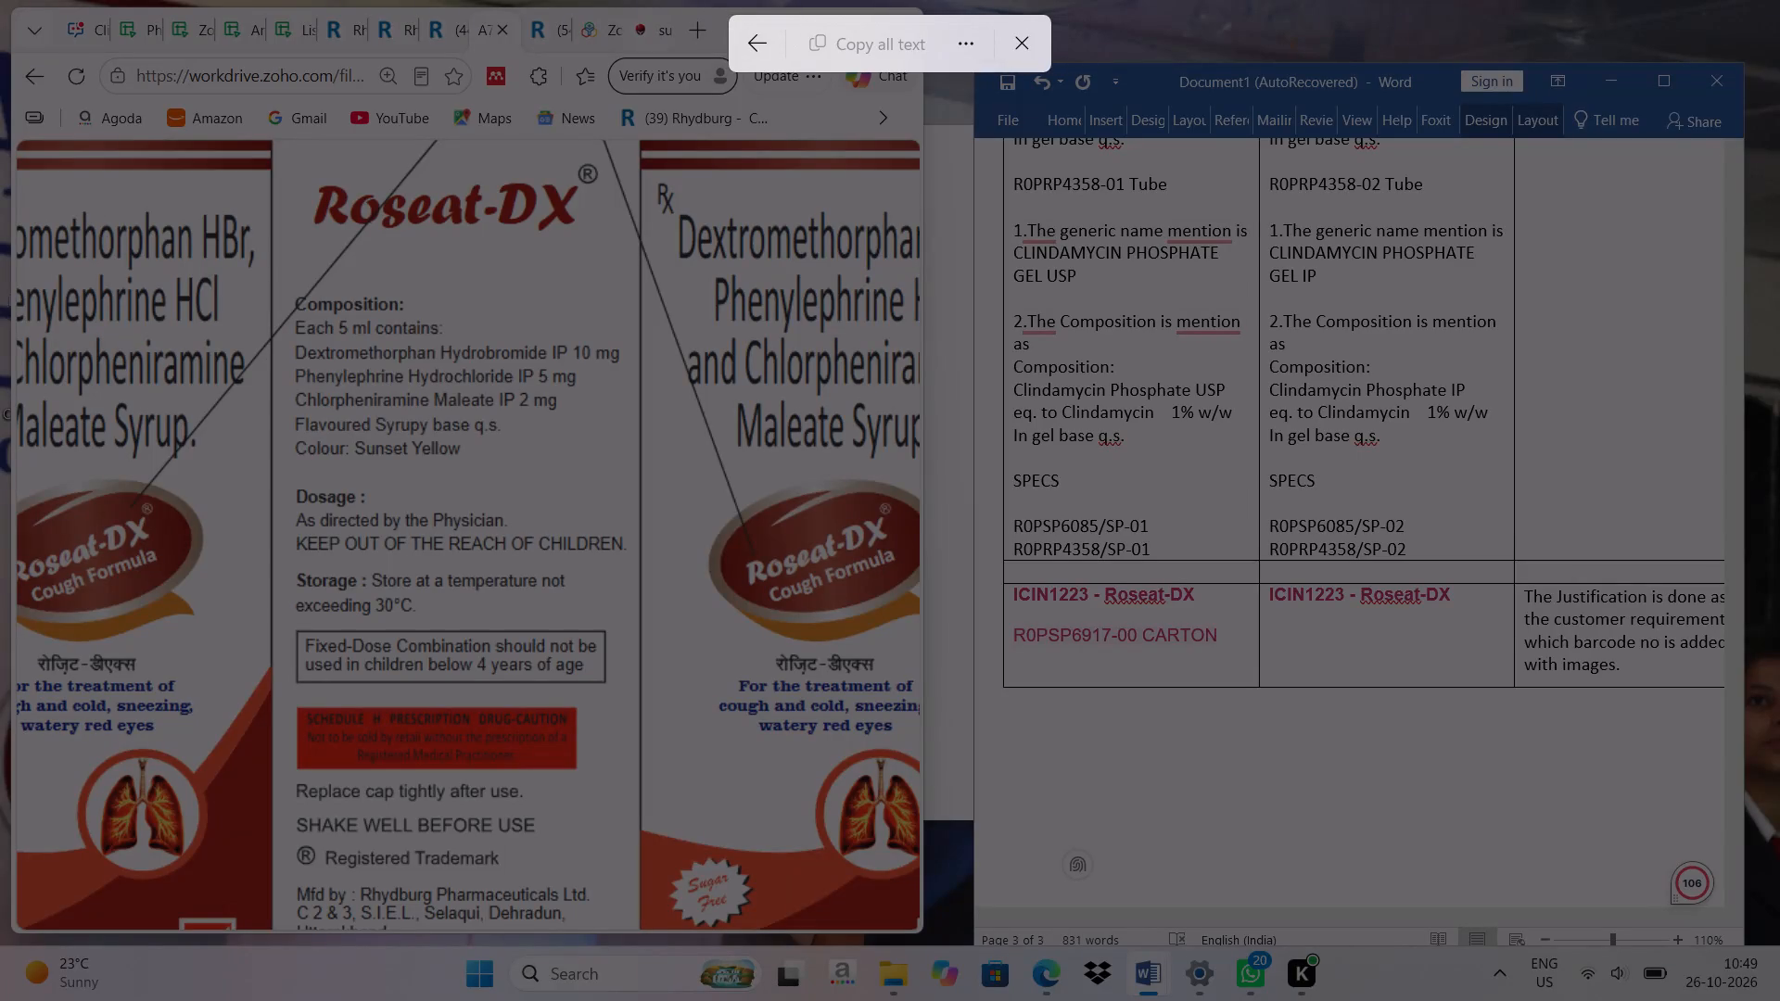
left_click_drag(295, 708, 493, 766)
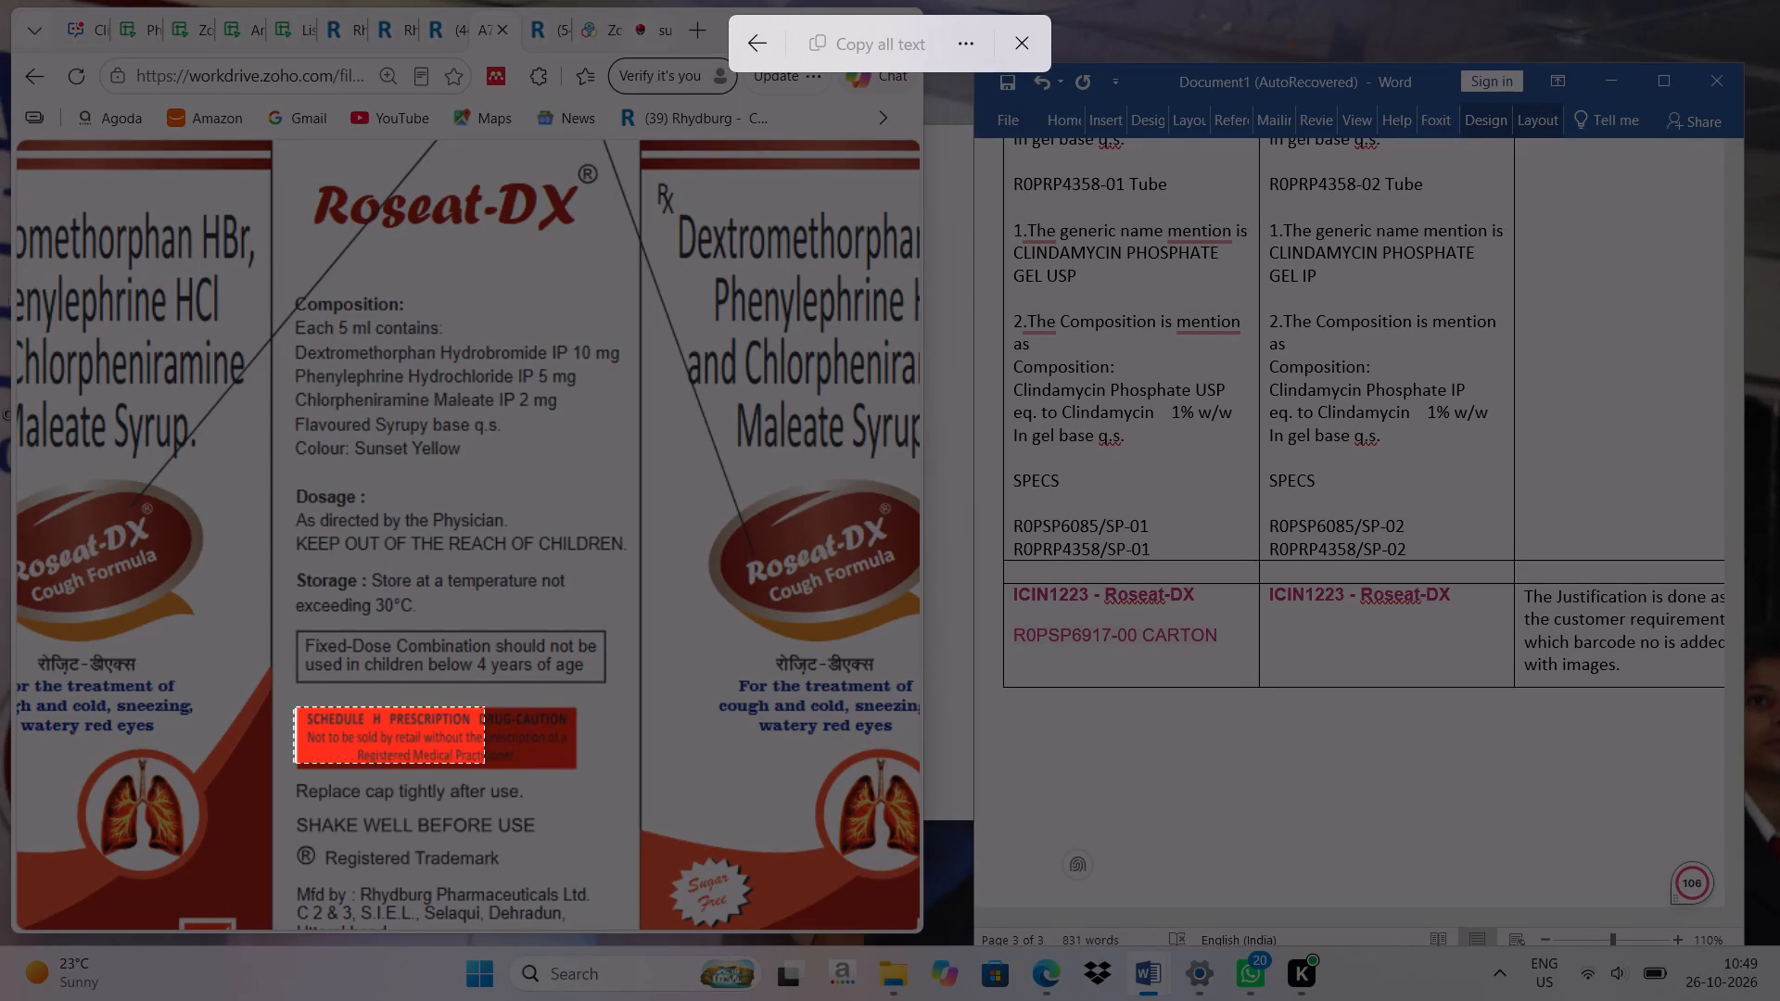
left_click_drag(493, 766, 577, 774)
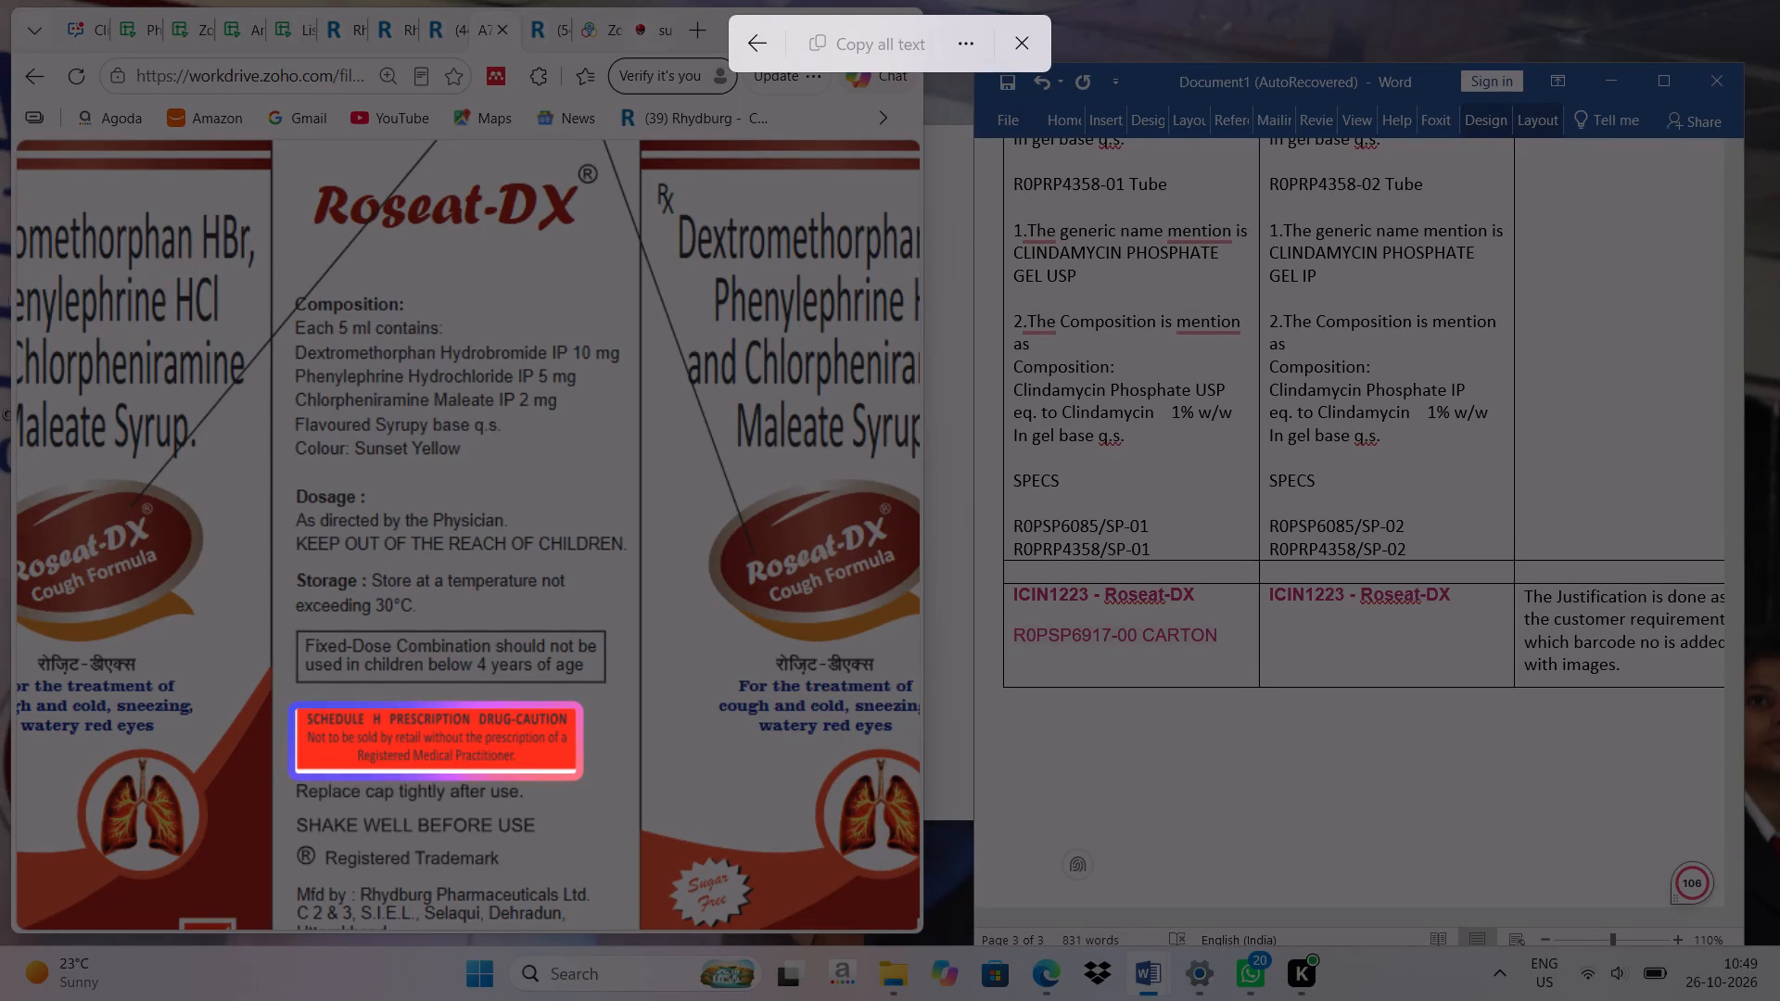
left_click(1047, 667)
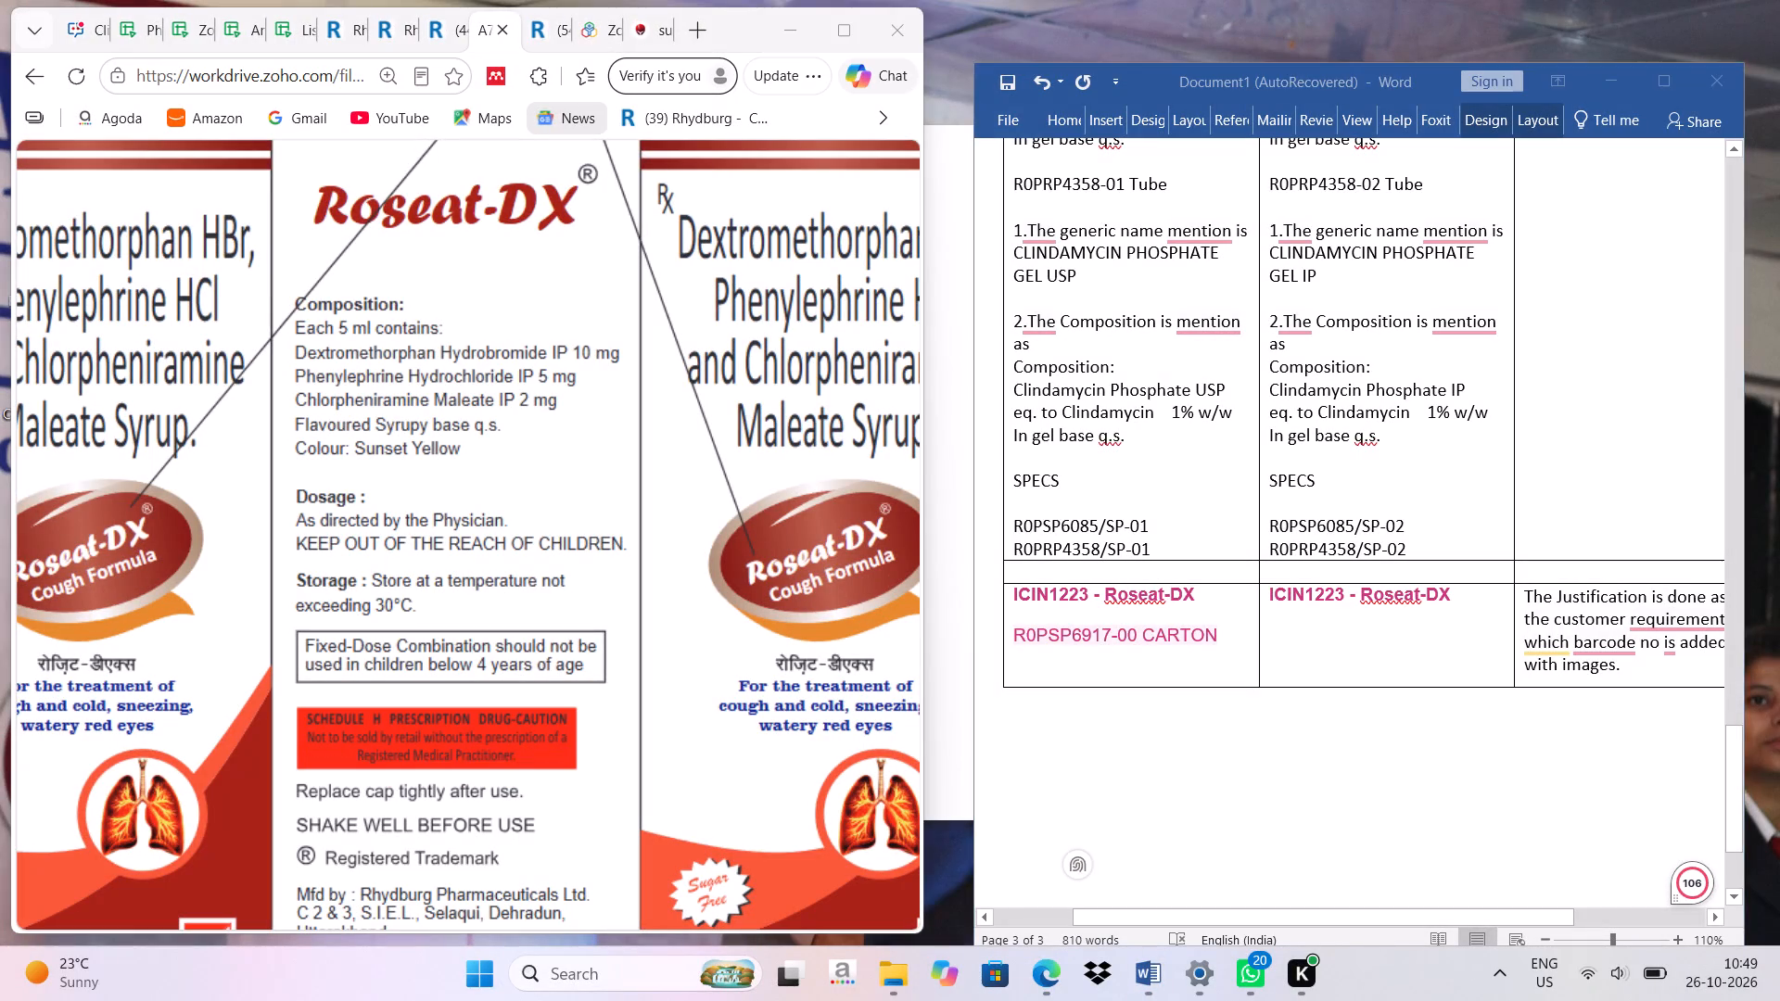
left_click(1033, 671)
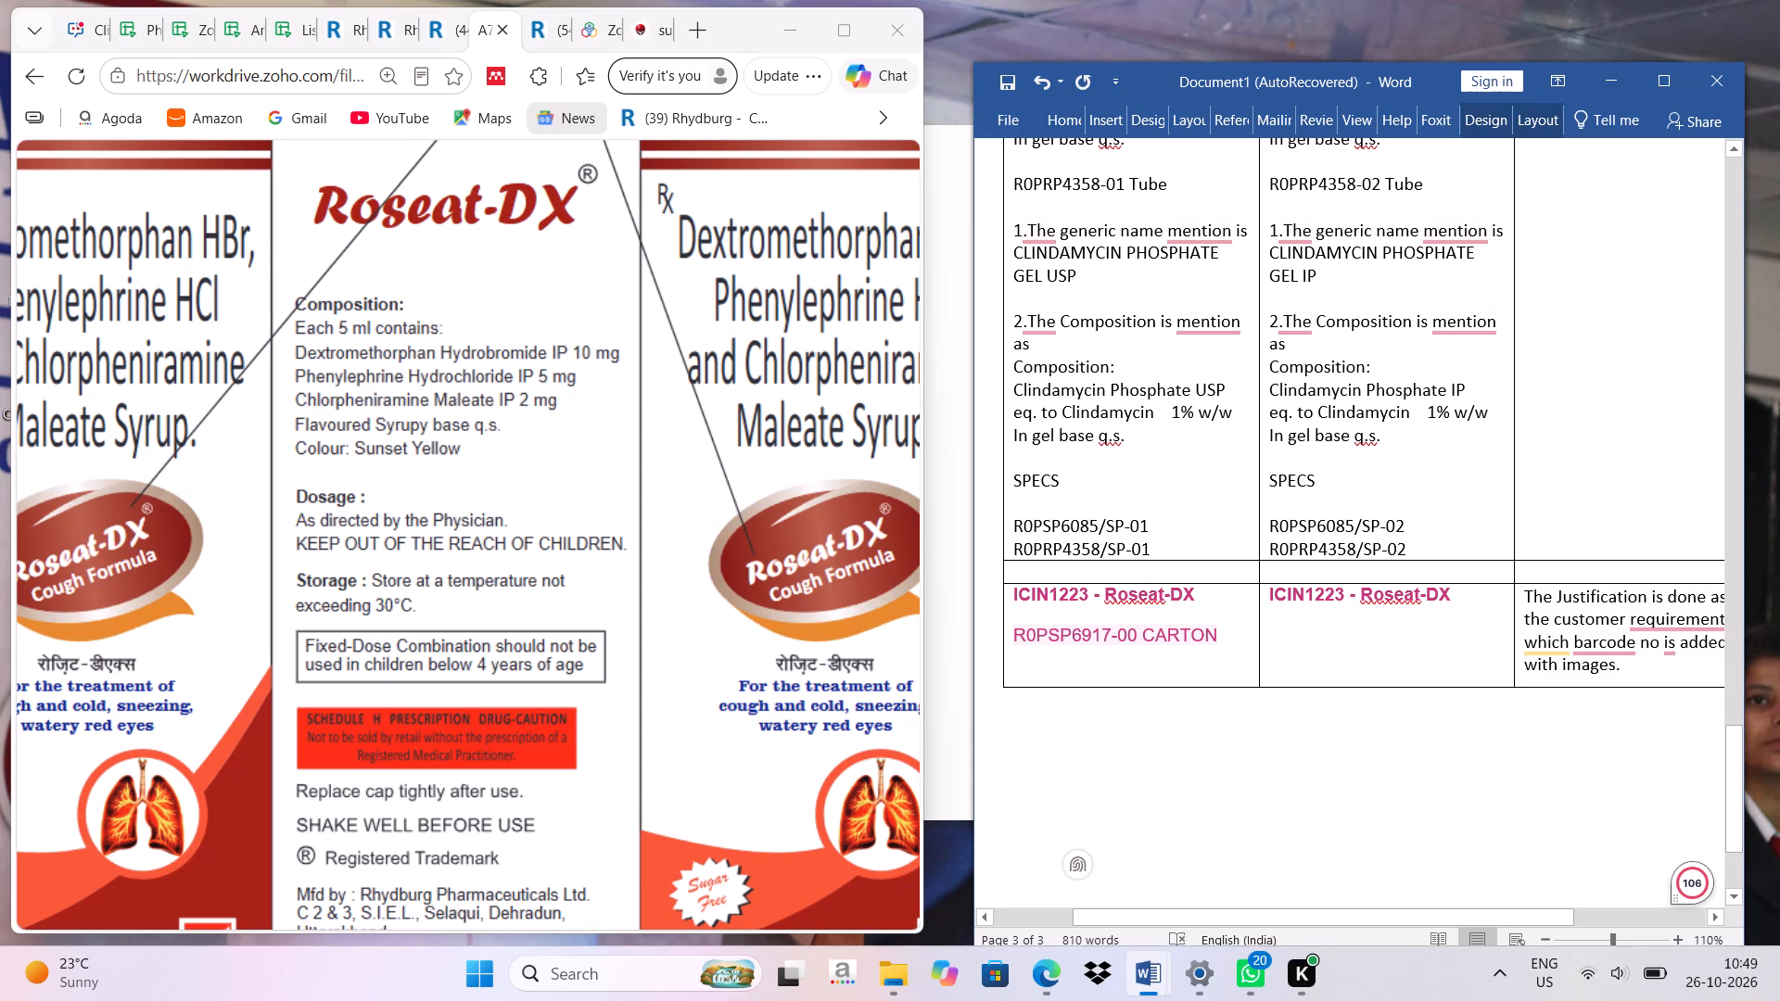
type("1.")
key("ctrl+v")
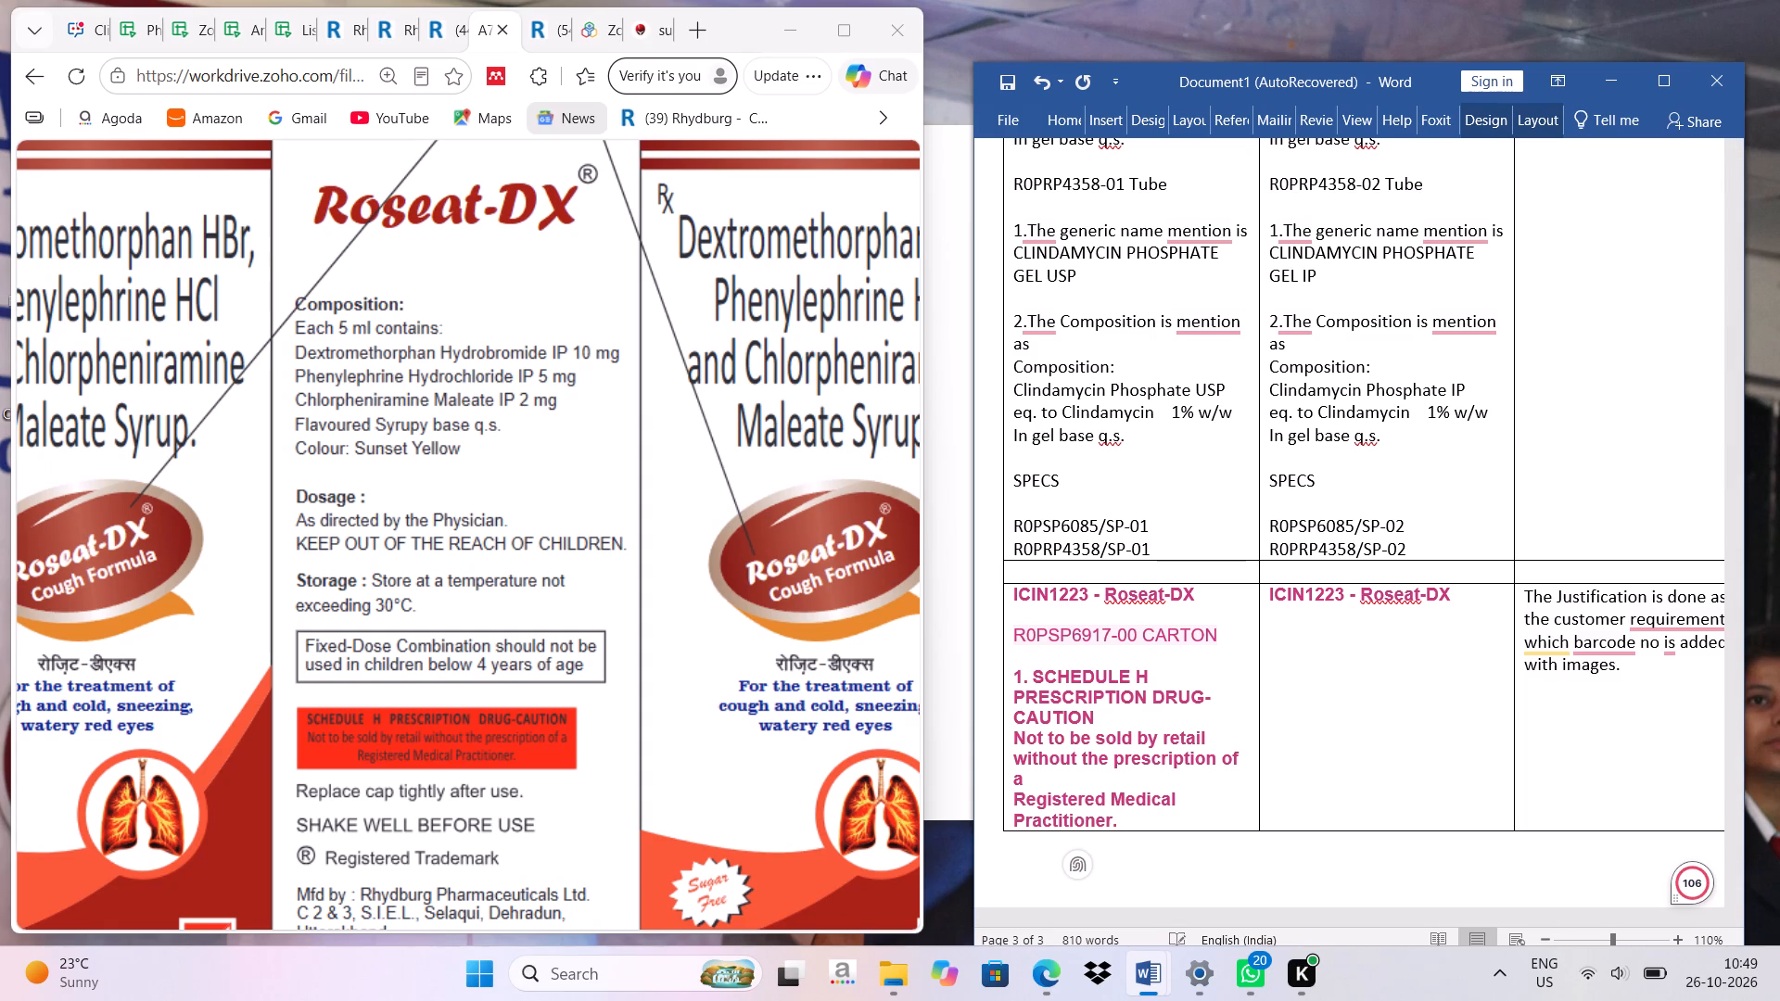
Join "Registered Medical Practitioner." onto the preceding line of point 1, separated by a space.
left_click(1018, 798)
key("BackSpace")
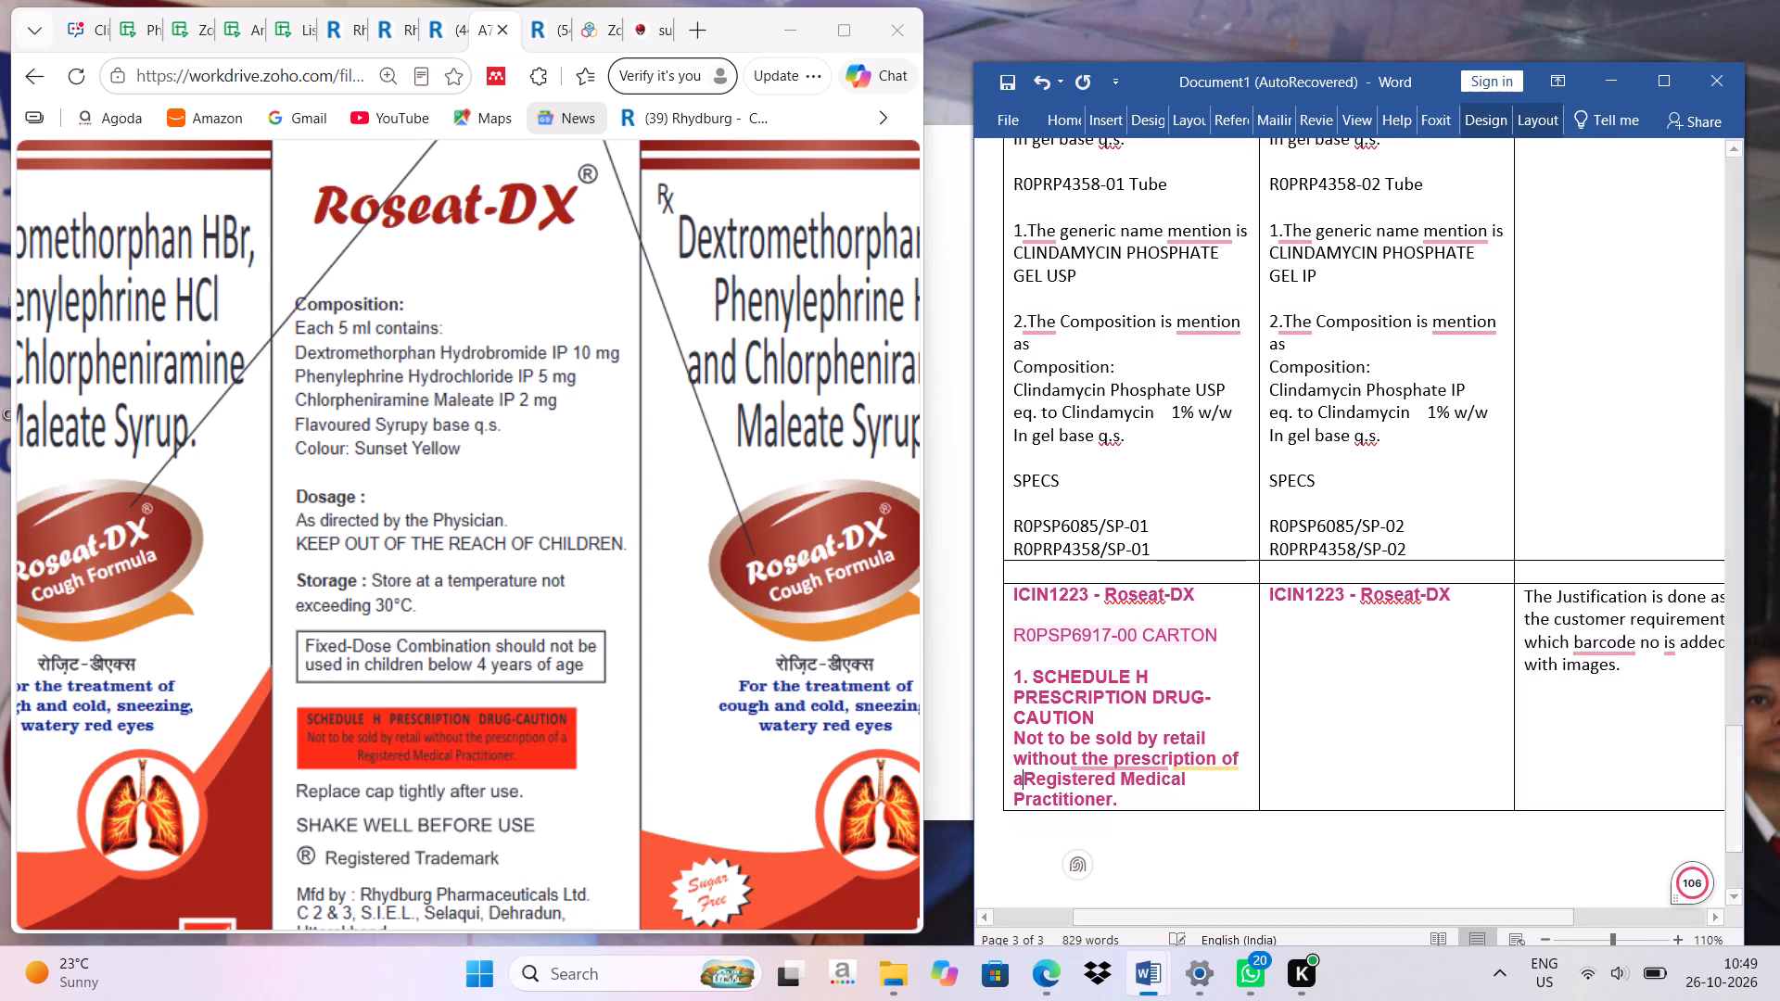
key("space")
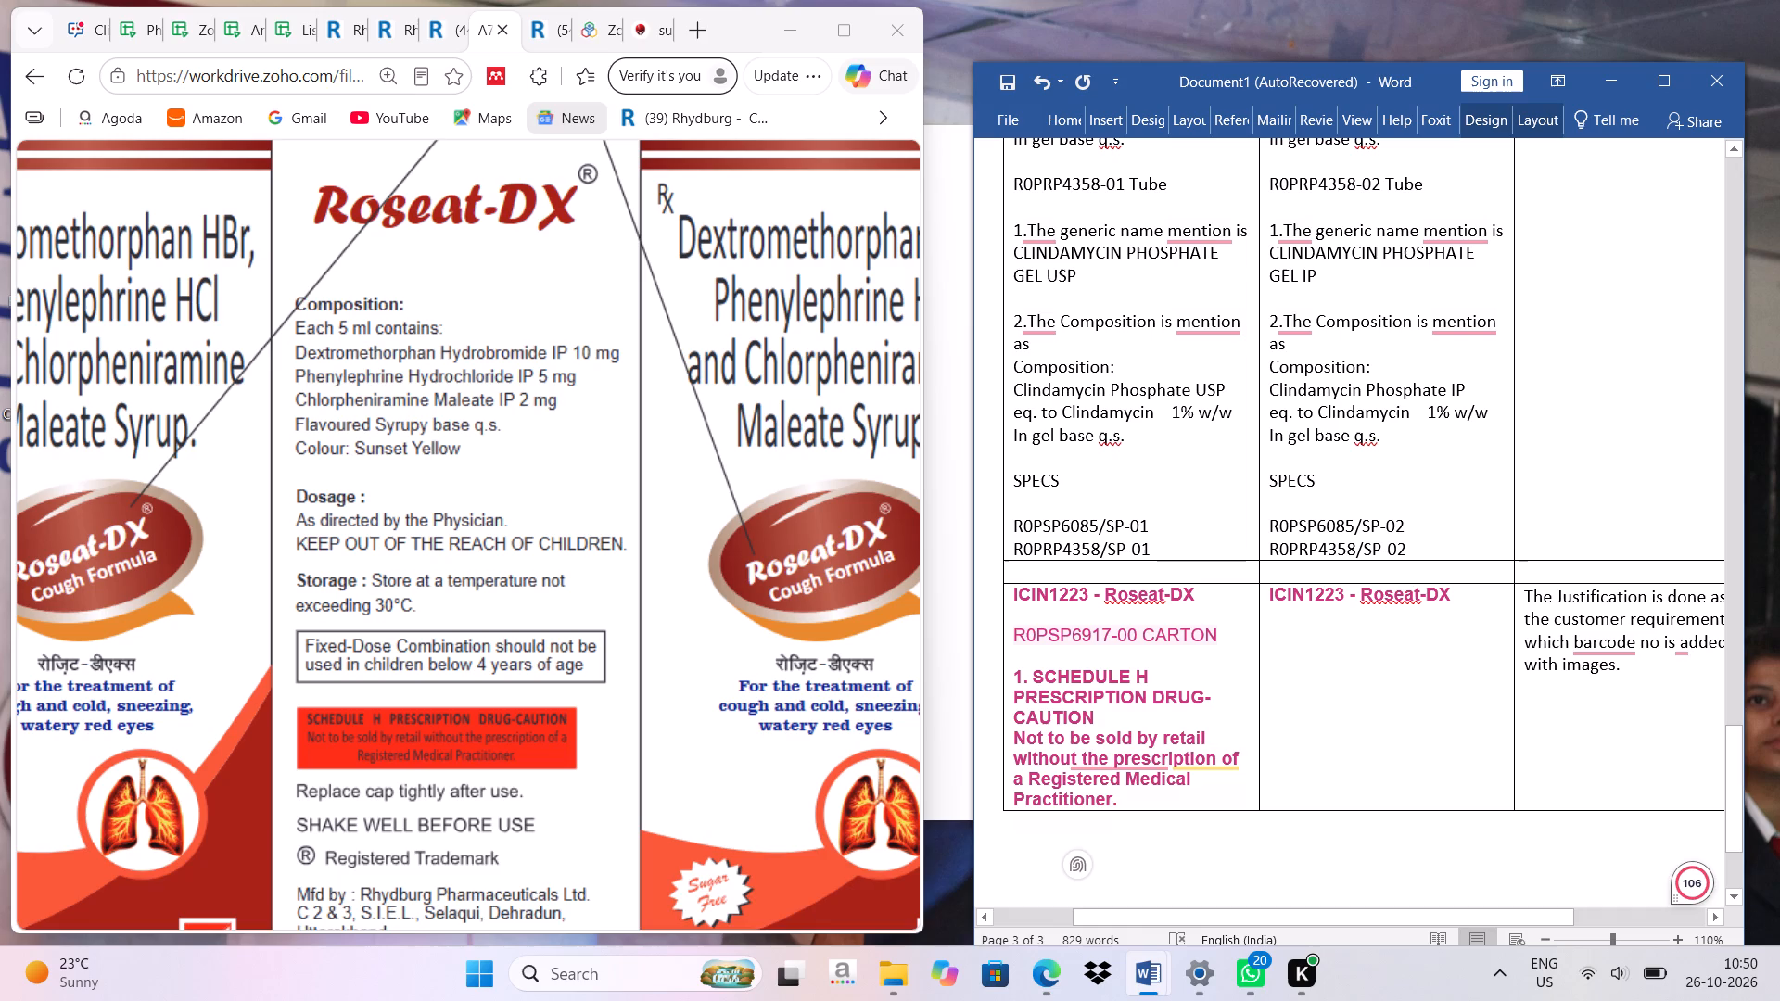
Copy the item code R0PSP6918 from the sticker label artwork and add the heading "R0PSP6918-00 Label" below point 1, followed by a blank line.
scroll(580, 690, "down", 9)
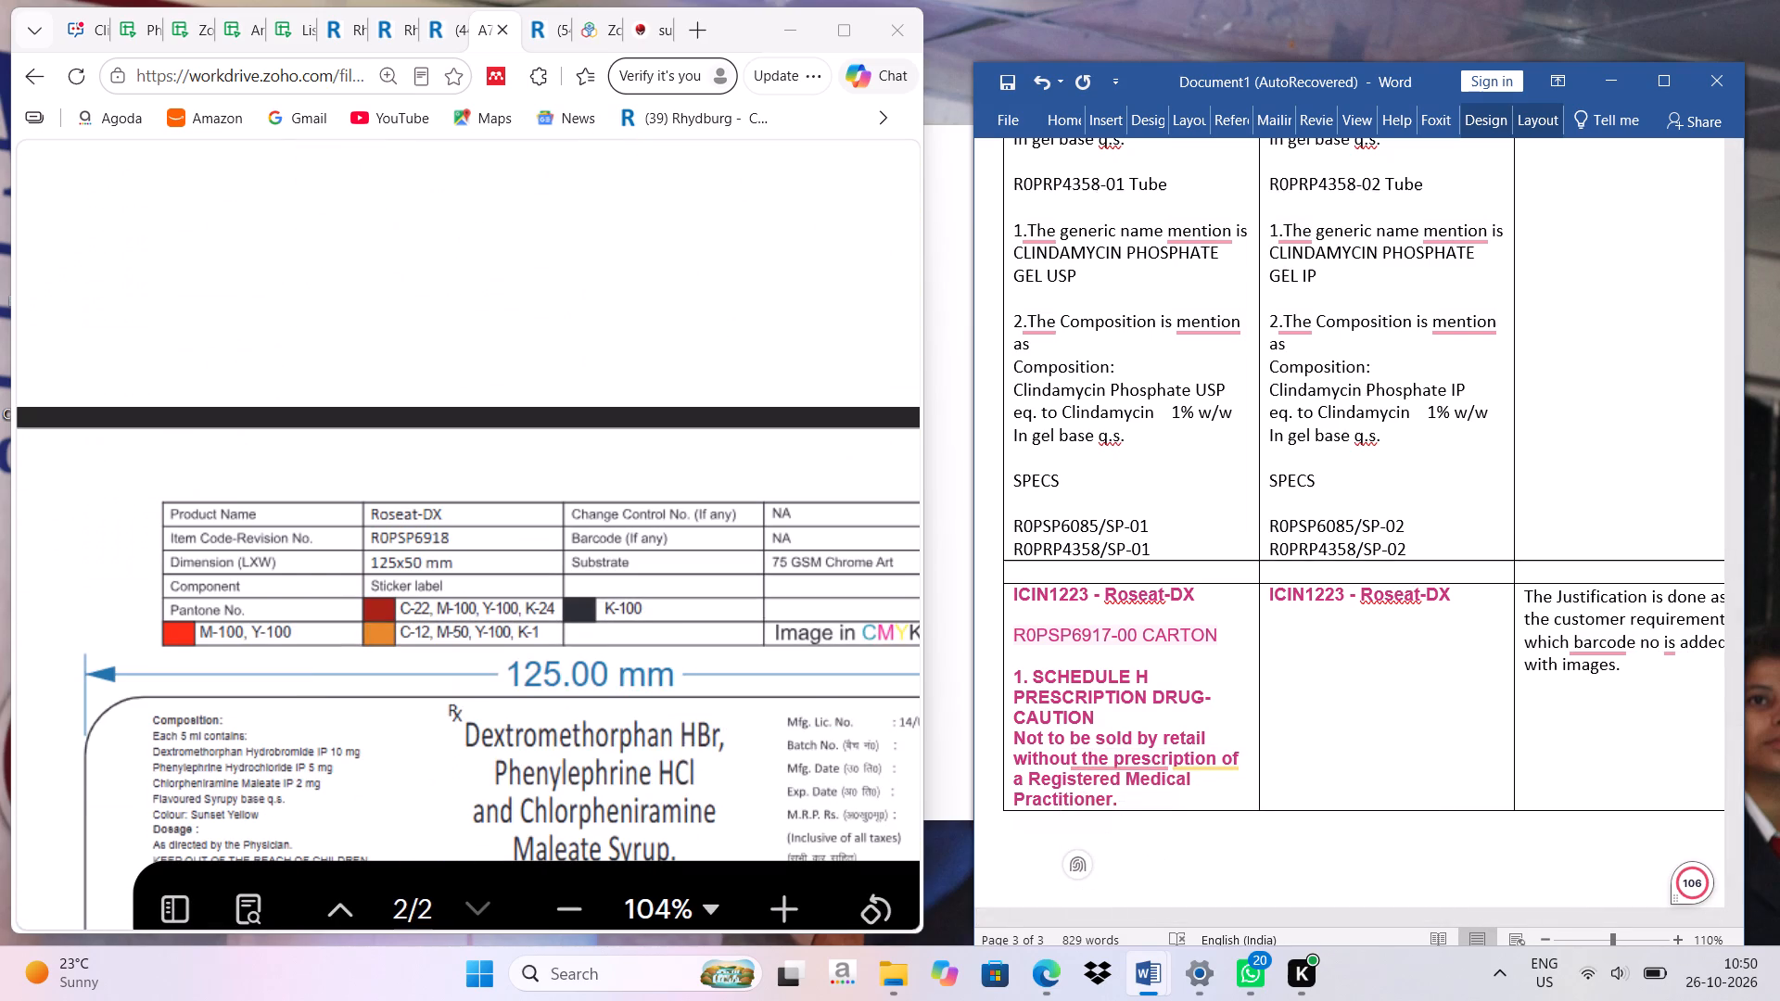
left_click_drag(371, 532, 425, 546)
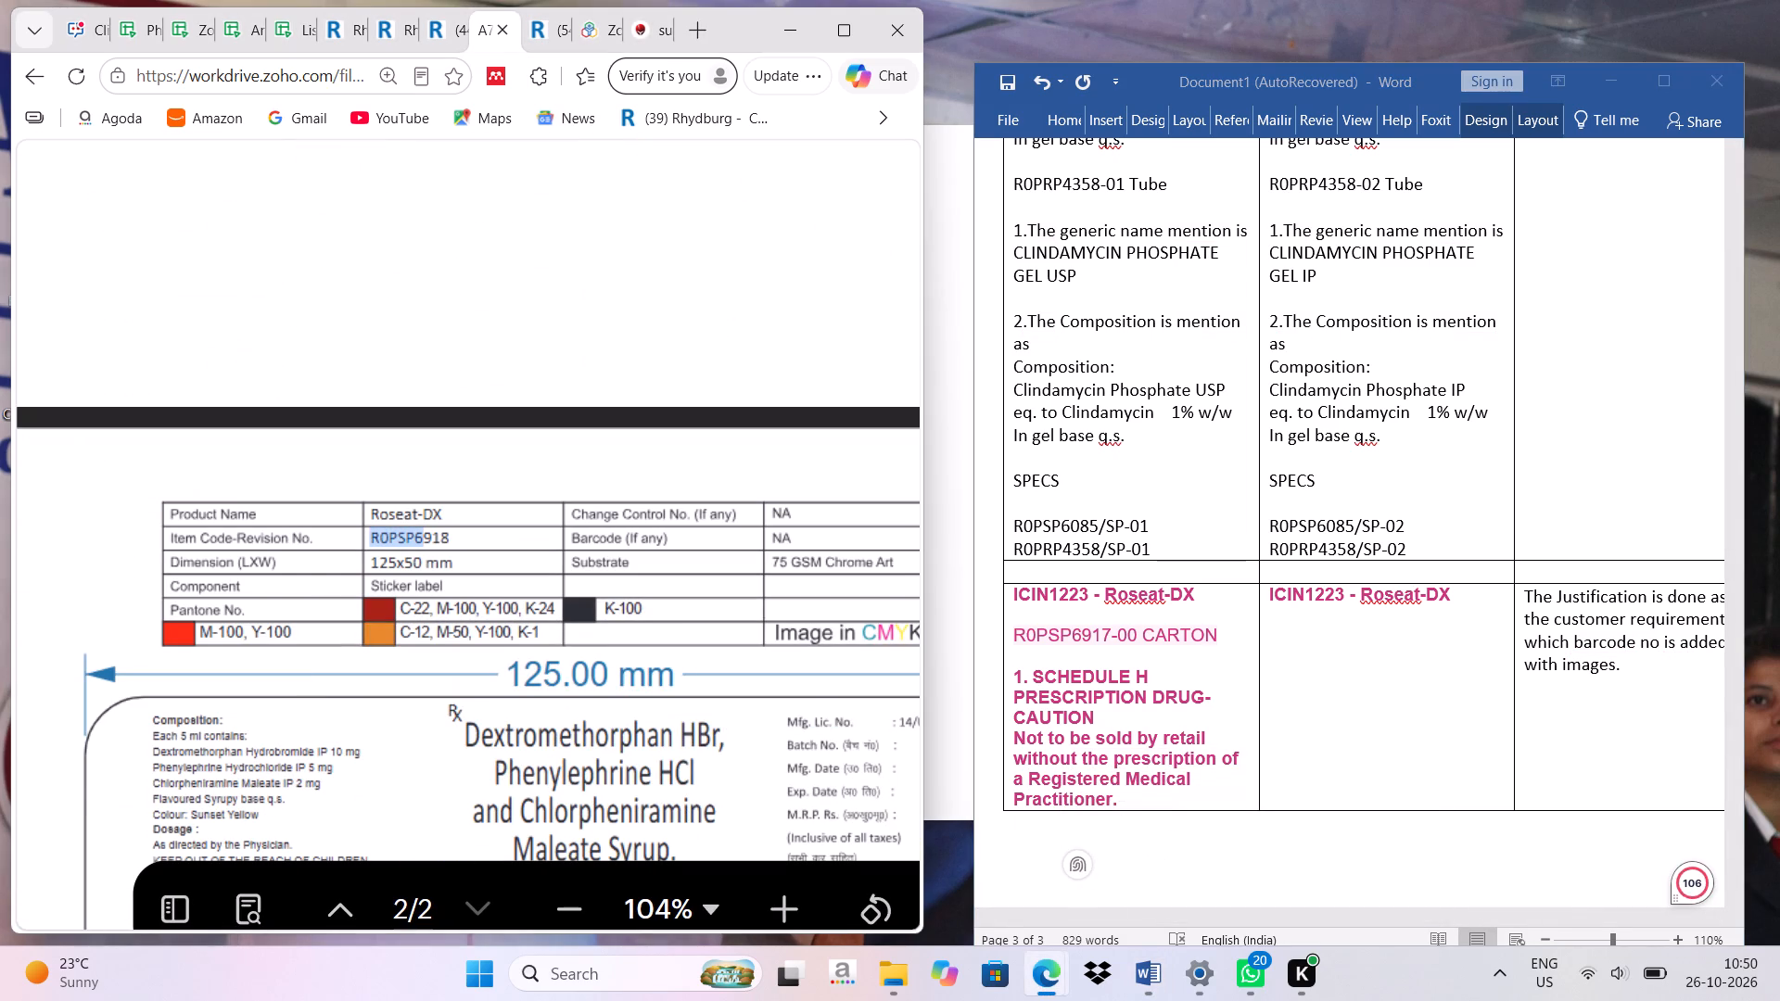
left_click_drag(425, 546, 472, 544)
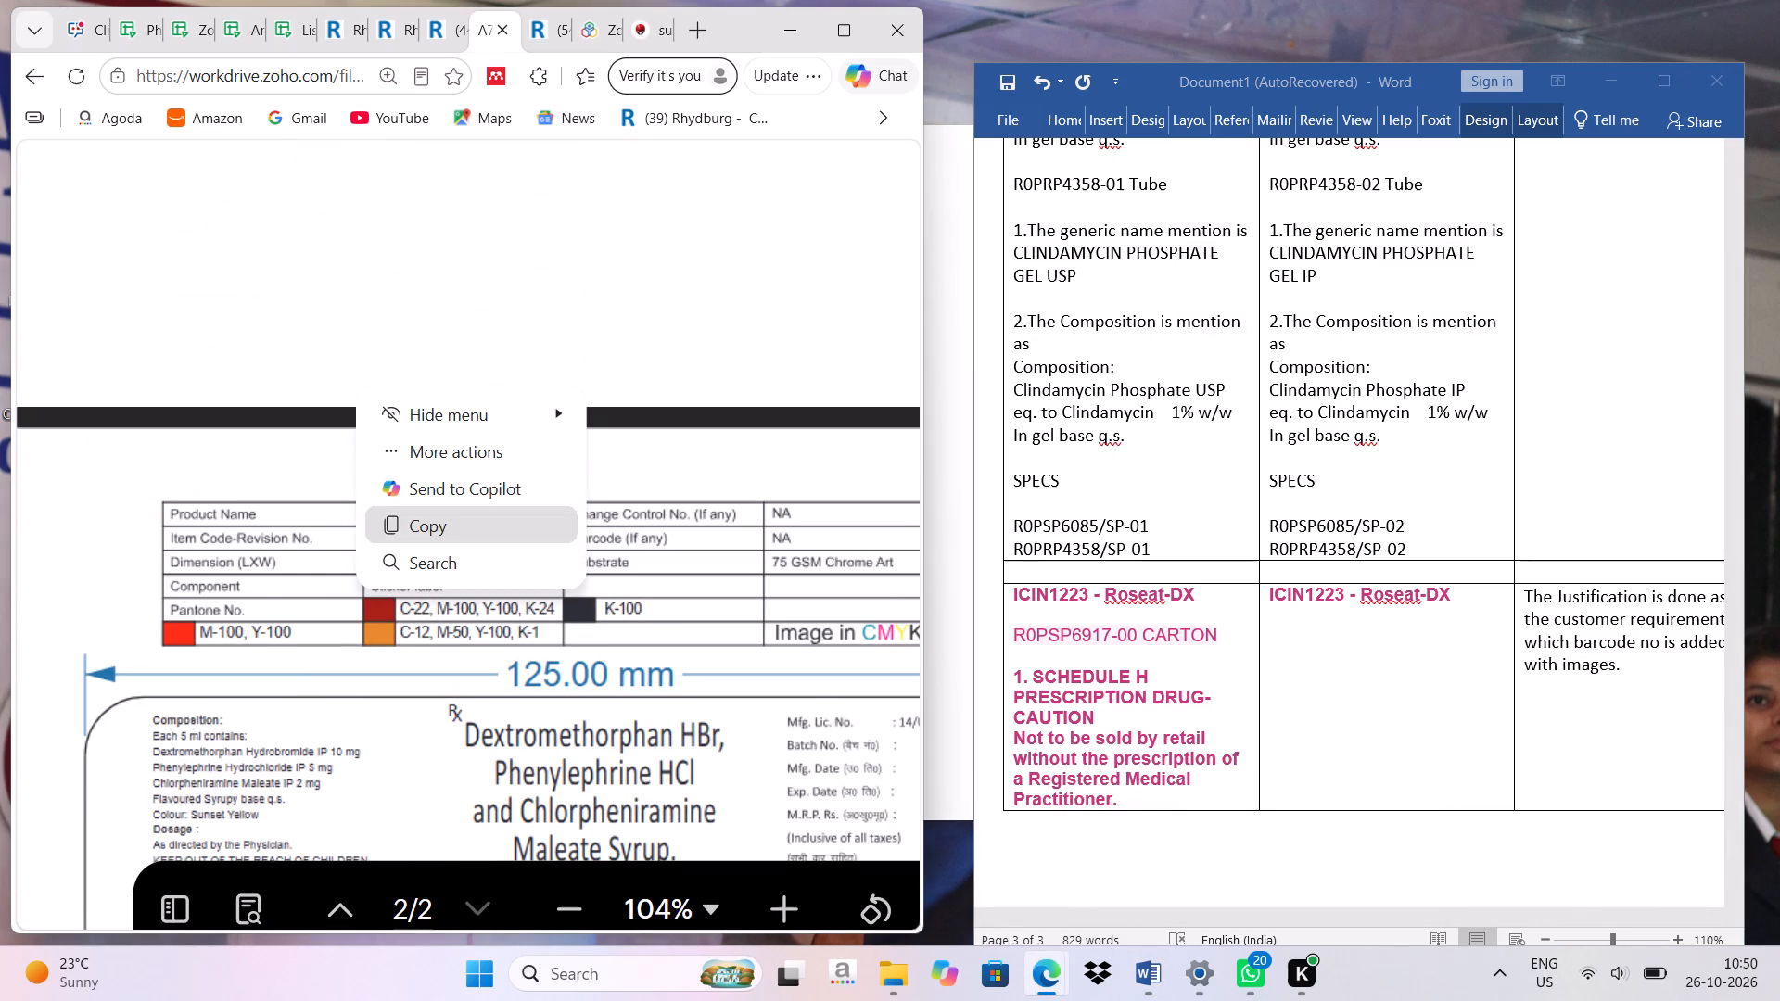
left_click(385, 527)
left_click(1124, 793)
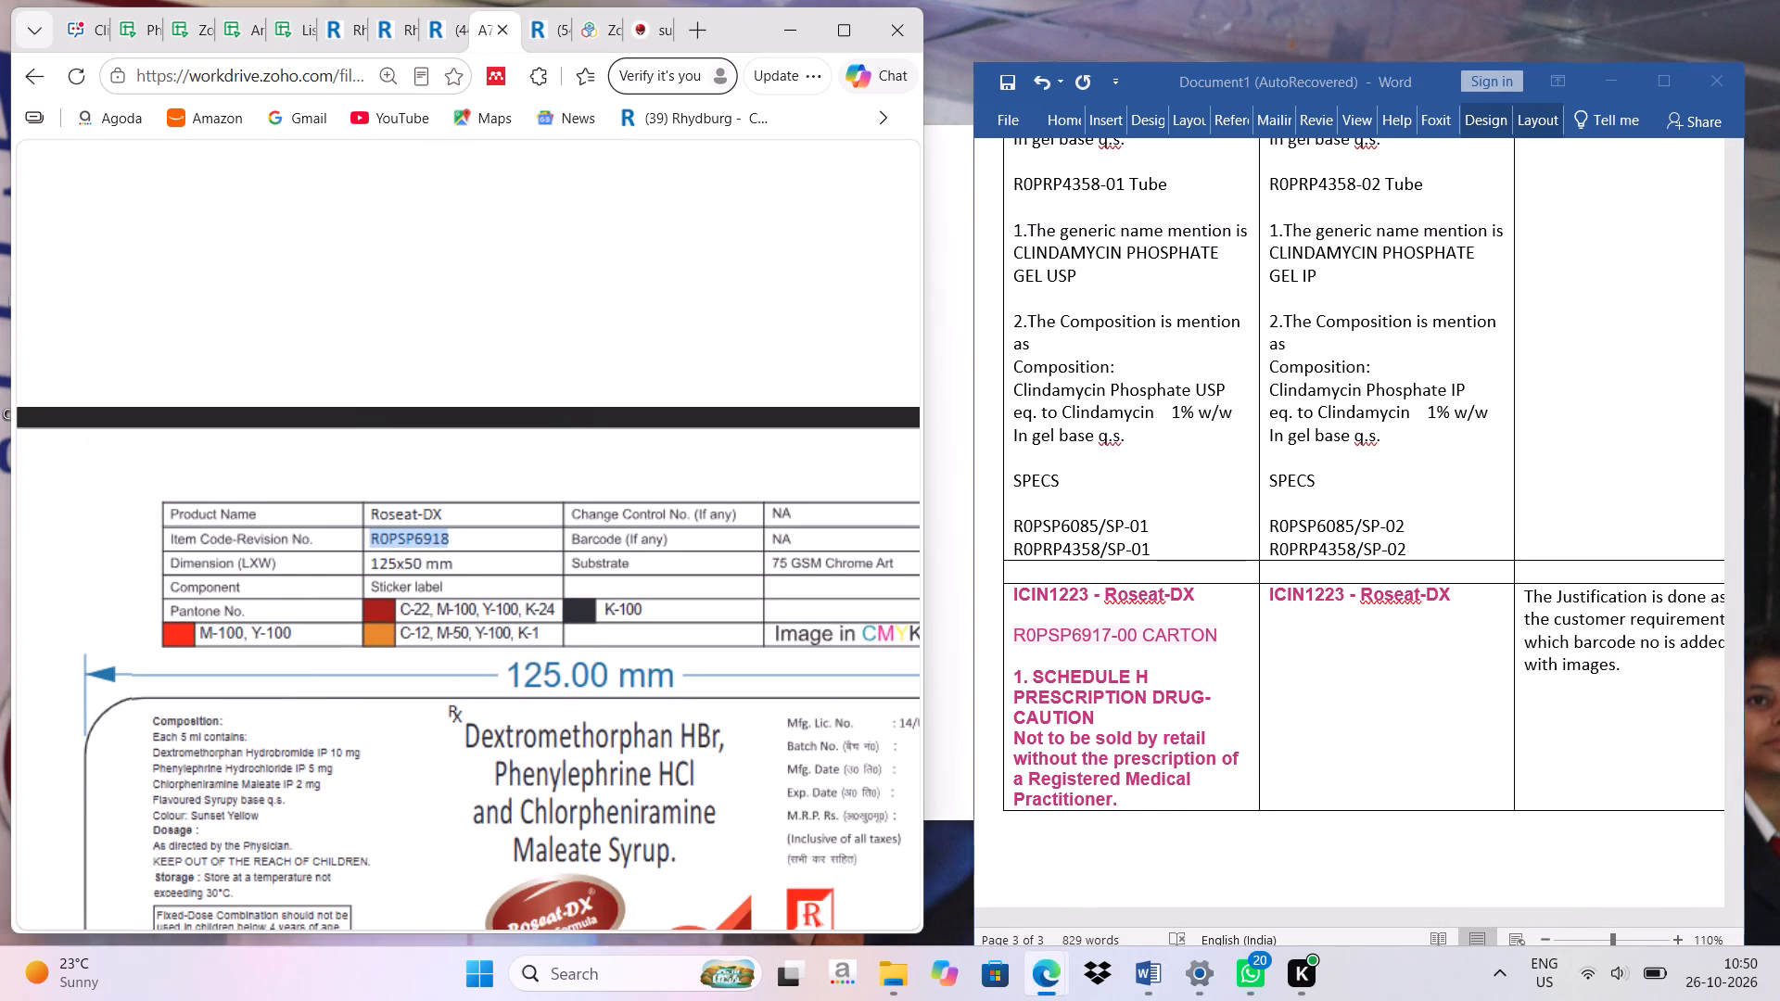
left_click(1145, 806)
key("Return")
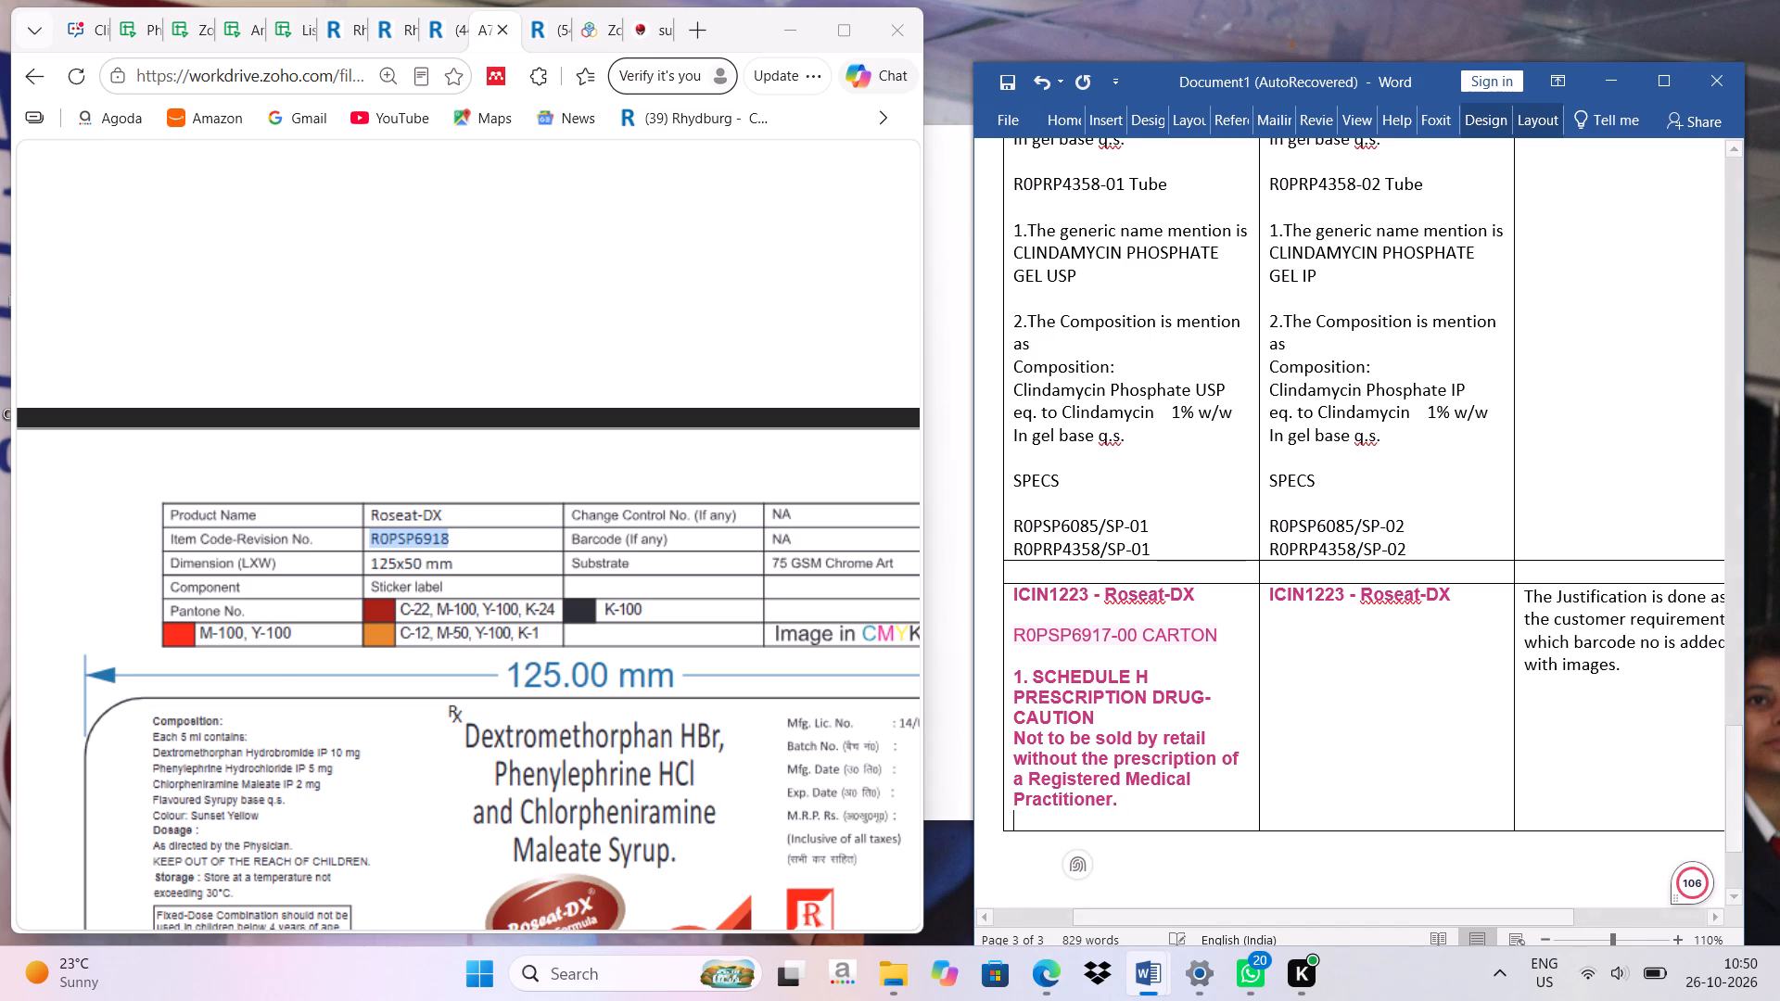
key("Return")
key("ctrl+b")
key("ctrl+v")
key("ctrl+space")
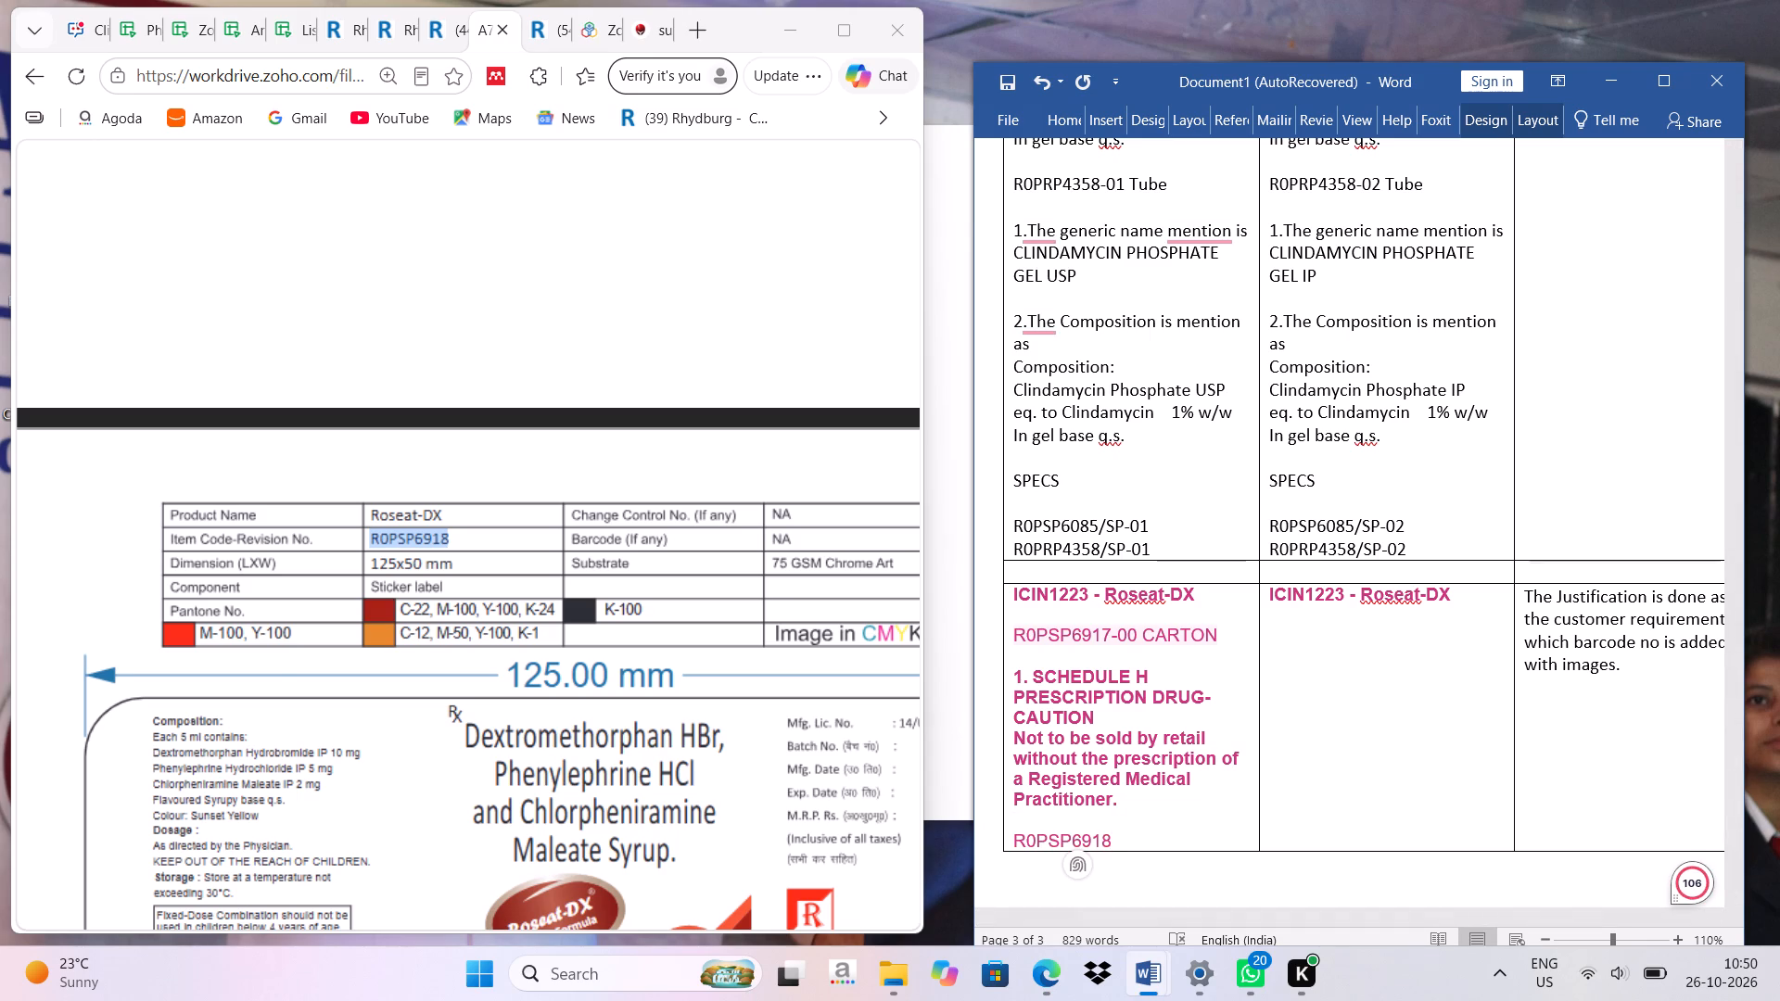
type("-00")
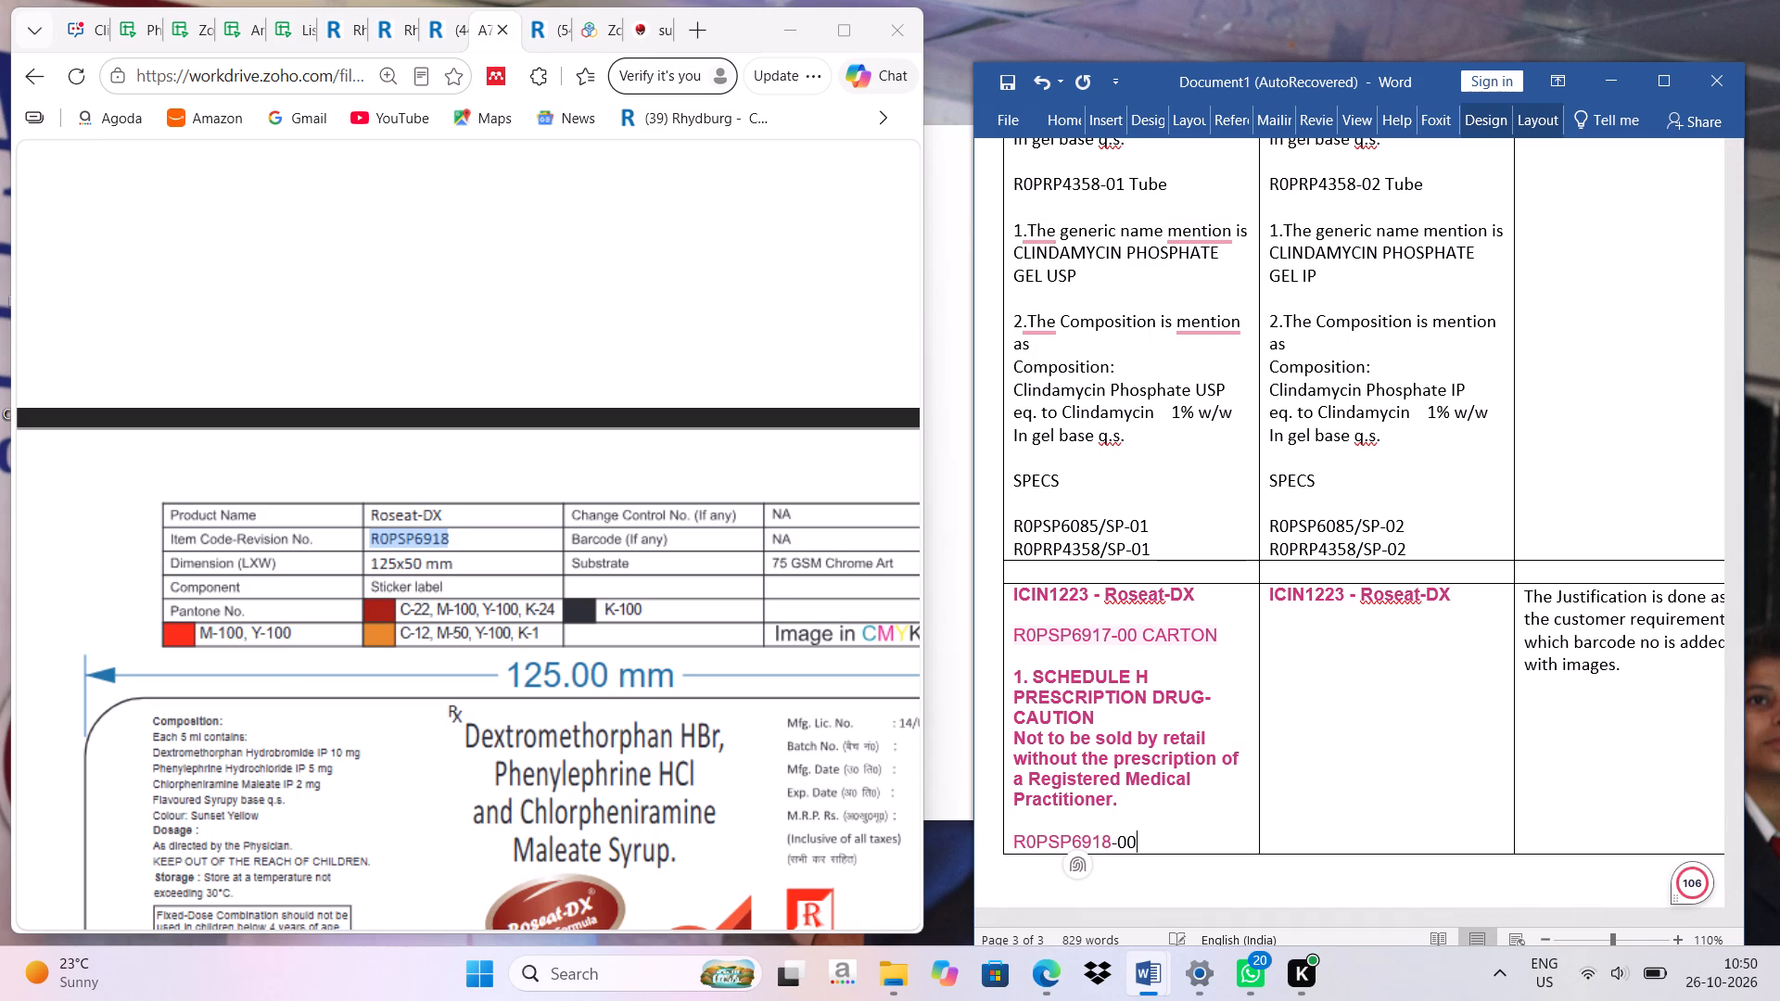
key("space")
type("Label")
key("Return")
key("Return")
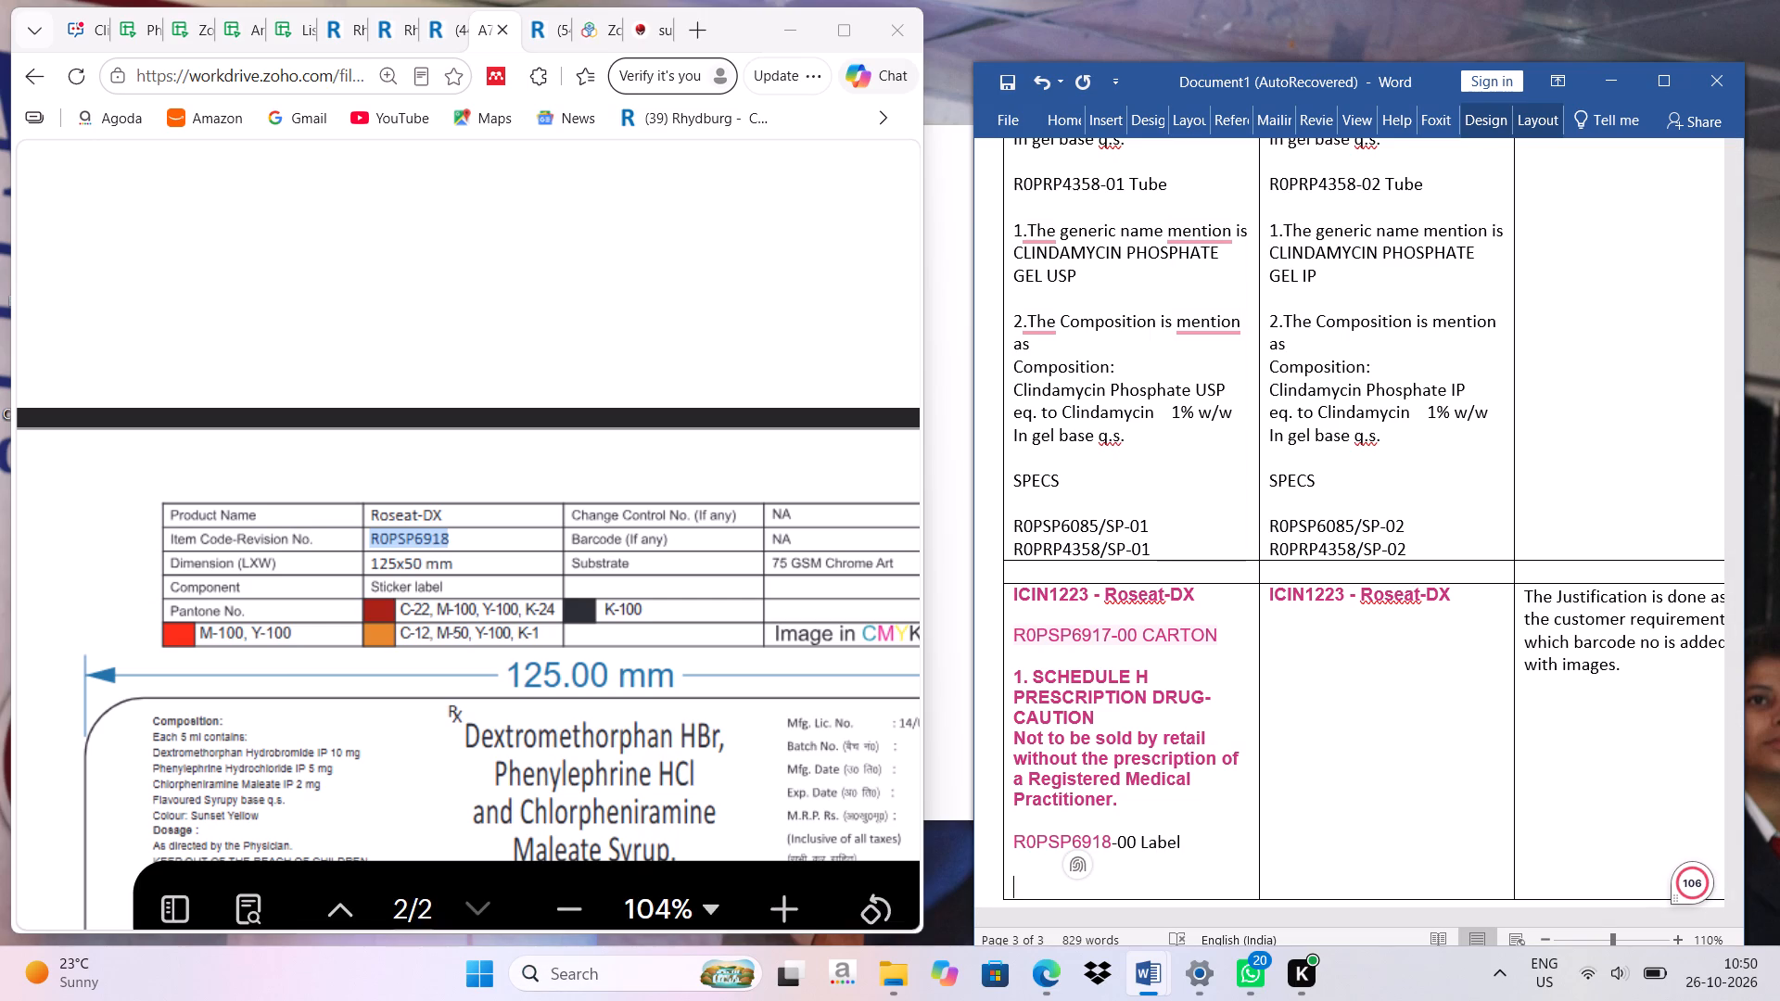
Insert "It is mentioned as" before "SCHEDULE H" in point 1 of the carton entry.
scroll(579, 751, "down", 2)
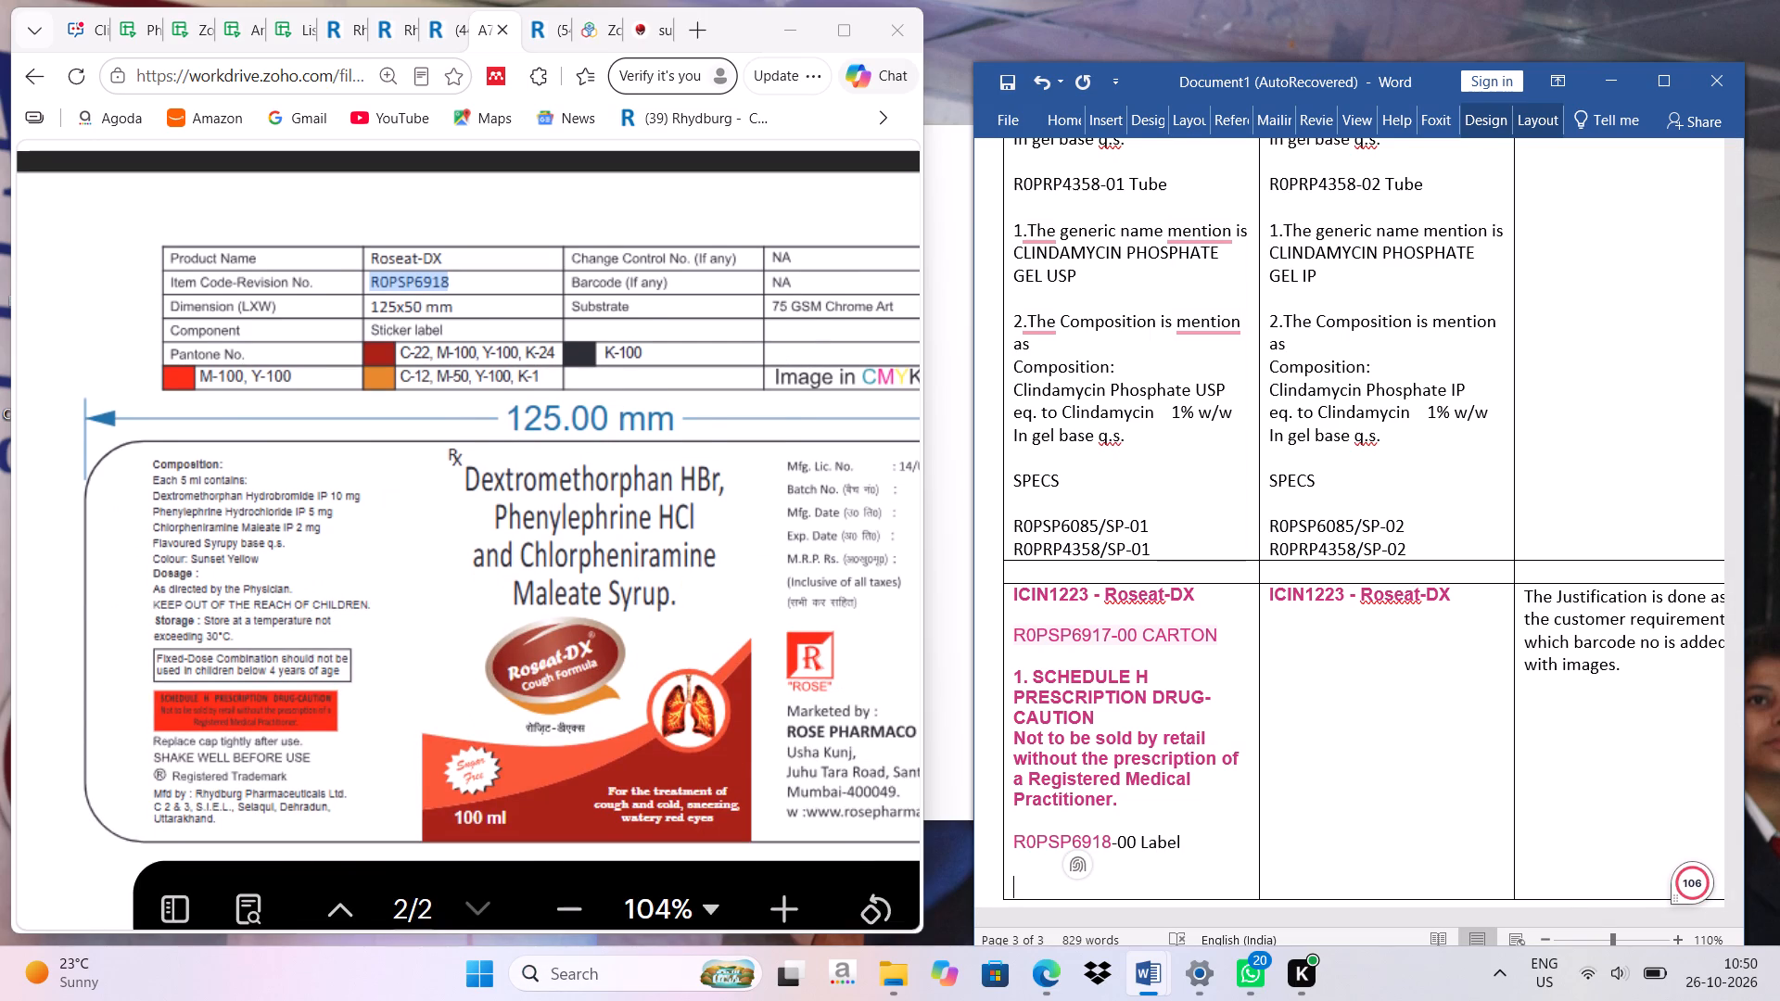
left_click(1038, 676)
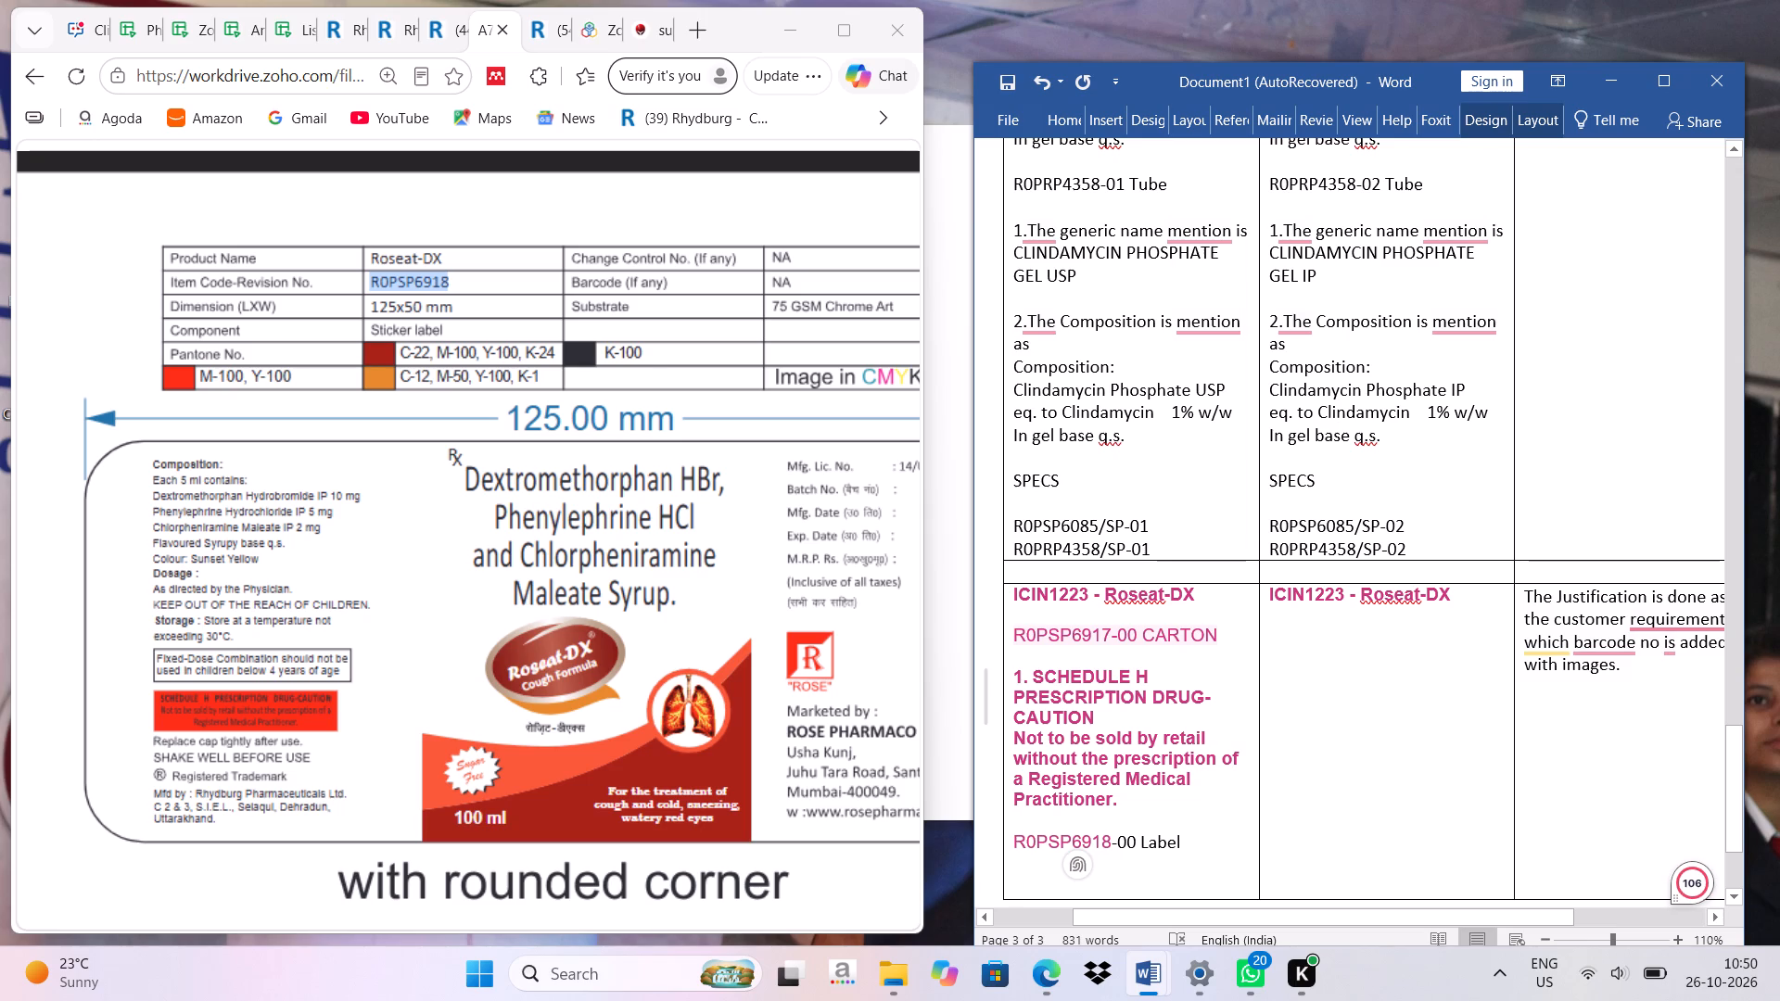
left_click(1124, 805)
left_click(1039, 669)
key("Left")
type("It")
key("space")
type("is mentioned")
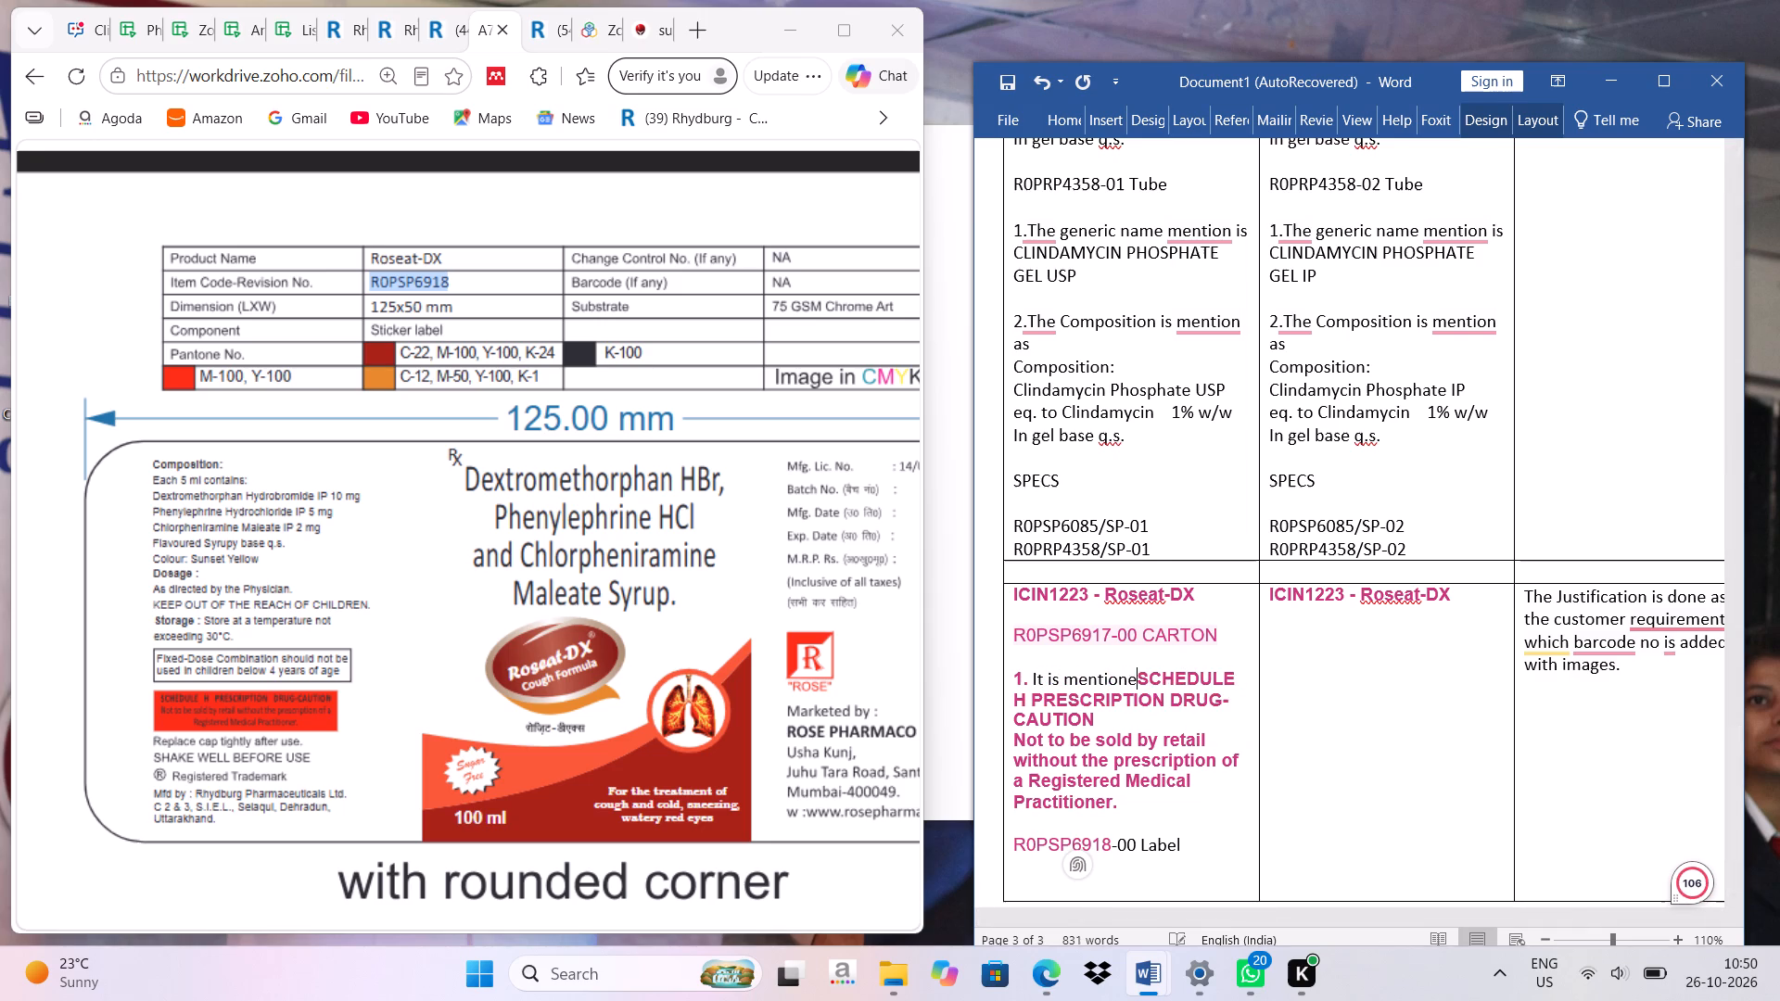
key("space")
type("as")
key("space")
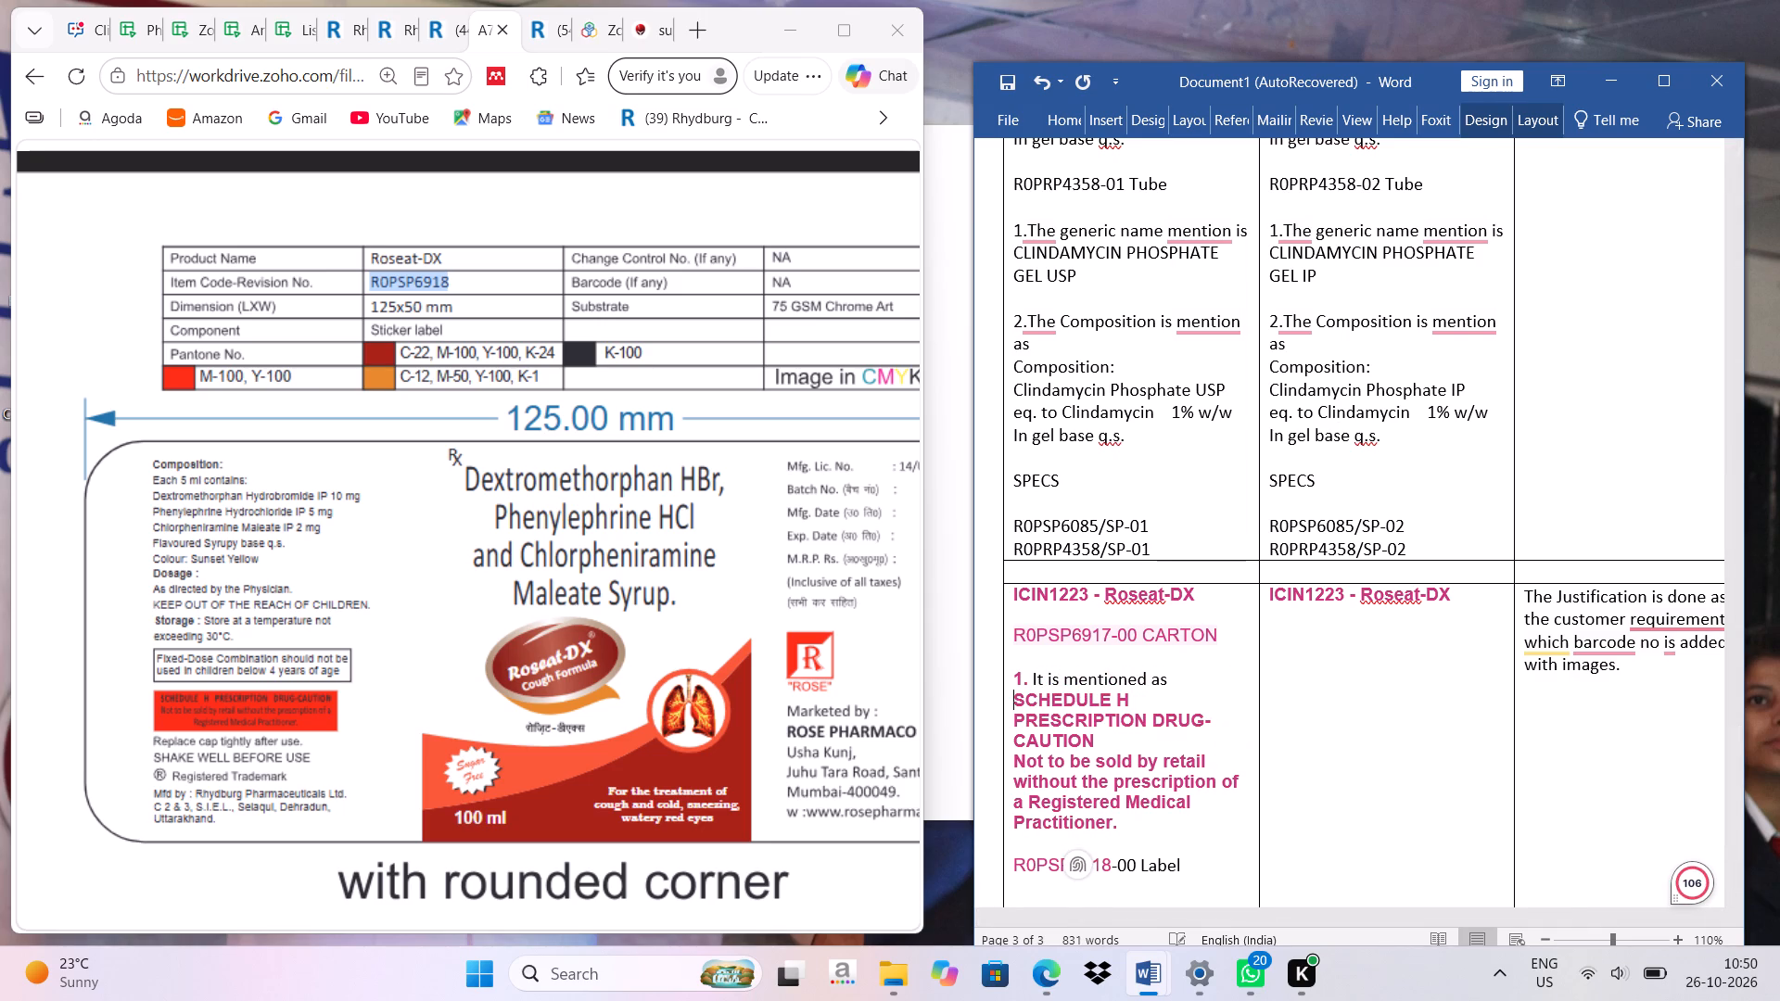
Copy the complete point 1 of the carton entry and paste it below the R0PSP6918-00 Label heading.
scroll(1170, 745, "down", 2)
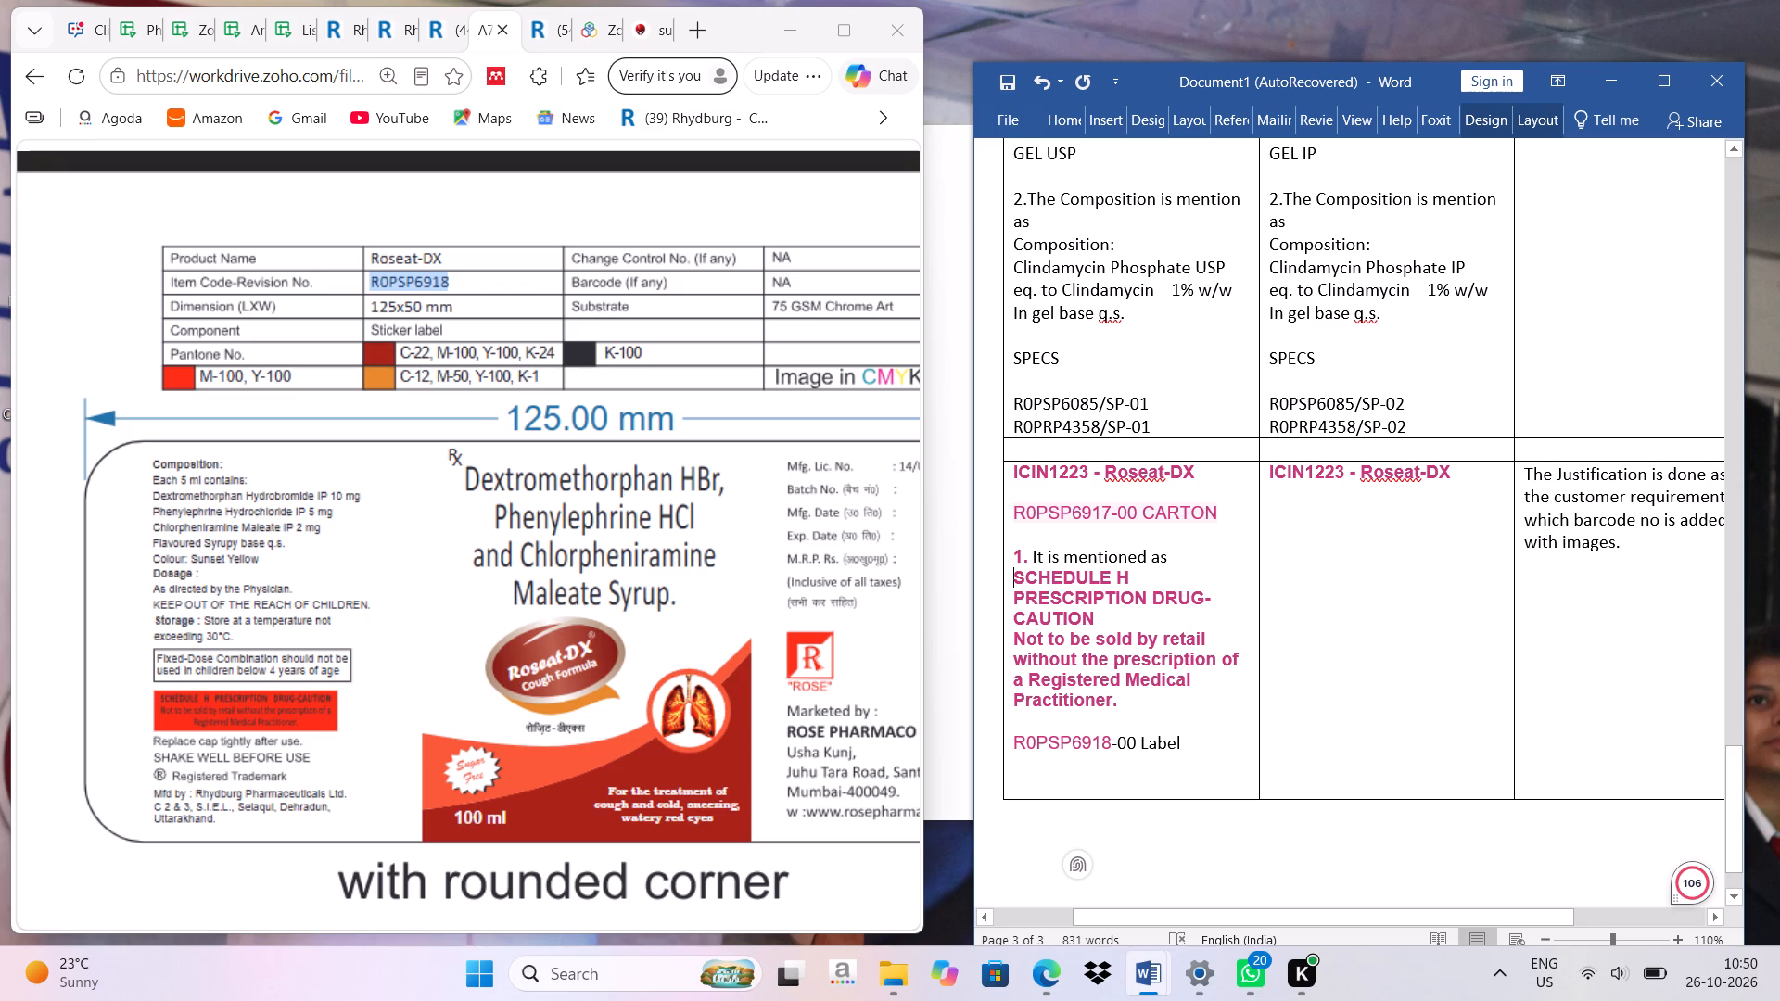
left_click_drag(1014, 540, 1143, 696)
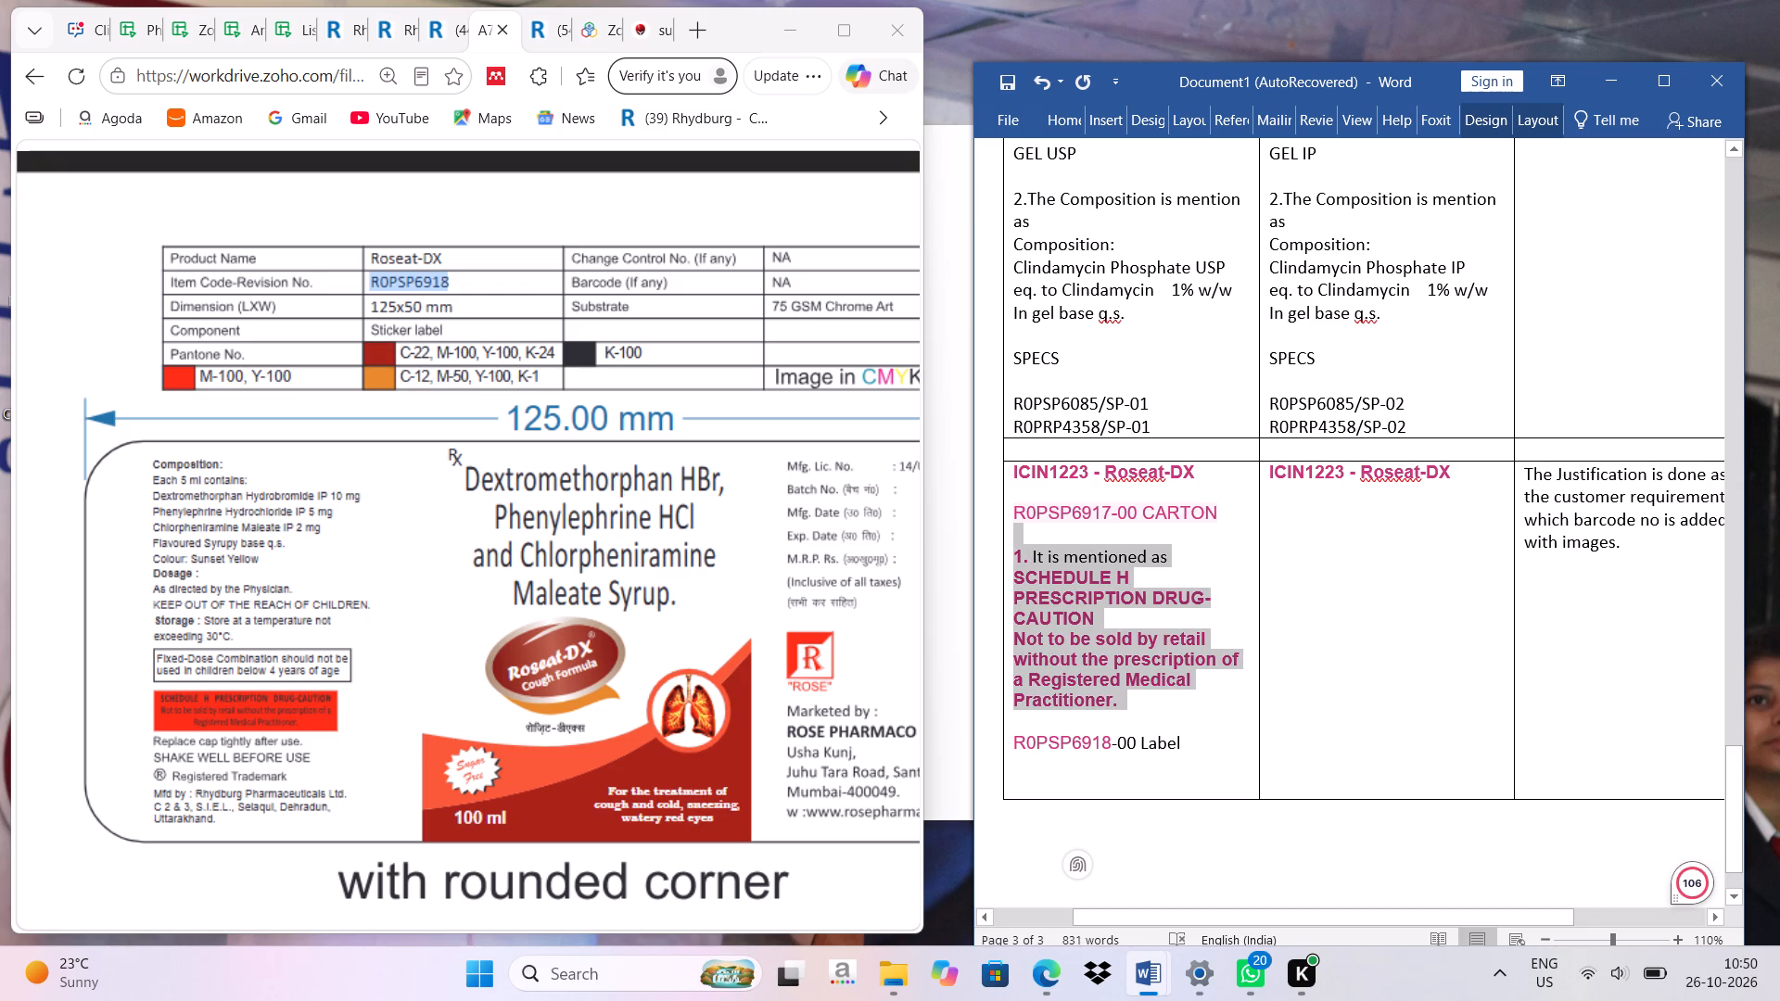
left_click_drag(1143, 696, 1130, 705)
right_click(1053, 654)
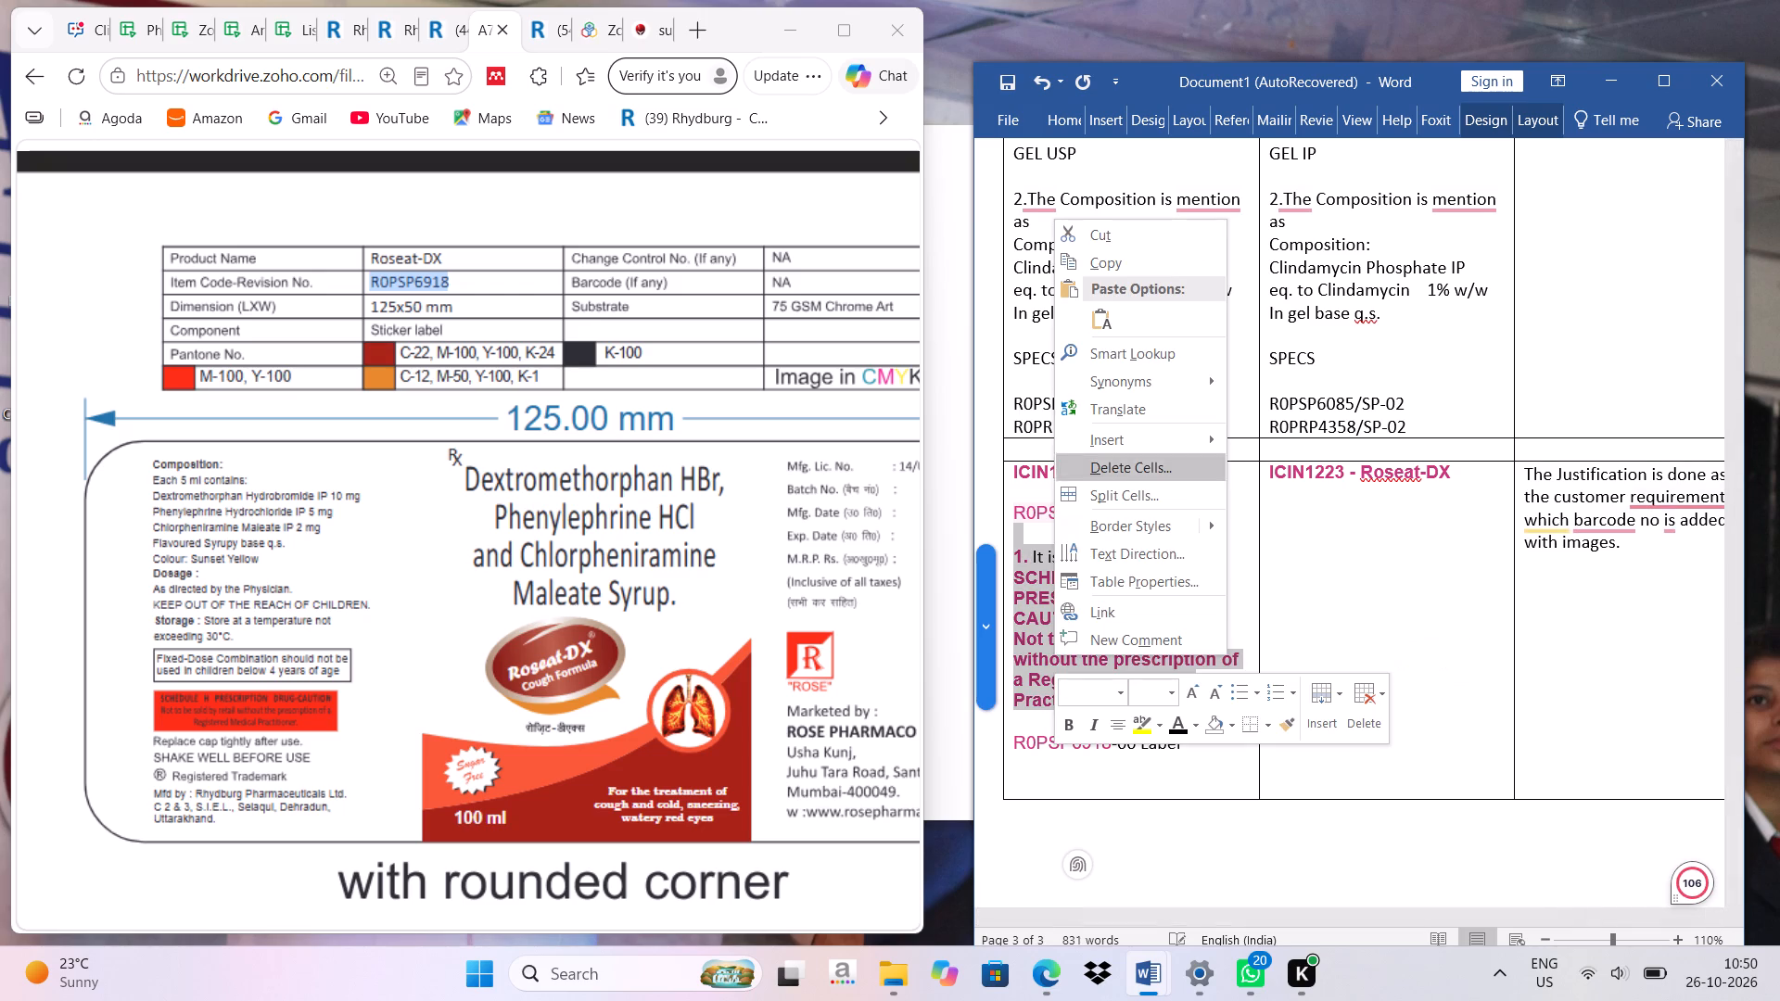
left_click(1092, 255)
left_click(1038, 777)
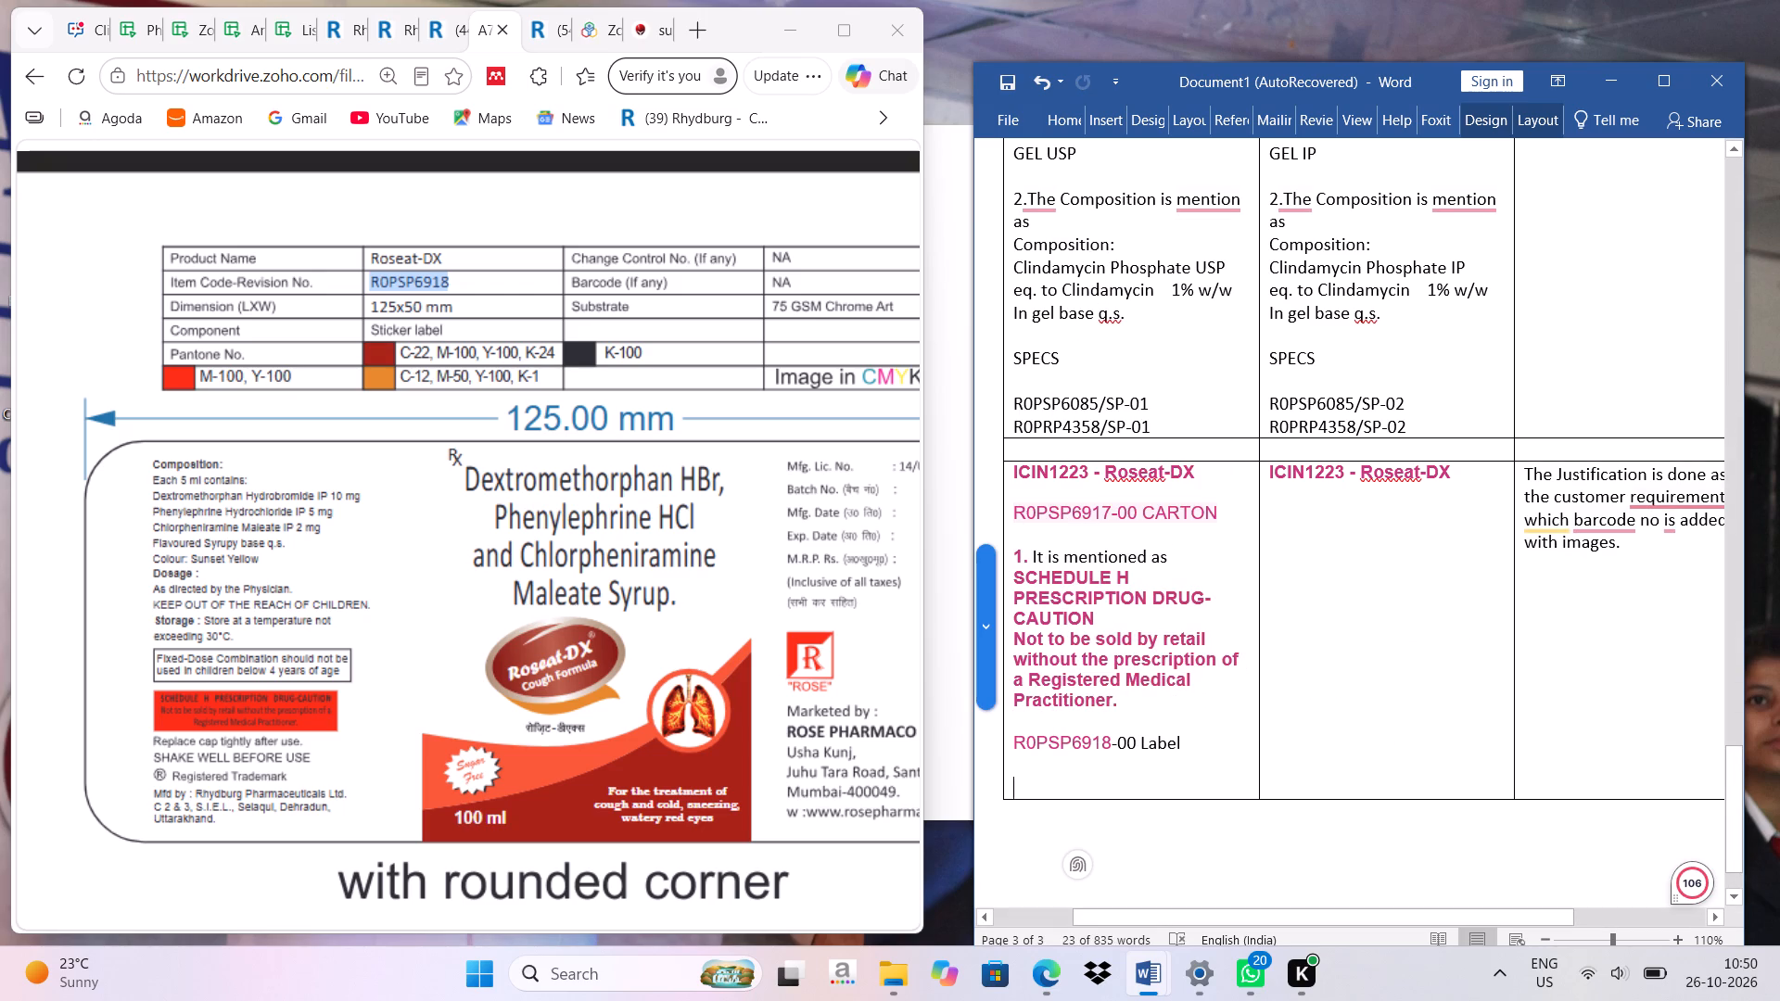
key("BackSpace")
key("Return")
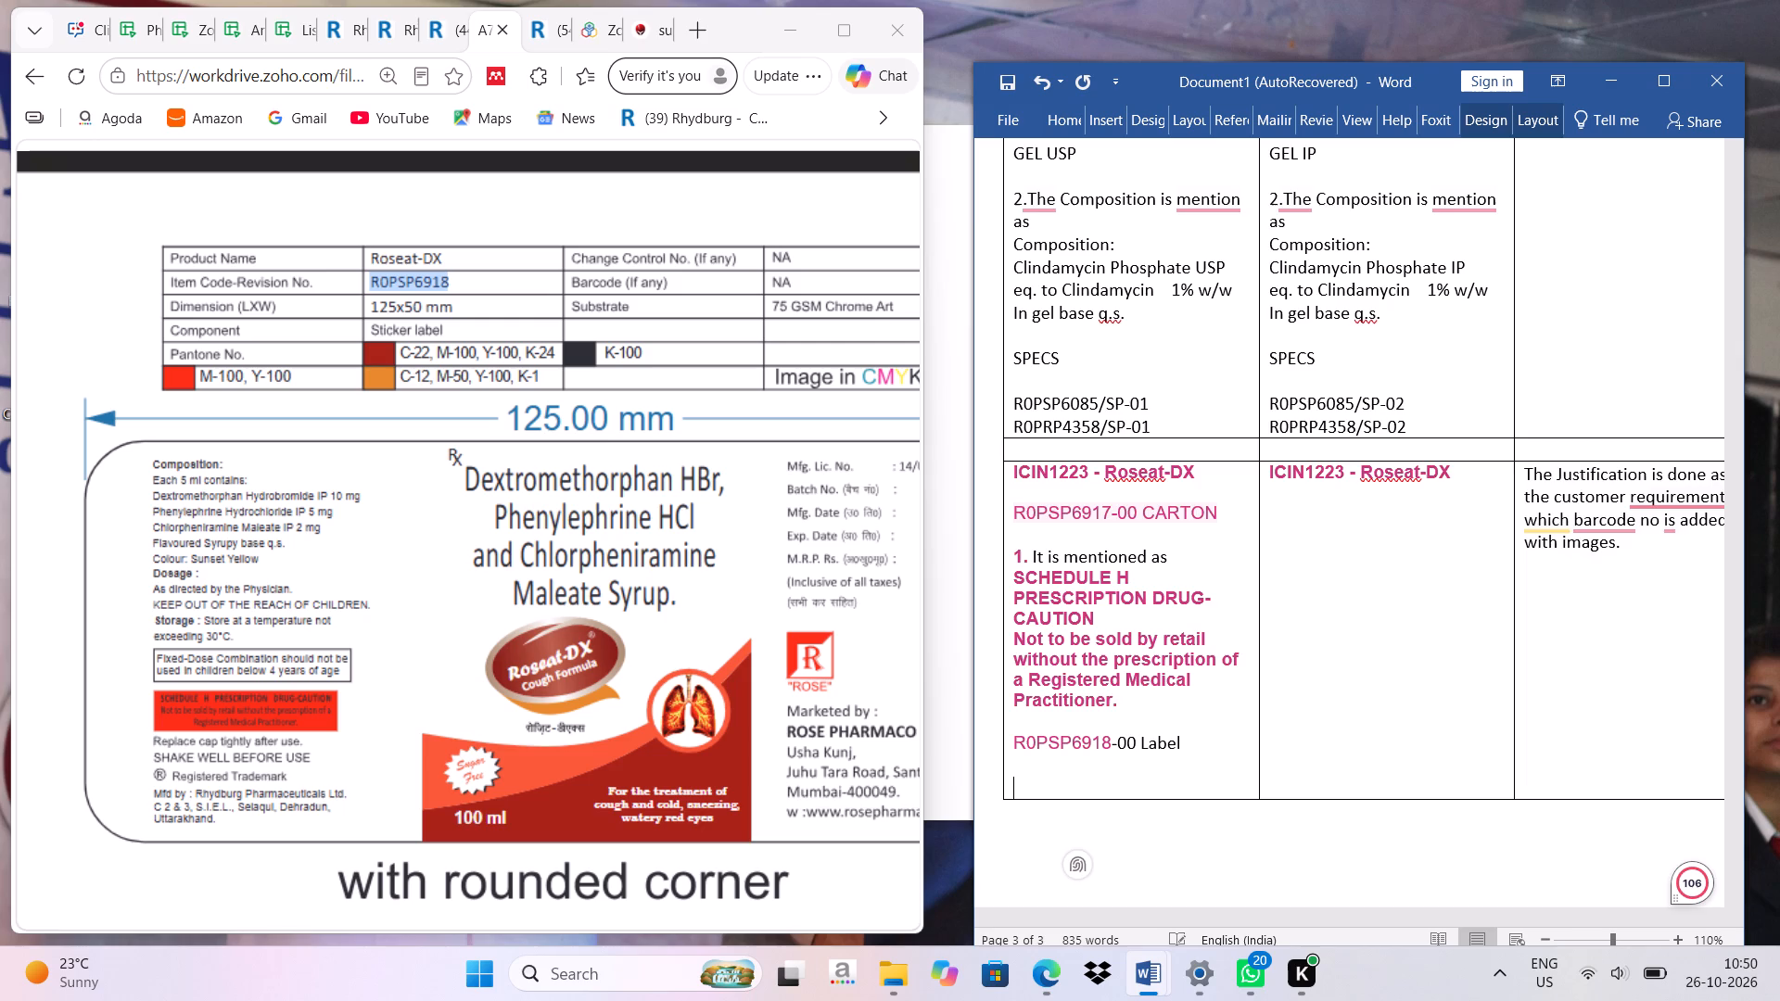
key("ctrl+v")
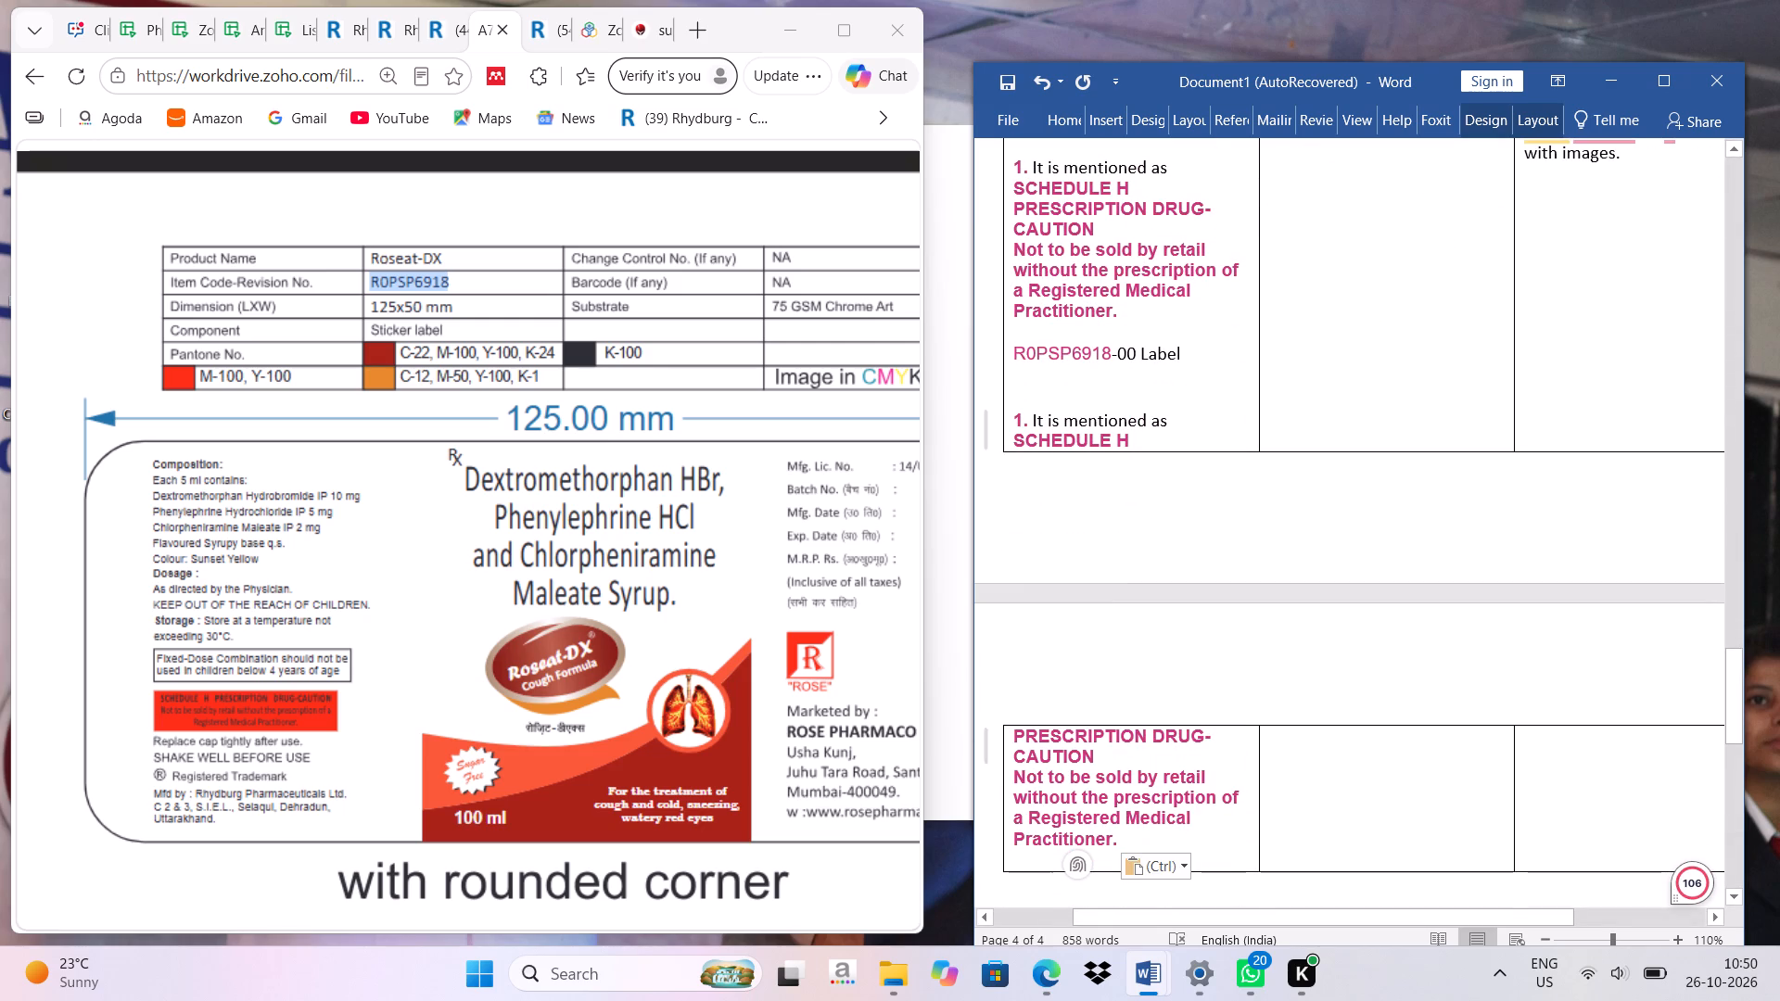
Add a "SPECS" heading below the label's point 1 and start a new line beneath it.
scroll(1145, 640, "down", 1)
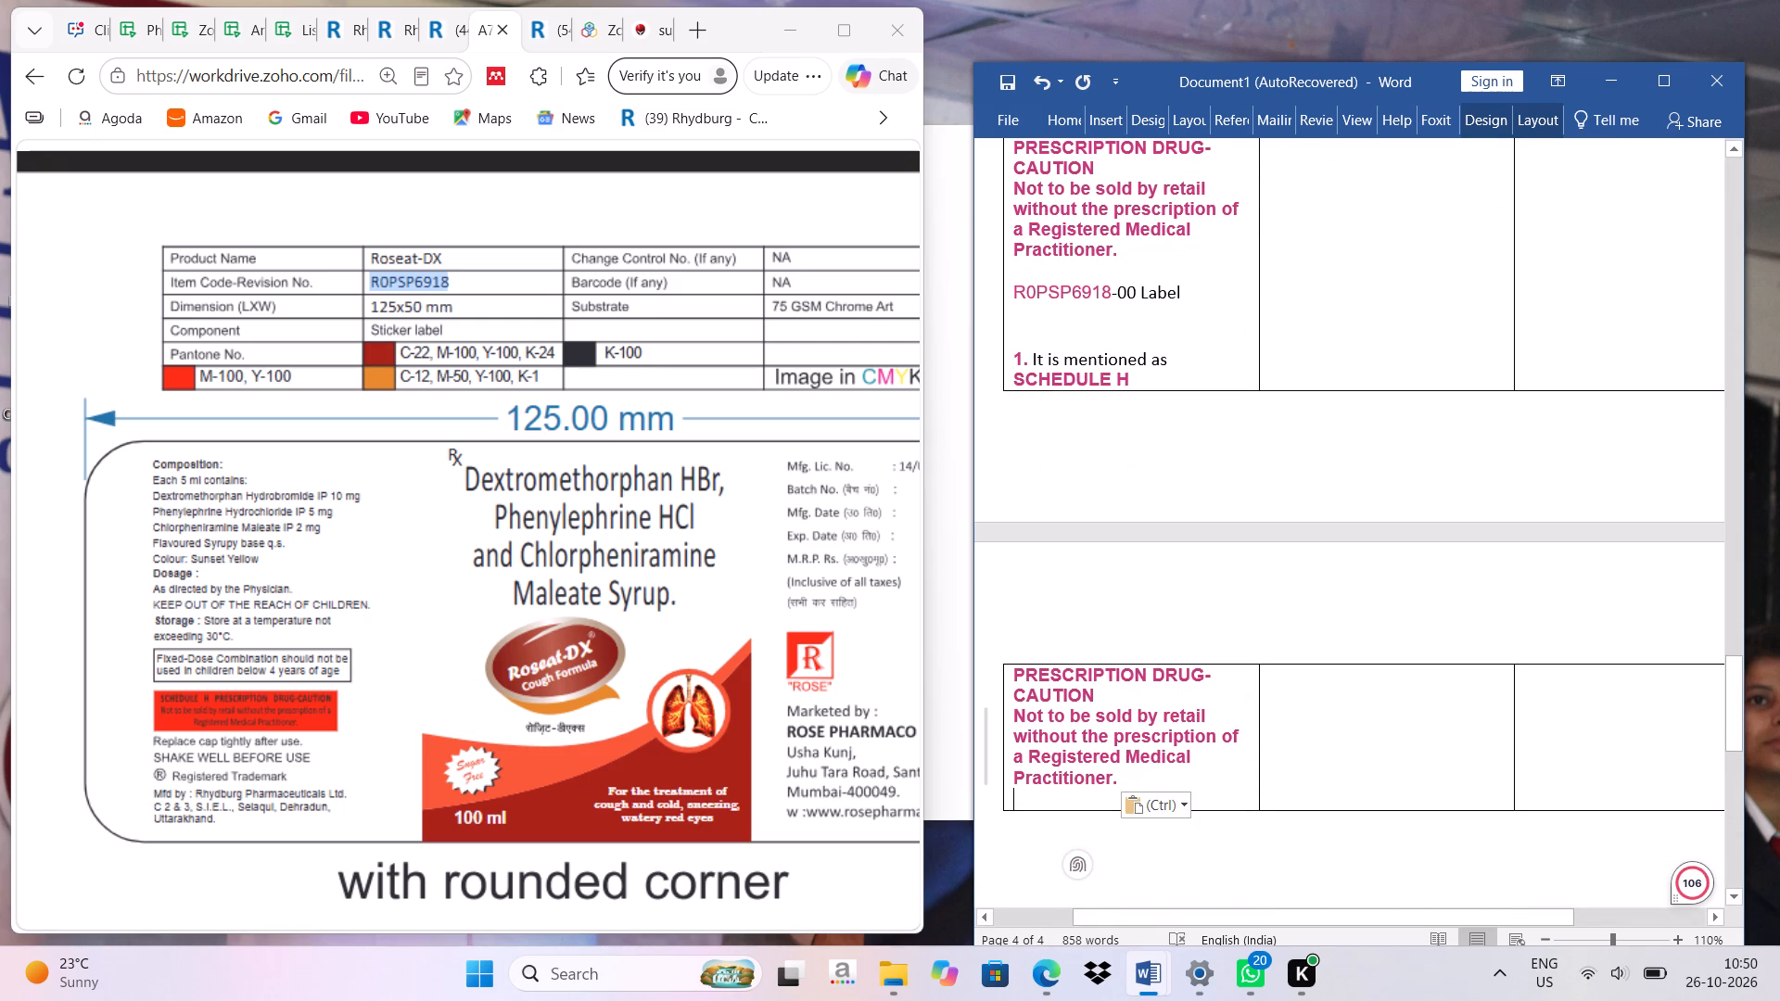
key("Return")
type("SPECS")
key("shift+Return")
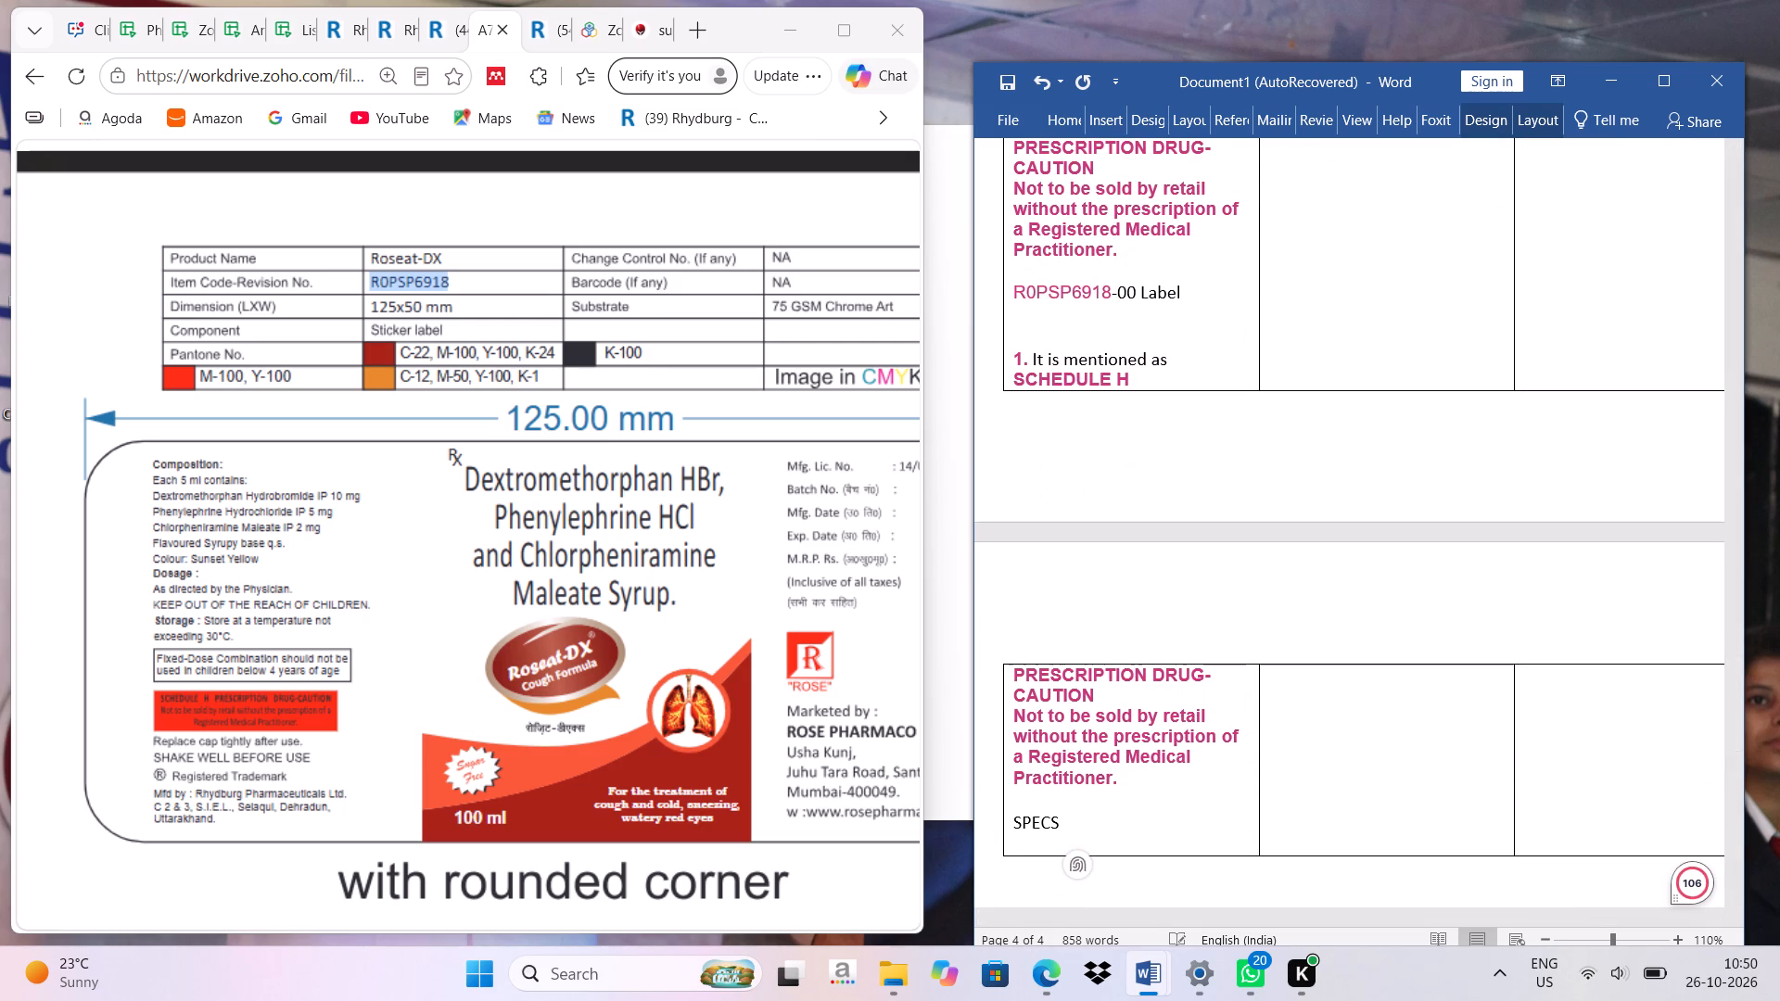
key("Return")
Enter the carton specs code R0PSP6917/SP-00 below the SPECS heading and start a new line.
scroll(1201, 462, "up", 4)
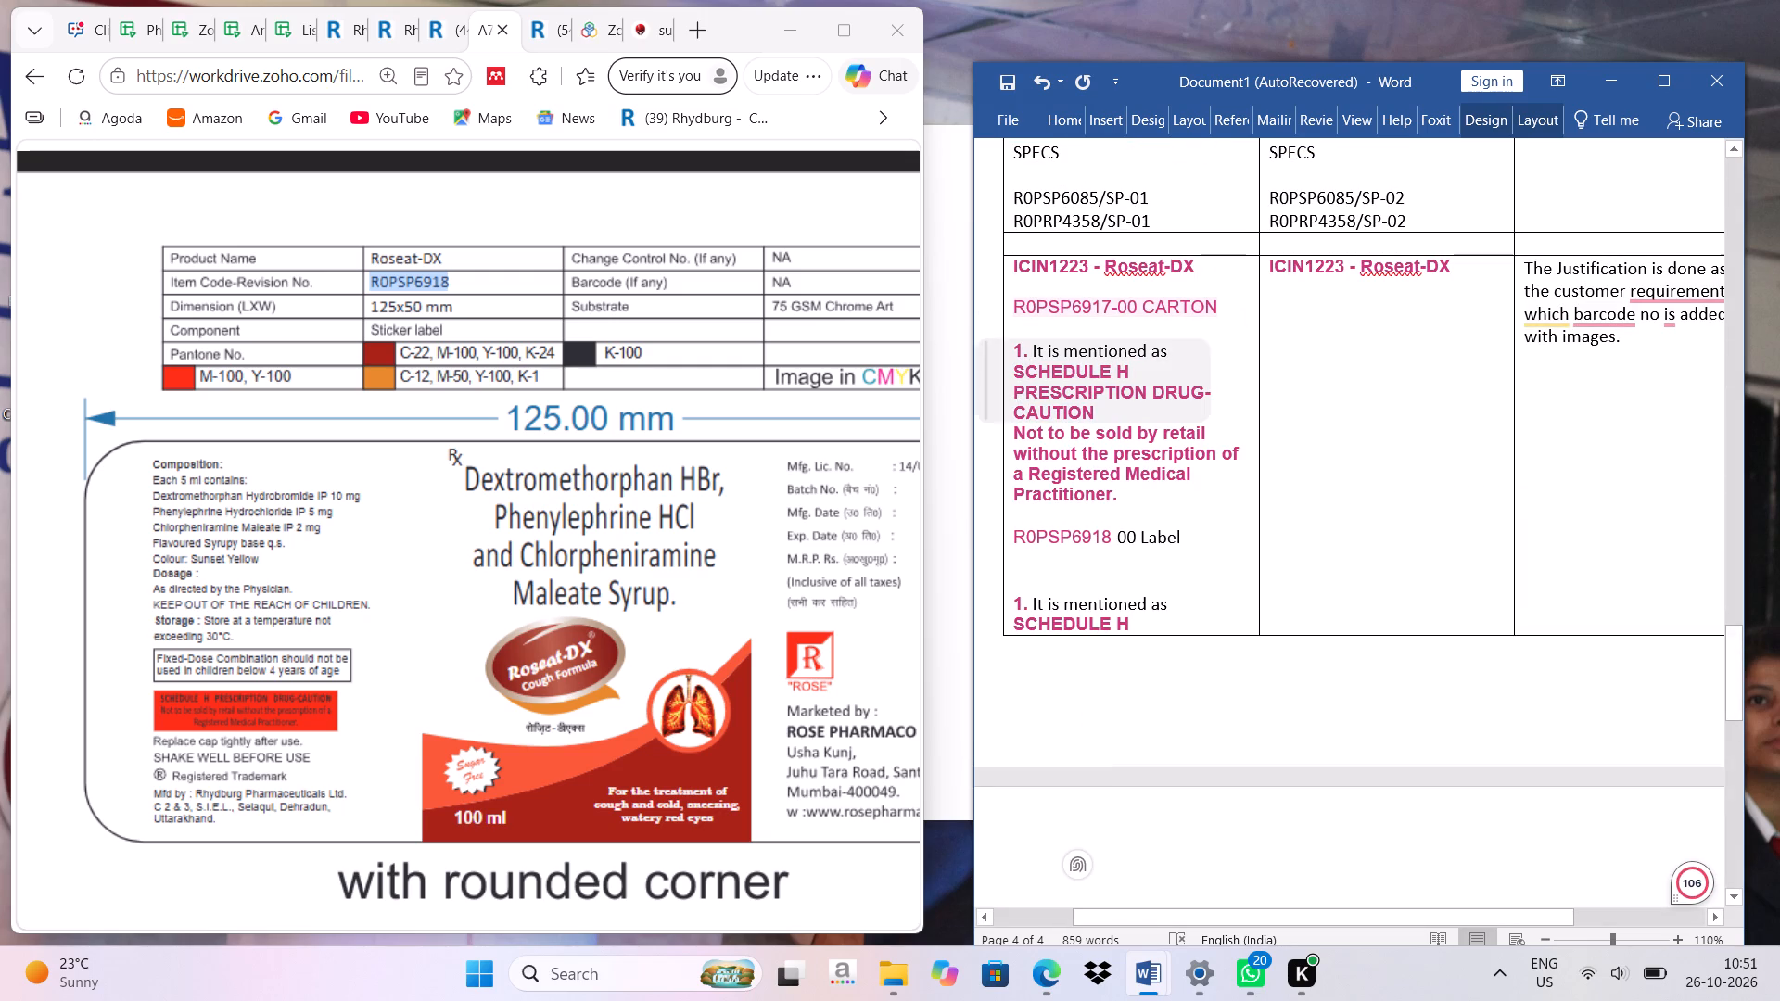
scroll(649, 496, "up", 16)
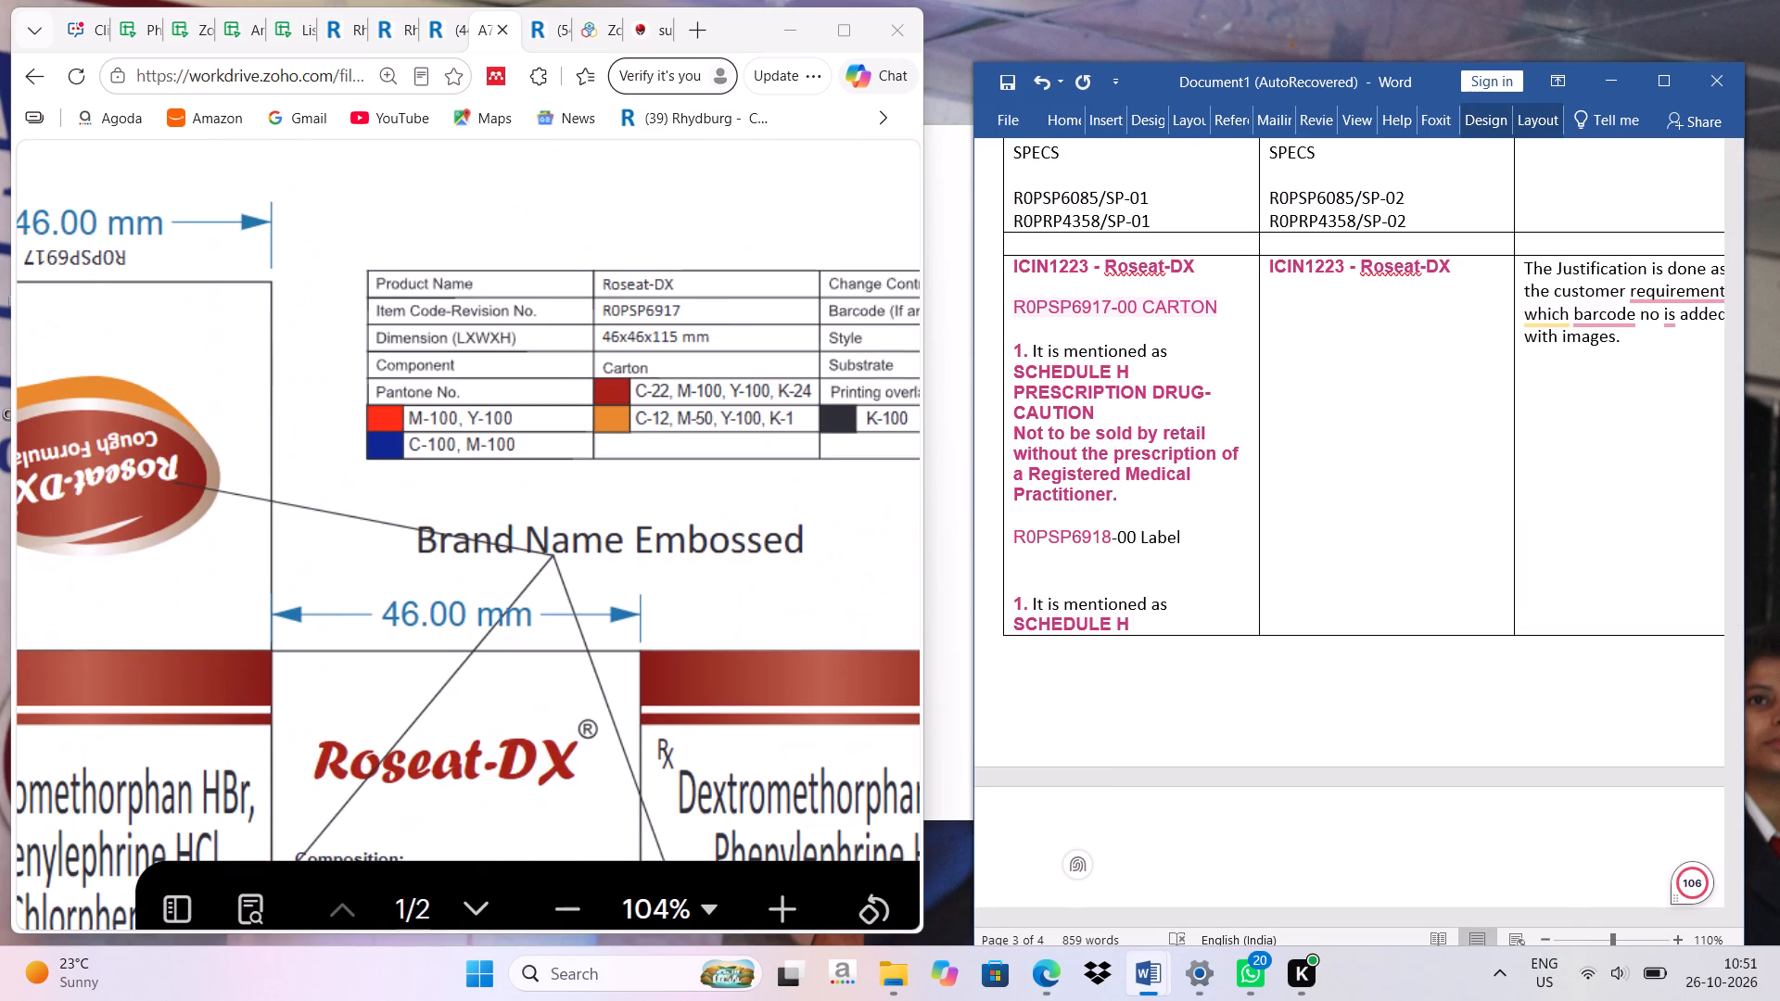
scroll(1189, 558, "down", 8)
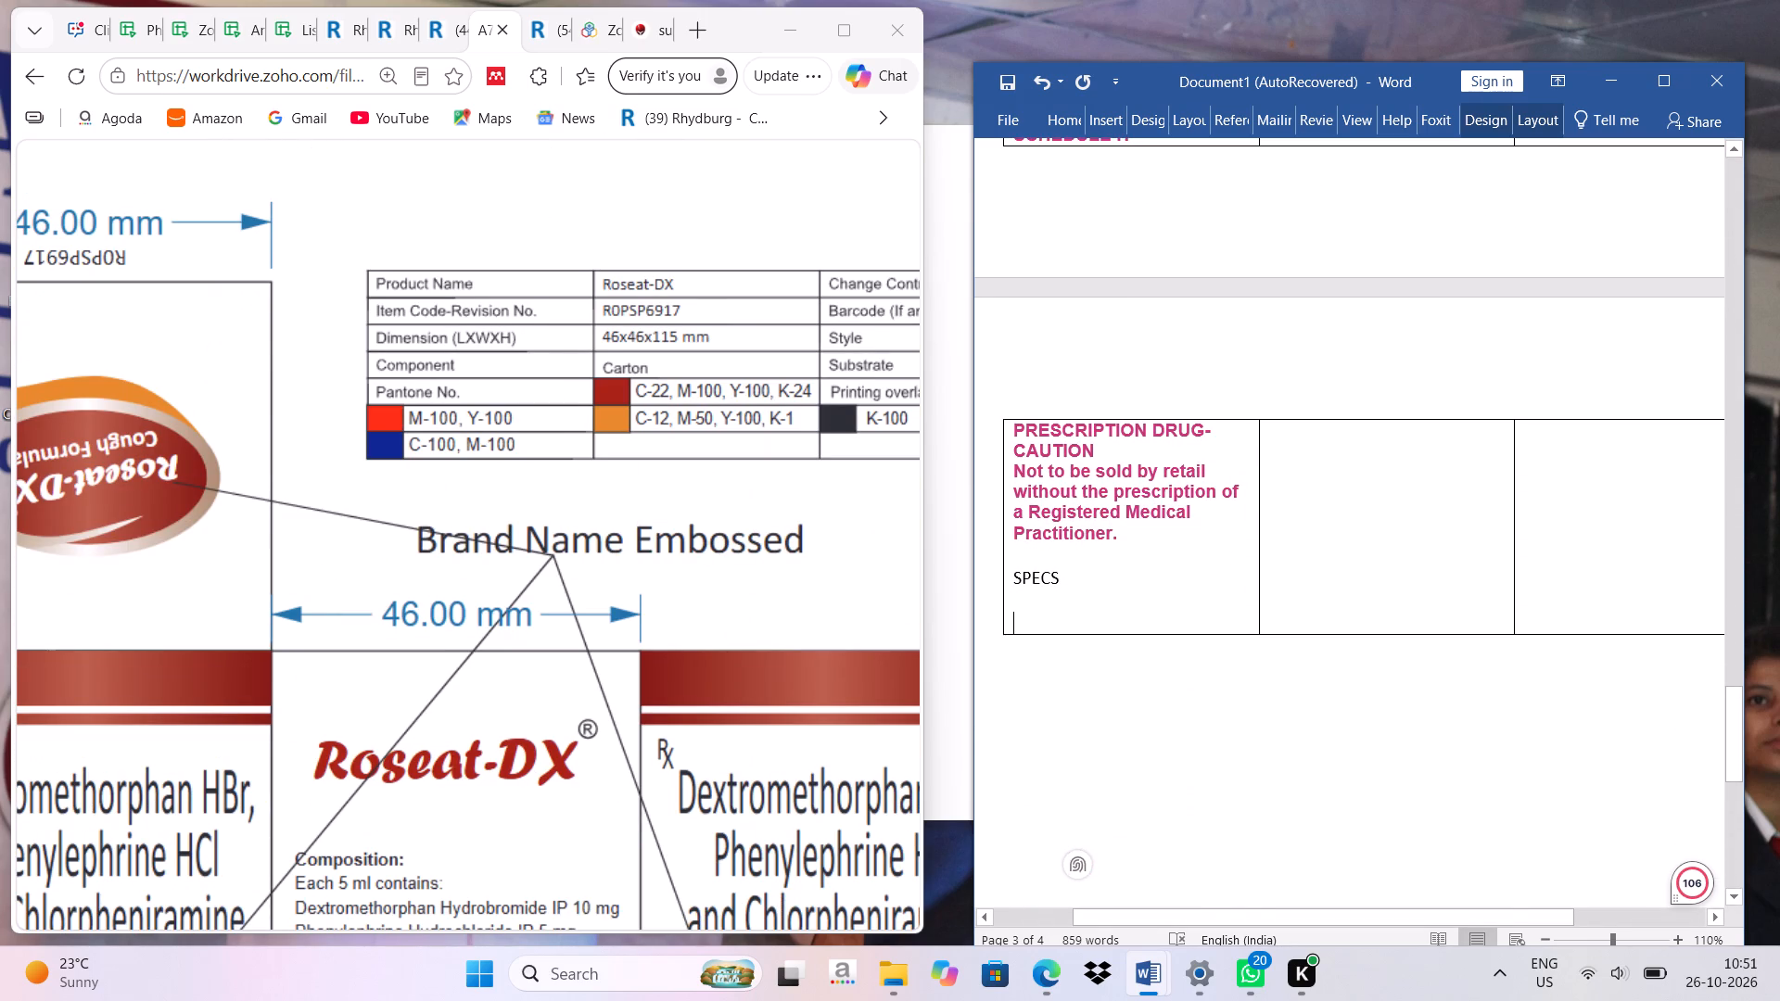
type("R0P")
type("SP")
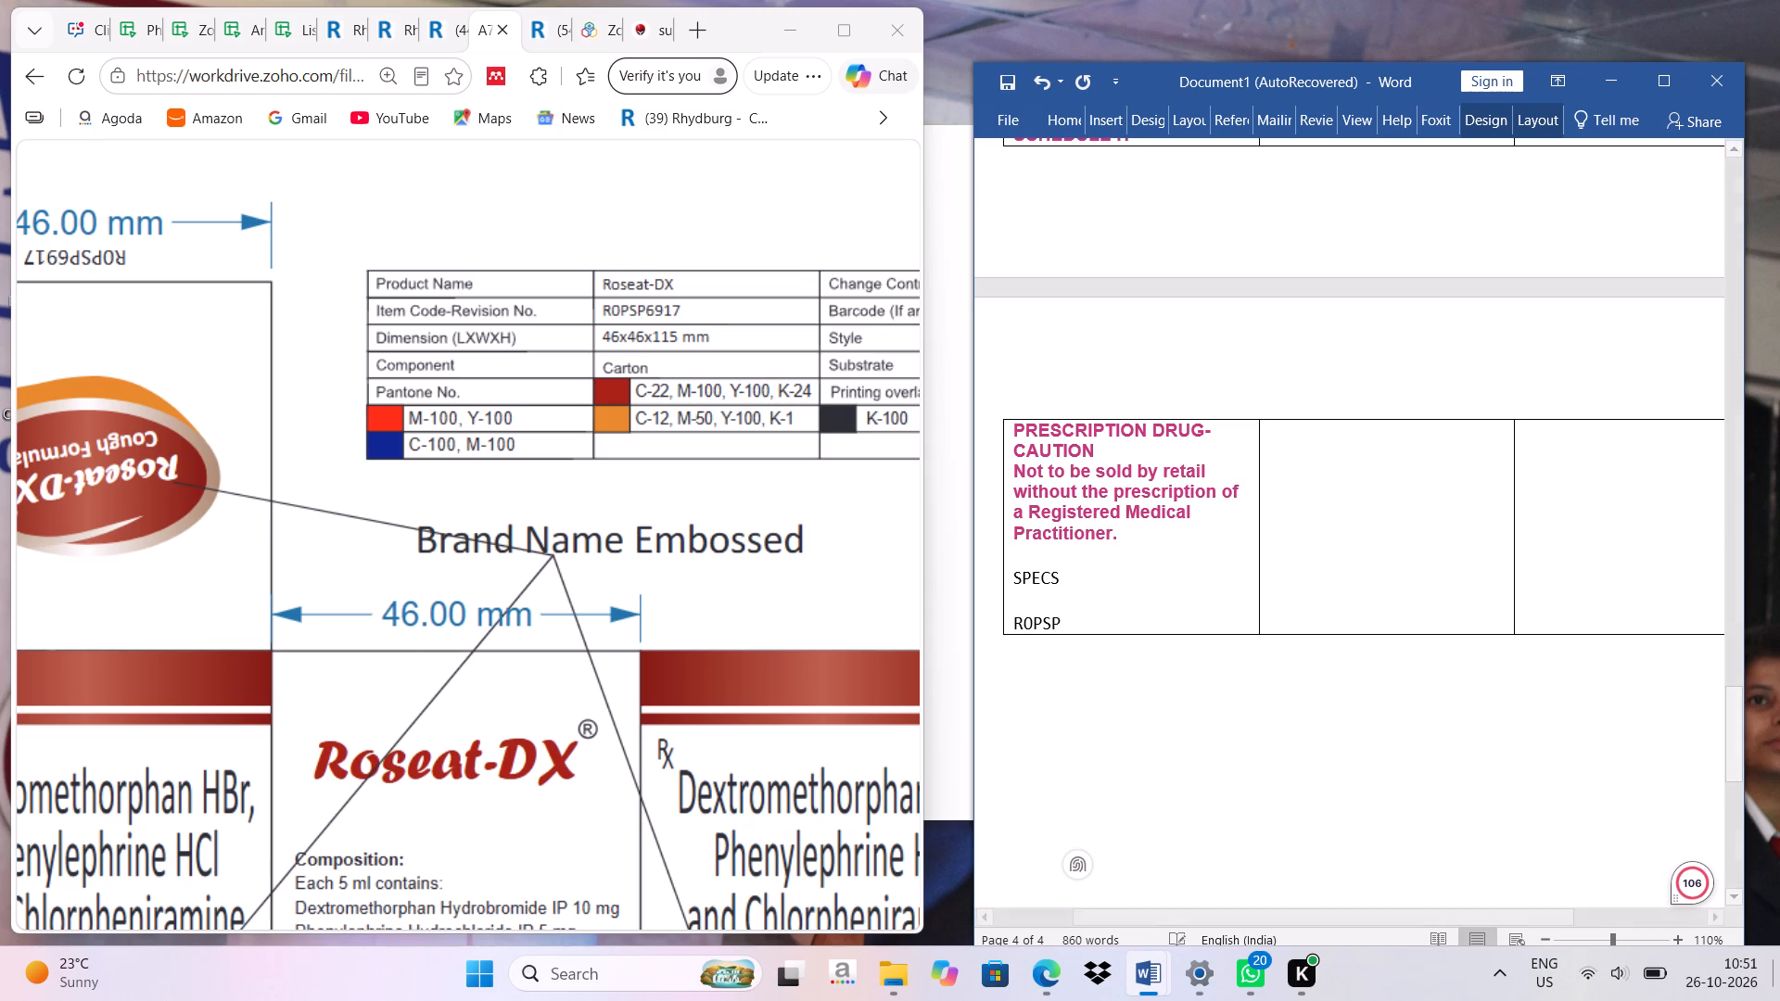
type("6917/")
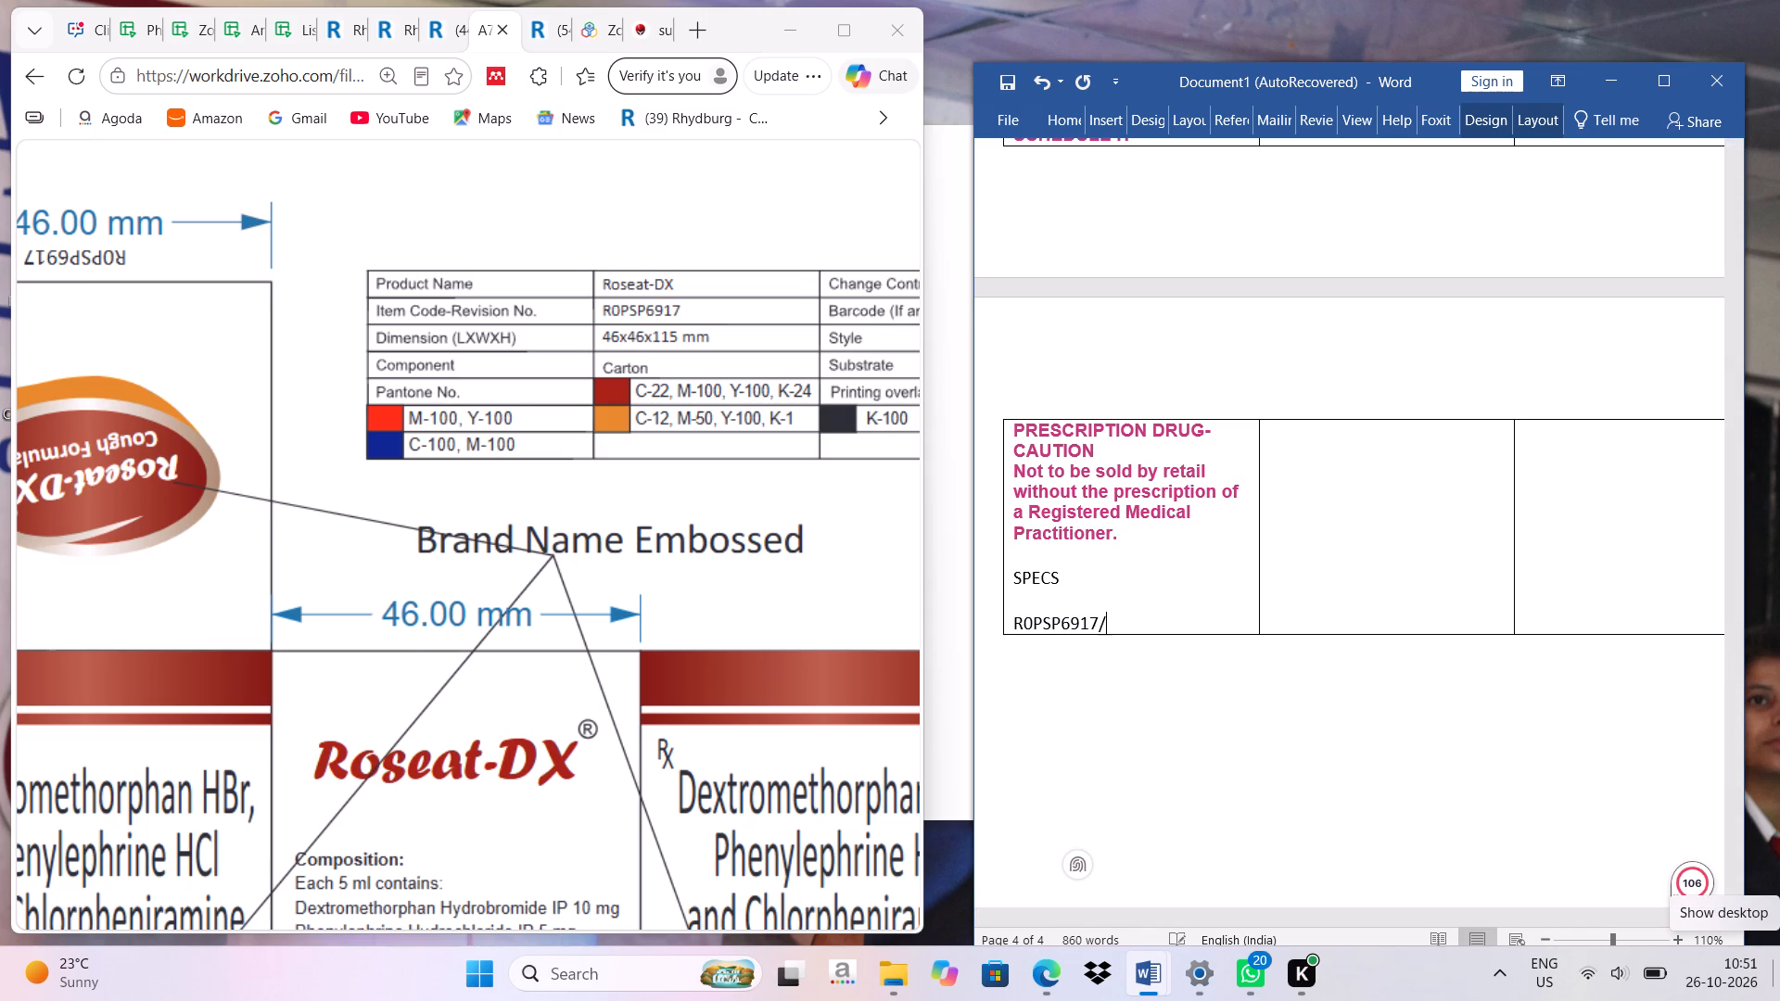
type("SP-")
type("00")
key("Return")
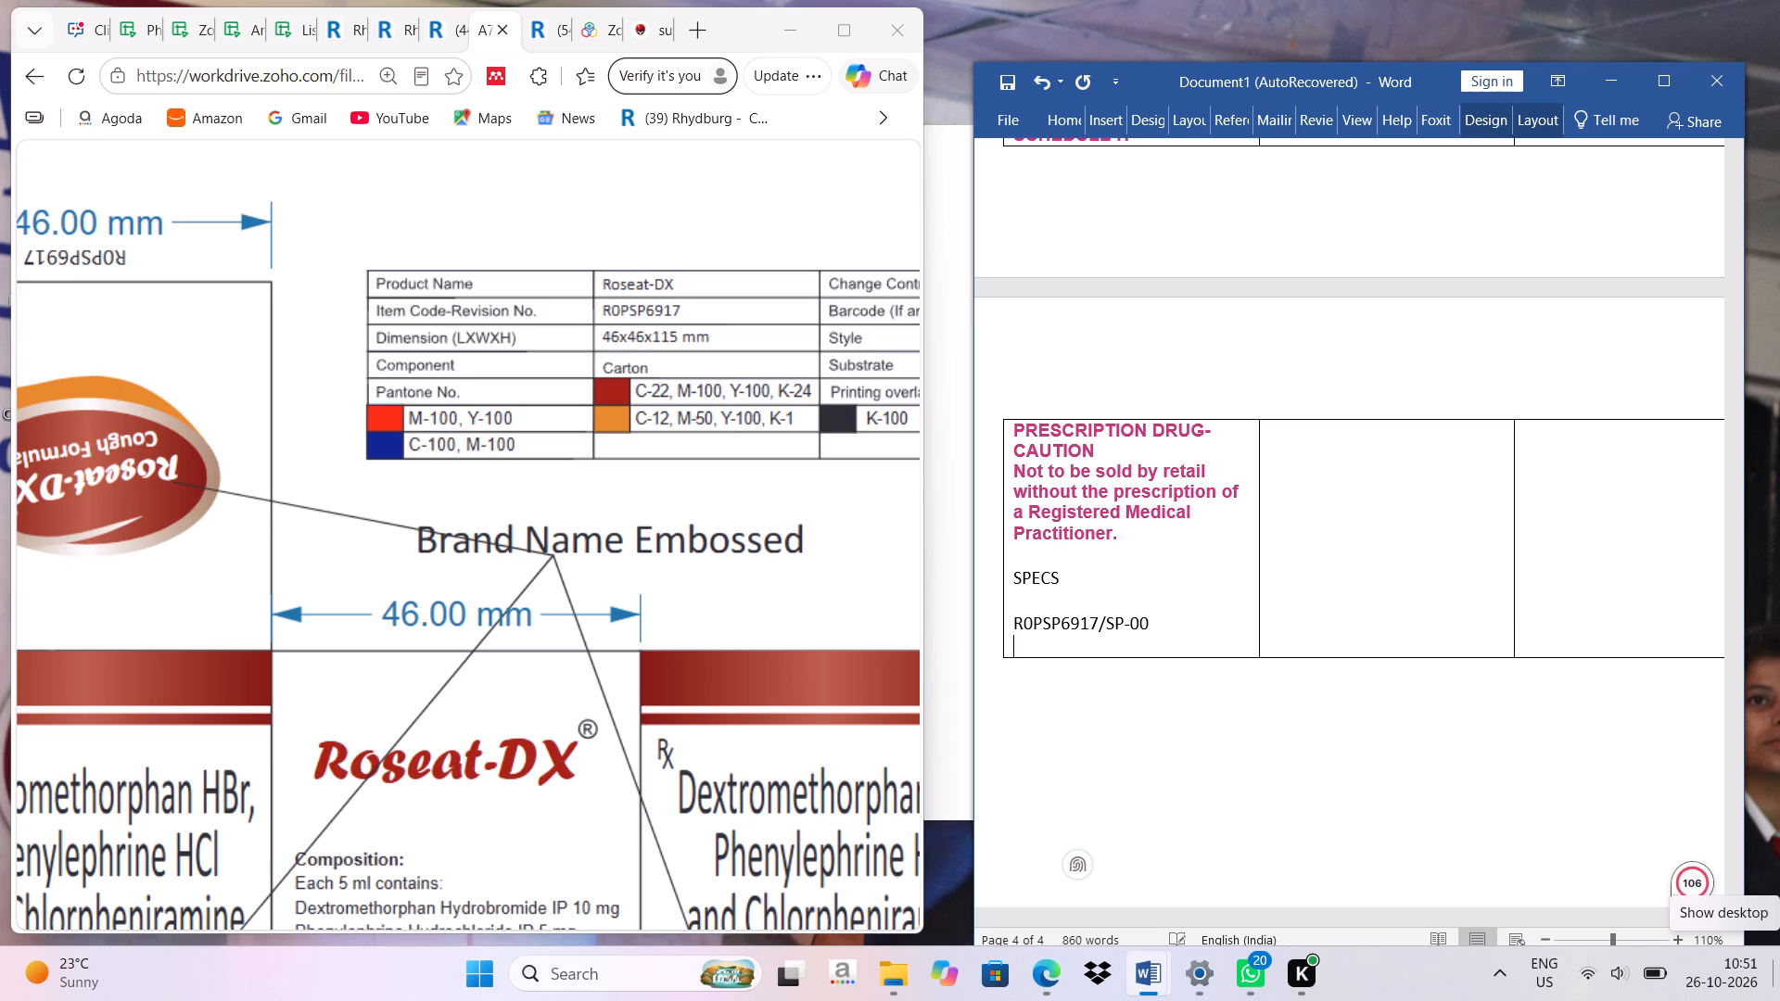
Add the label specs code R0PSP6918/SP-00 on the line below the carton's code.
scroll(574, 646, "down", 5)
scroll(671, 601, "down", 7)
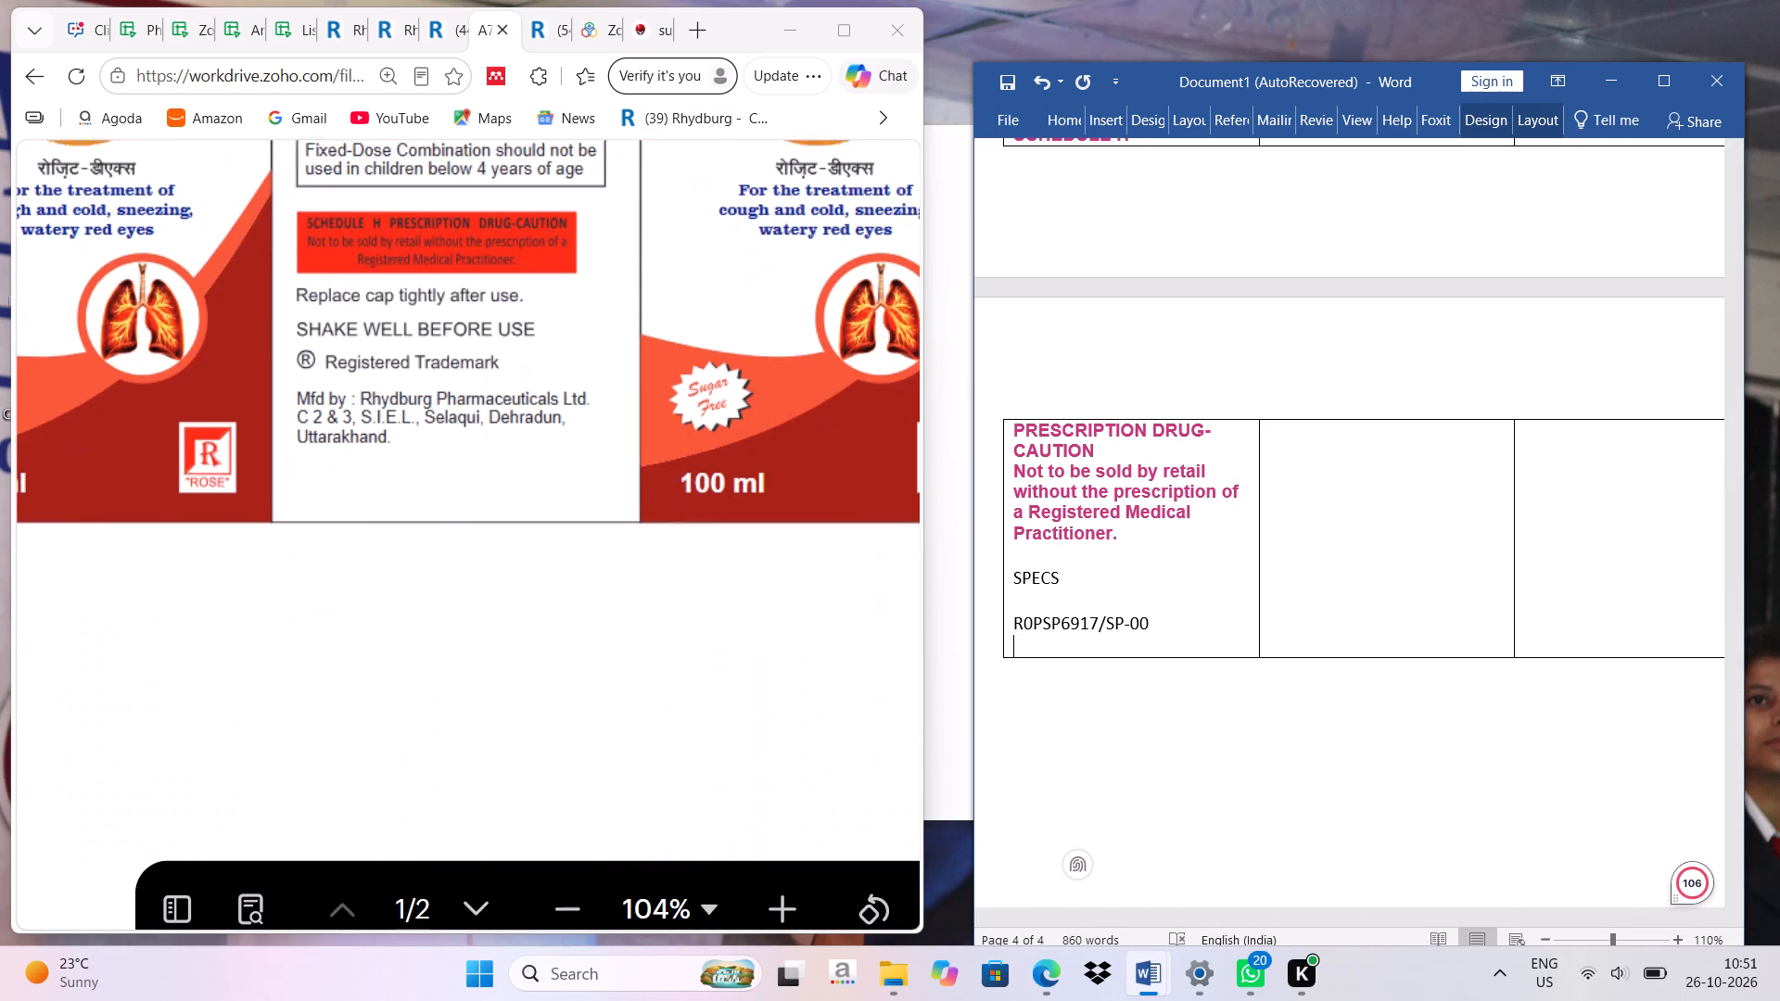
scroll(671, 601, "down", 3)
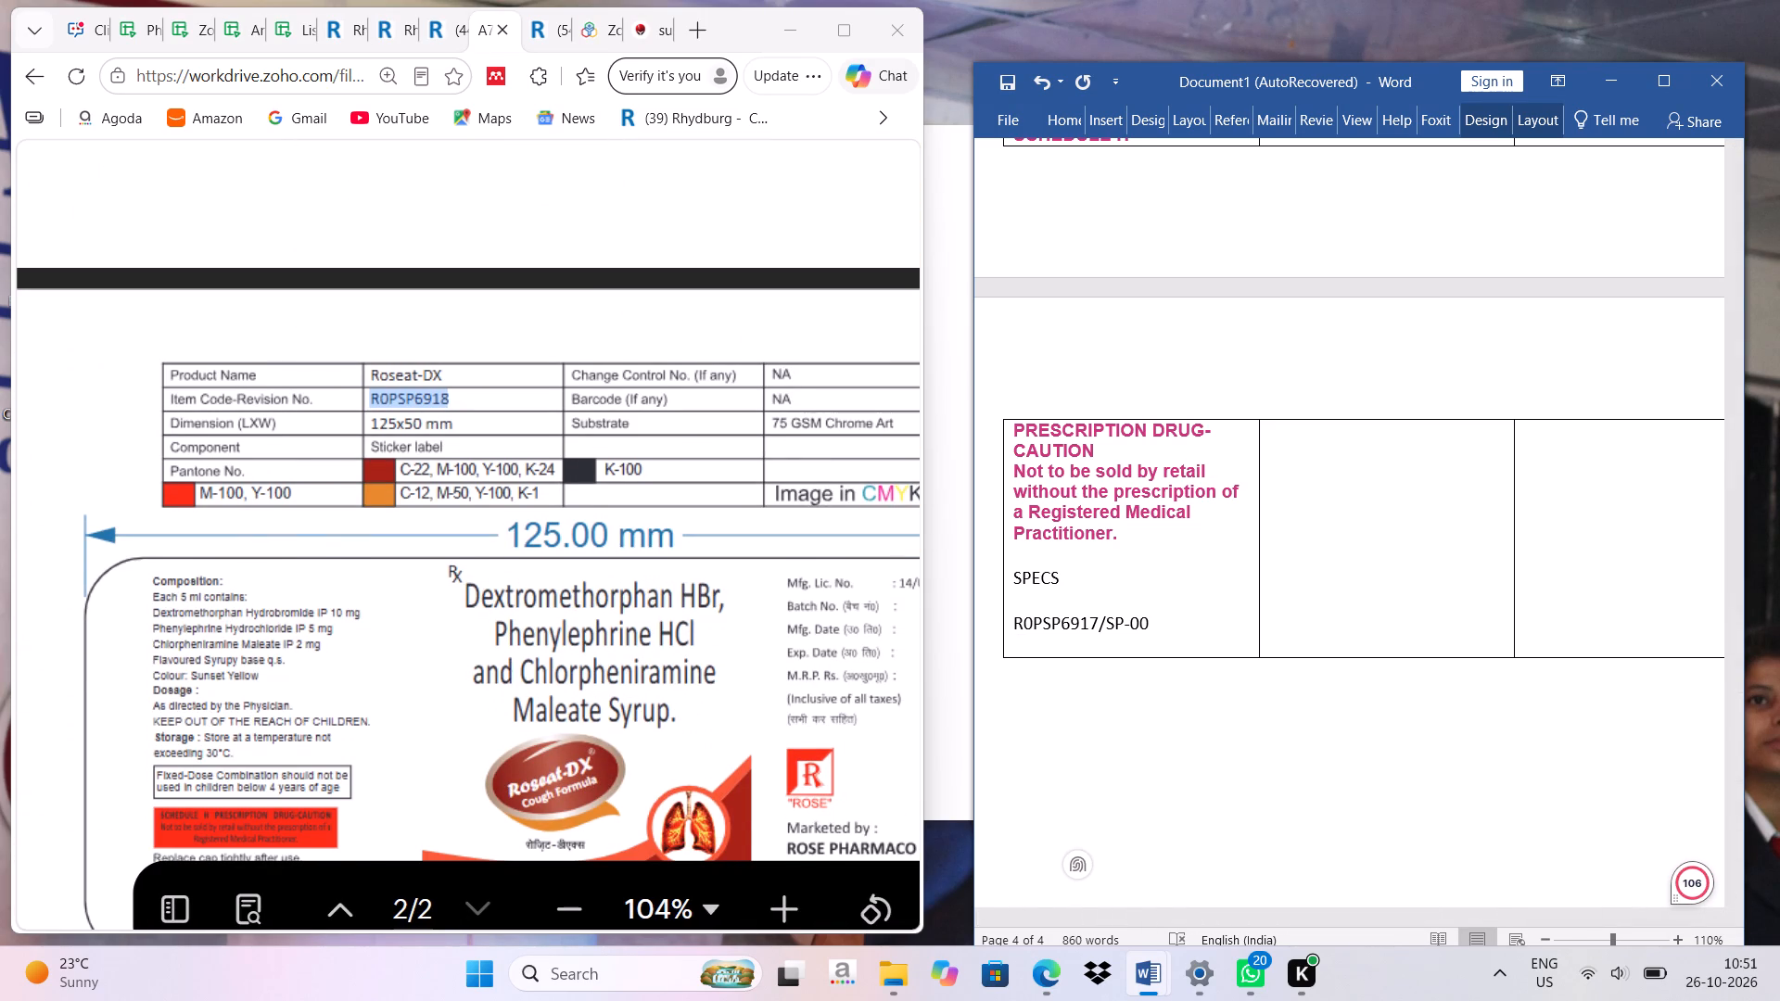
type("R0")
type("PSP")
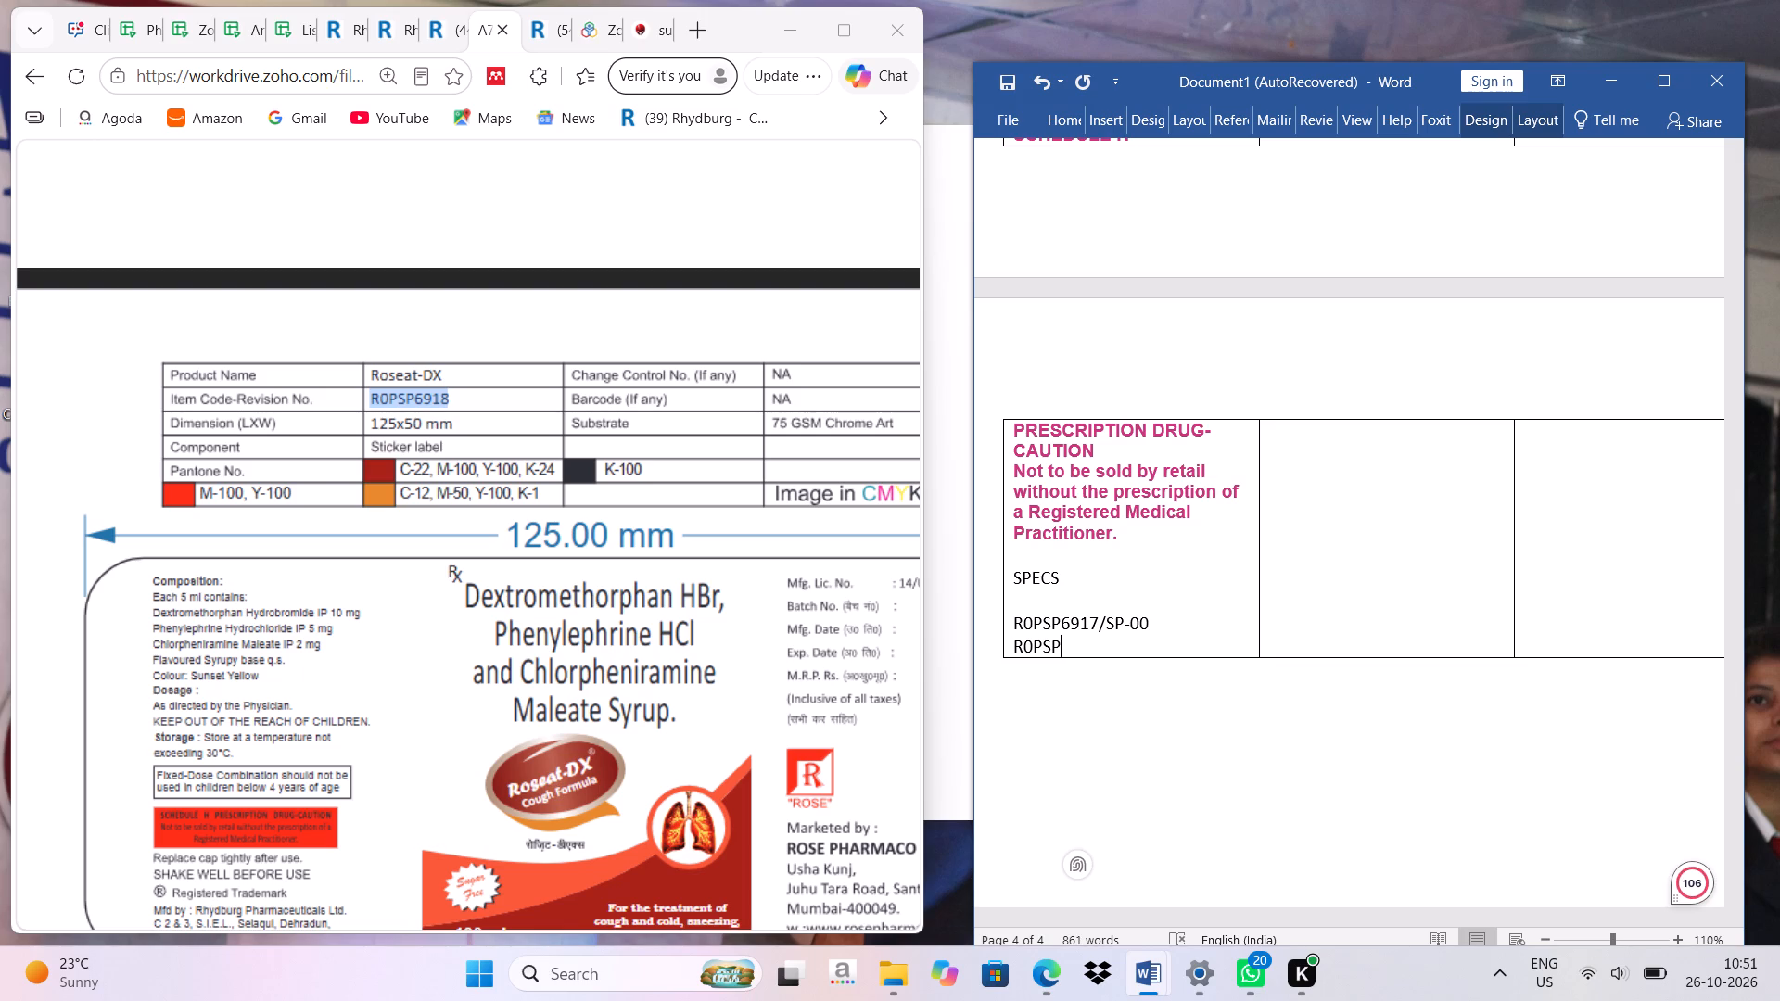
type("6918/")
type("SP-")
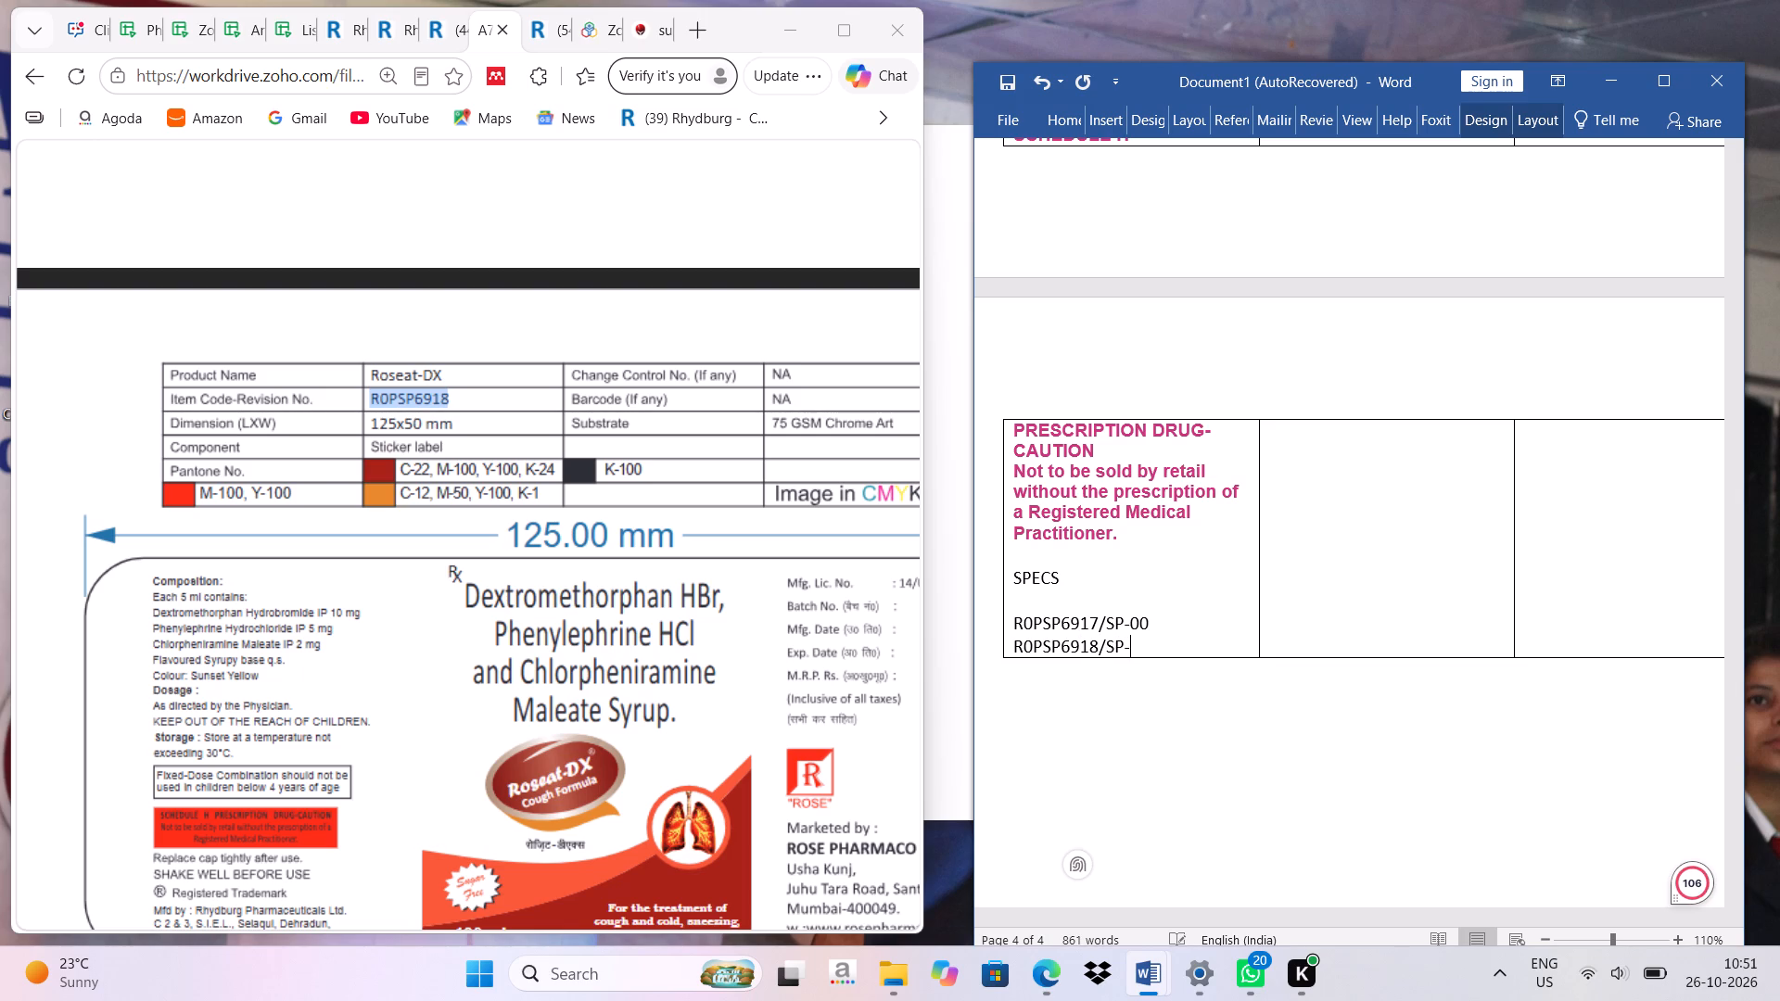
type("00")
Copy the R0PSP6917-00 CARTON heading into the second column, below ICIN1223 - Roseat-DX with a blank line between.
scroll(1348, 558, "up", 2)
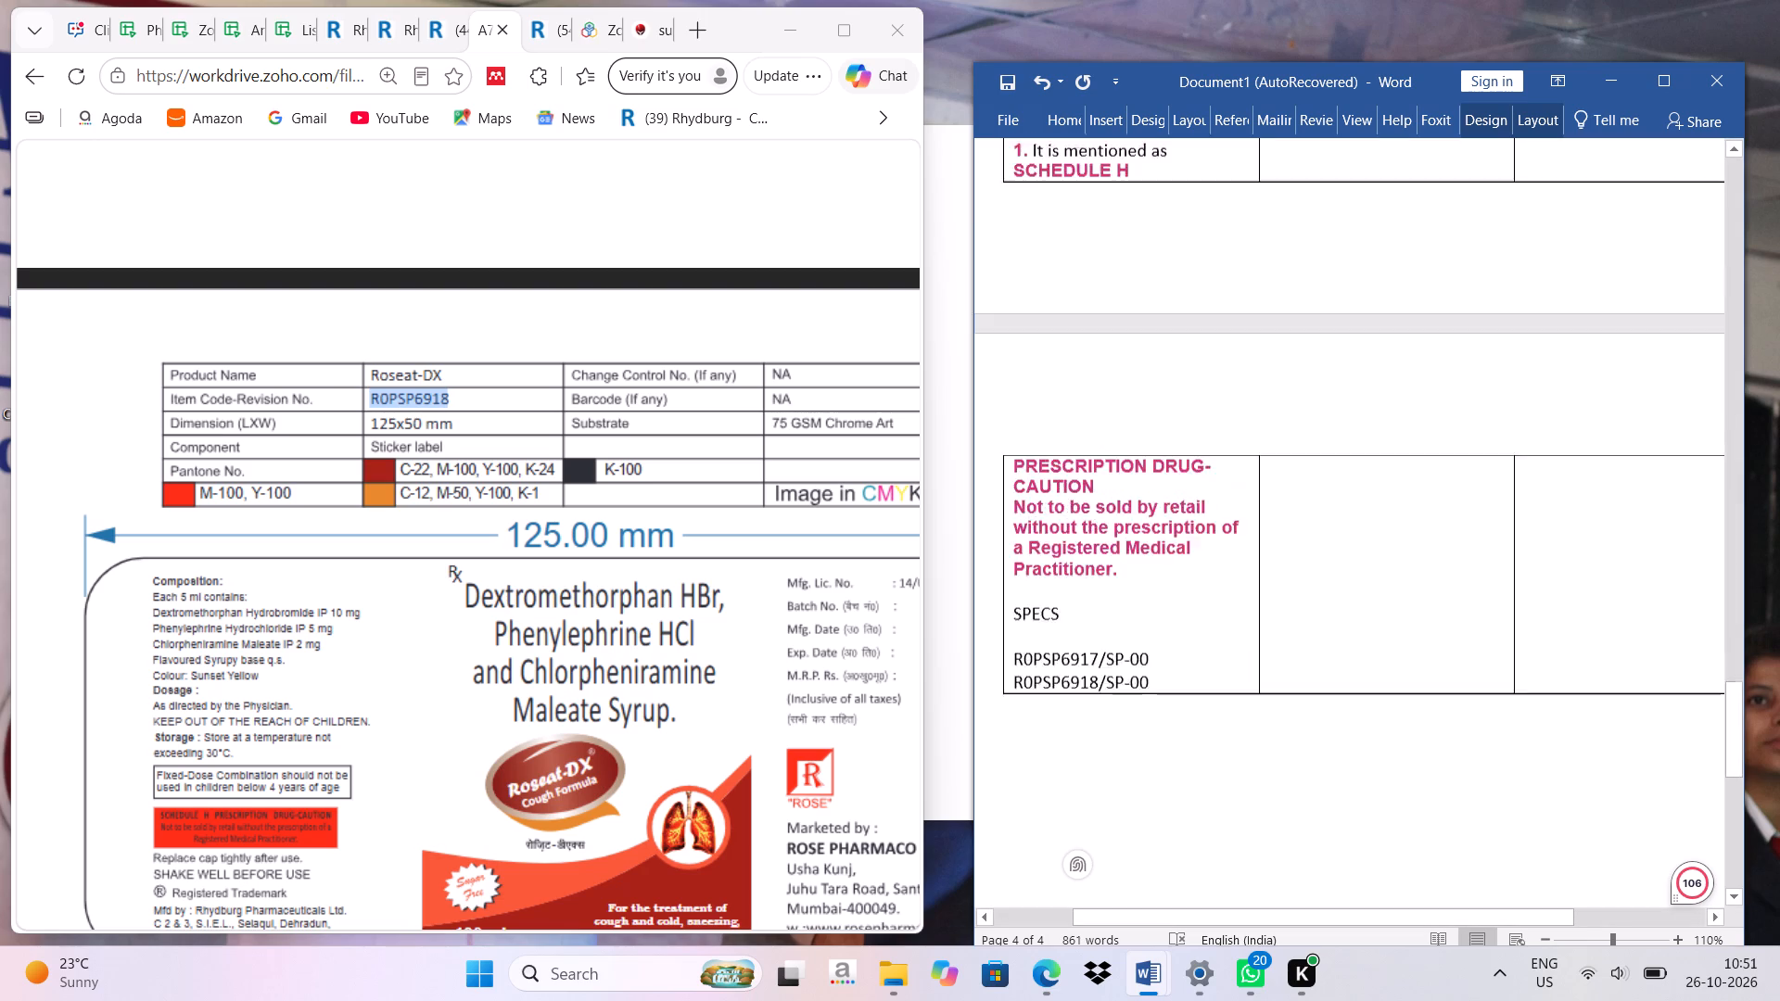
scroll(1348, 558, "up", 8)
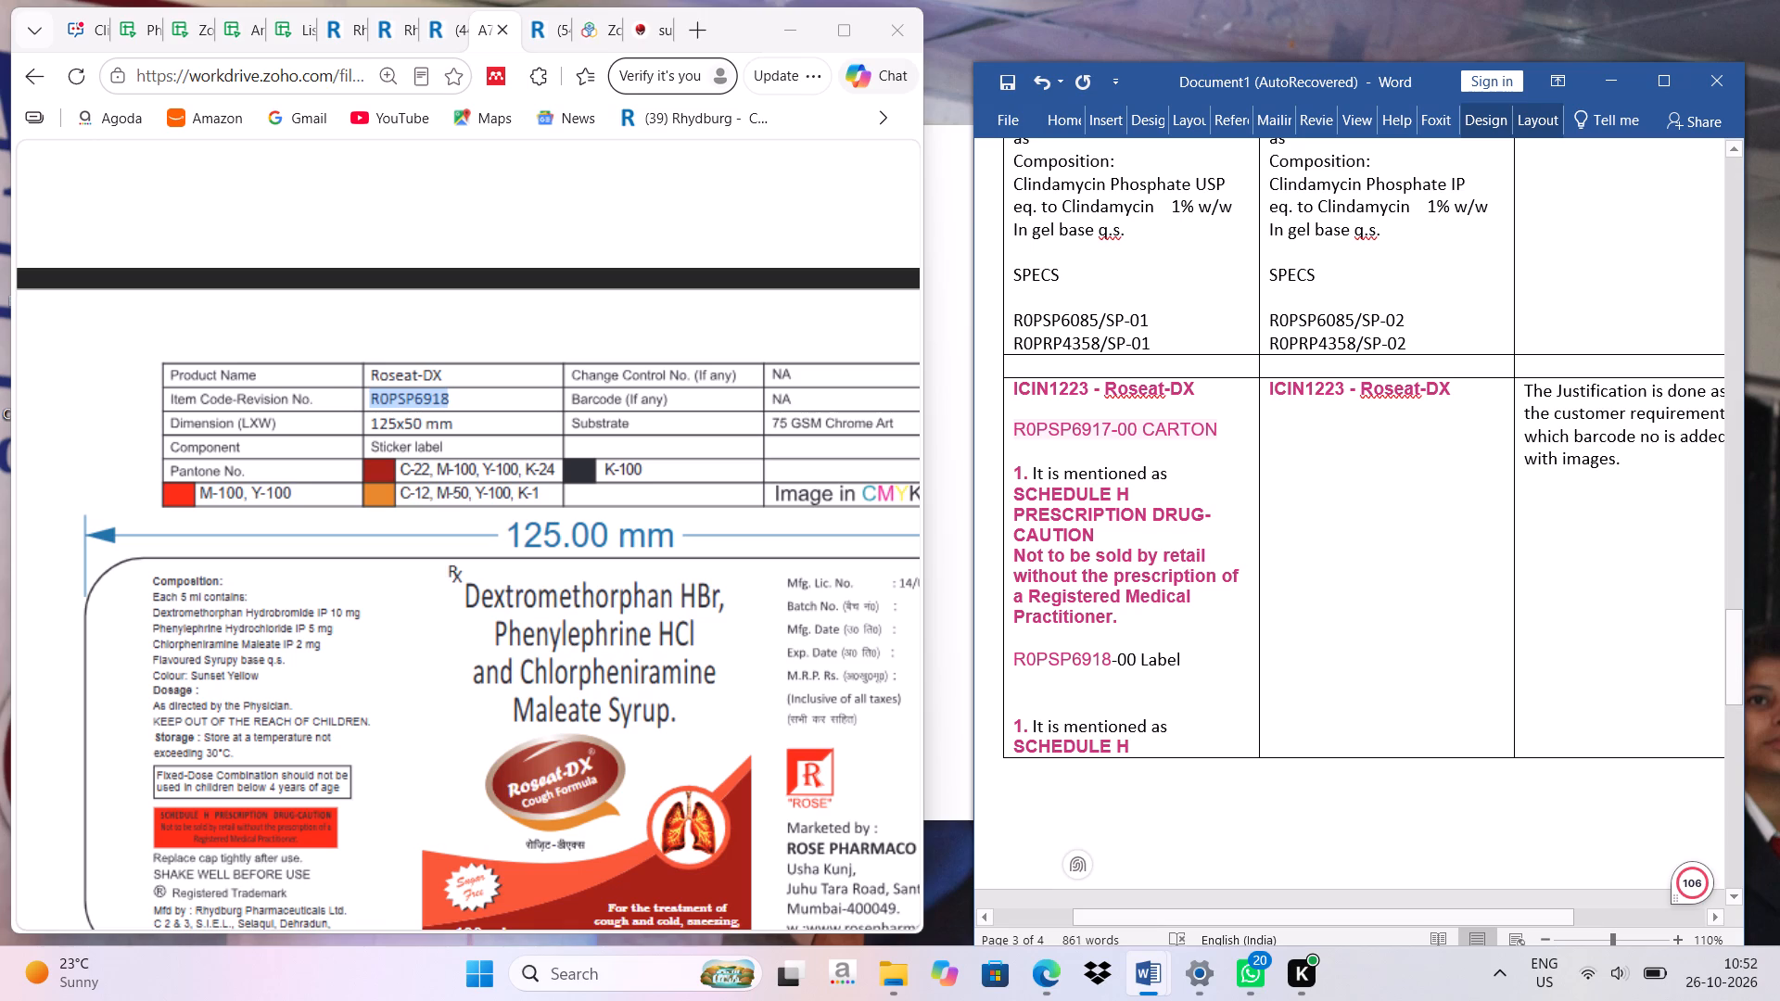
left_click_drag(1014, 431, 1156, 432)
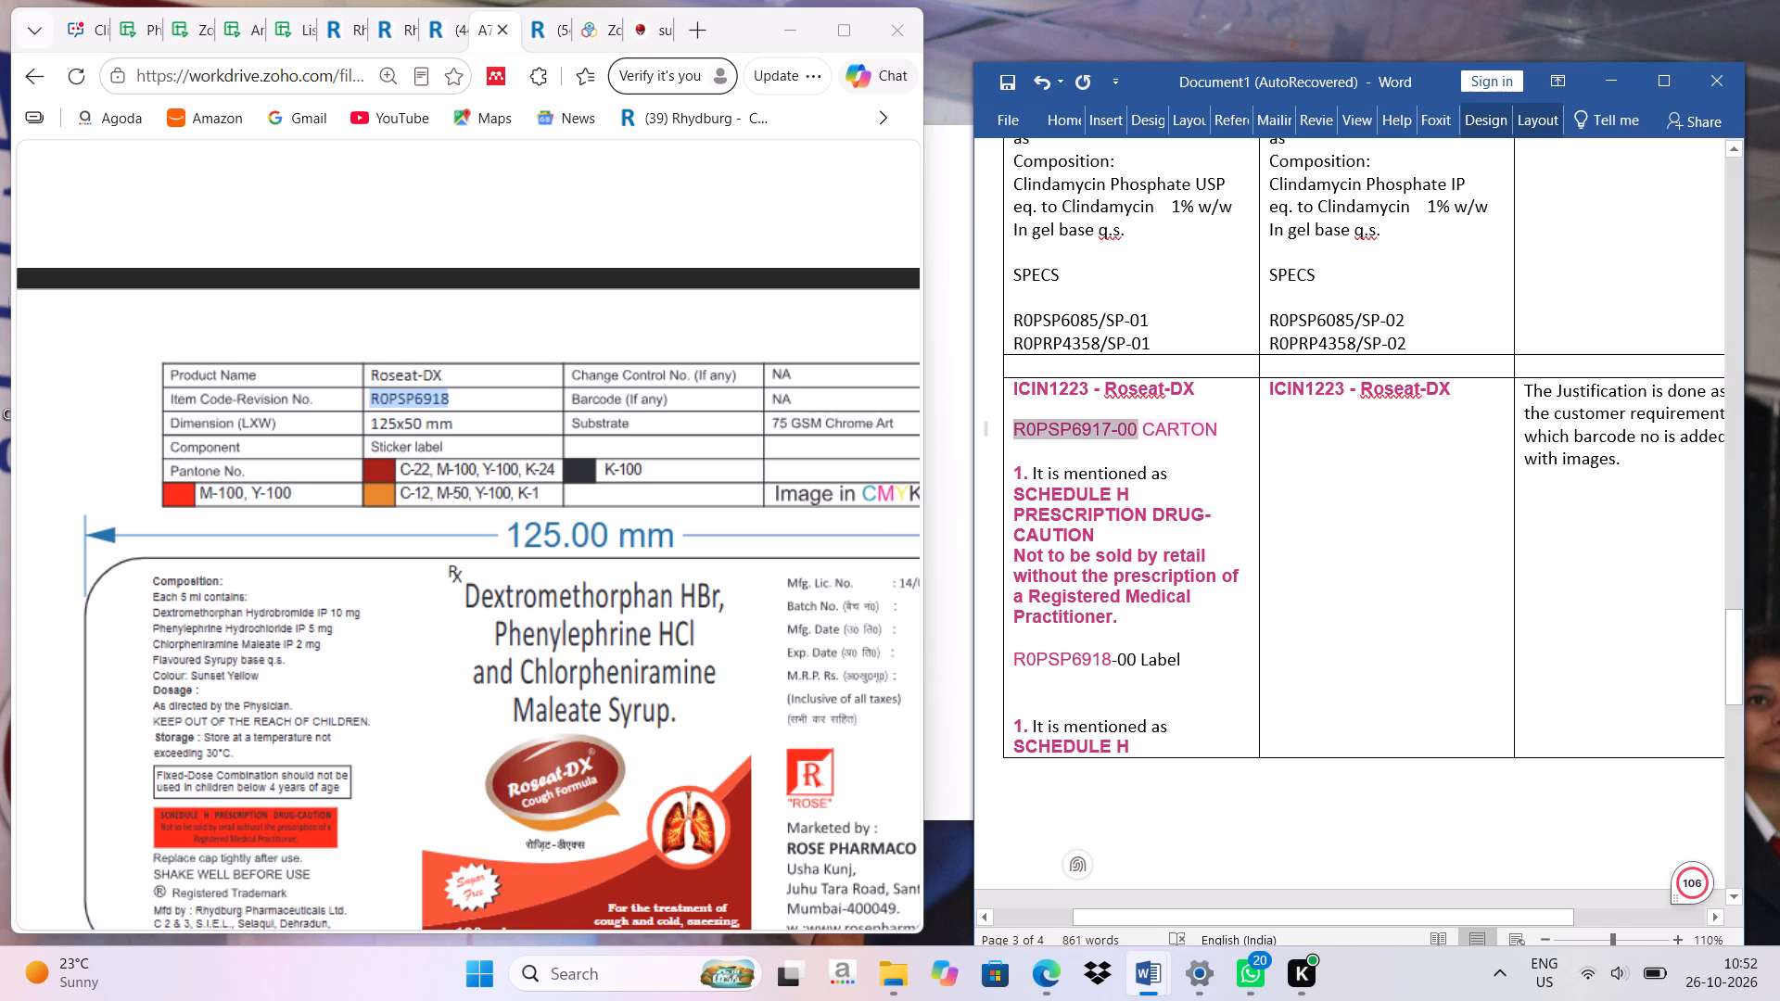
left_click_drag(1156, 432, 1232, 445)
right_click(1164, 426)
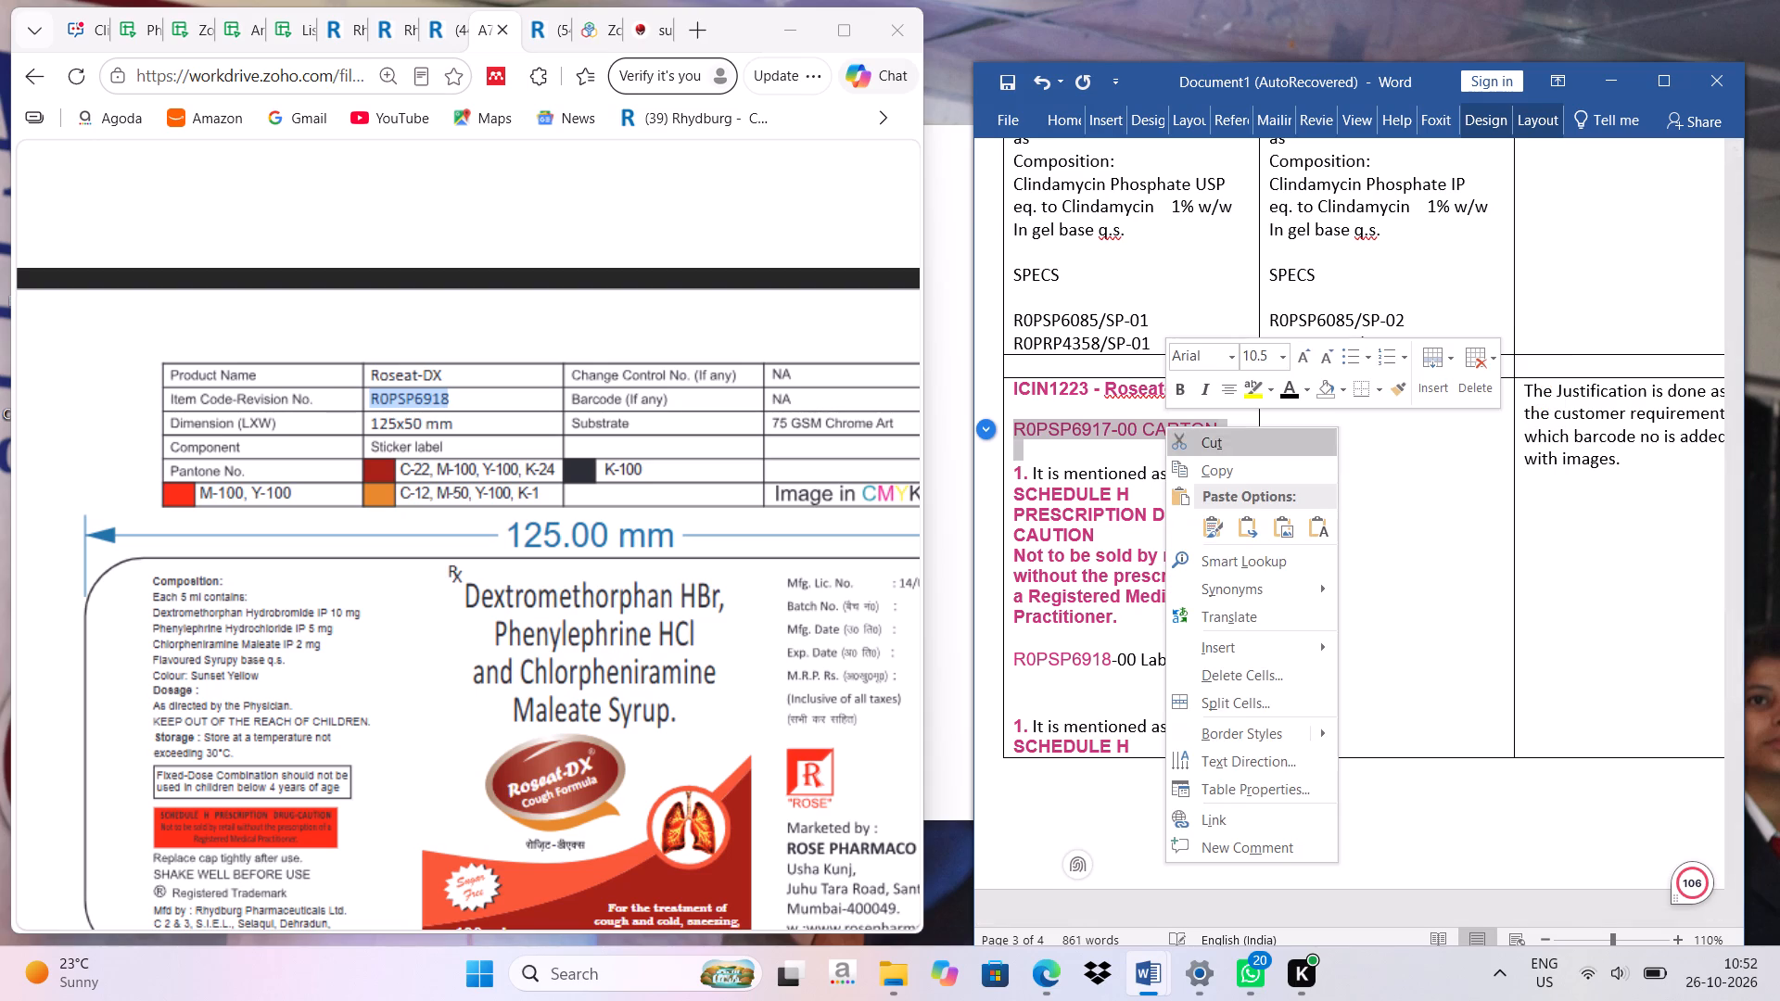
left_click(1208, 470)
left_click(1468, 391)
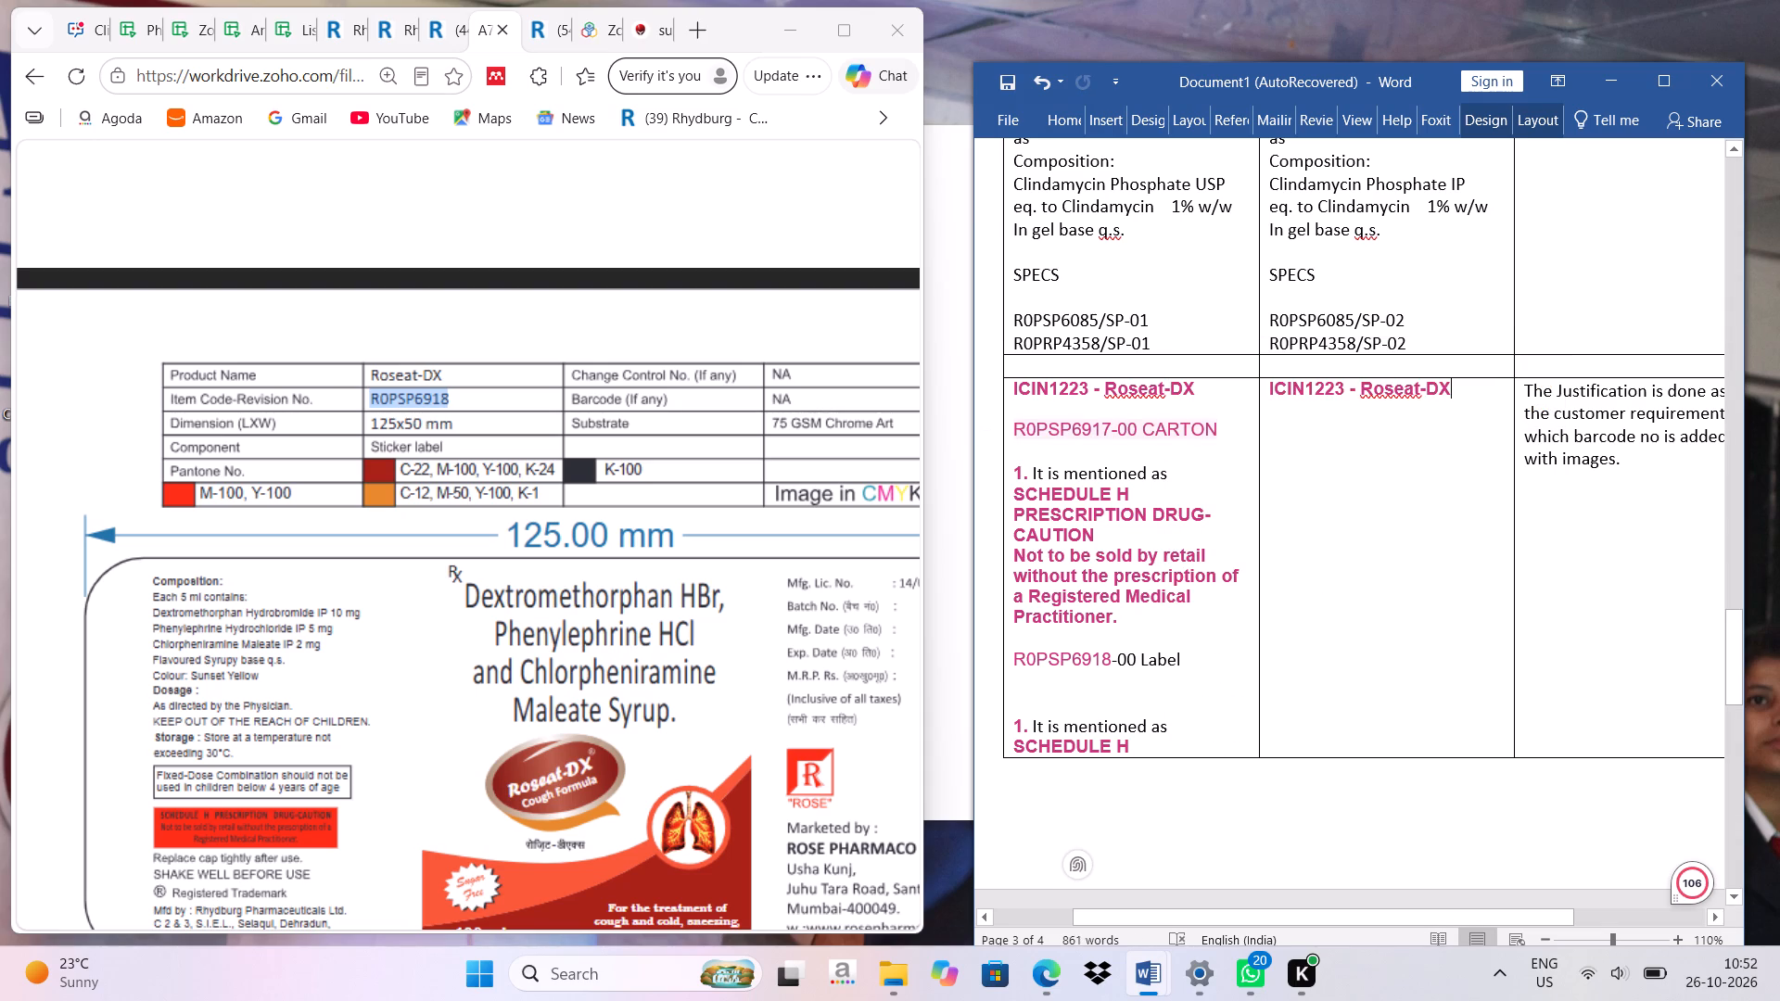
key("Return")
key("Return")
key("ctrl+v")
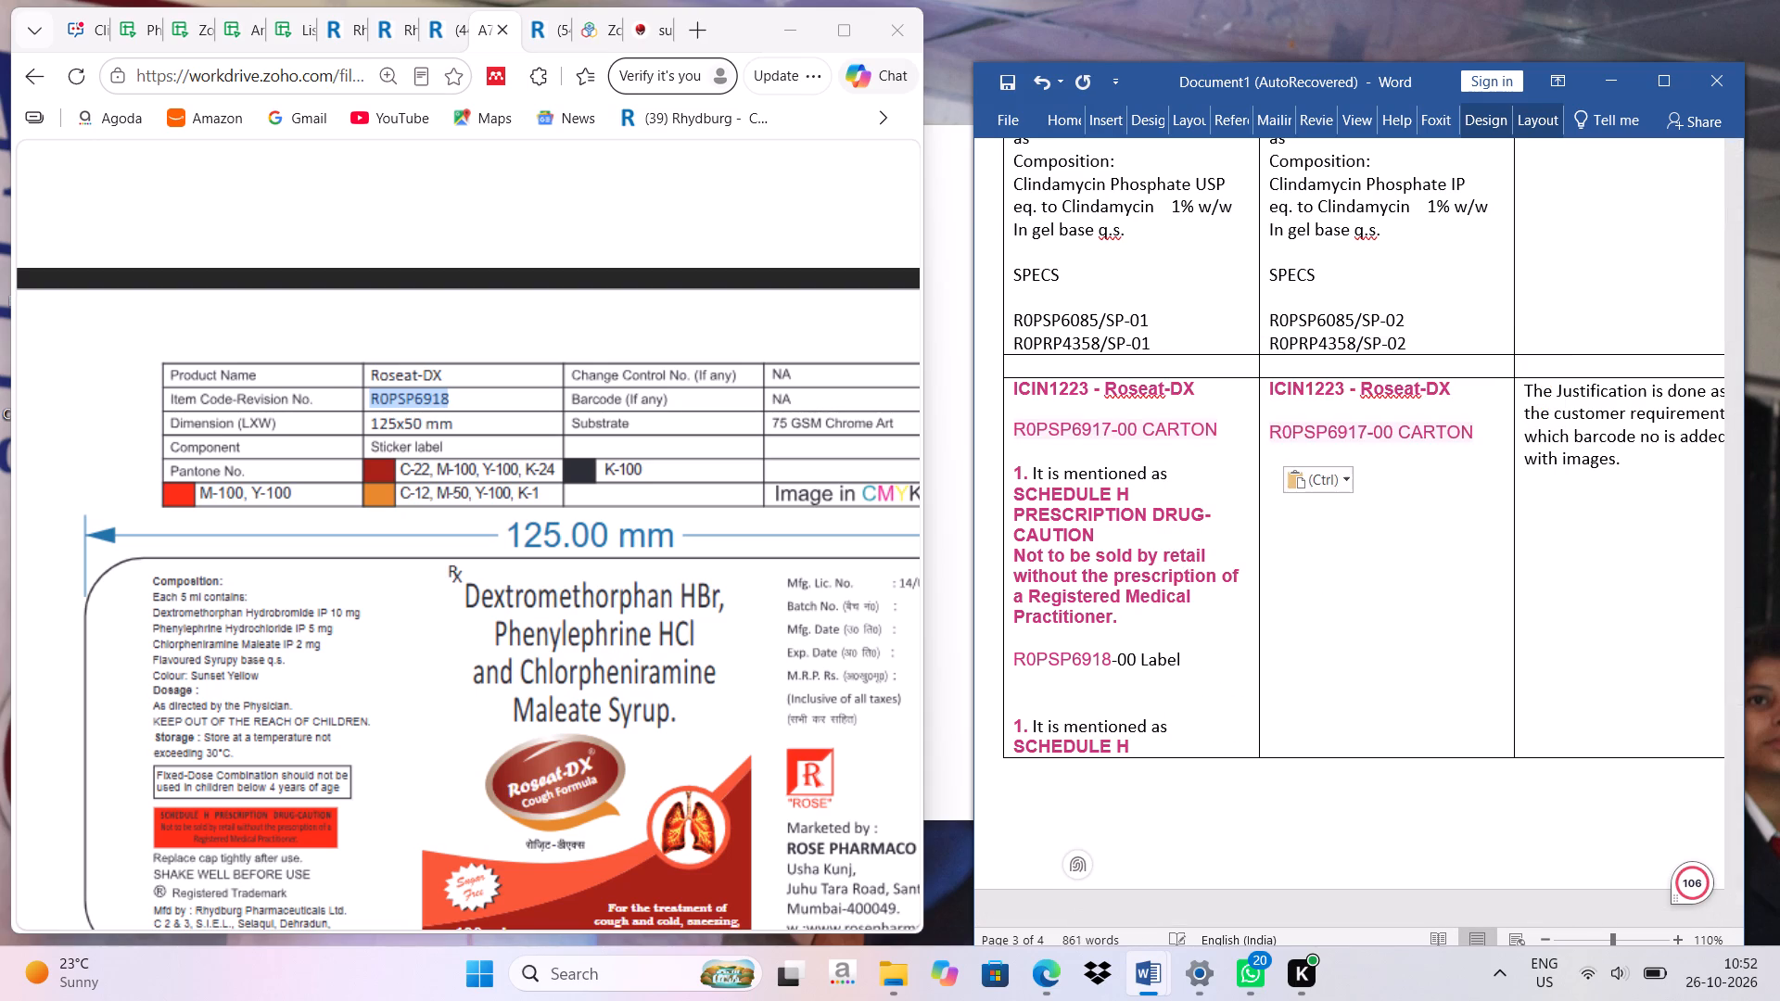
Set the revision number in the second column's carton heading to 01.
left_click(1395, 428)
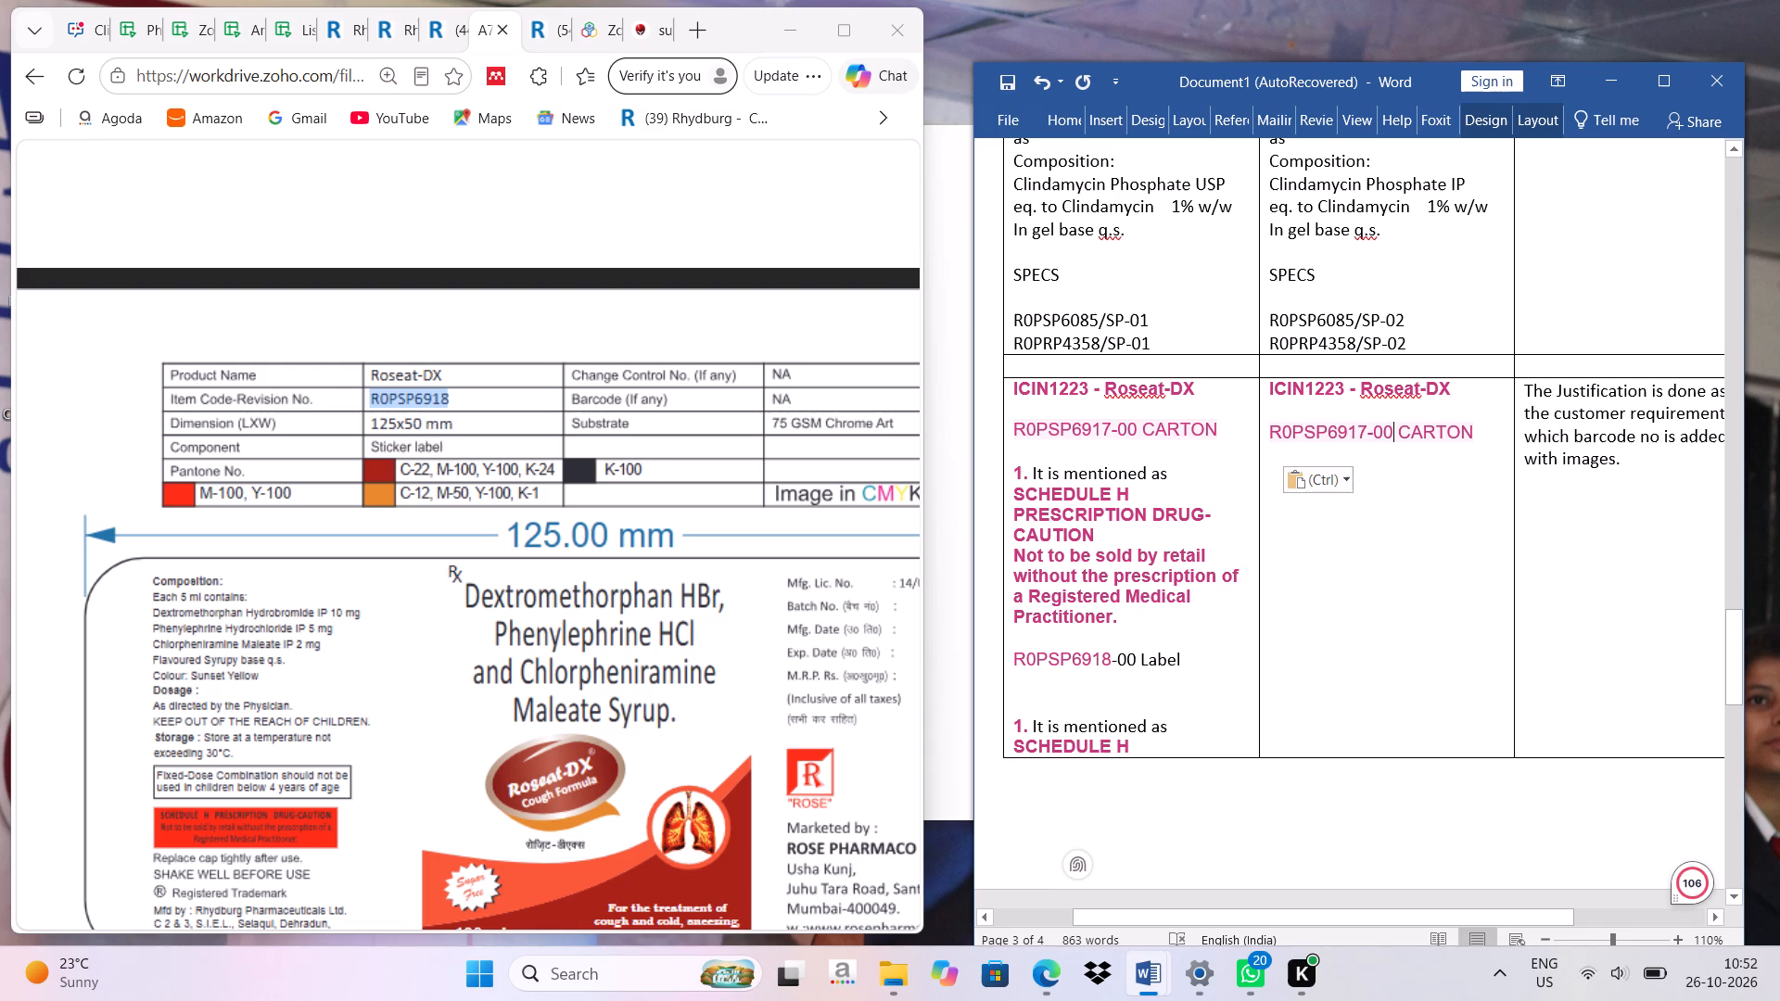
key("BackSpace")
key("1")
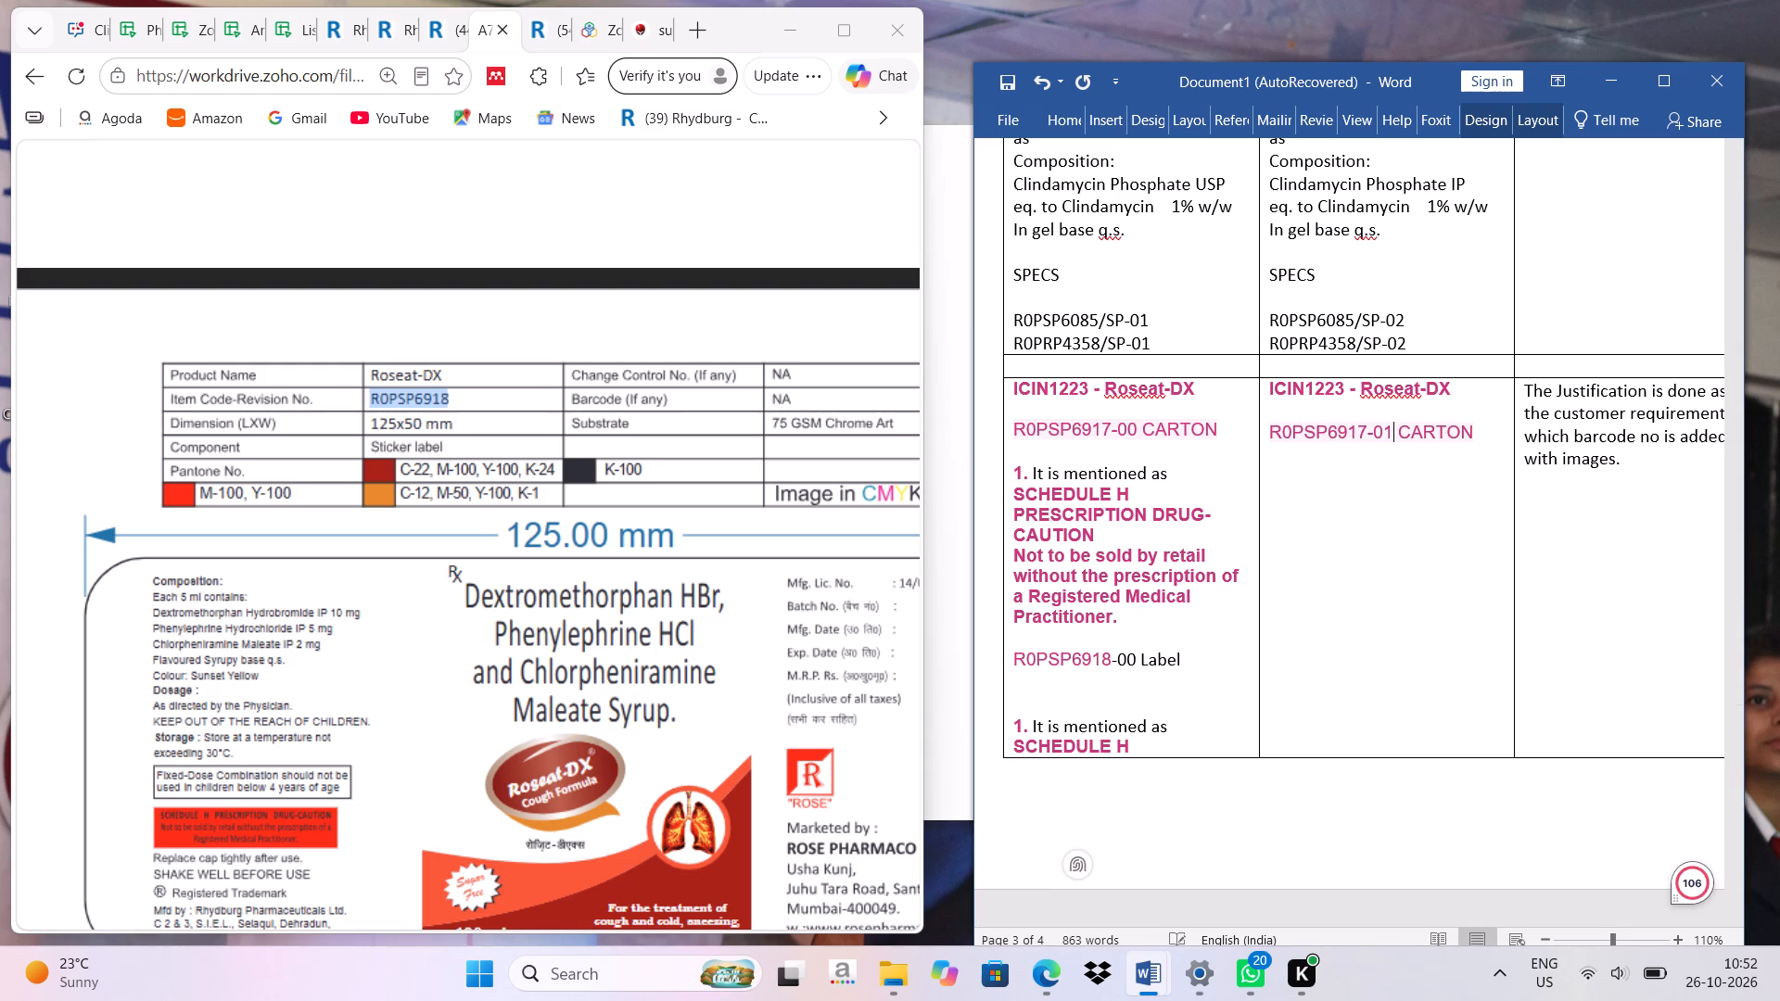
Begin point 1 below the R0PSP6917-01 CARTON heading with "1.It will be mentioned as", leaving a blank line above.
key("Right")
key("Right")
key("Right")
key("Right")
key("Right")
key("Right")
key("Right")
key("Return")
key("Return")
type("1.")
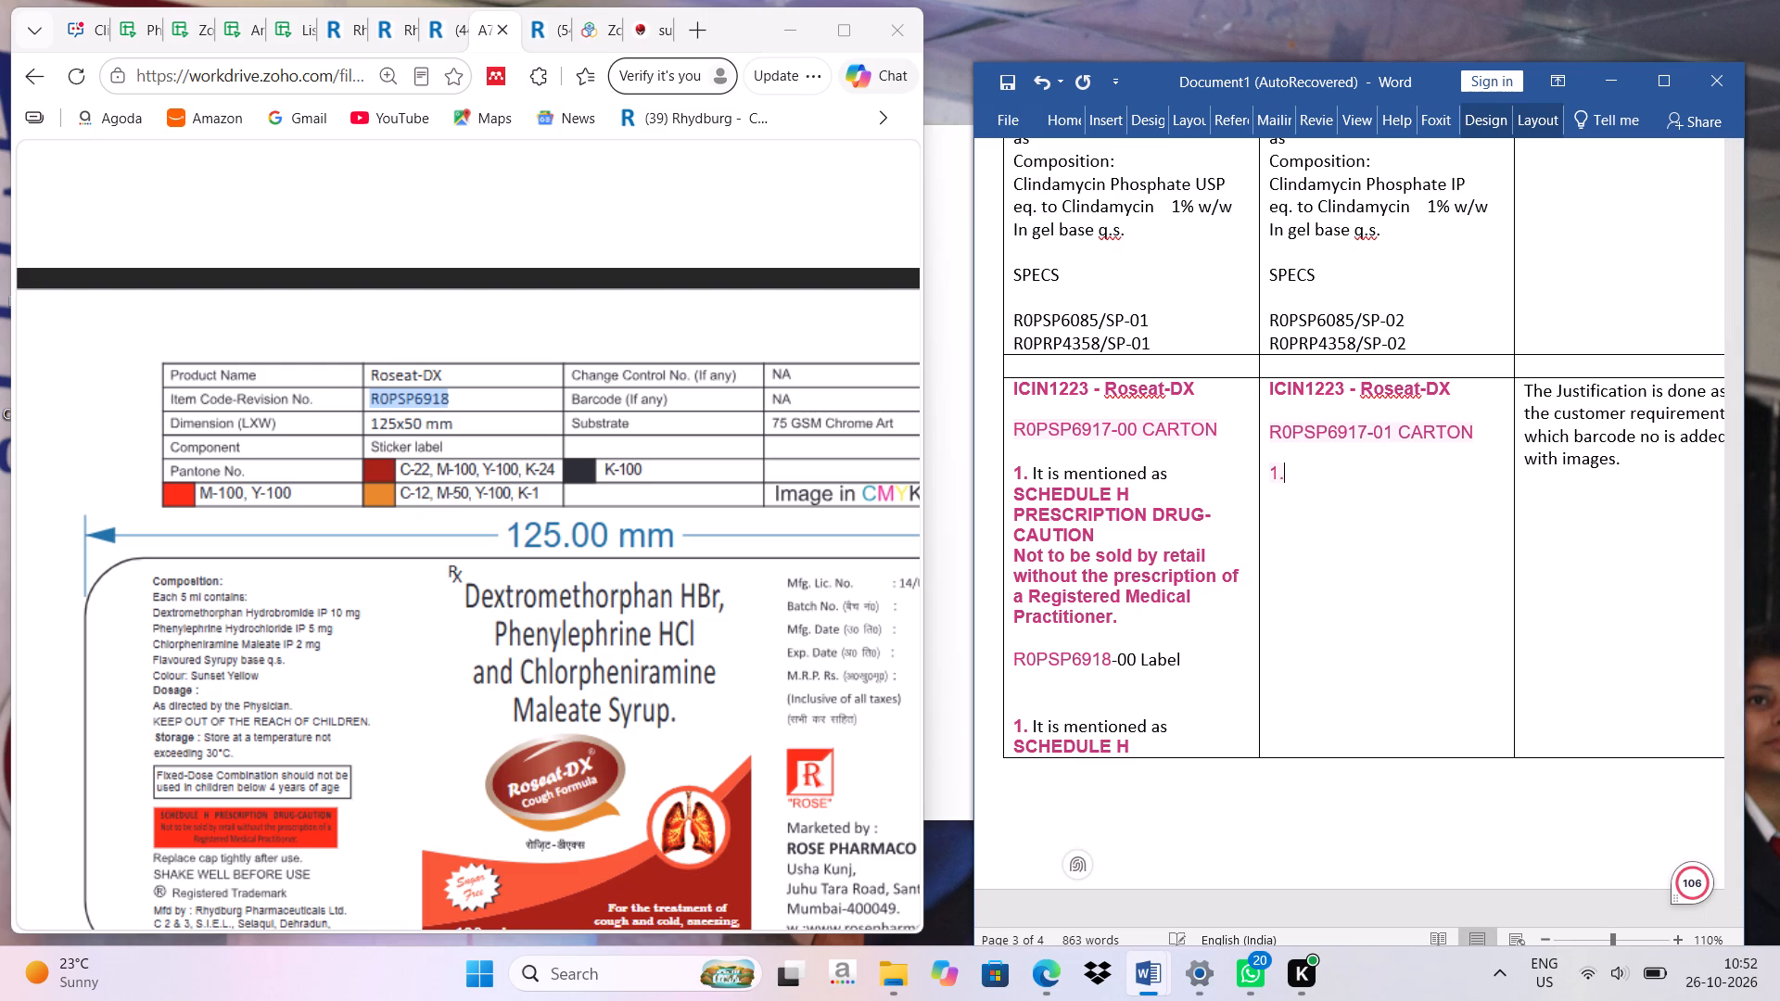
type("It will")
key("space")
type("be mentioned")
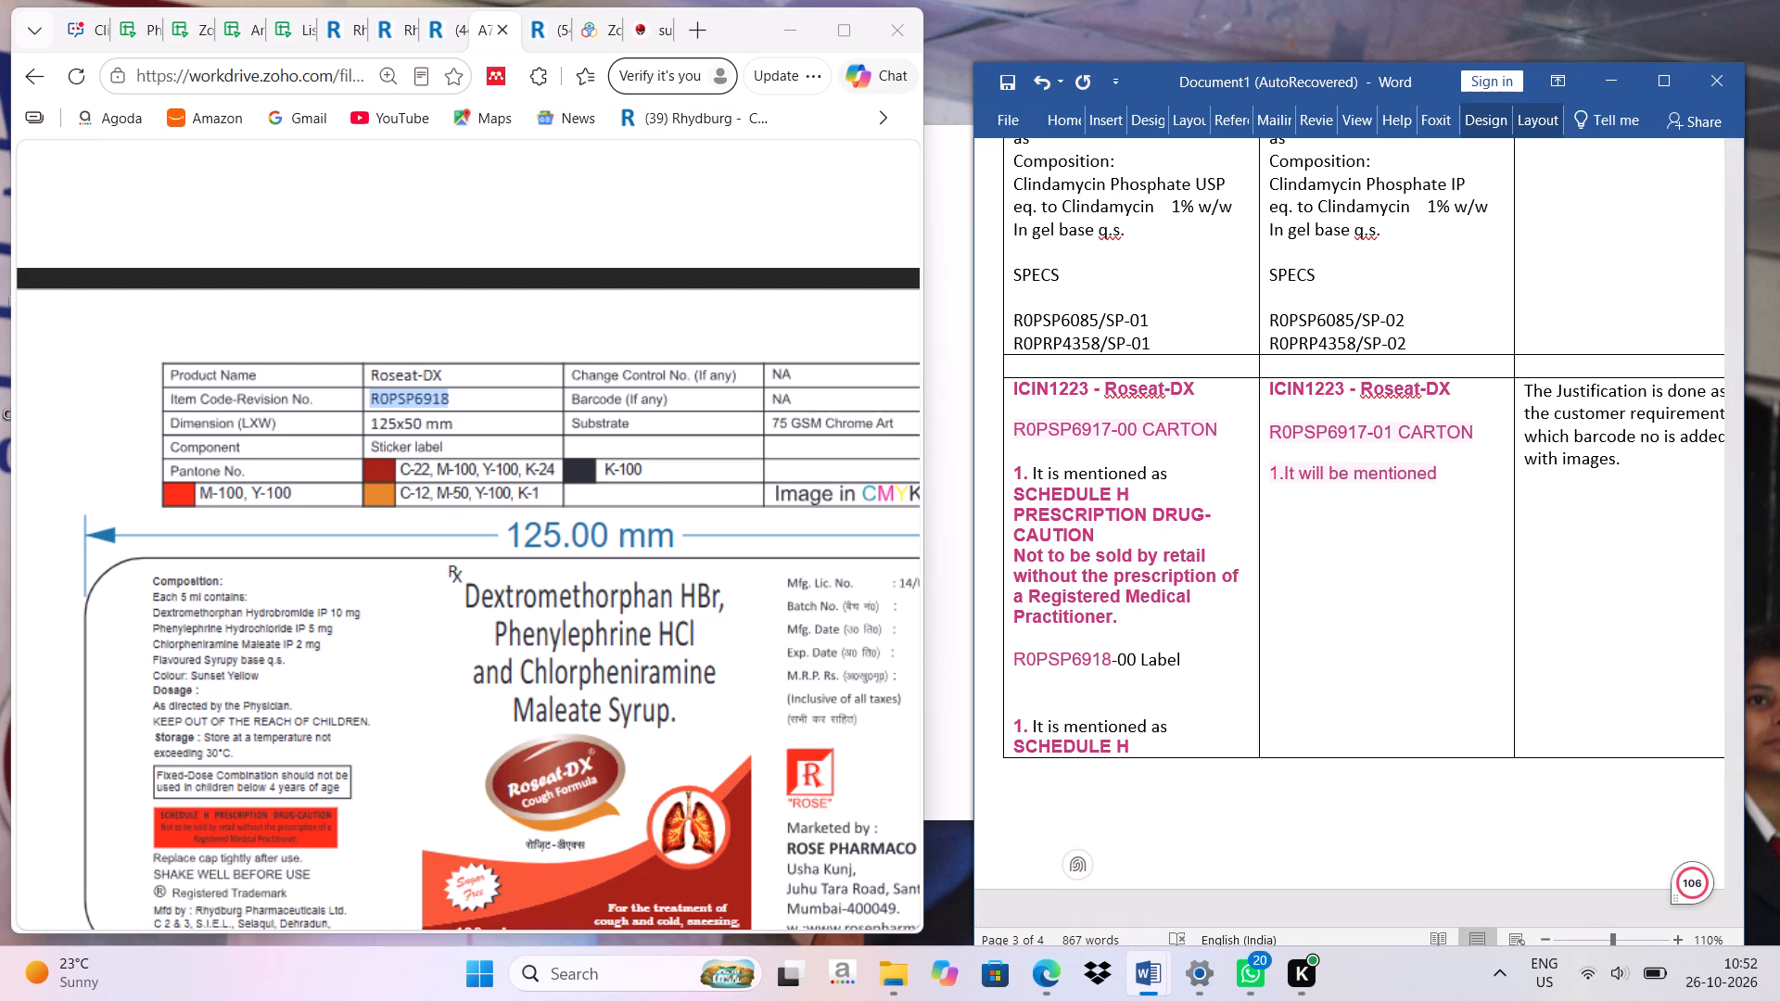
key("space")
type("as")
key("space")
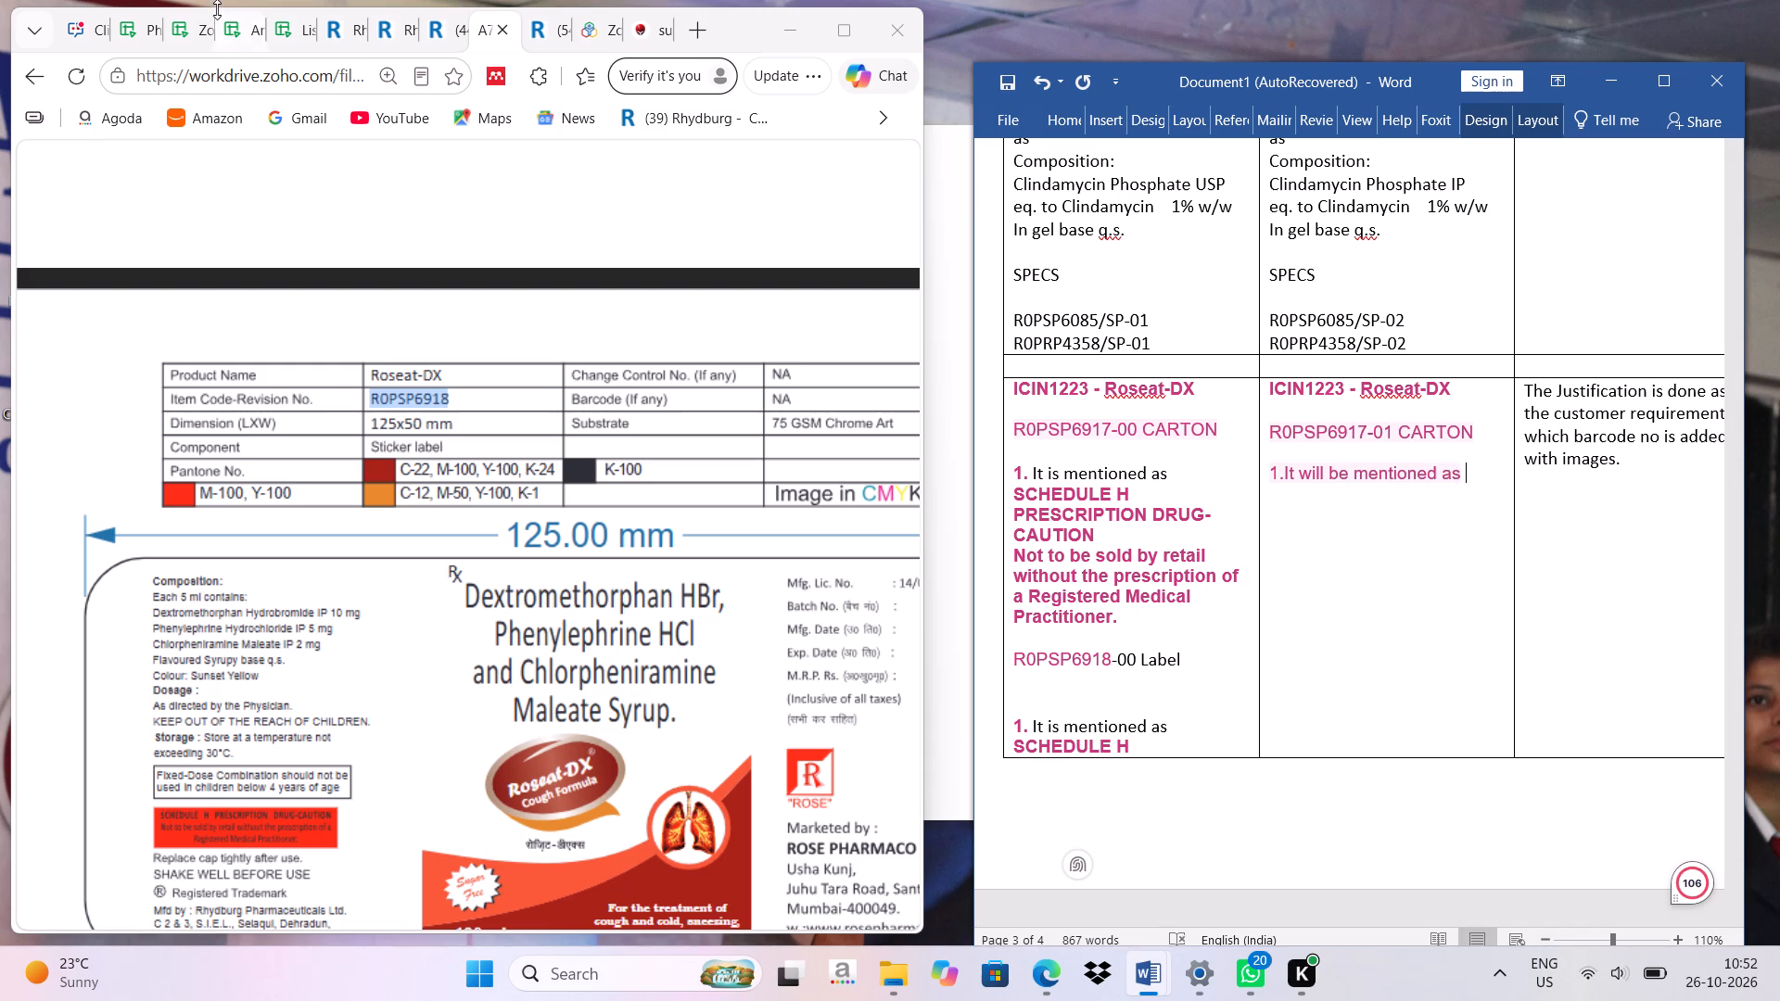
Check the notification wording in the impacted products sheet against the Roseat-DX carton artwork's warning text.
left_click(232, 20)
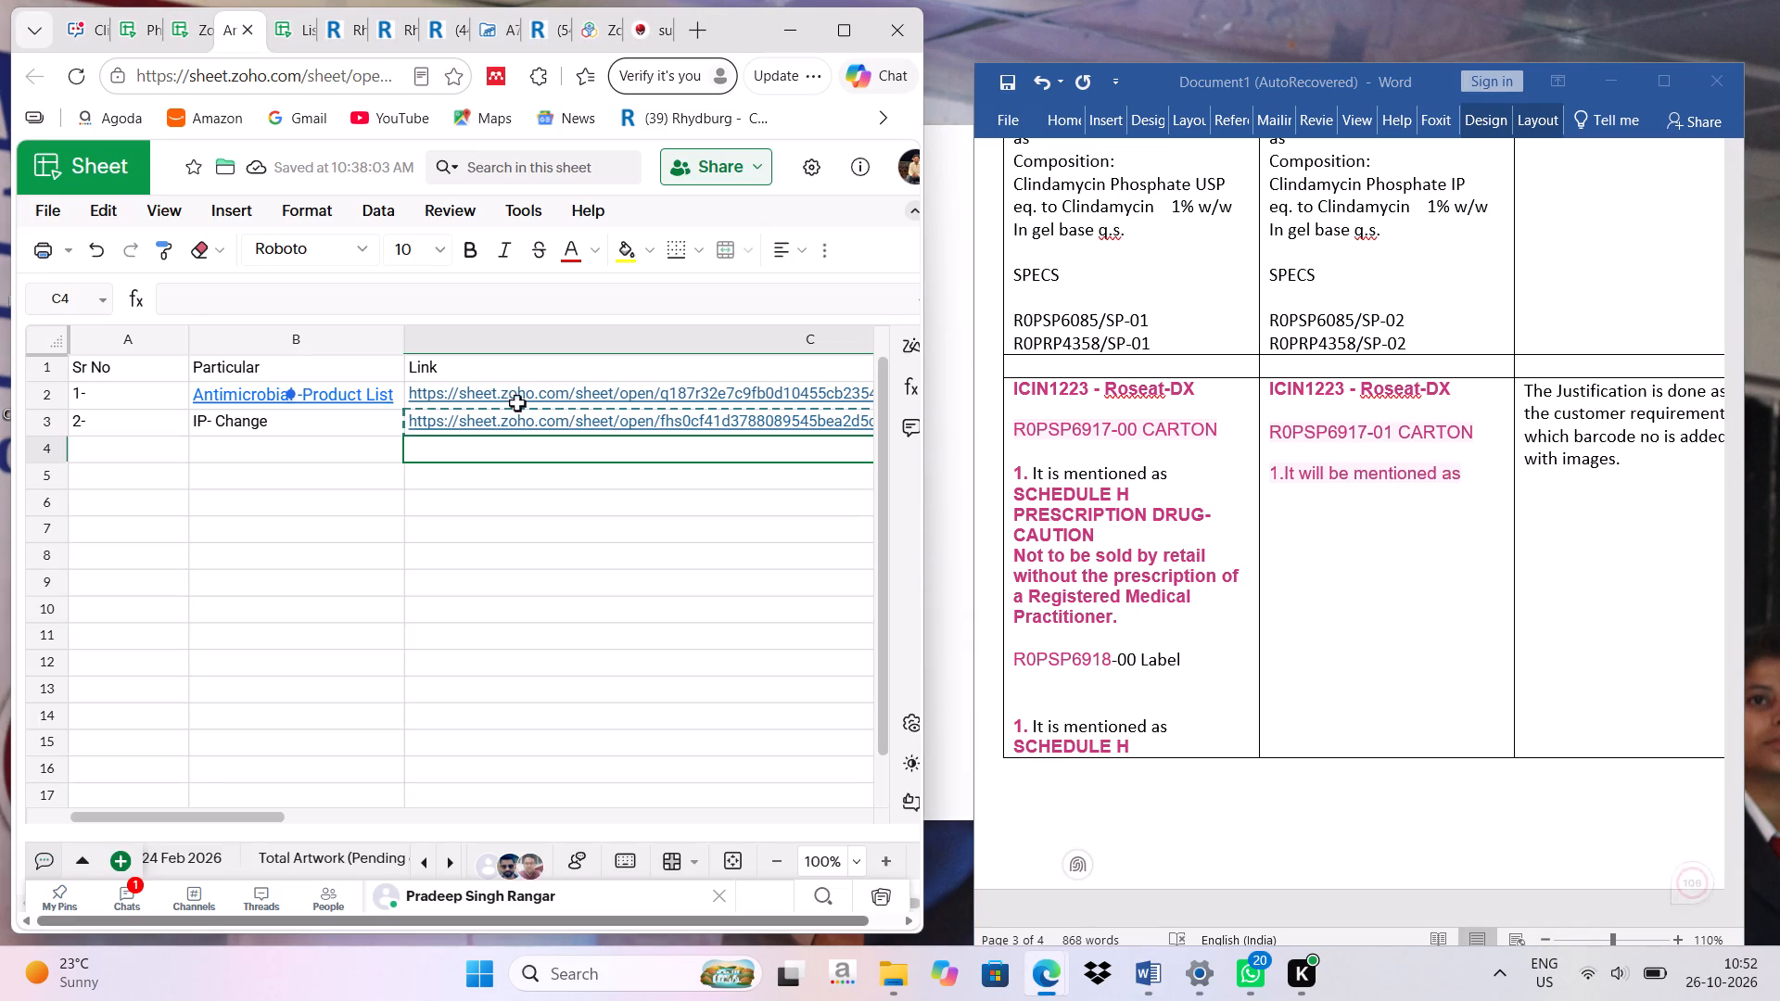
left_click(274, 27)
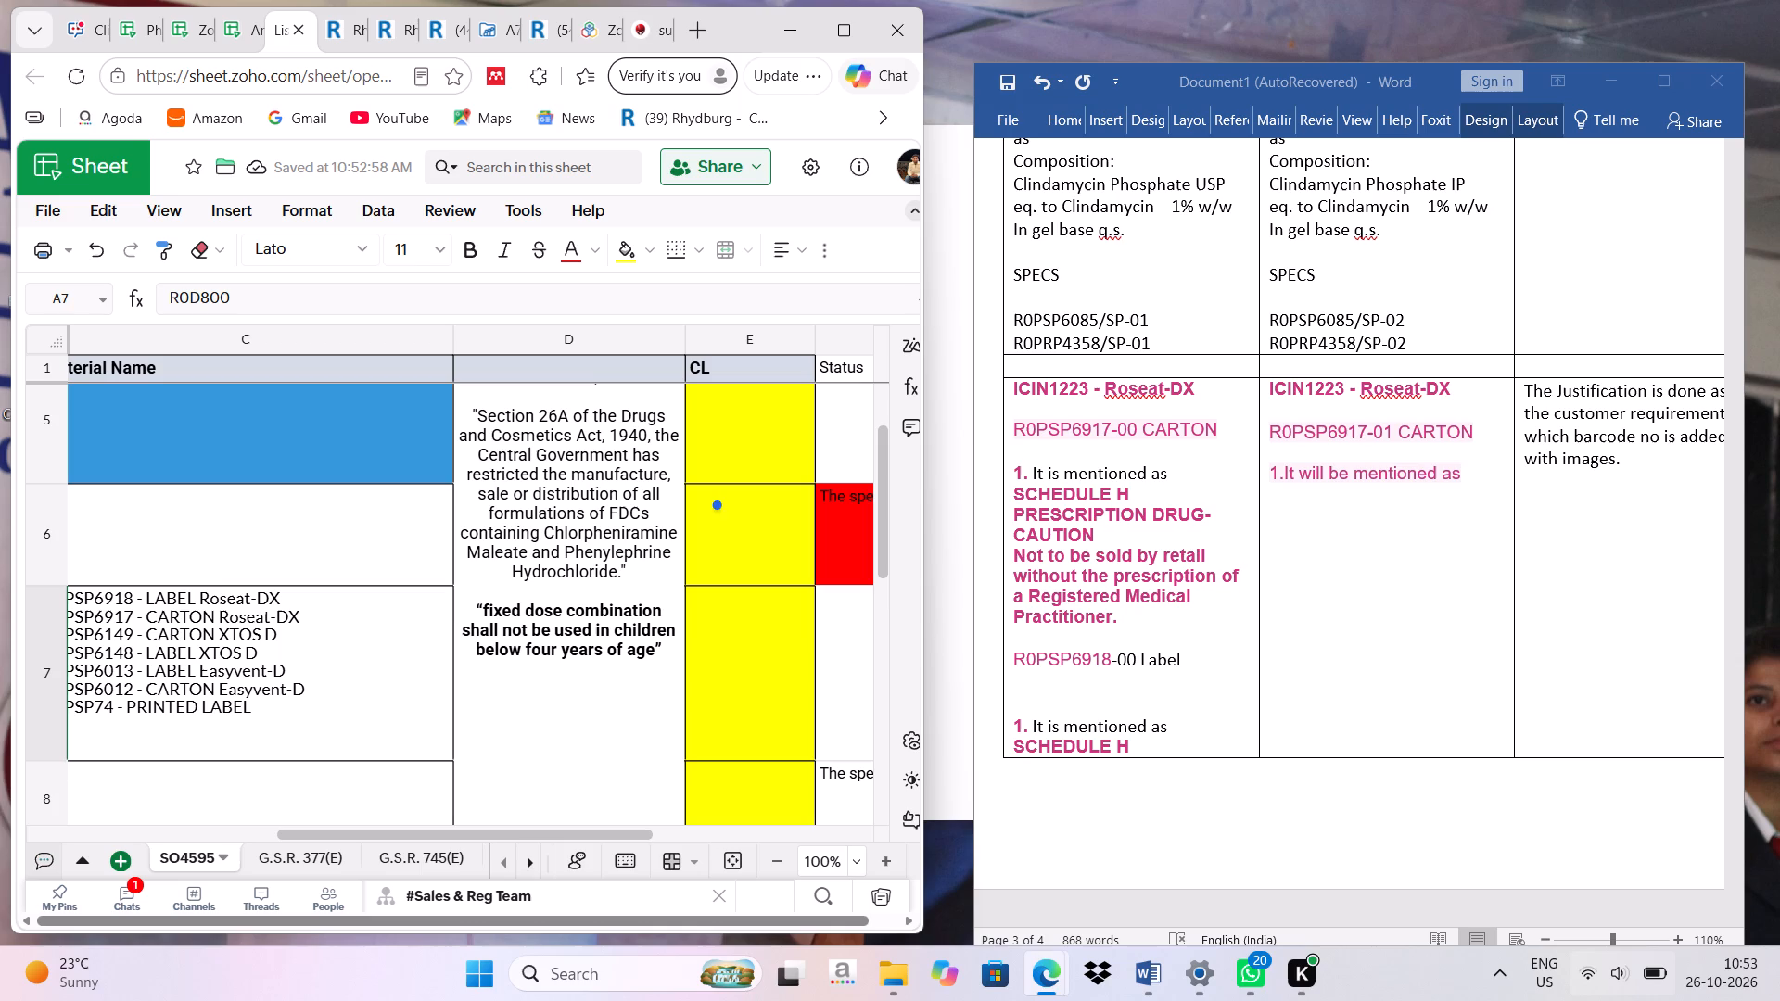
left_click(492, 26)
scroll(564, 689, "up", 6)
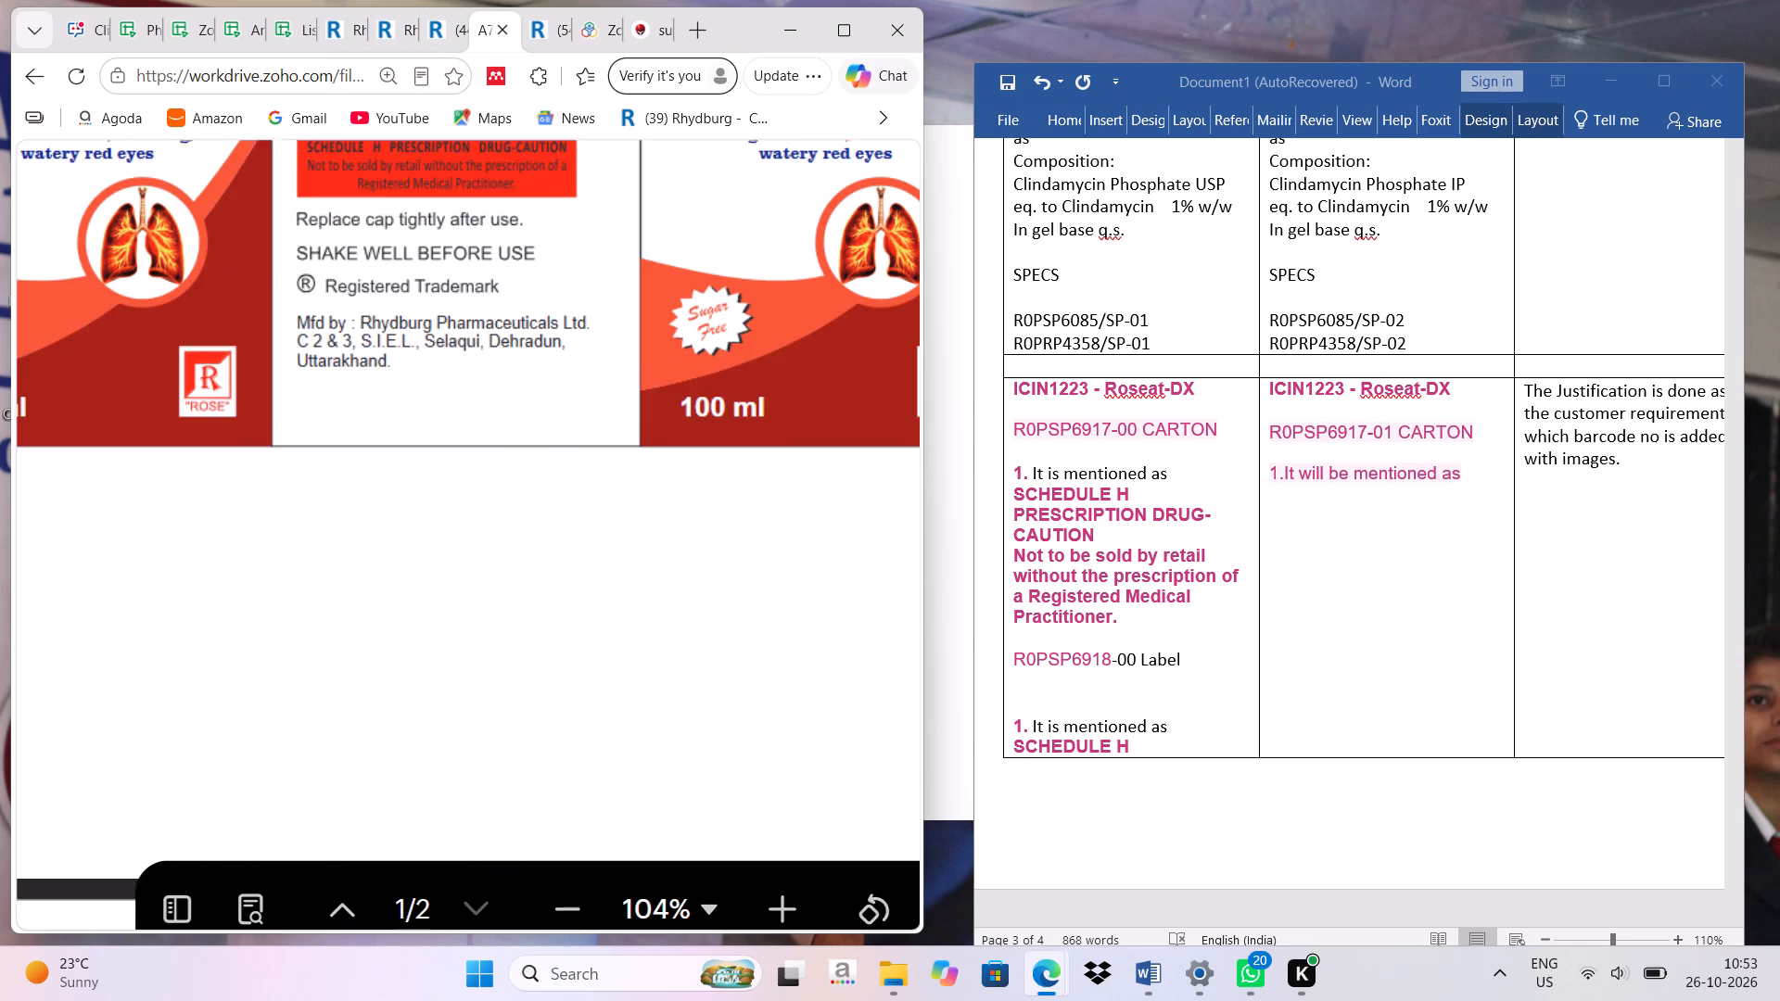
scroll(569, 687, "up", 2)
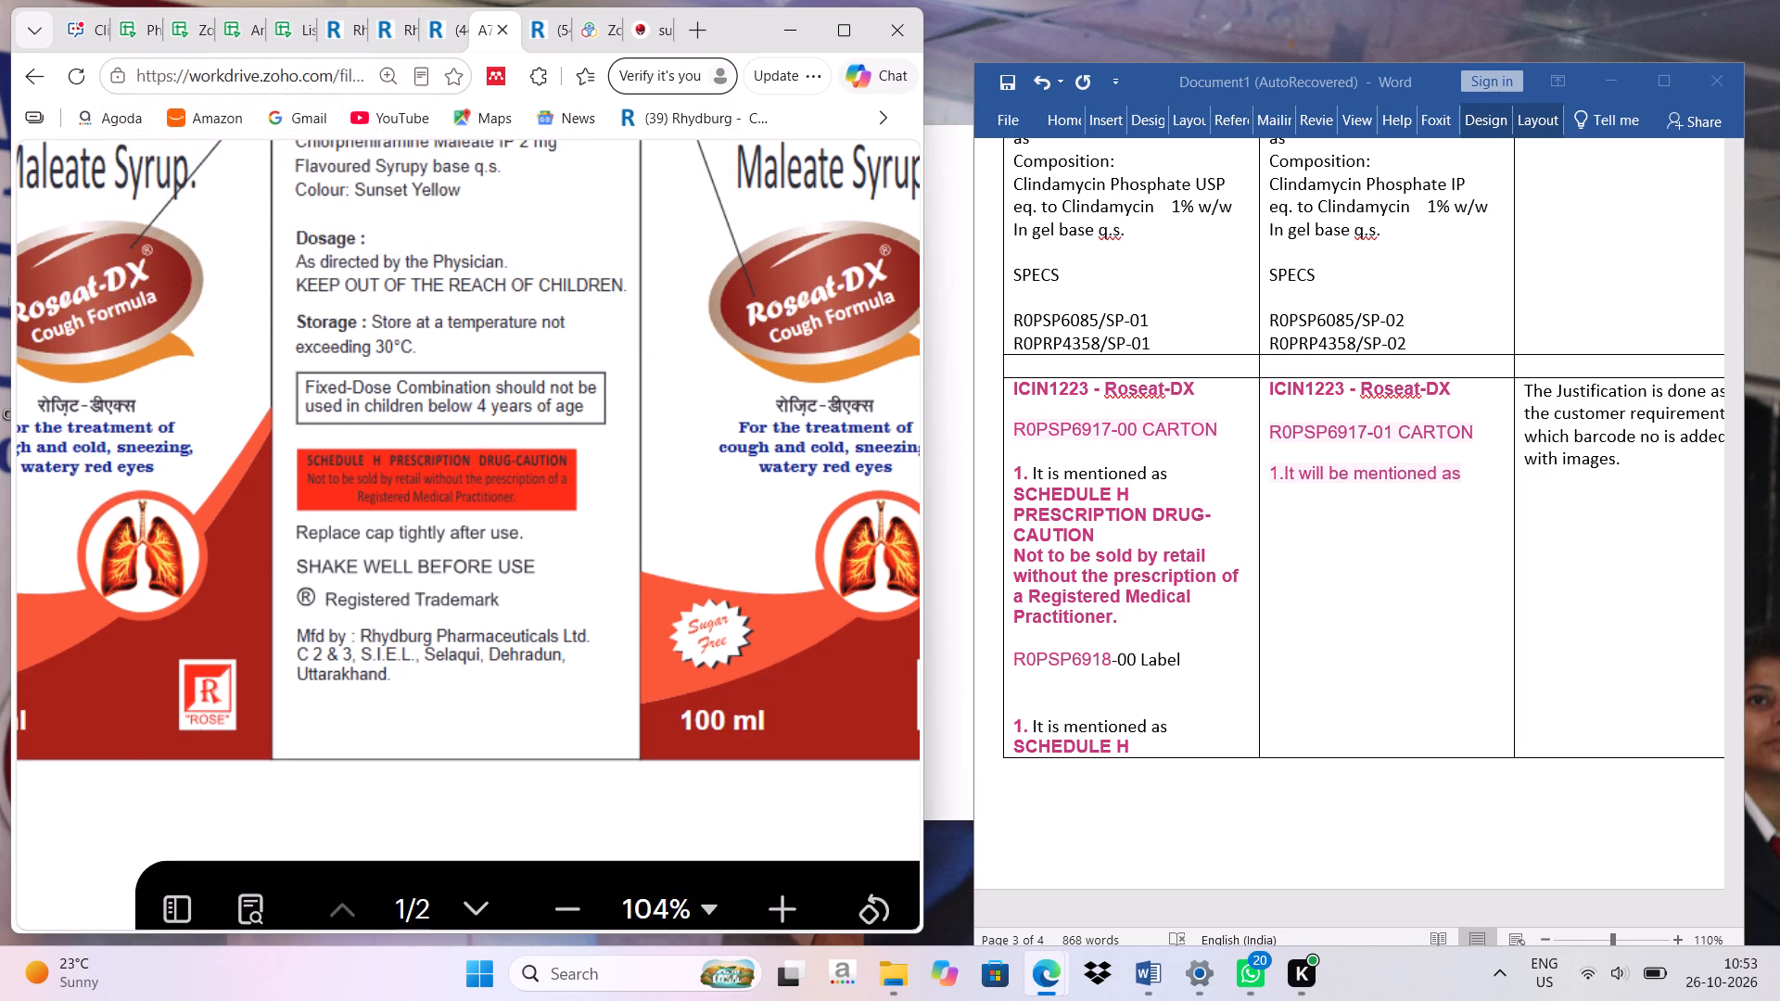
left_click(241, 13)
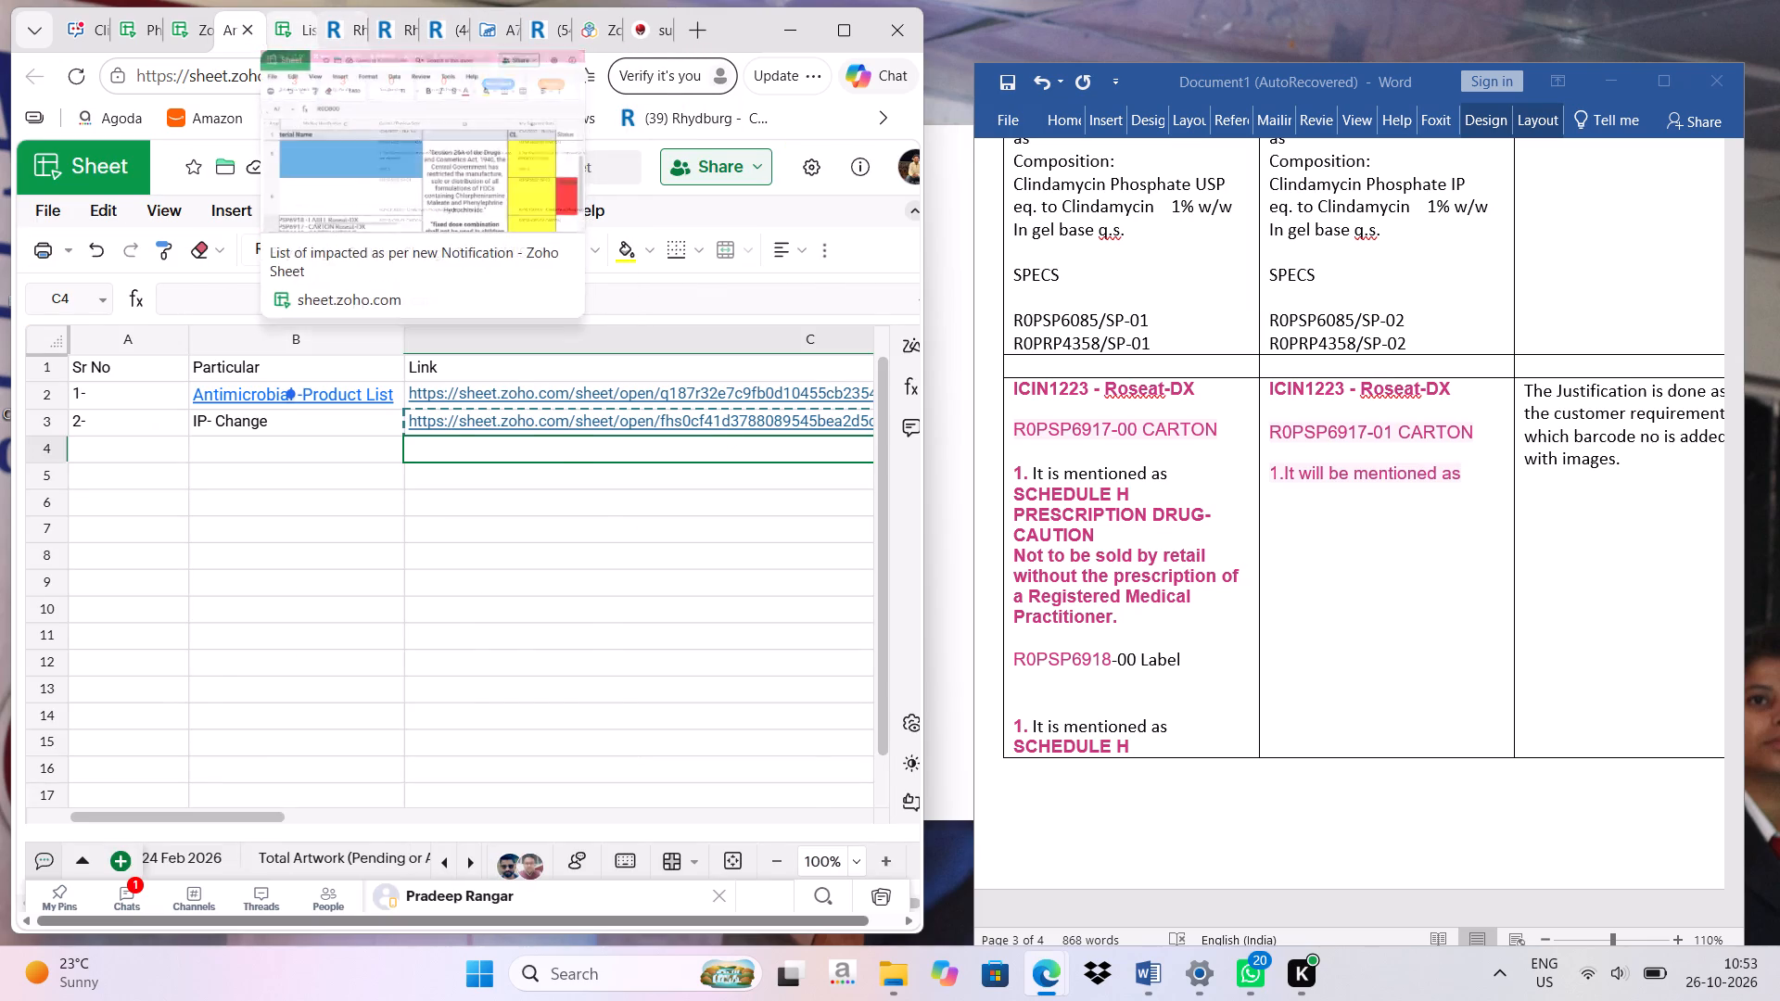
left_click(288, 26)
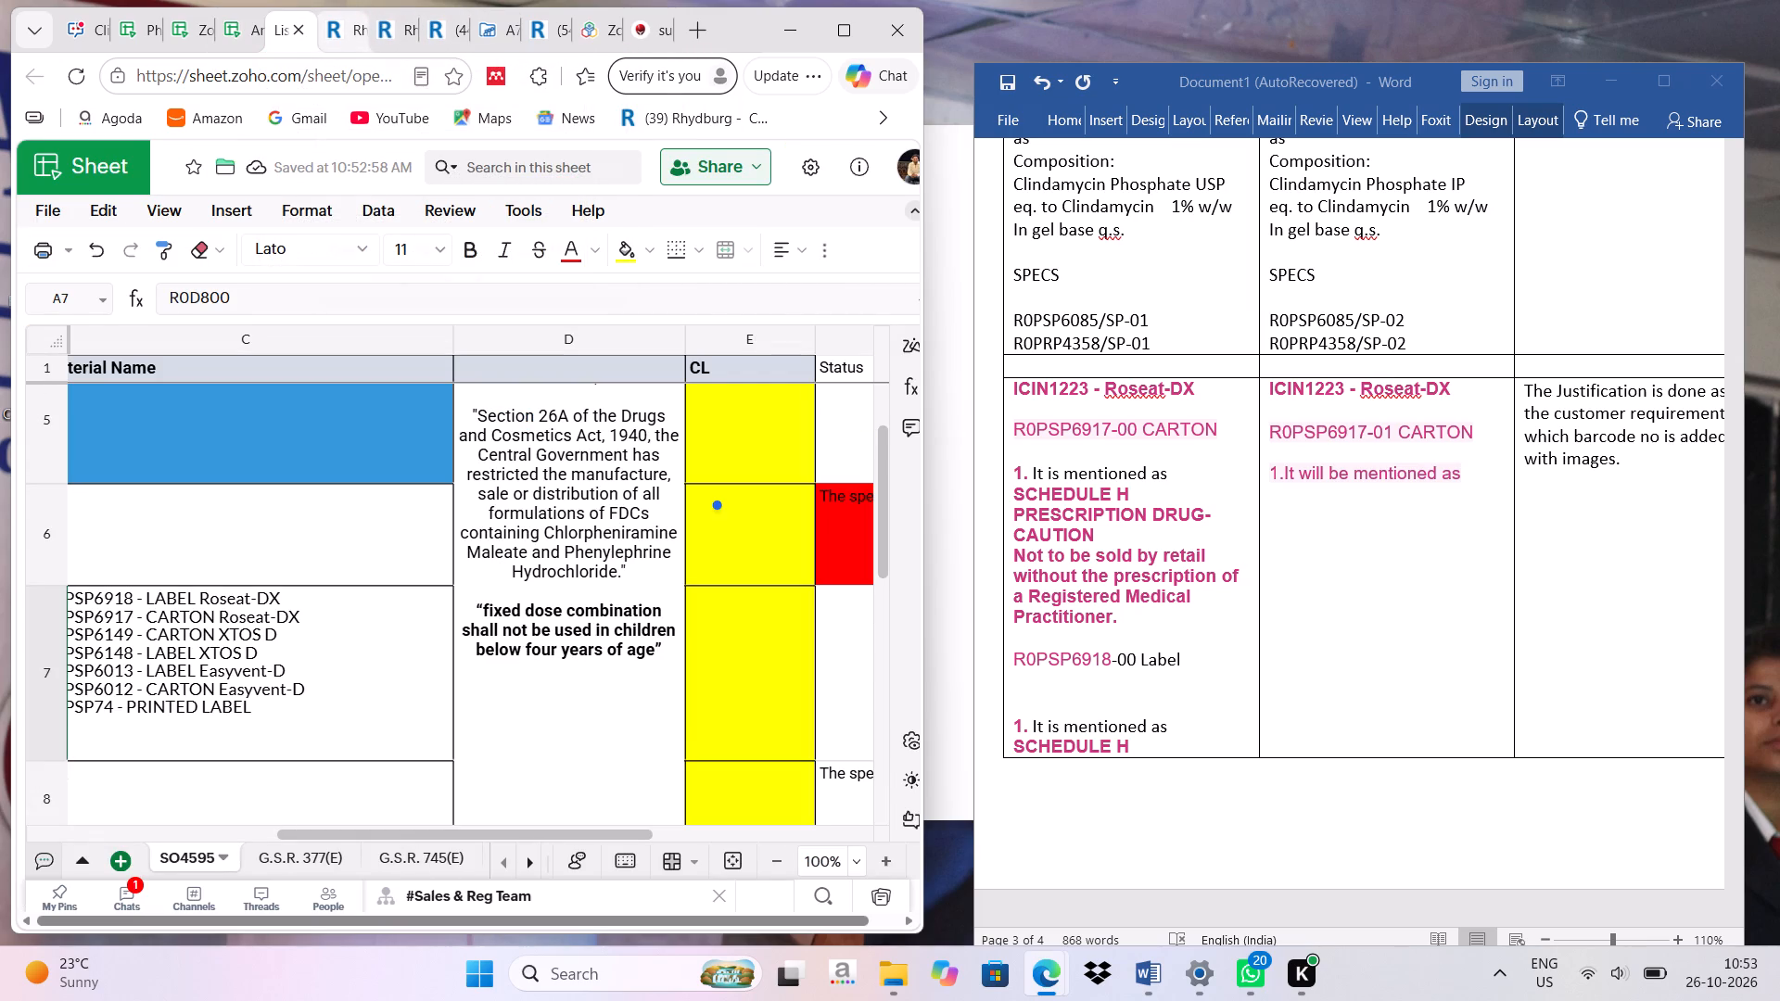
left_click(500, 30)
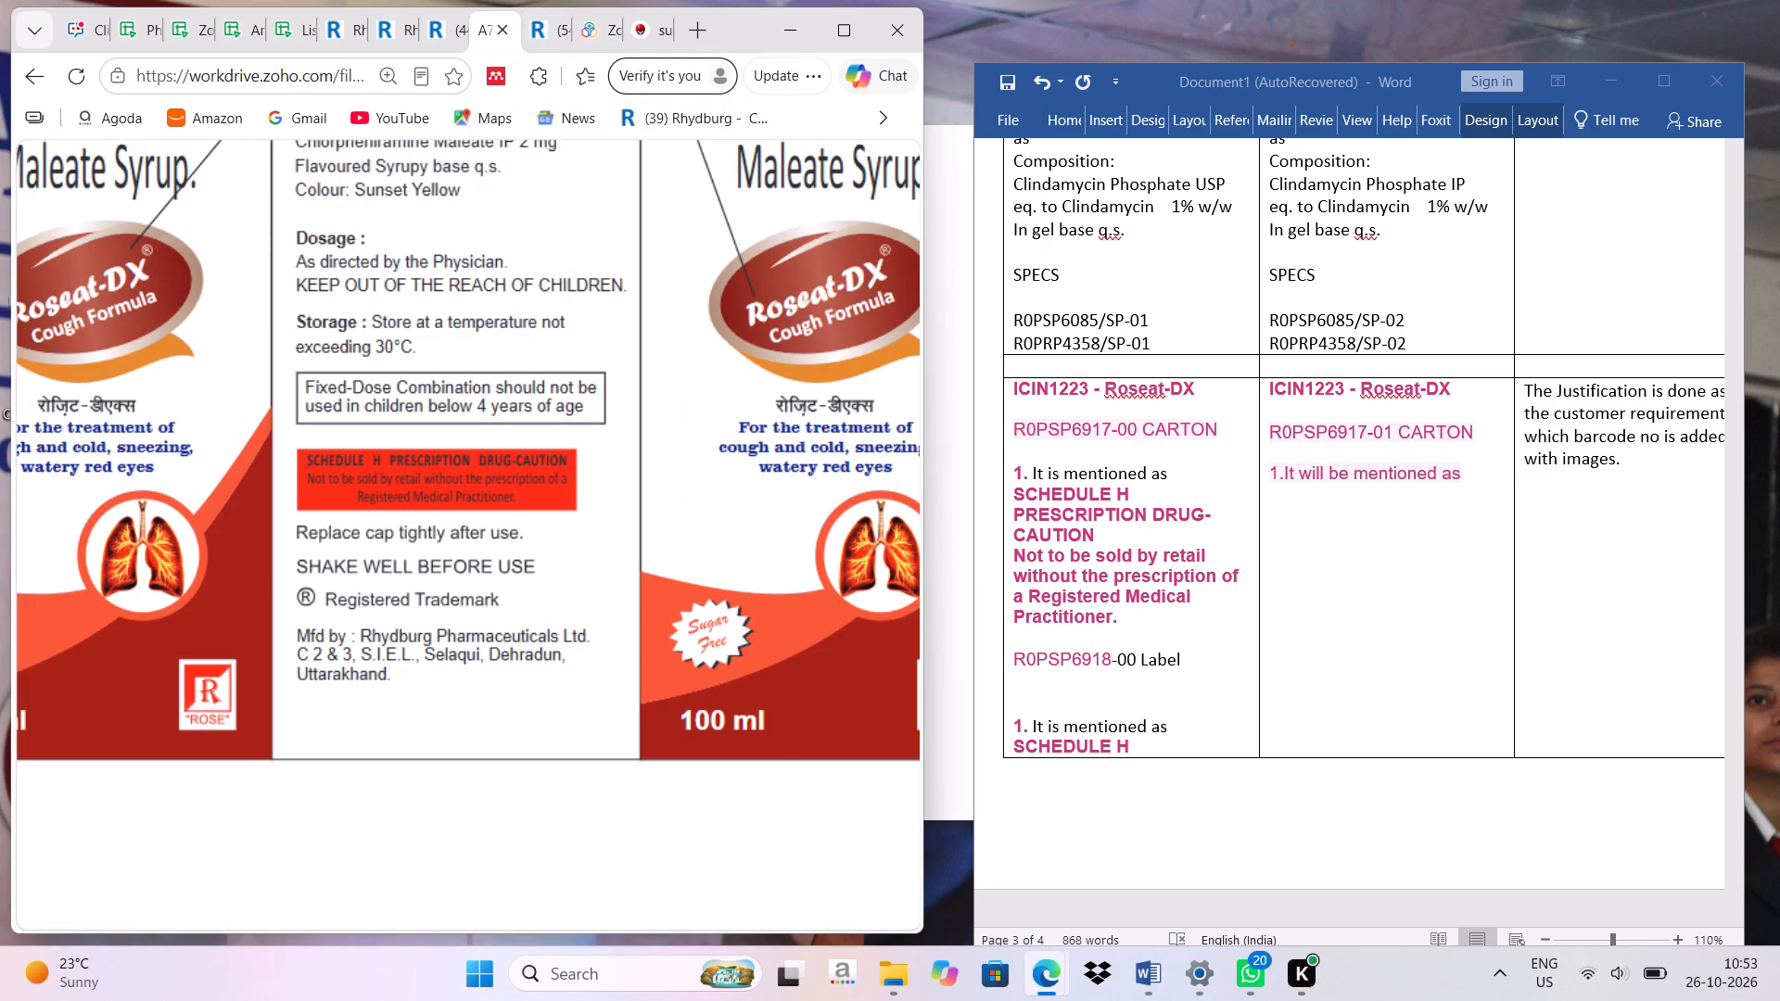
Delete the Schedule H caution wording and the old label entry between the R0PSP6917-00 CARTON heading and SPECS in the first column.
left_click(1016, 464)
left_click_drag(1013, 474, 1100, 734)
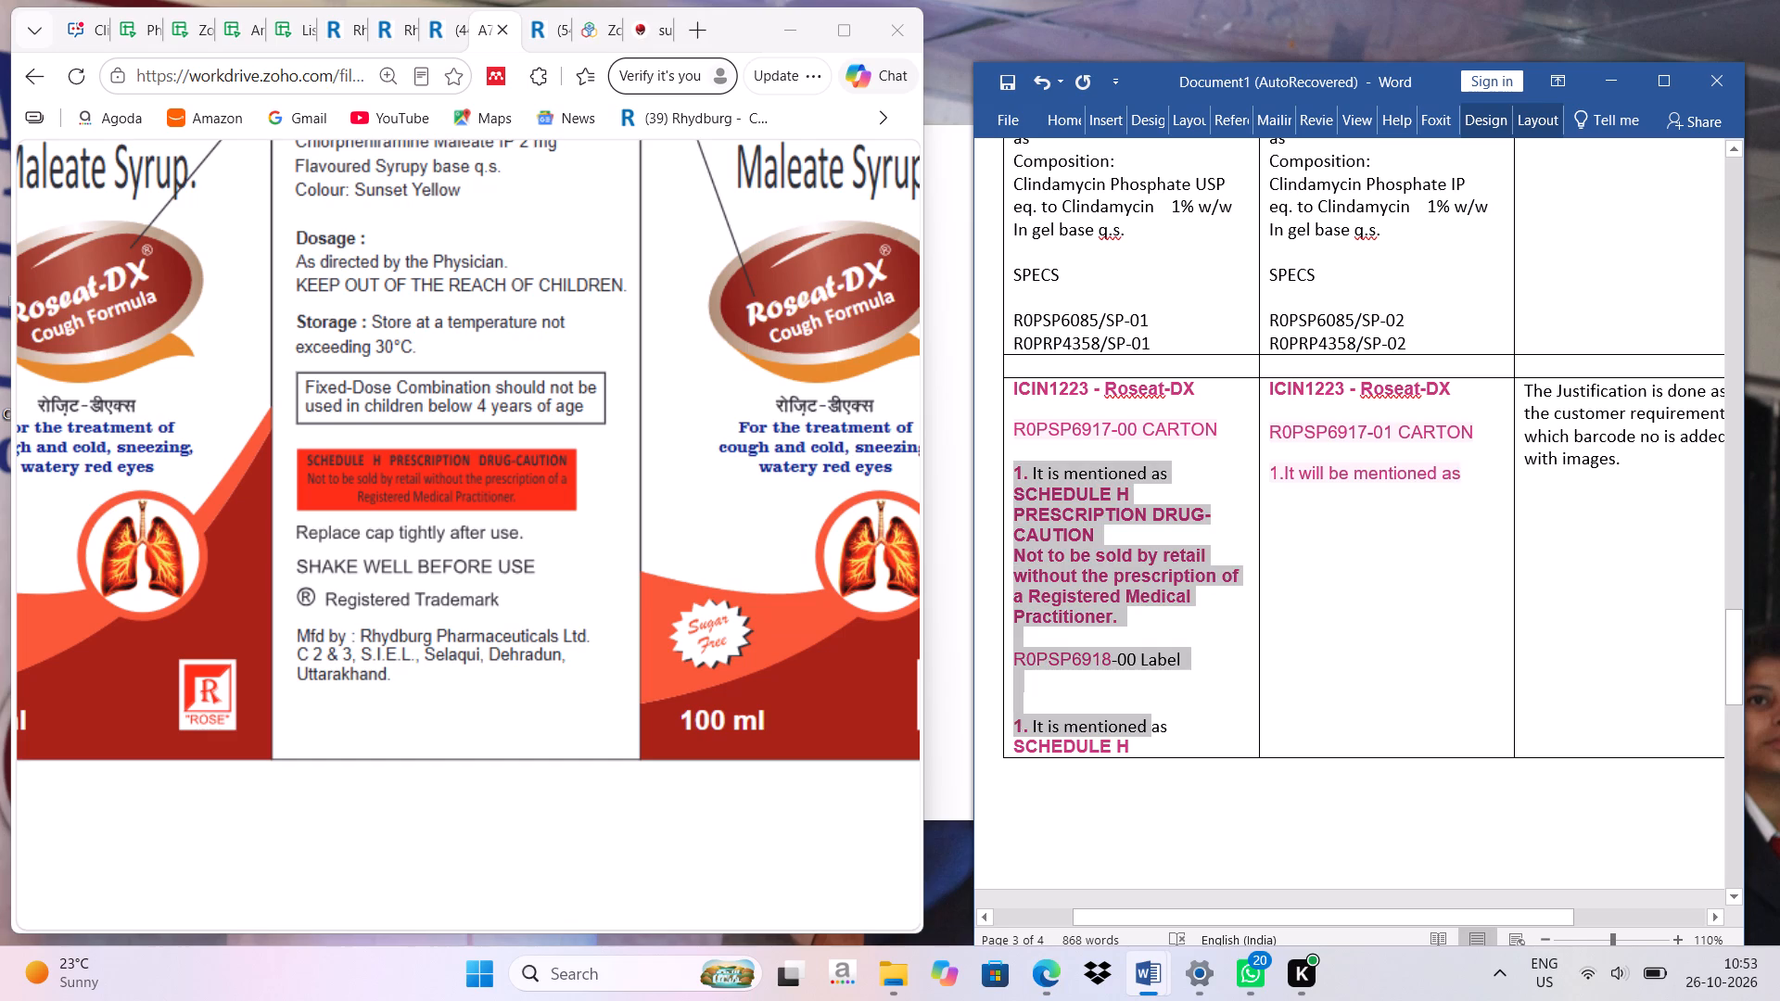
left_click_drag(1100, 734, 1150, 746)
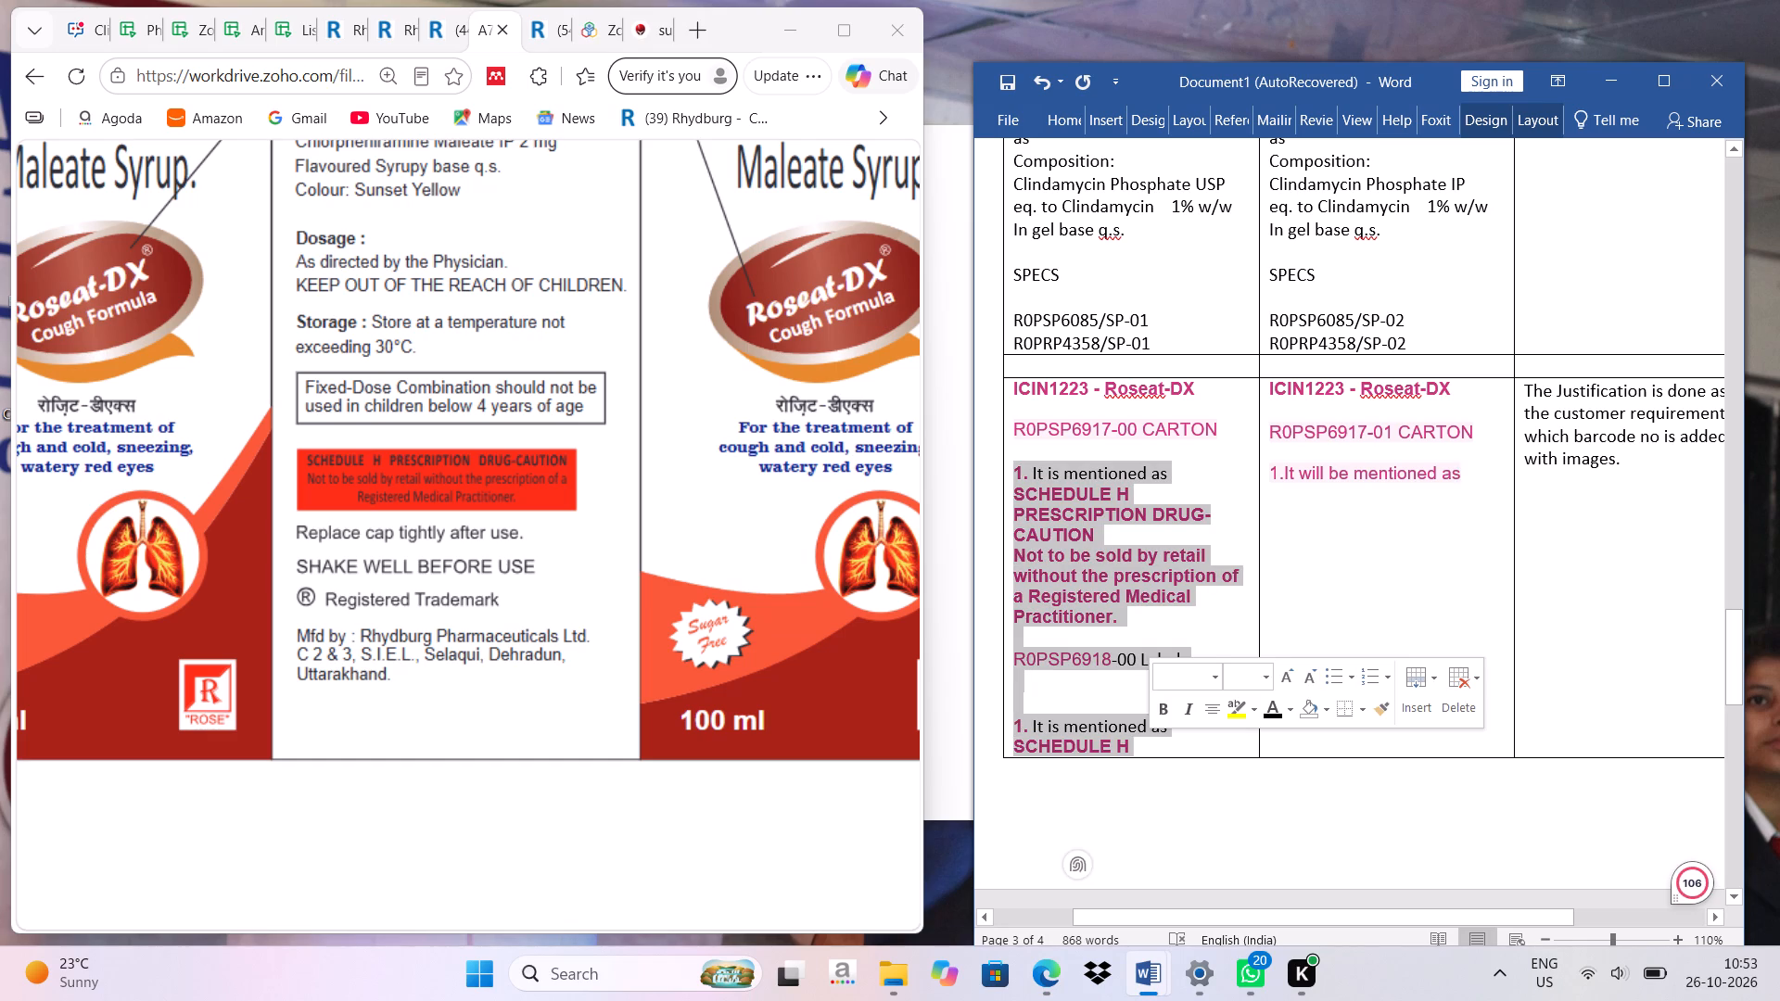
key("Delete")
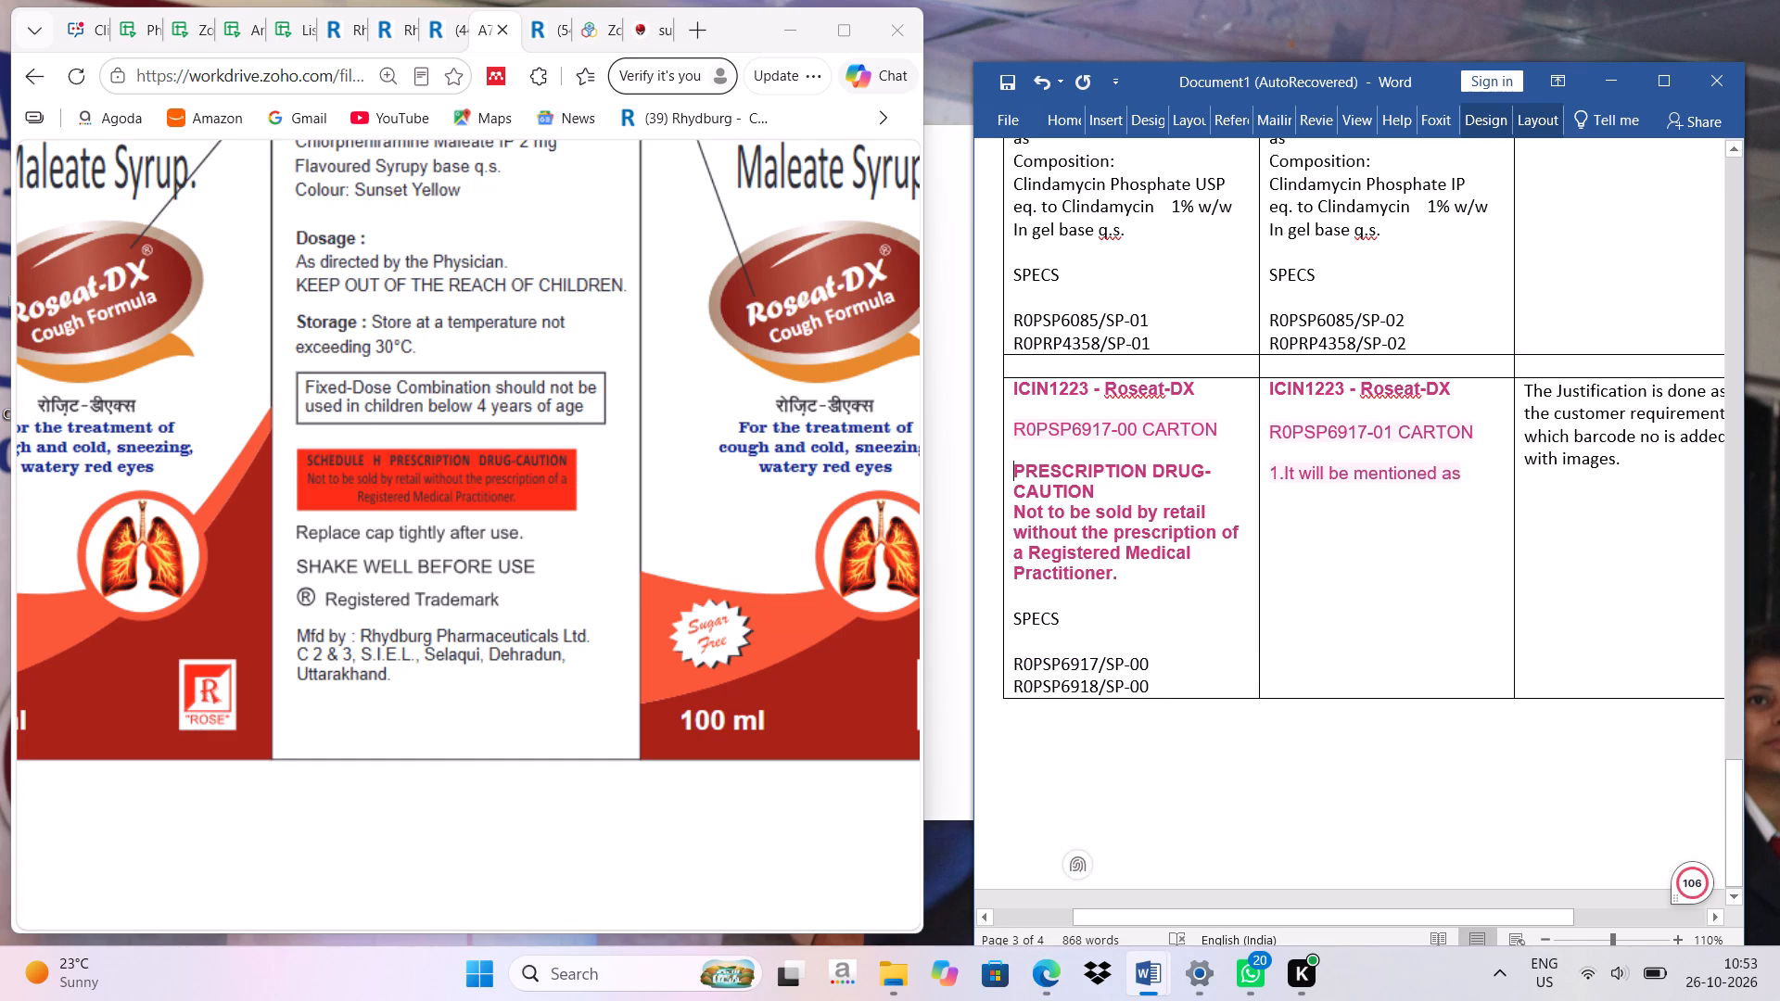
left_click_drag(1014, 465, 1028, 474)
left_click_drag(1028, 474, 1099, 581)
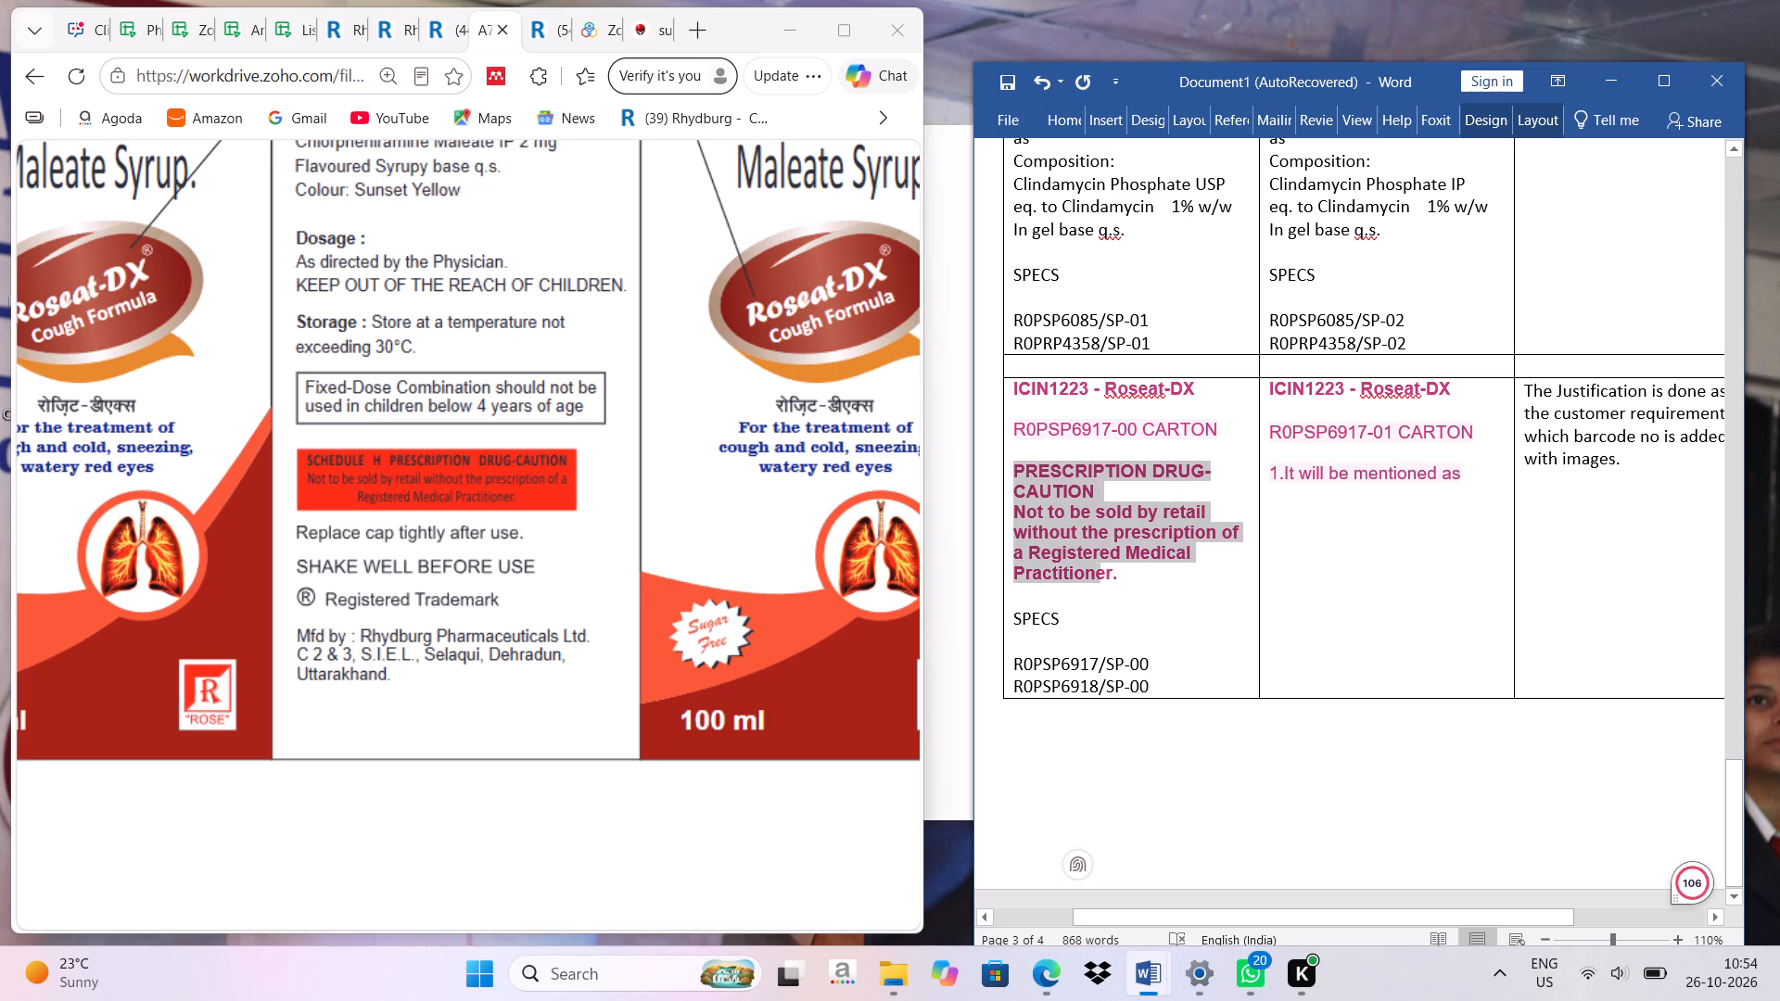
left_click_drag(1099, 581, 1168, 589)
key("Delete")
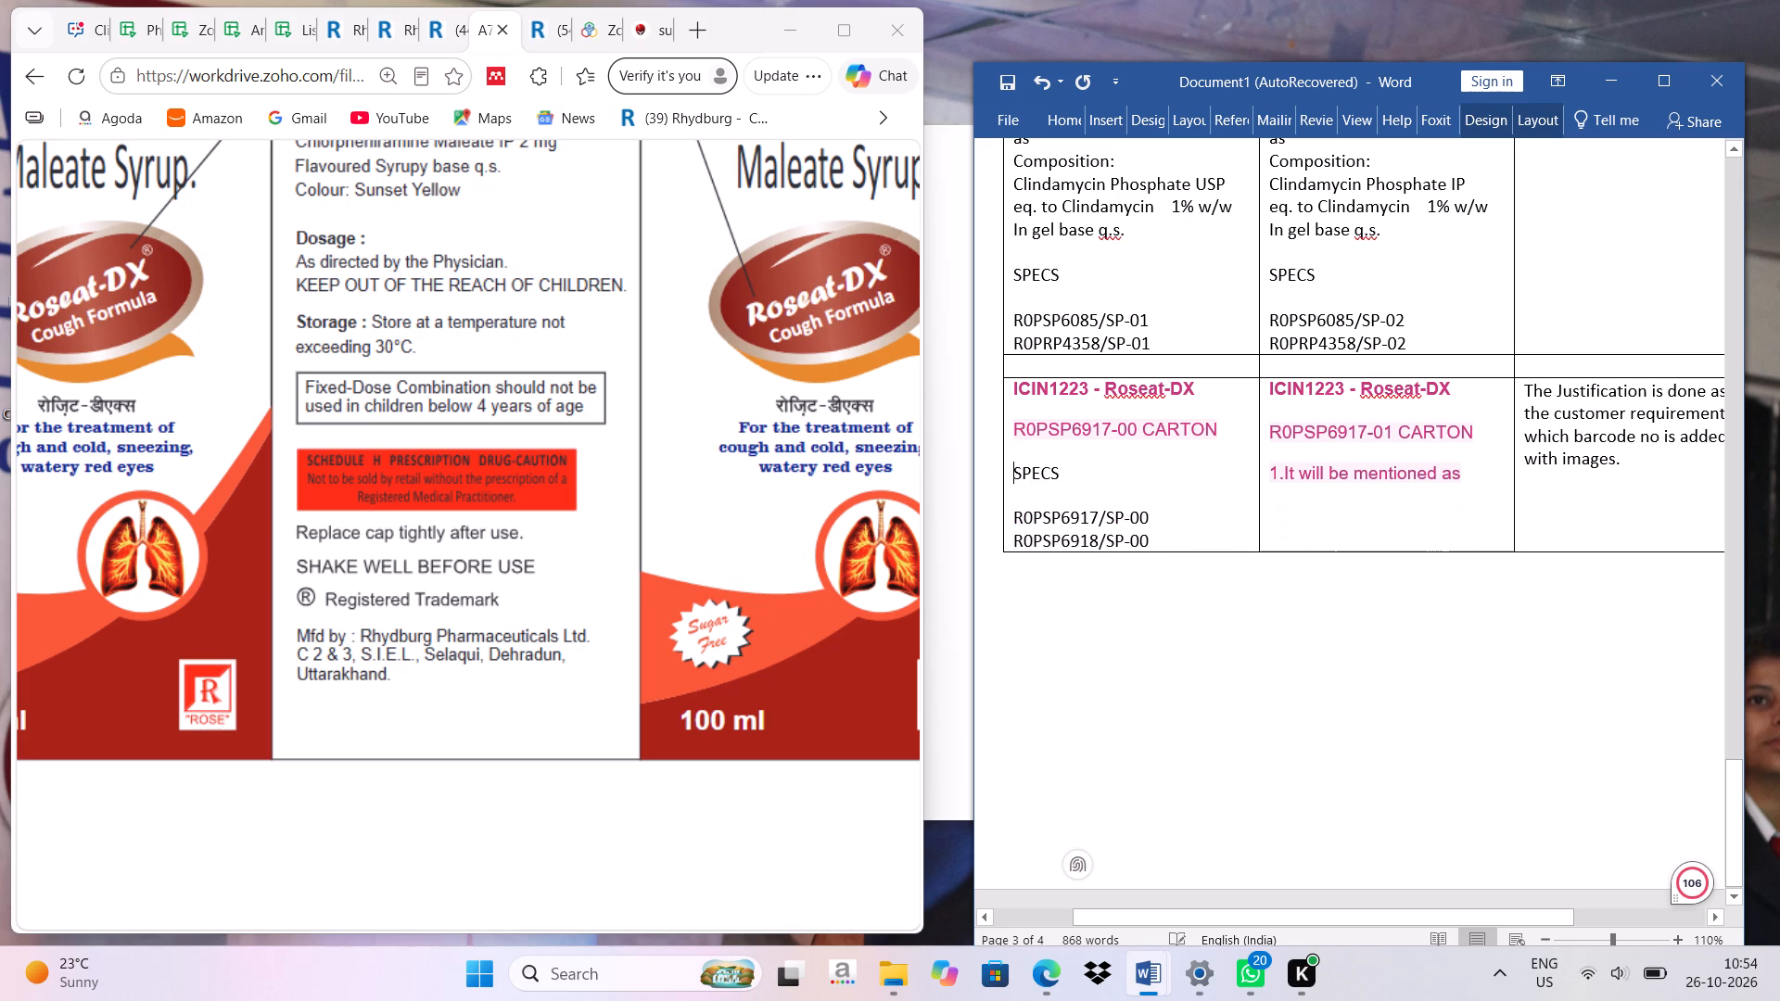
Begin point 1 below the R0PSP6917-00 CARTON heading with "1.It is mentioned as", leaving a blank line above.
left_click(1212, 437)
key("Return")
key("Return")
type("1.It")
key("space")
type("is mentioned as")
key("space")
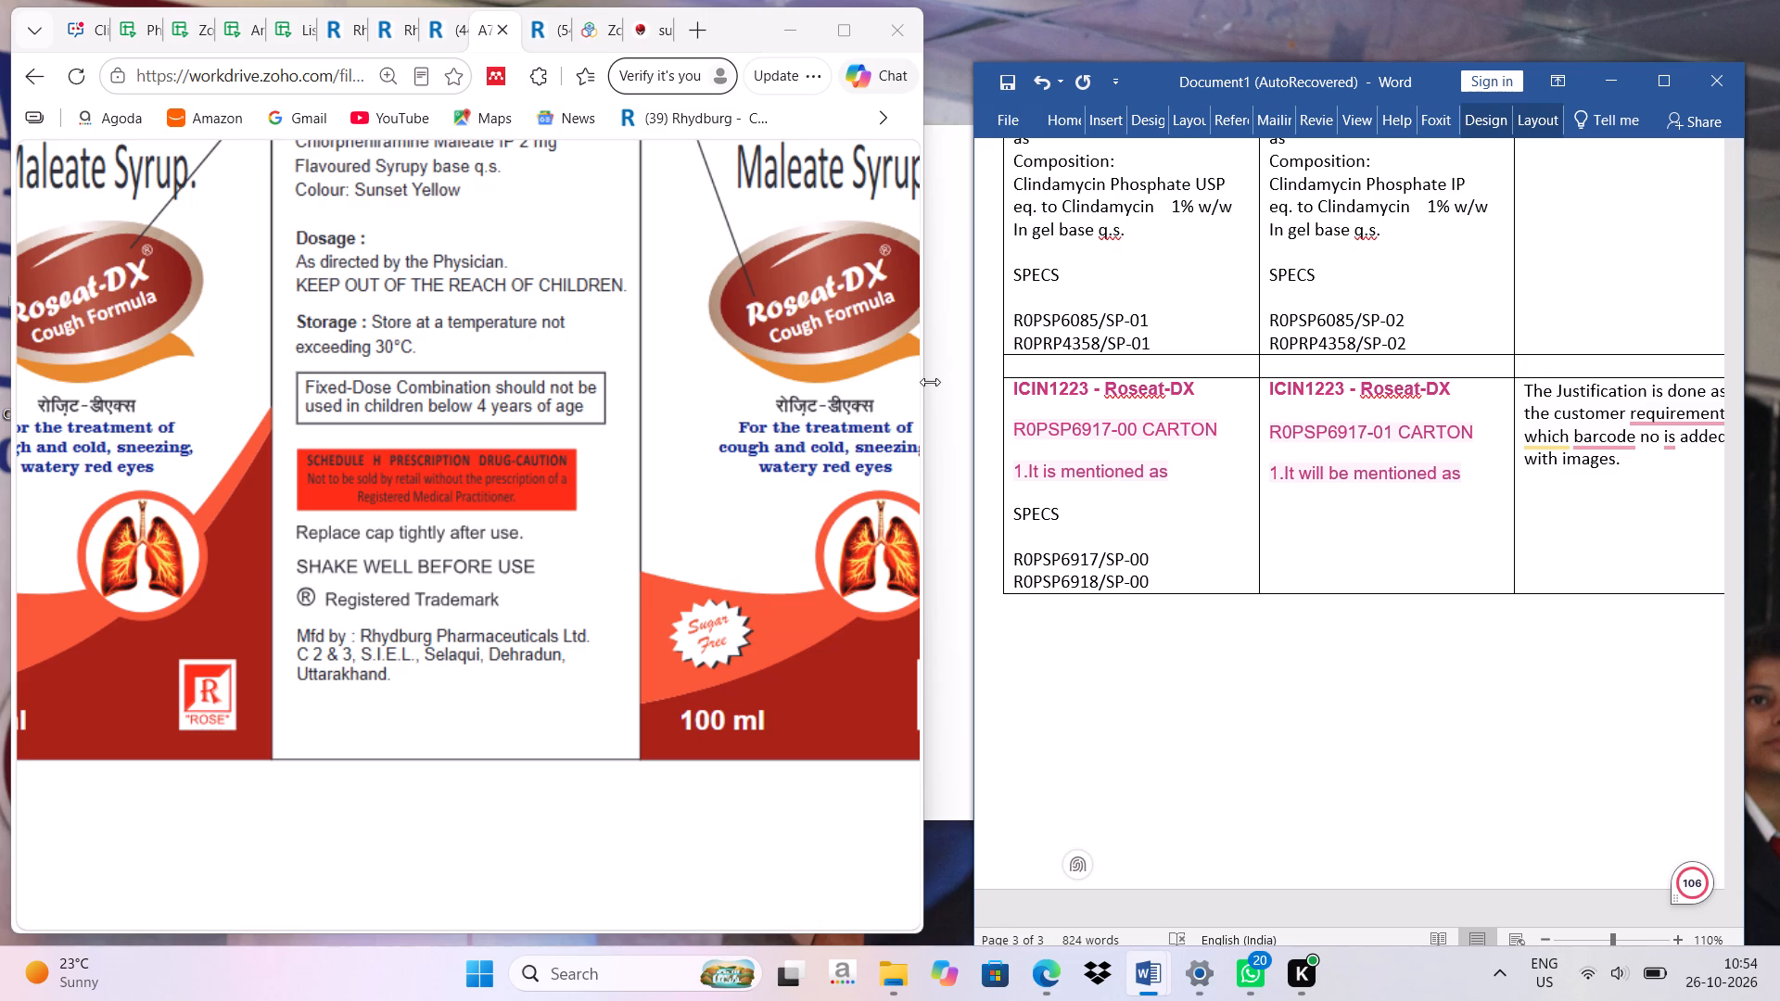
Extract the boxed fixed-dose combination warning from the carton artwork as text, append it to the first column's point 1, and join its broken line.
key("shift+super+s")
left_click(990, 46)
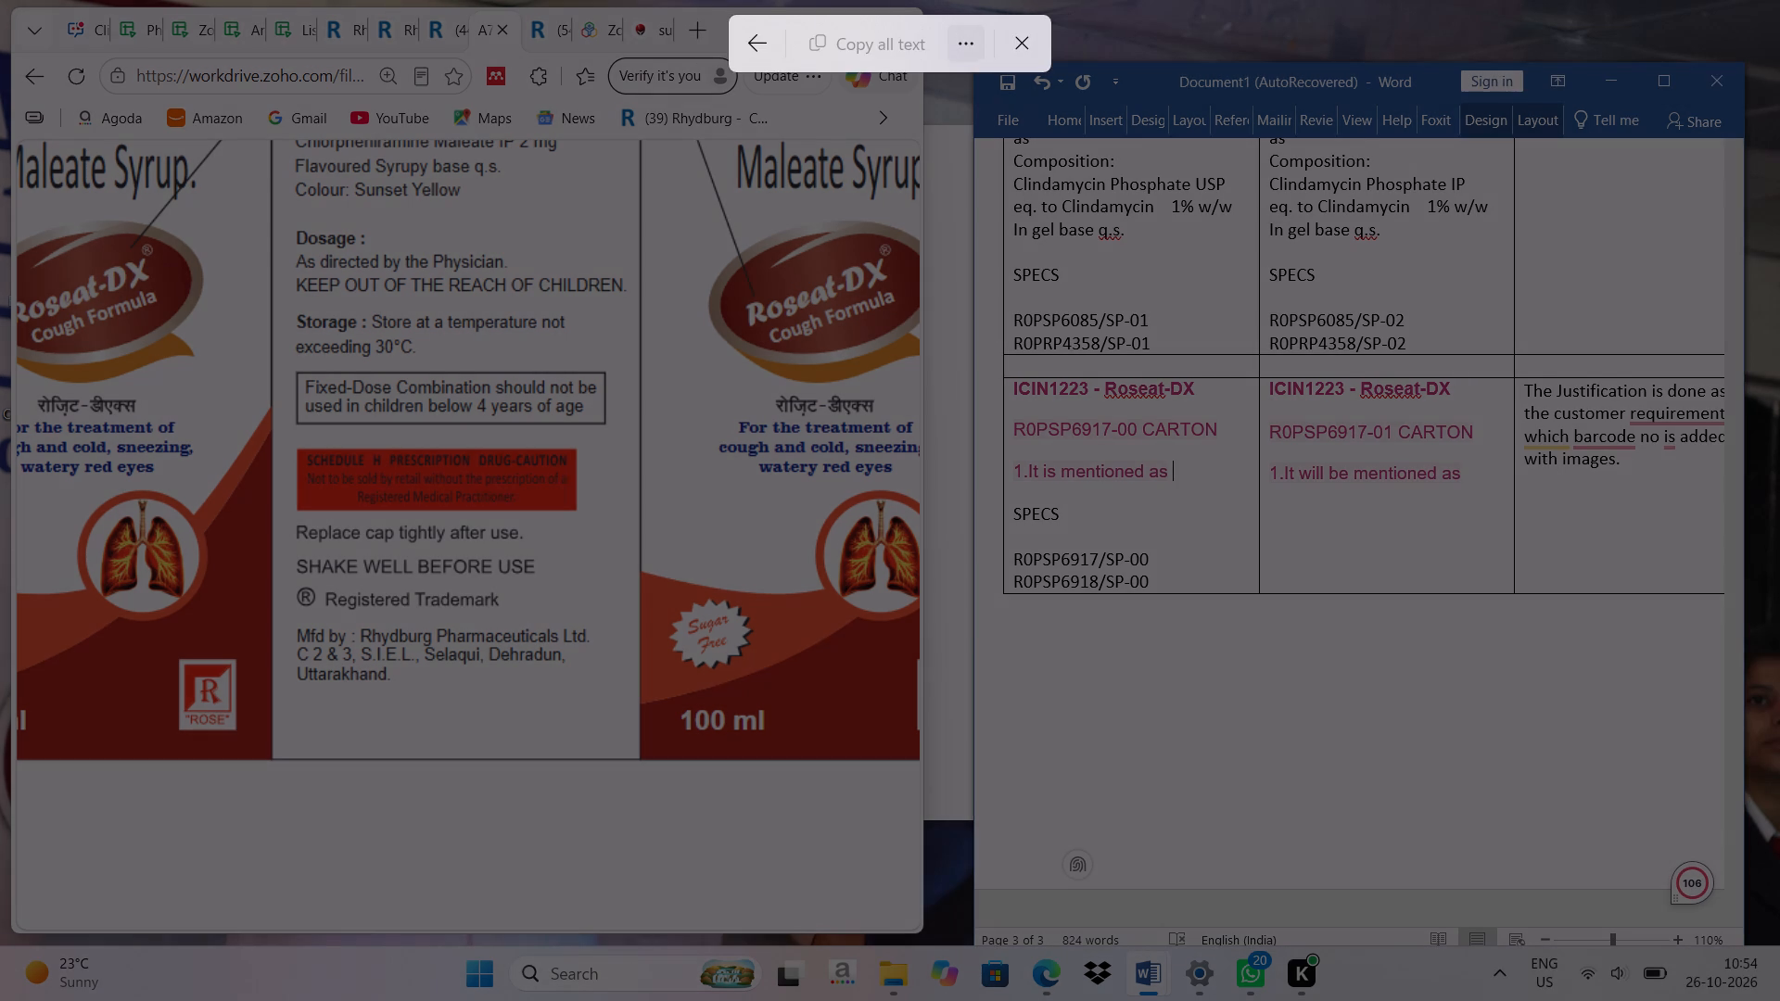
left_click_drag(299, 372, 404, 409)
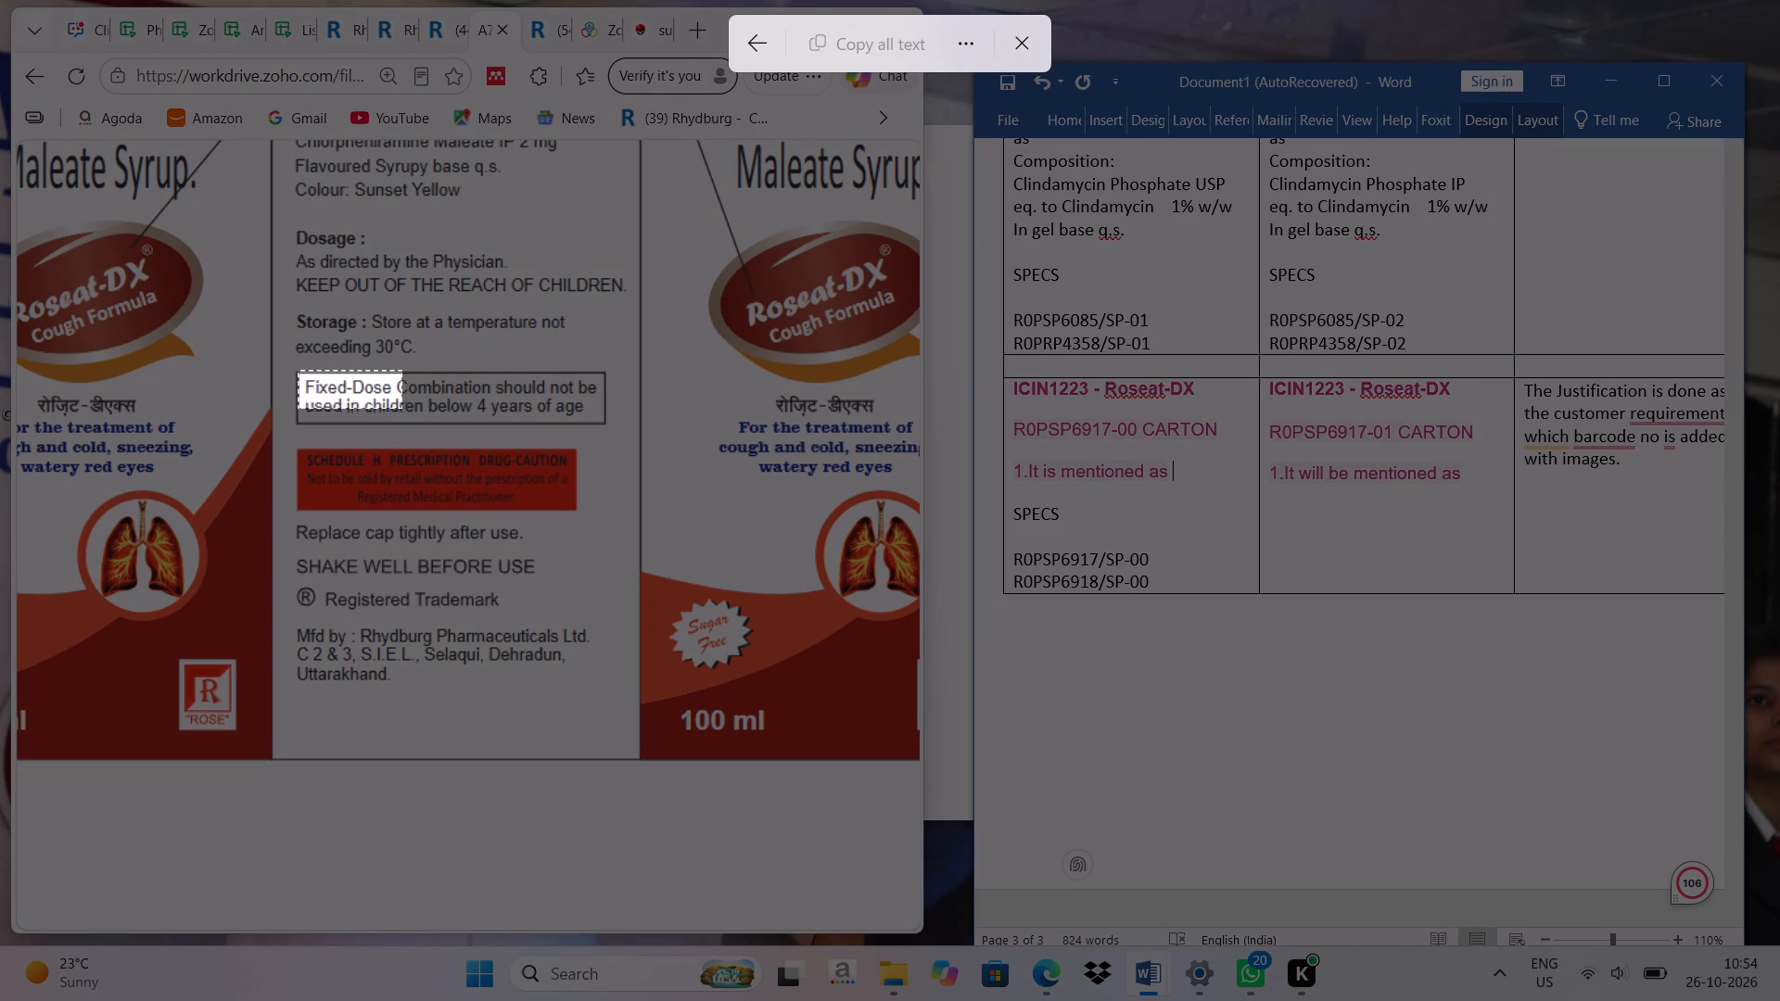
left_click_drag(404, 409, 607, 429)
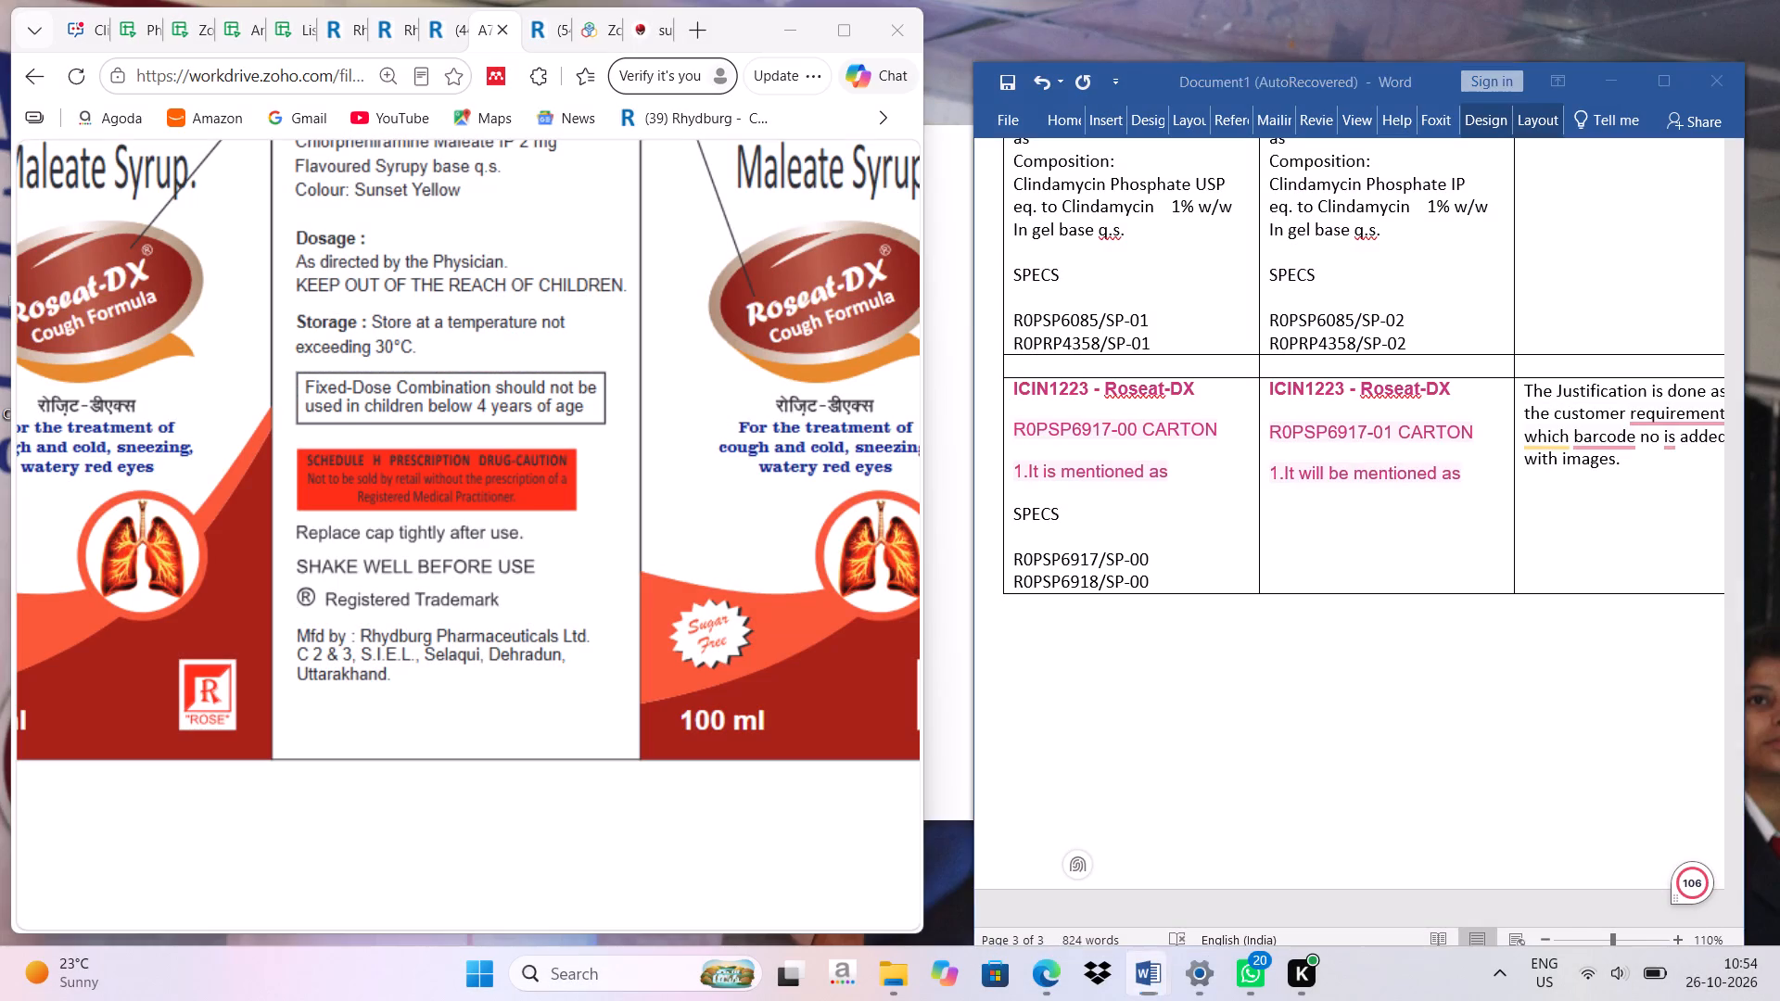
key("ctrl+v")
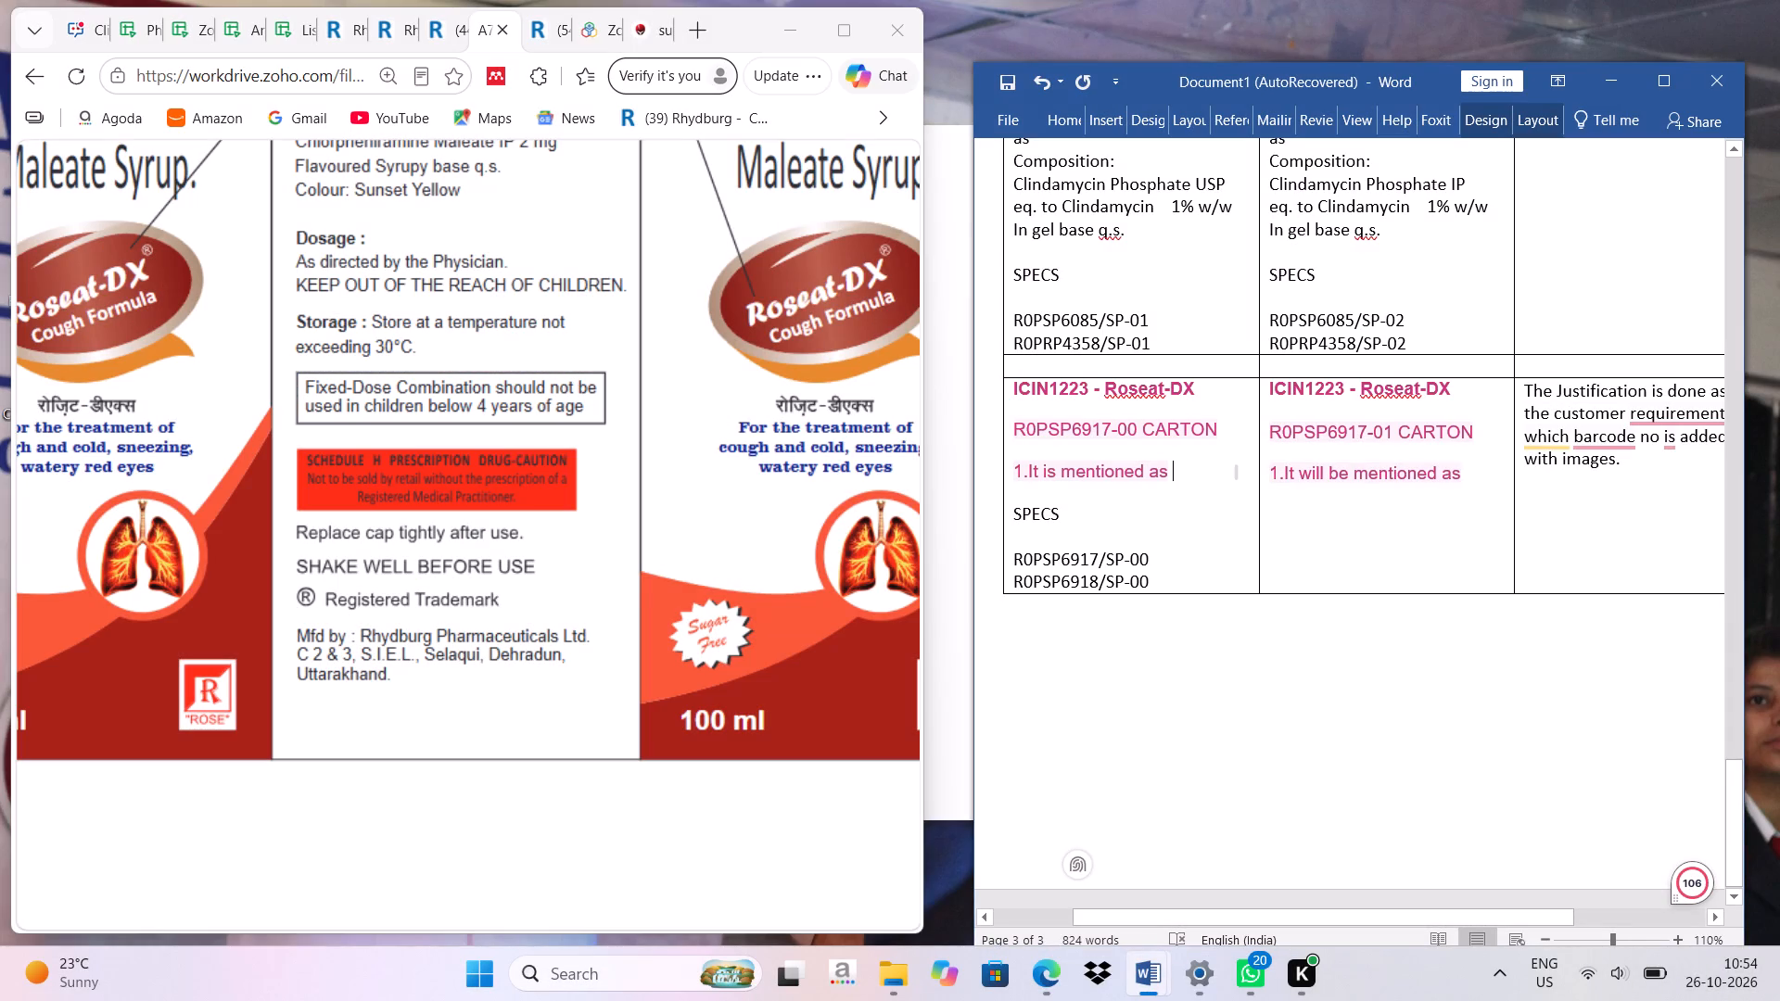
key("ctrl+v")
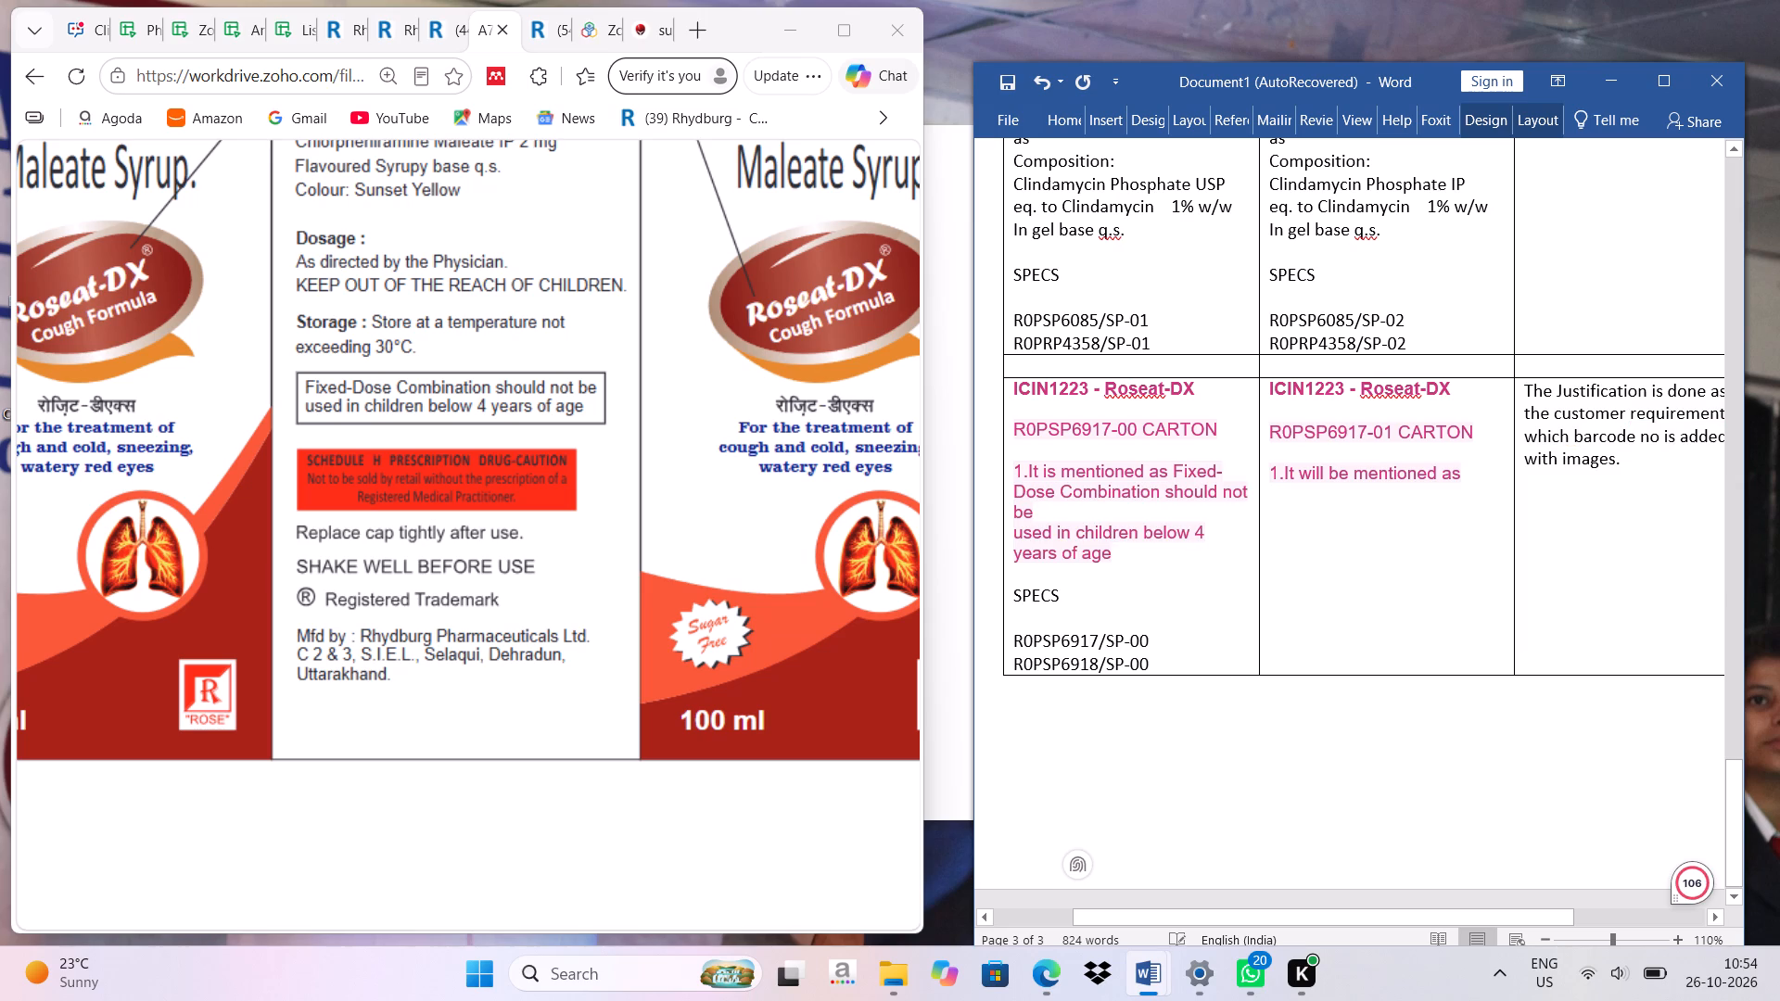
left_click(1016, 534)
key("BackSpace")
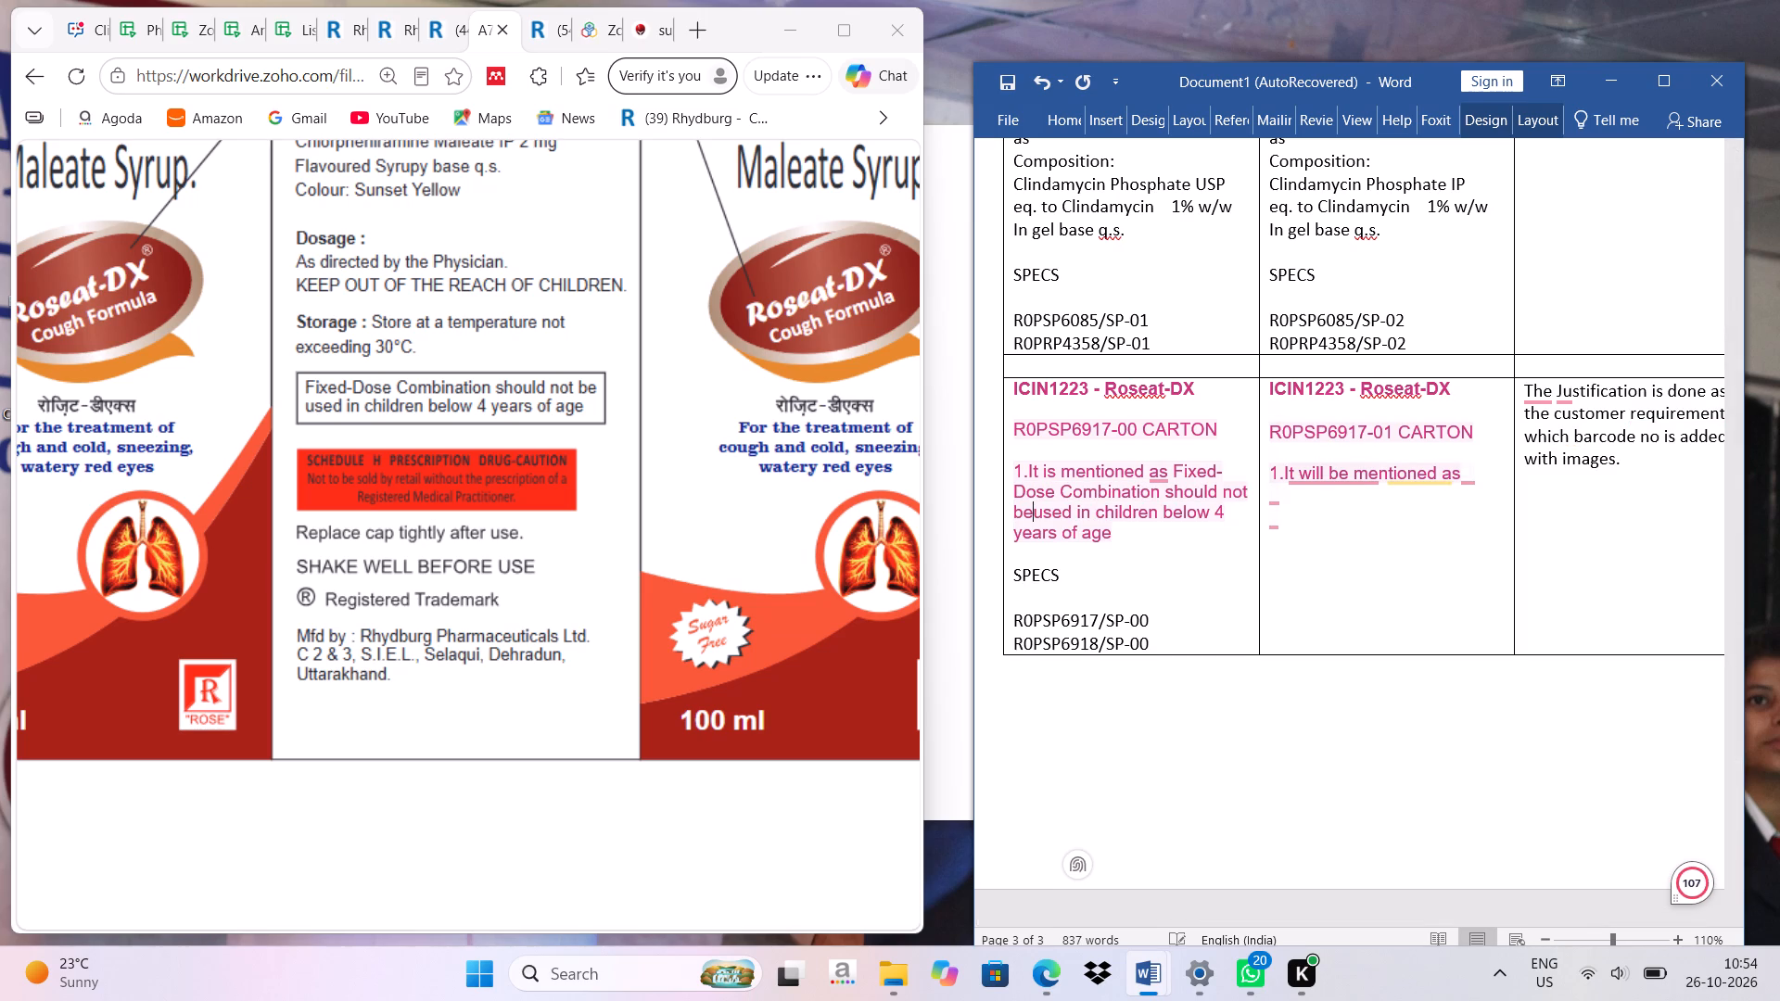
key("space")
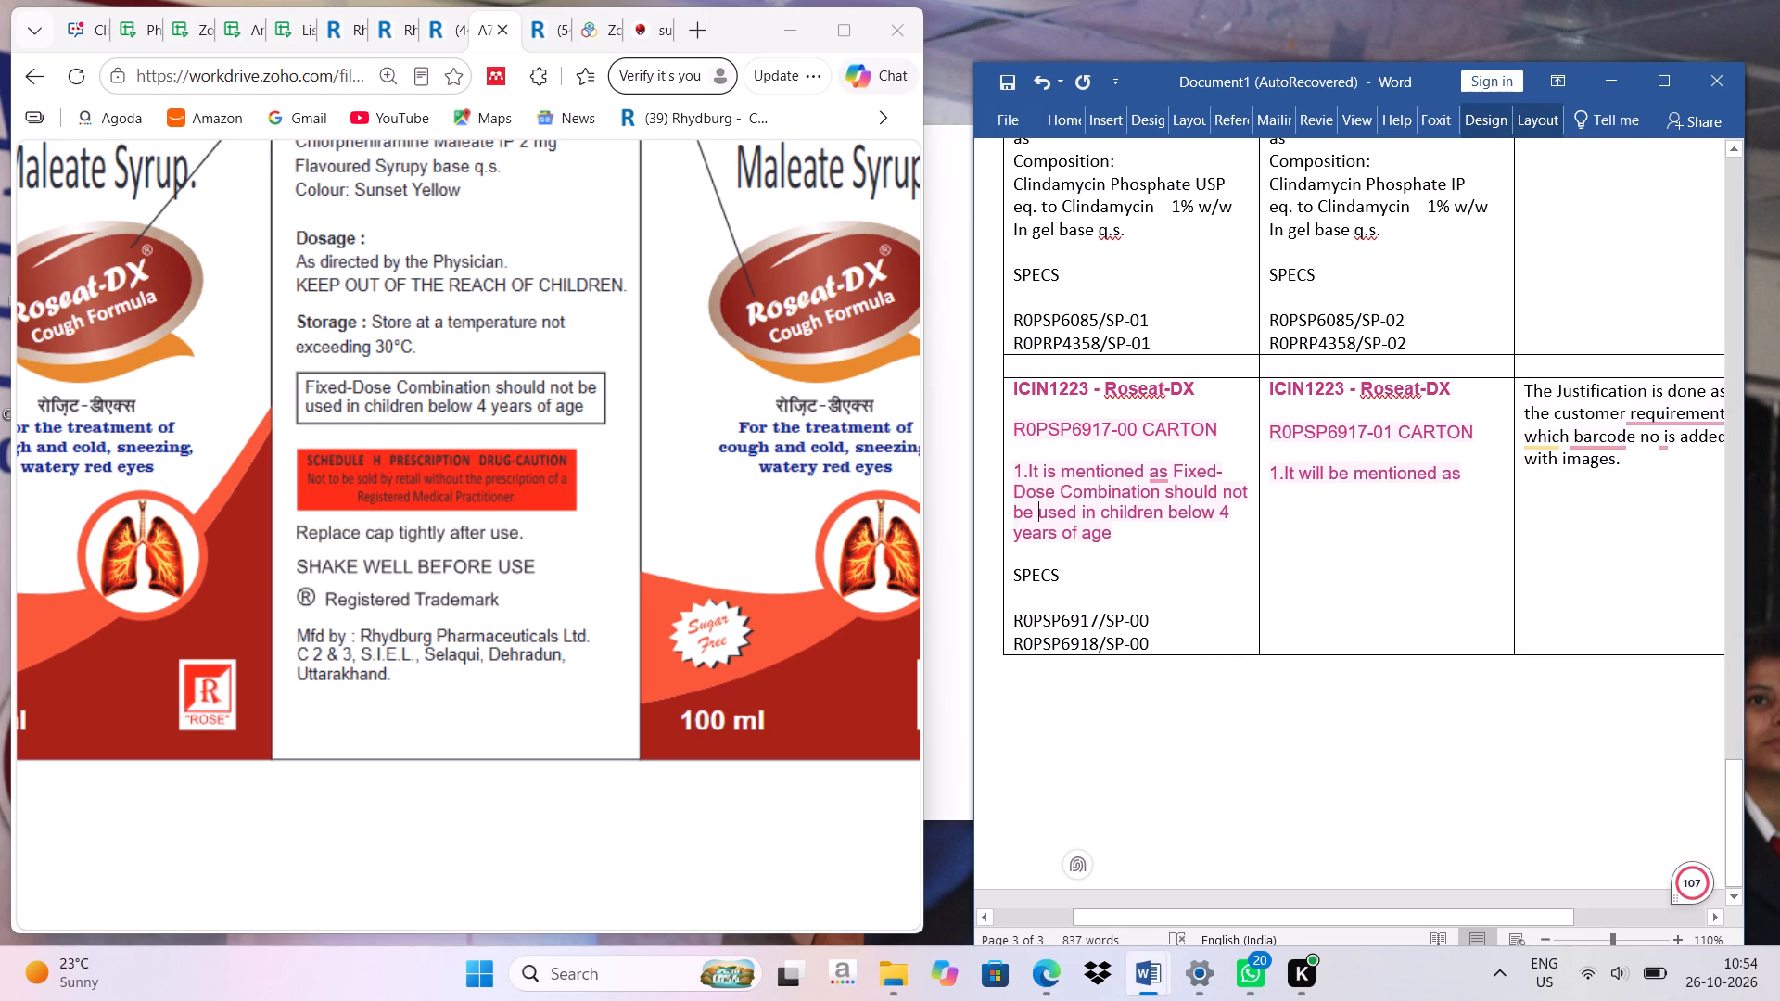
Add the heading "R0PSP6918-00 Label" below the carton's point 1 in the first column, with a blank line between.
left_click(1102, 532)
scroll(426, 378, "down", 8)
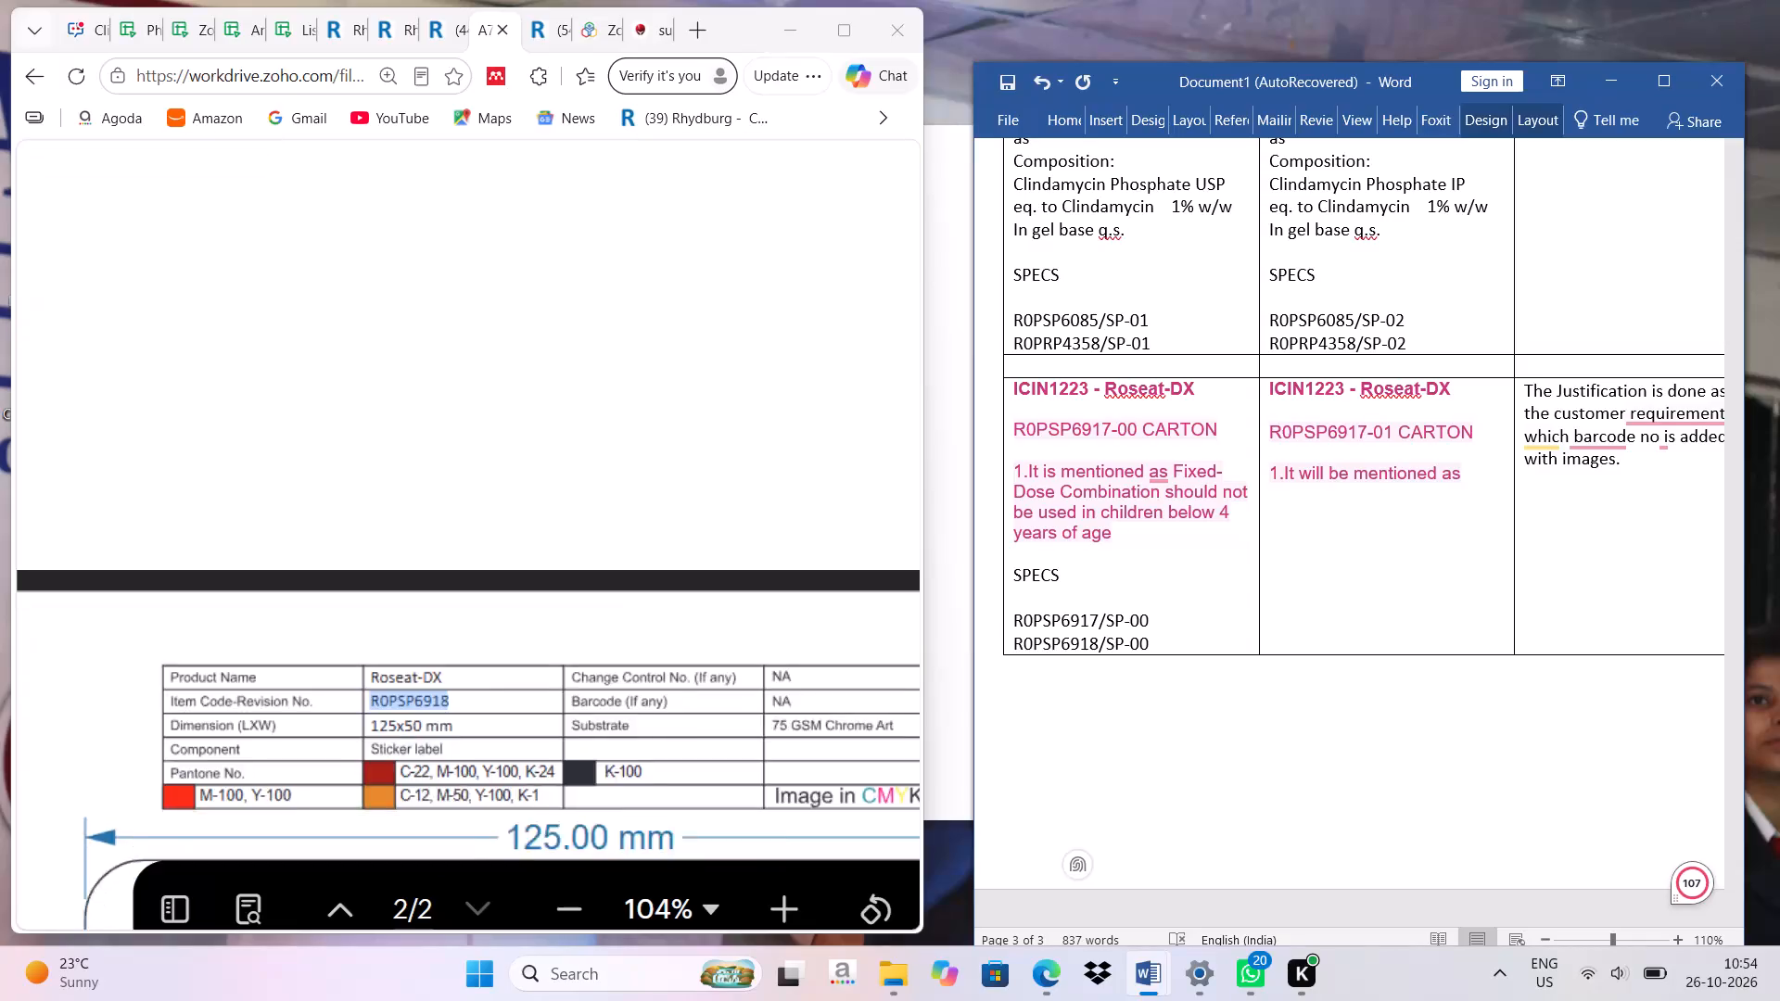
scroll(426, 395, "down", 2)
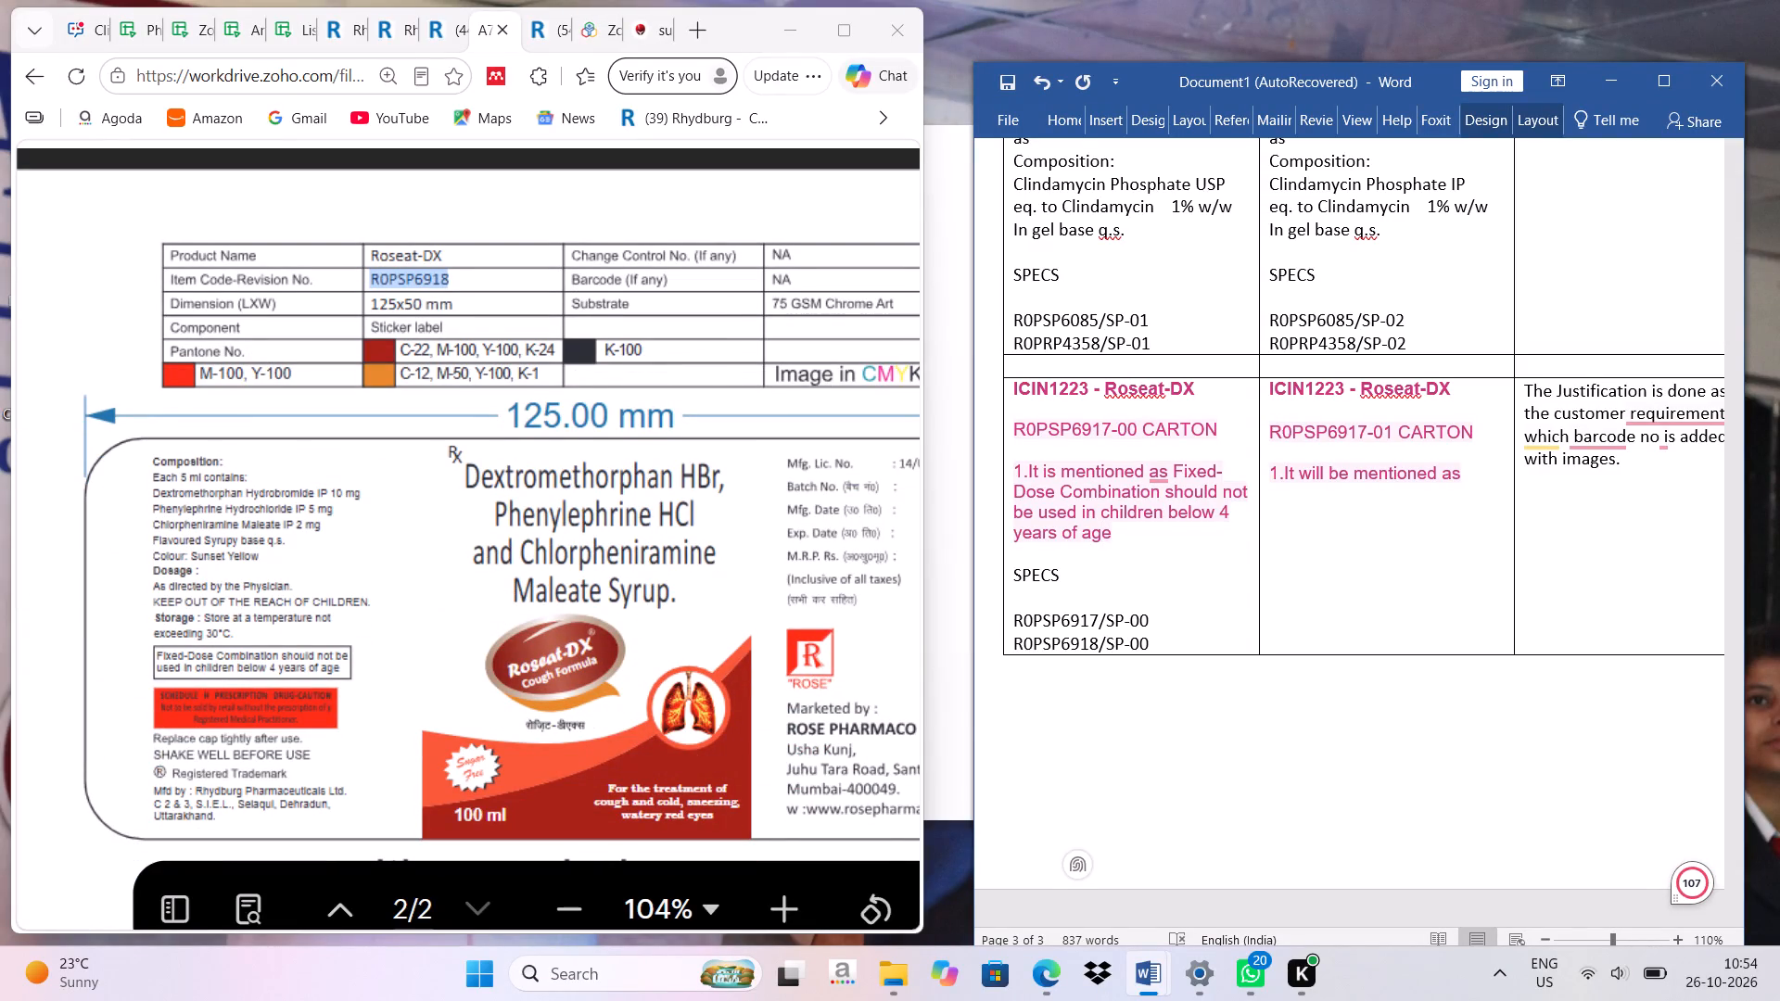
left_click(1111, 550)
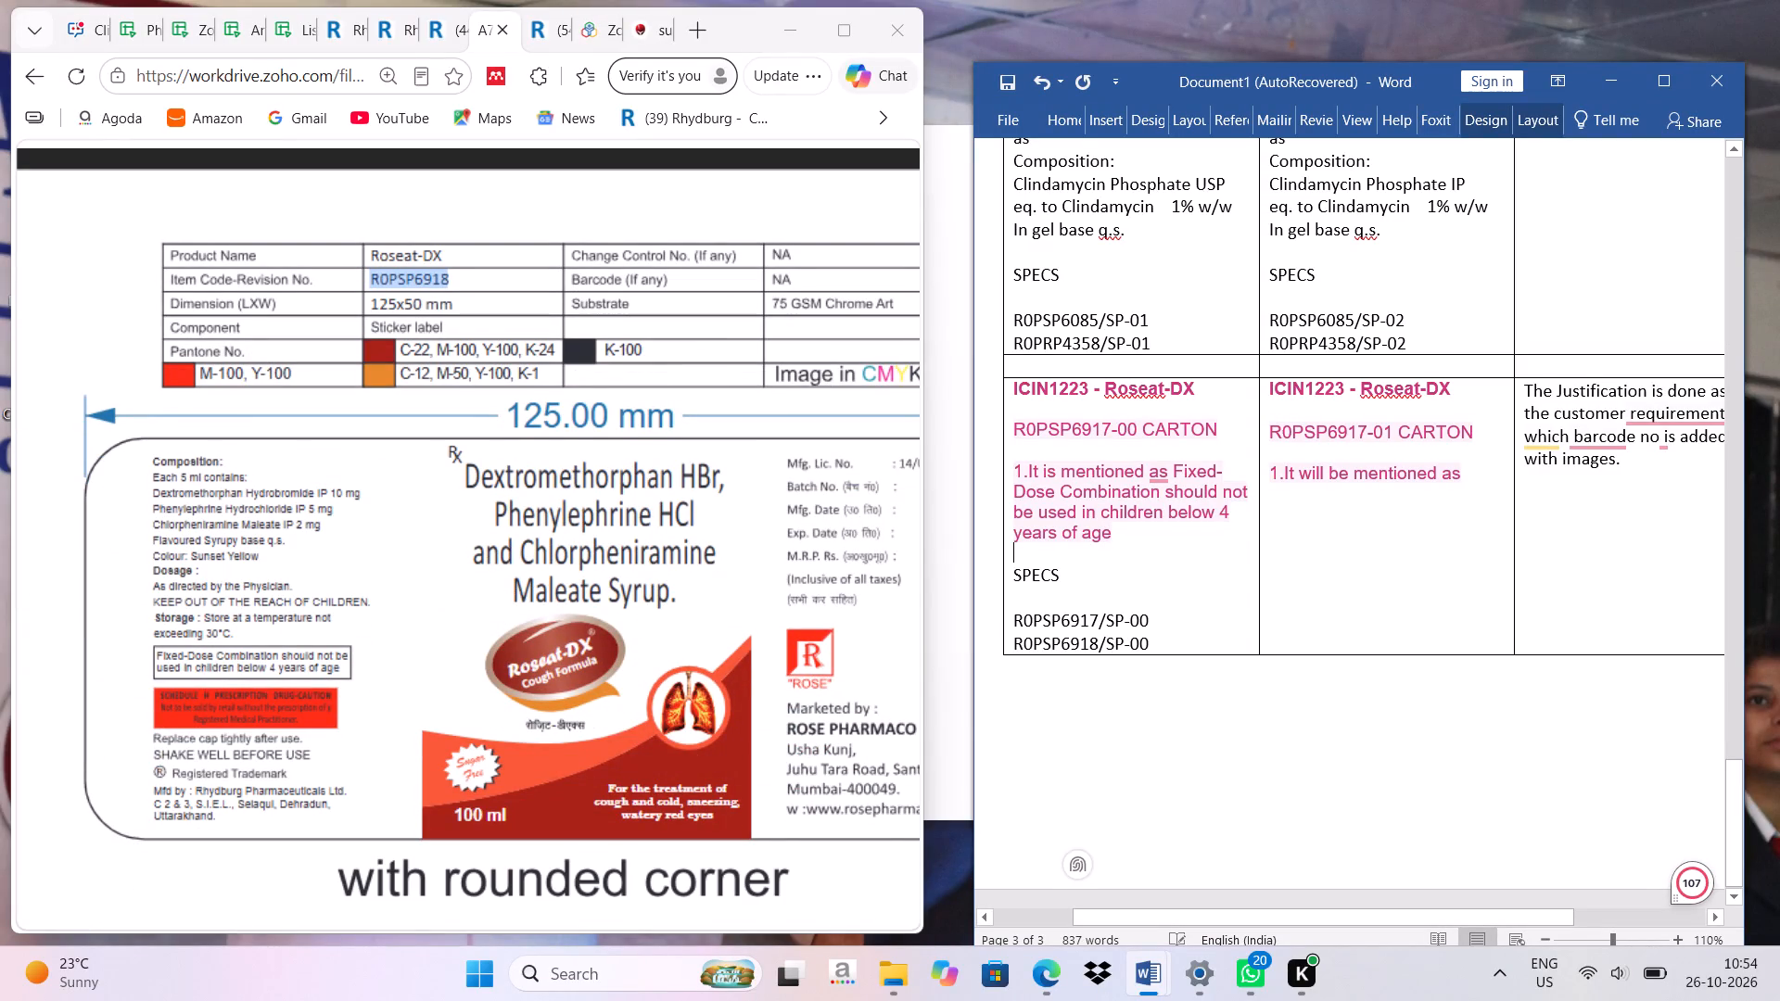
key("Return")
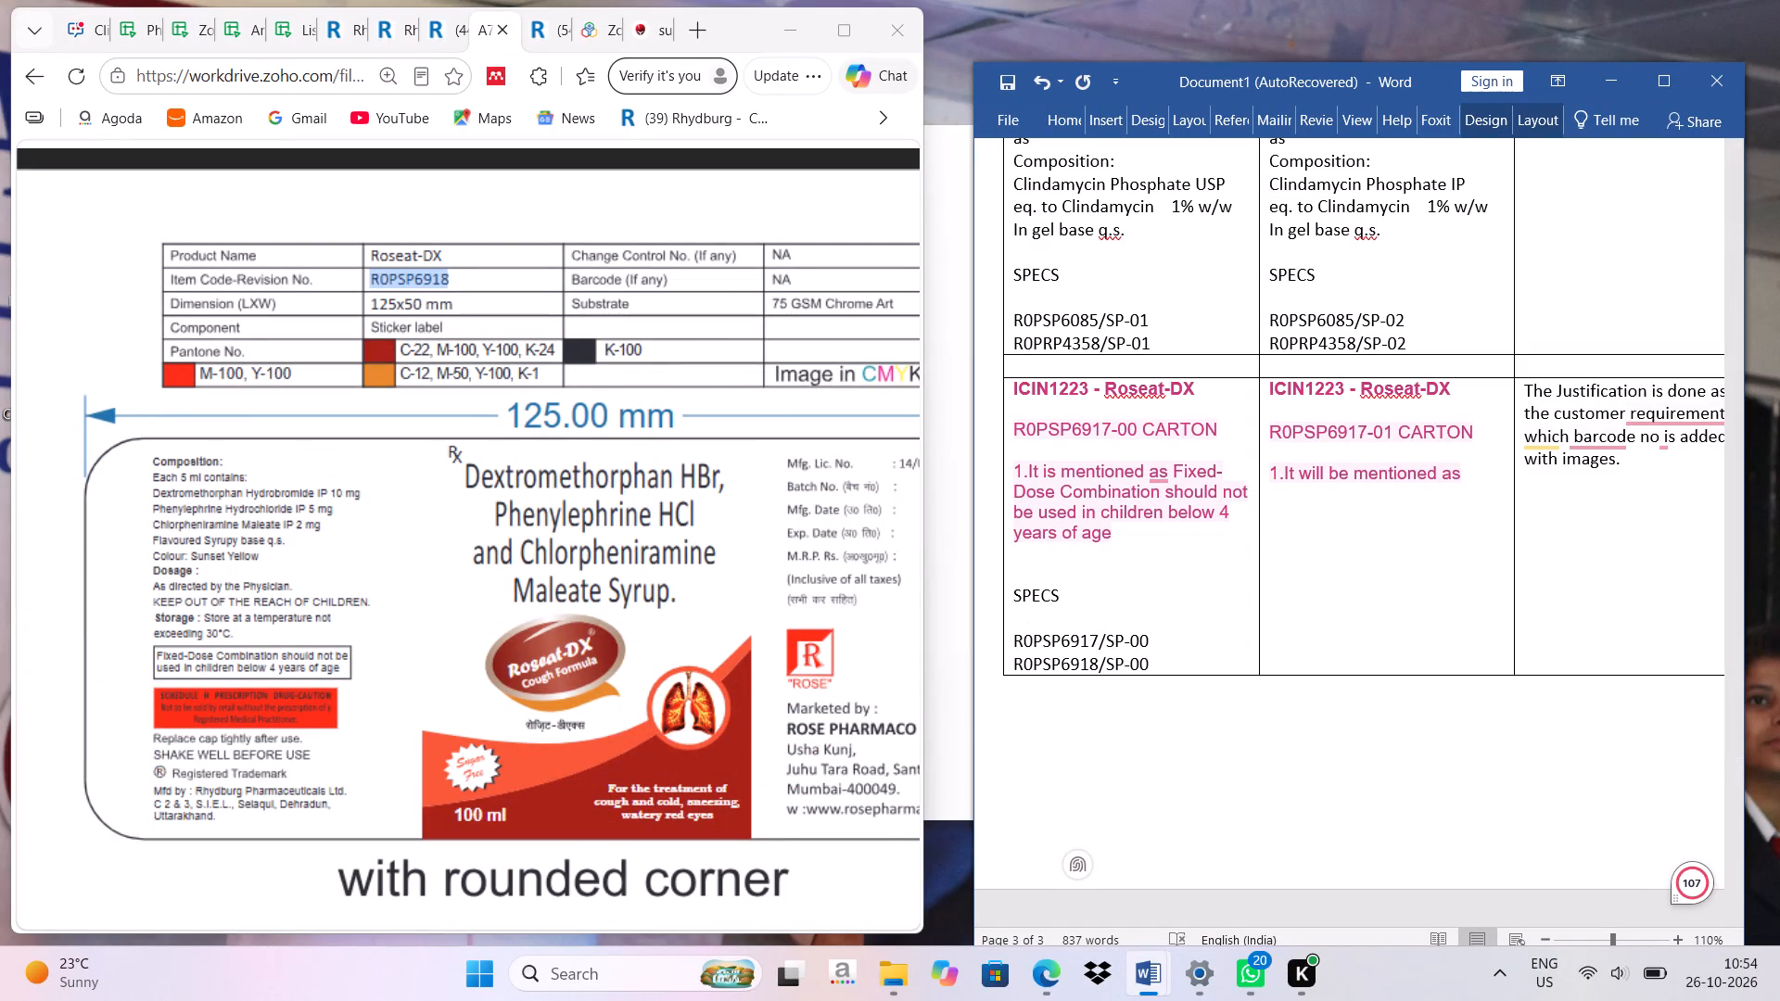
key("r")
type("0PSP")
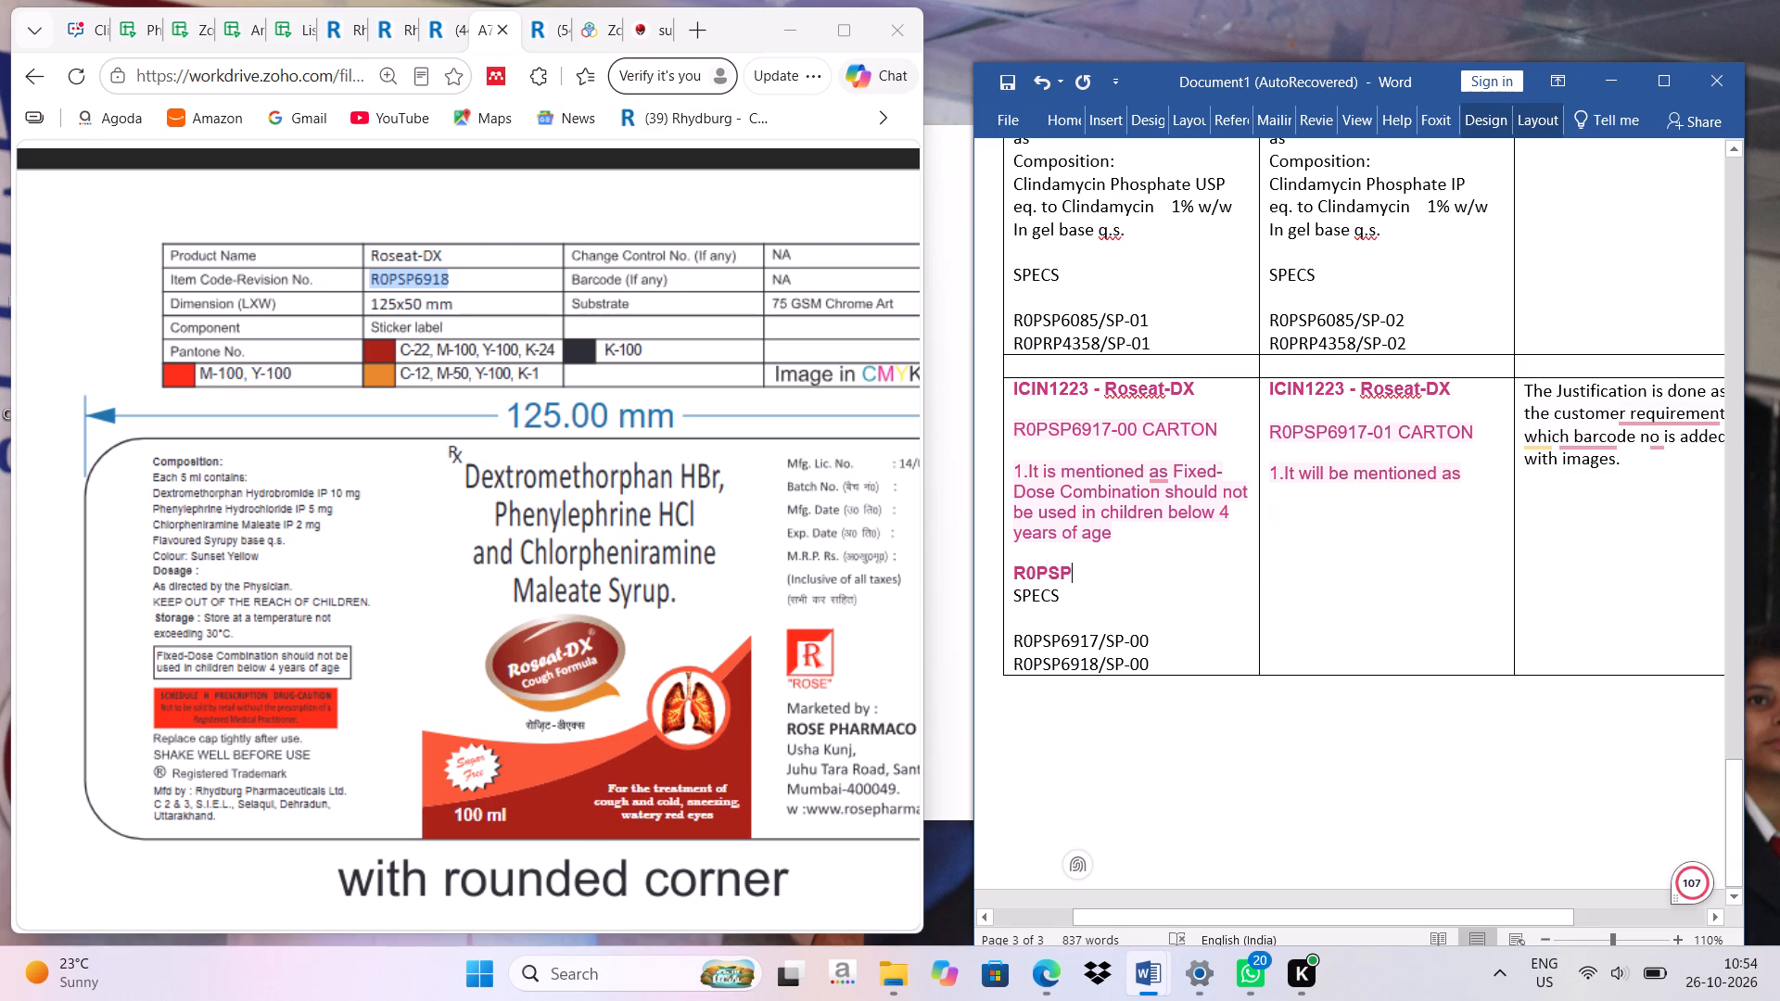
type("6918-00")
key("space")
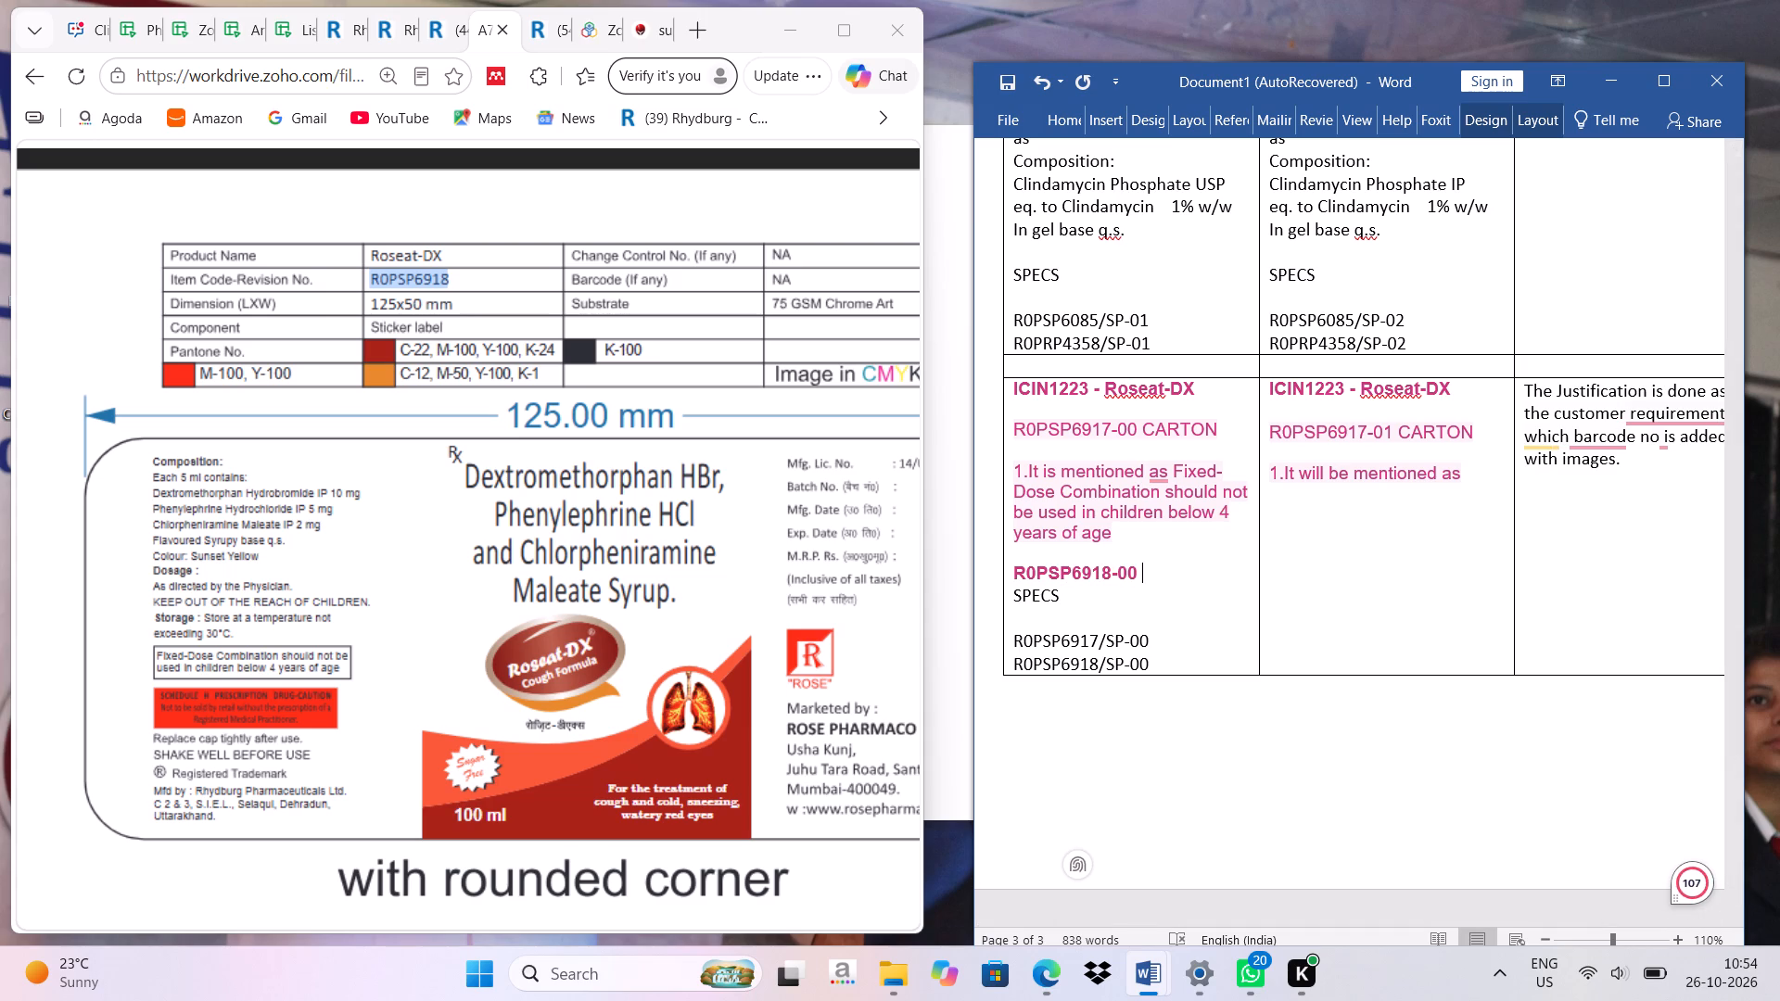
type("Label")
Add point 1 below the R0PSP6918-00 Label heading, reading "It is mentioned as" followed by the copied fixed-dose combination warning.
key("Return")
key("Return")
type("1.")
key("ctrl+v")
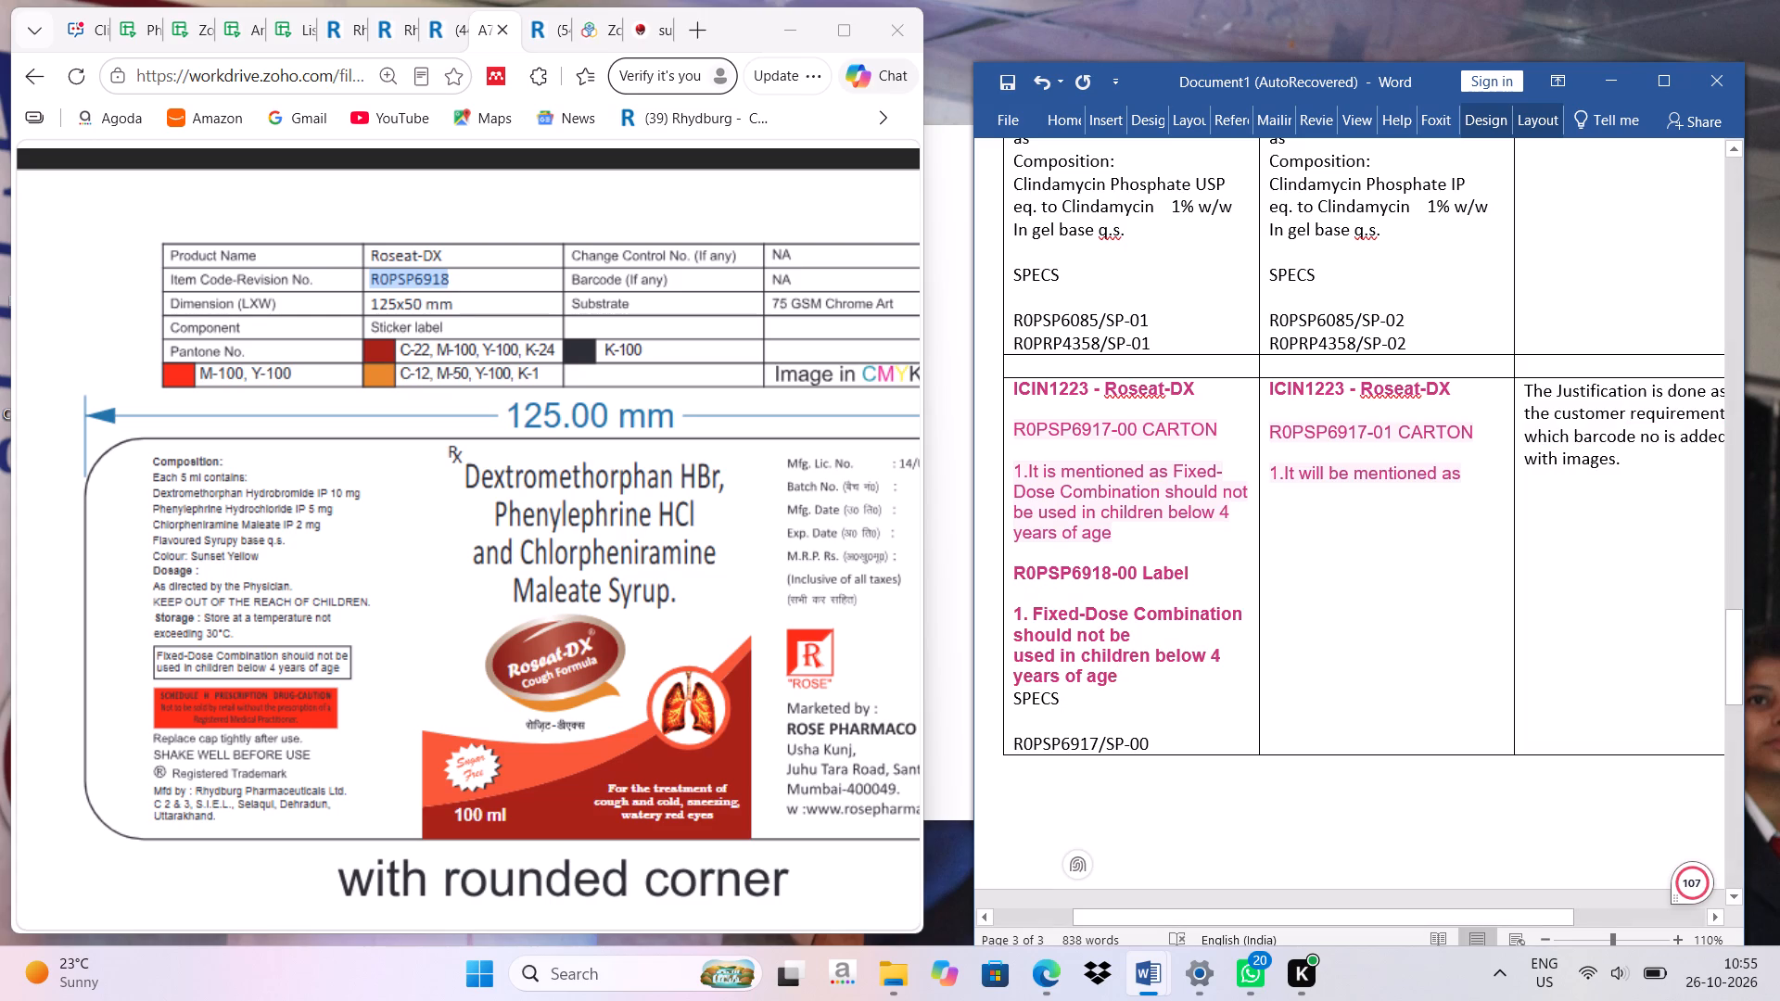
left_click(1037, 614)
type("It")
key("space")
type("is mentioned")
key("space")
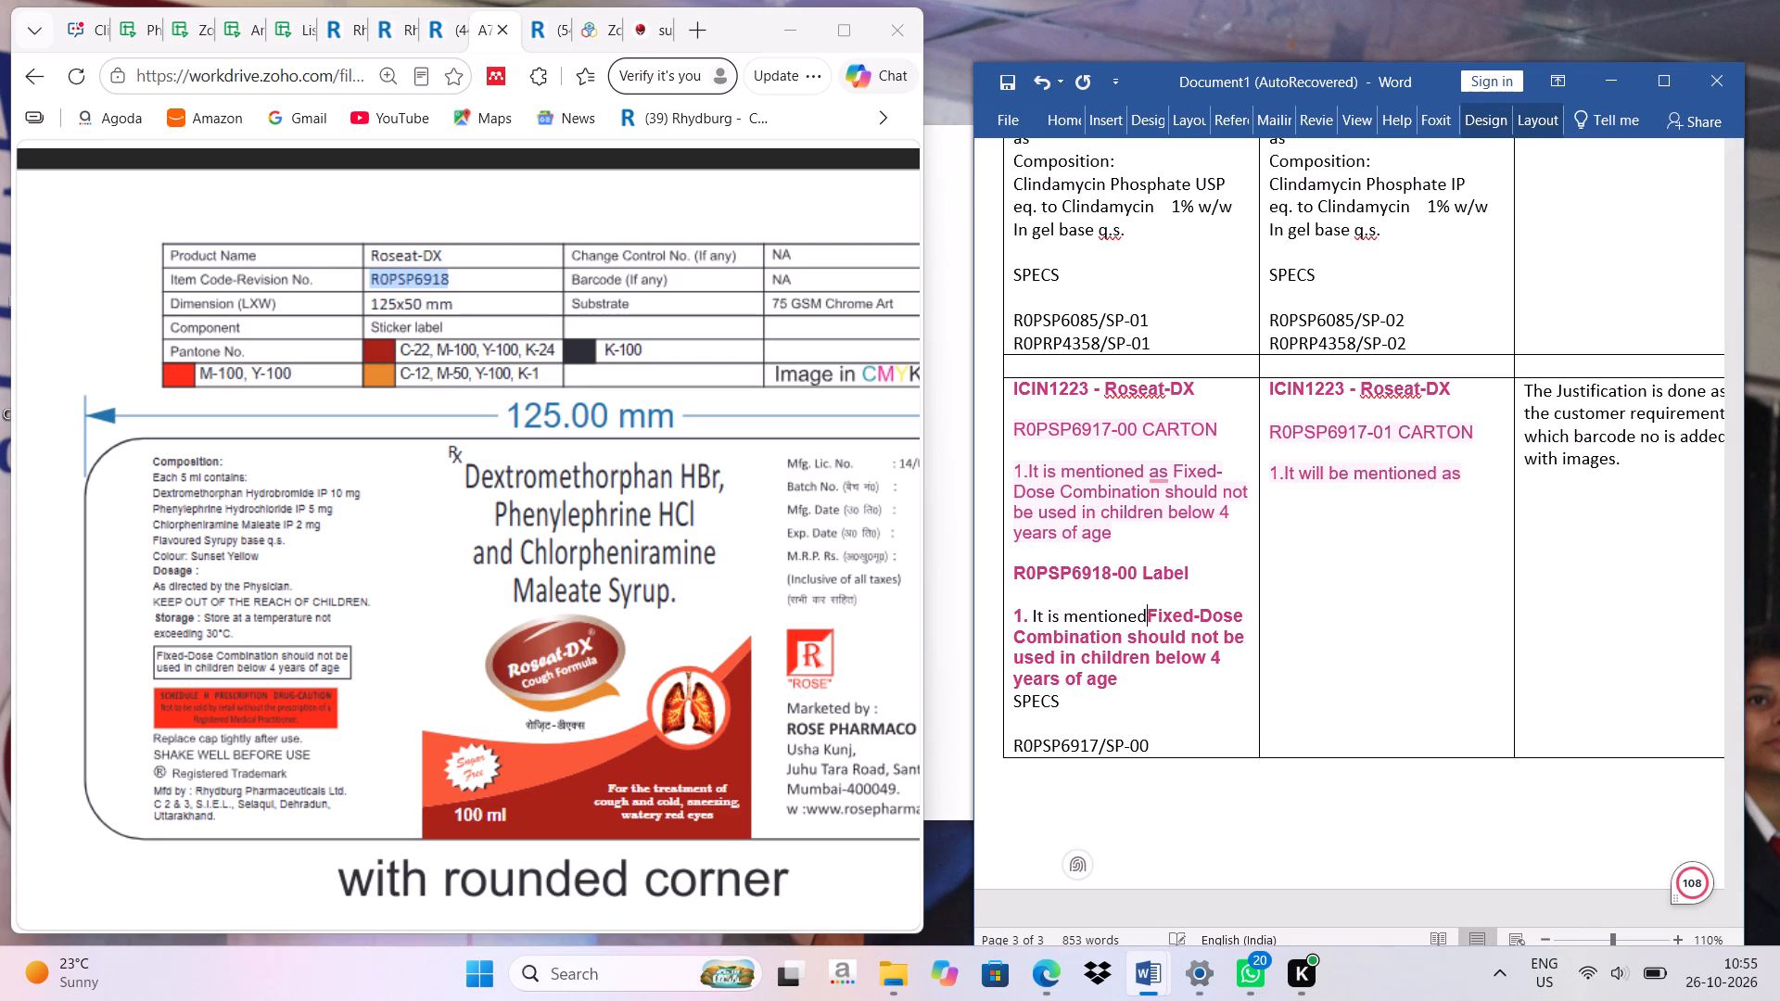
type("as")
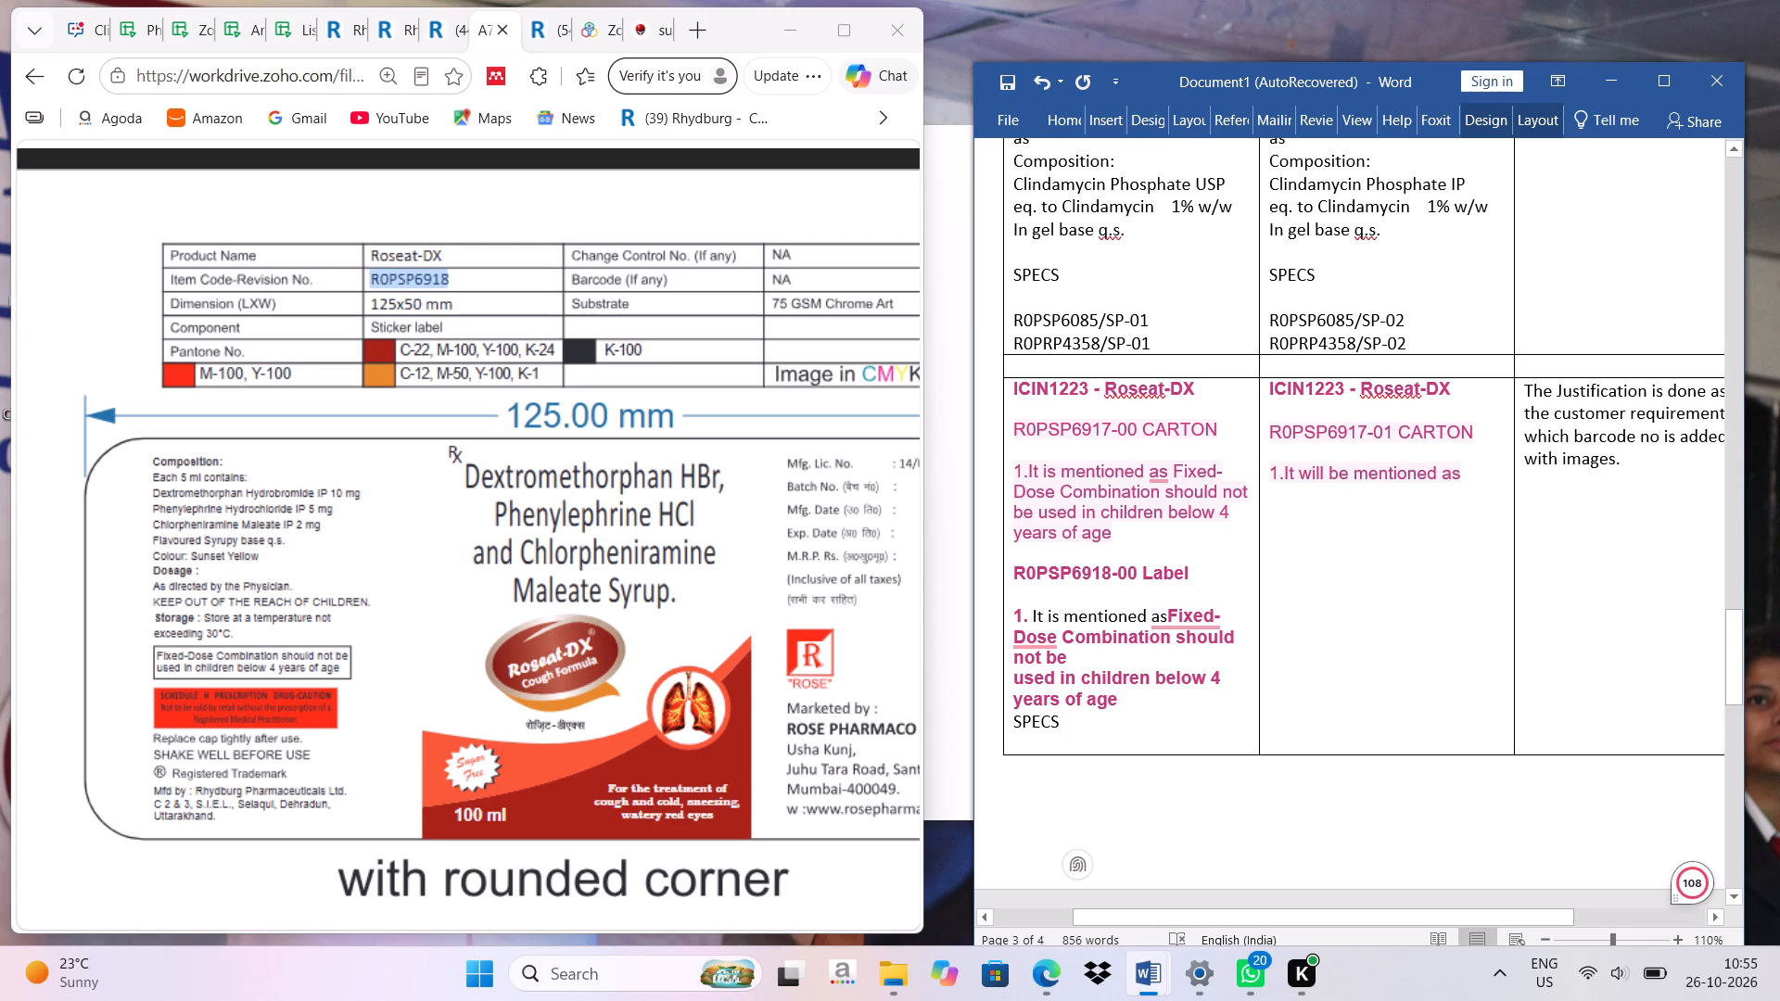
Insert a line break between the label's point 1 and the SPECS heading in the first column.
scroll(1322, 696, "down", 3)
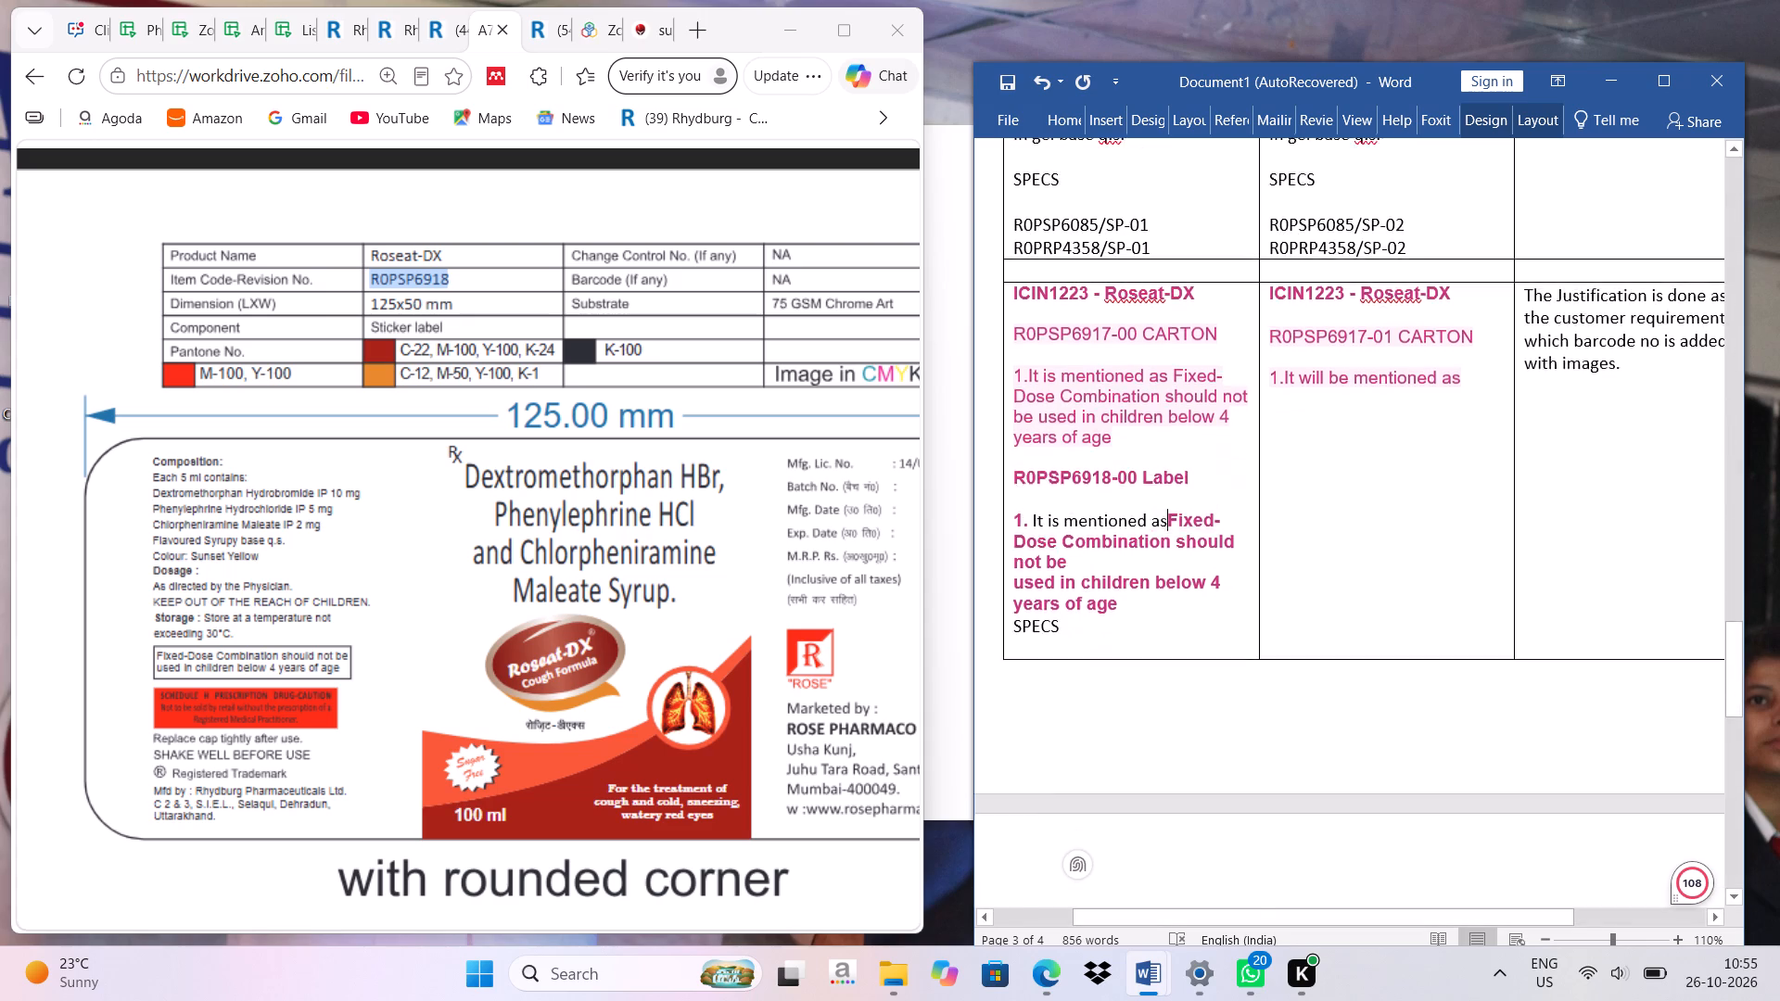
scroll(1063, 637, "down", 3)
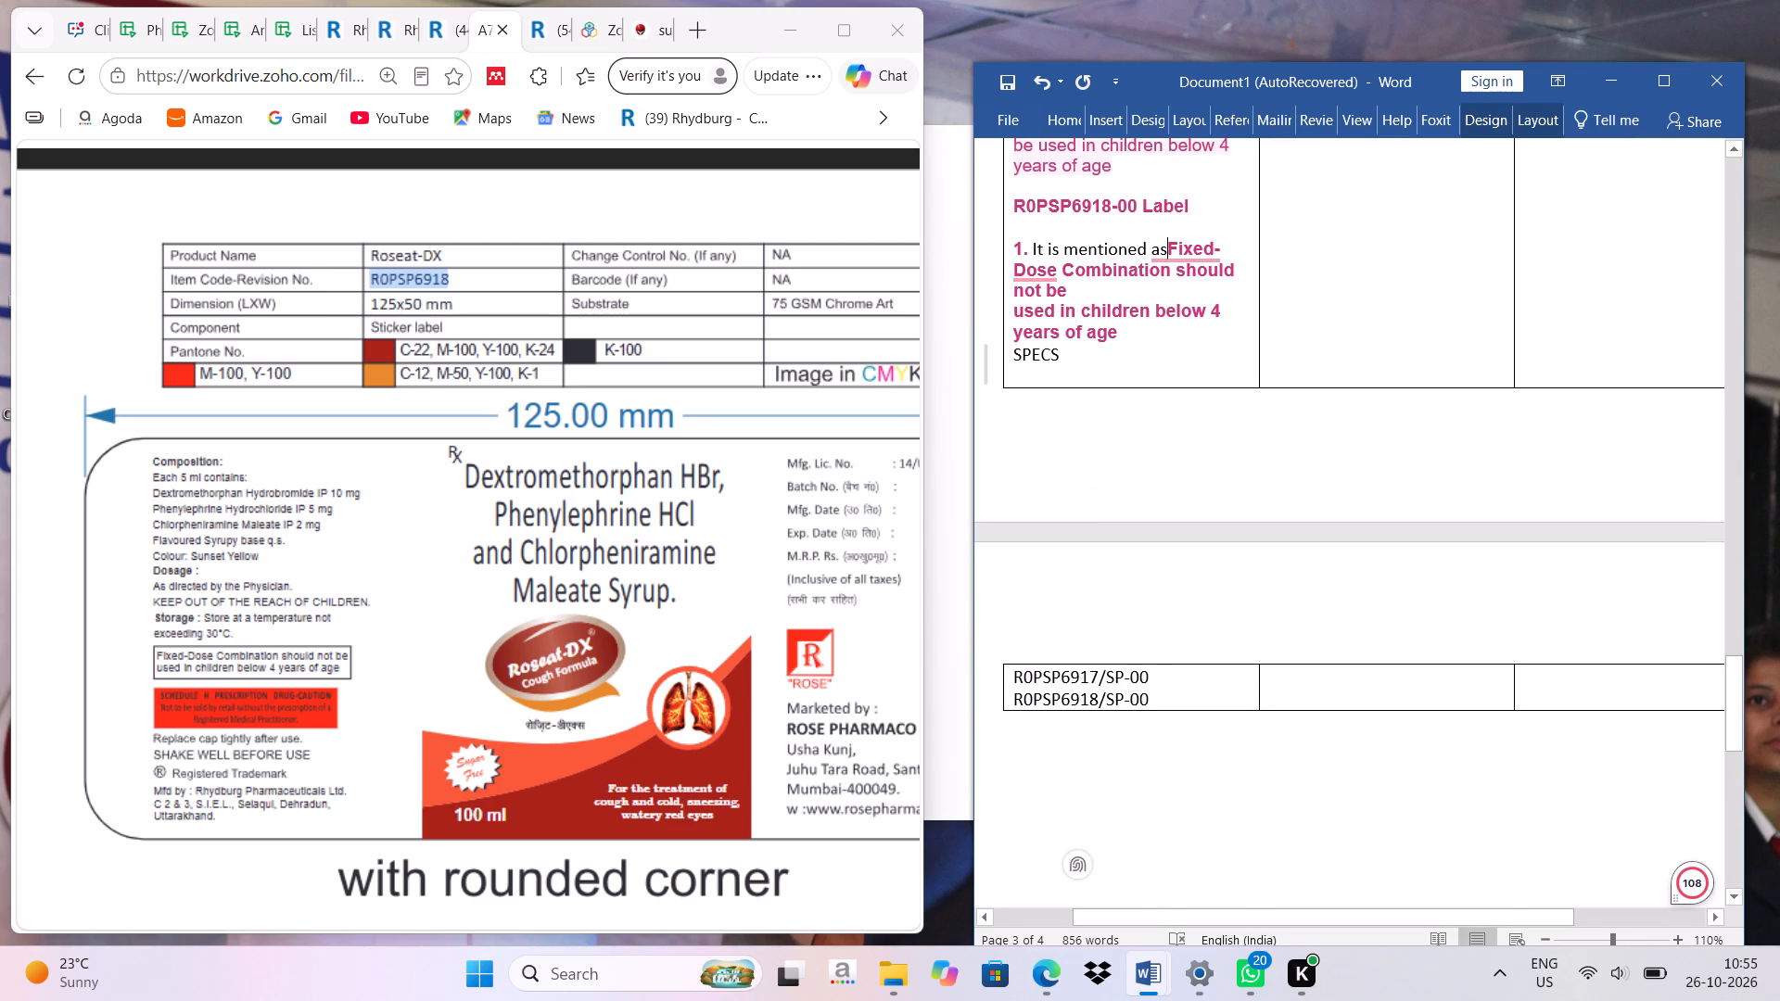
left_click(1124, 339)
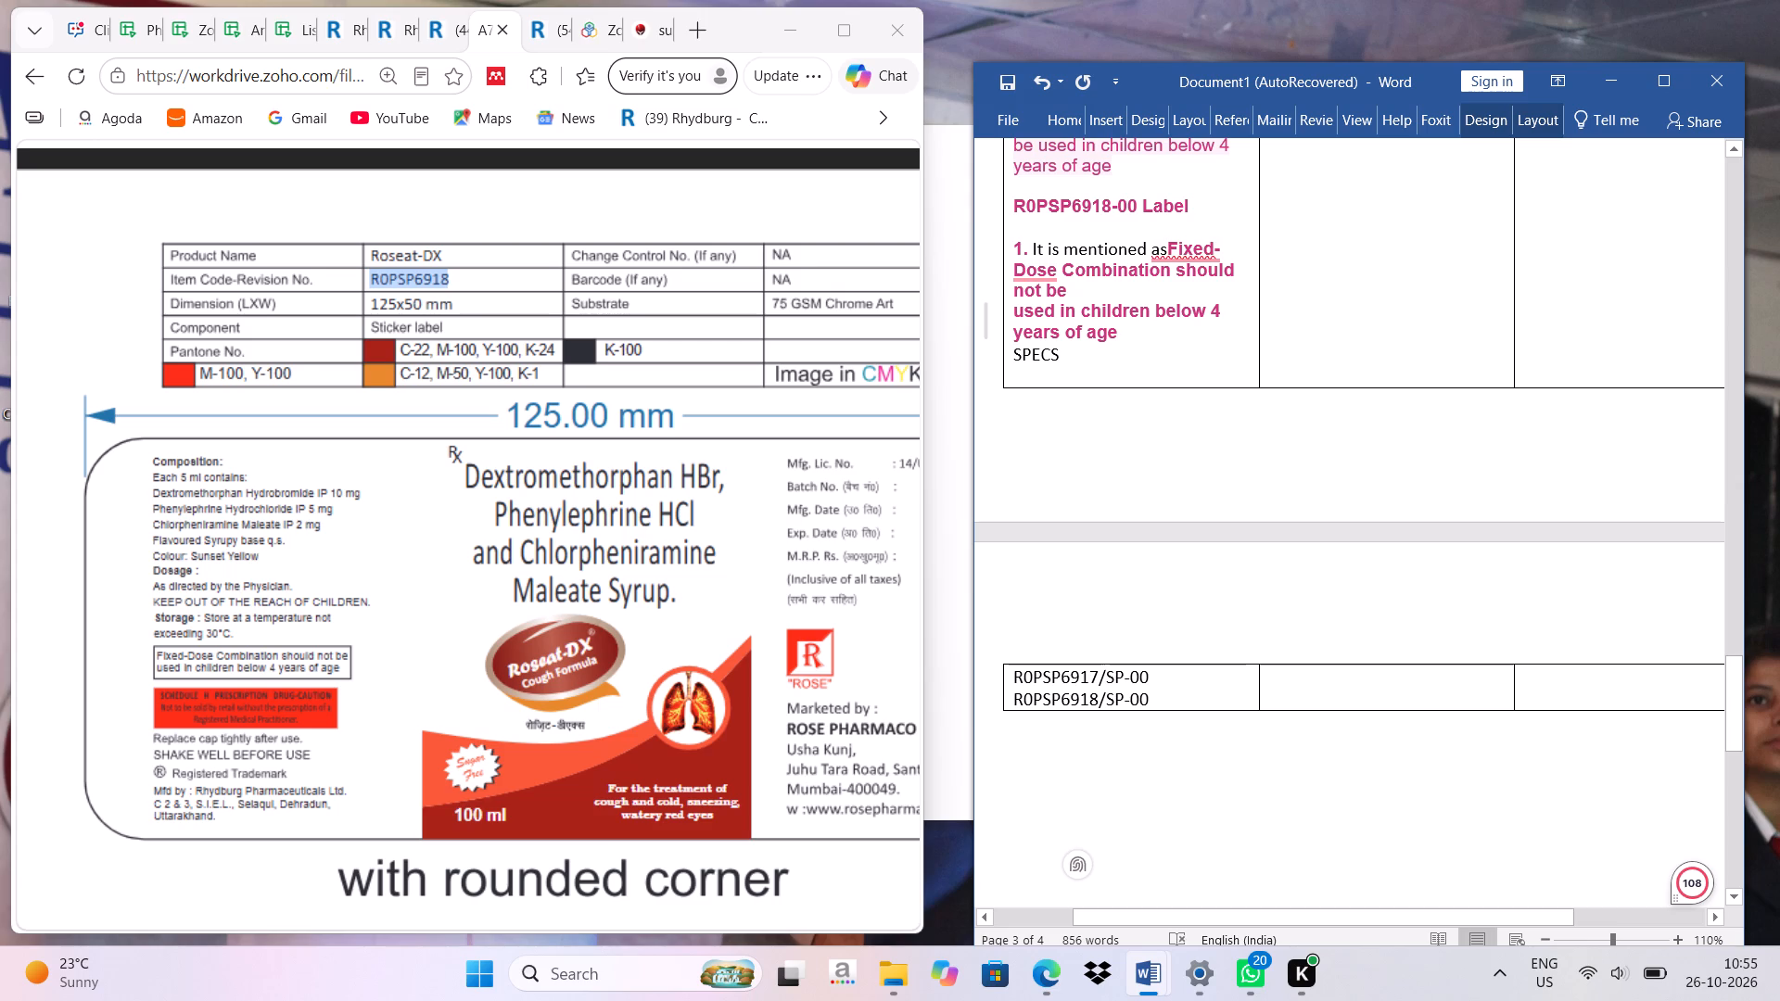
key("Return")
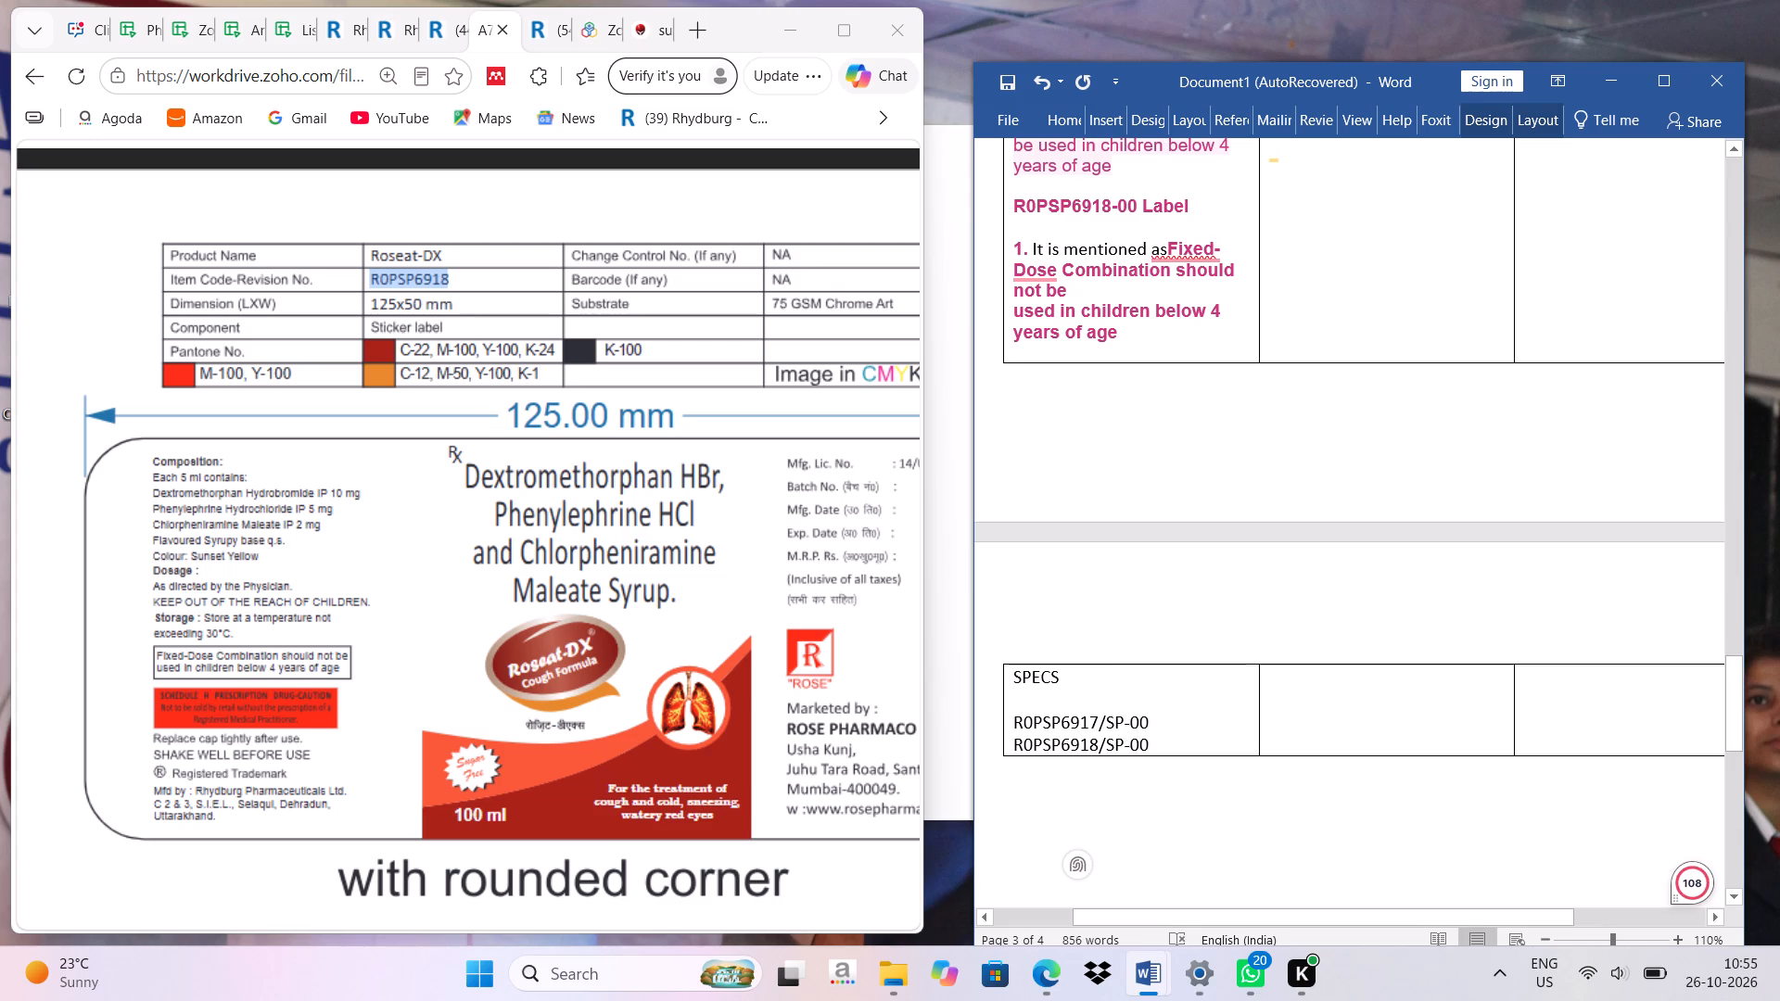
Copy the quoted "fixed dose combination shall not be used in children below four years of age" from the SO4595 sheet into the second column's carton point 1.
scroll(1097, 469, "up", 6)
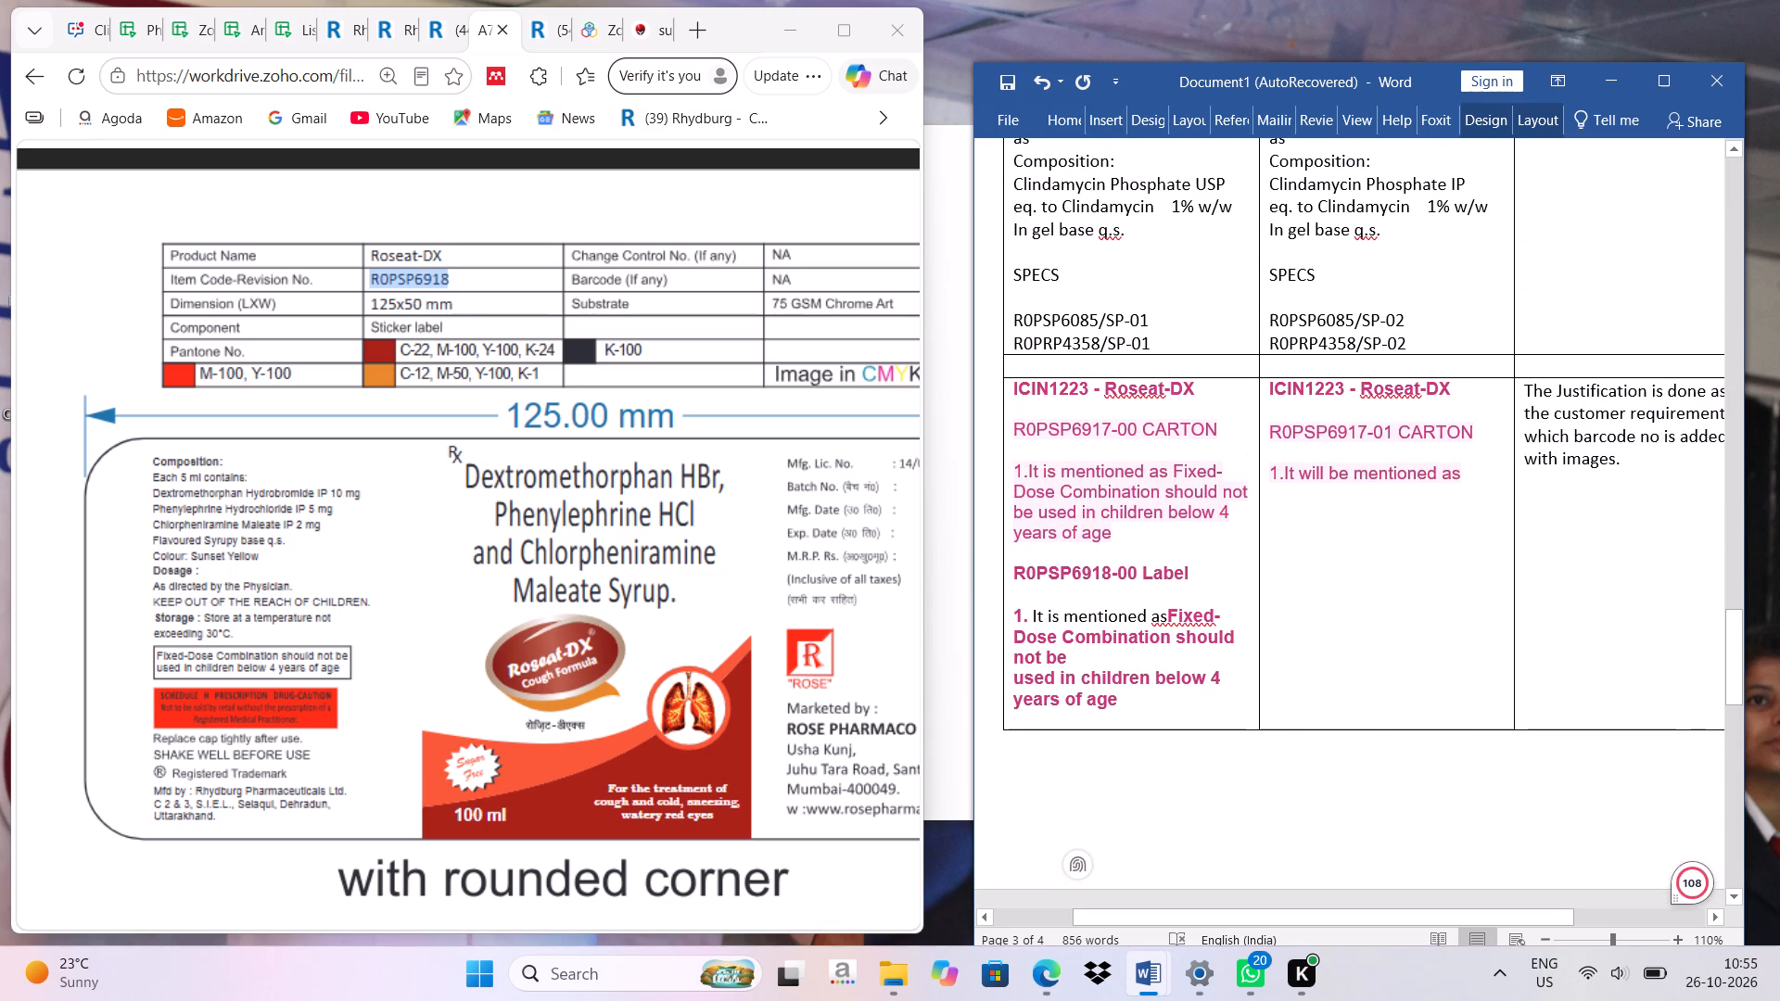
left_click(1465, 471)
left_click(251, 23)
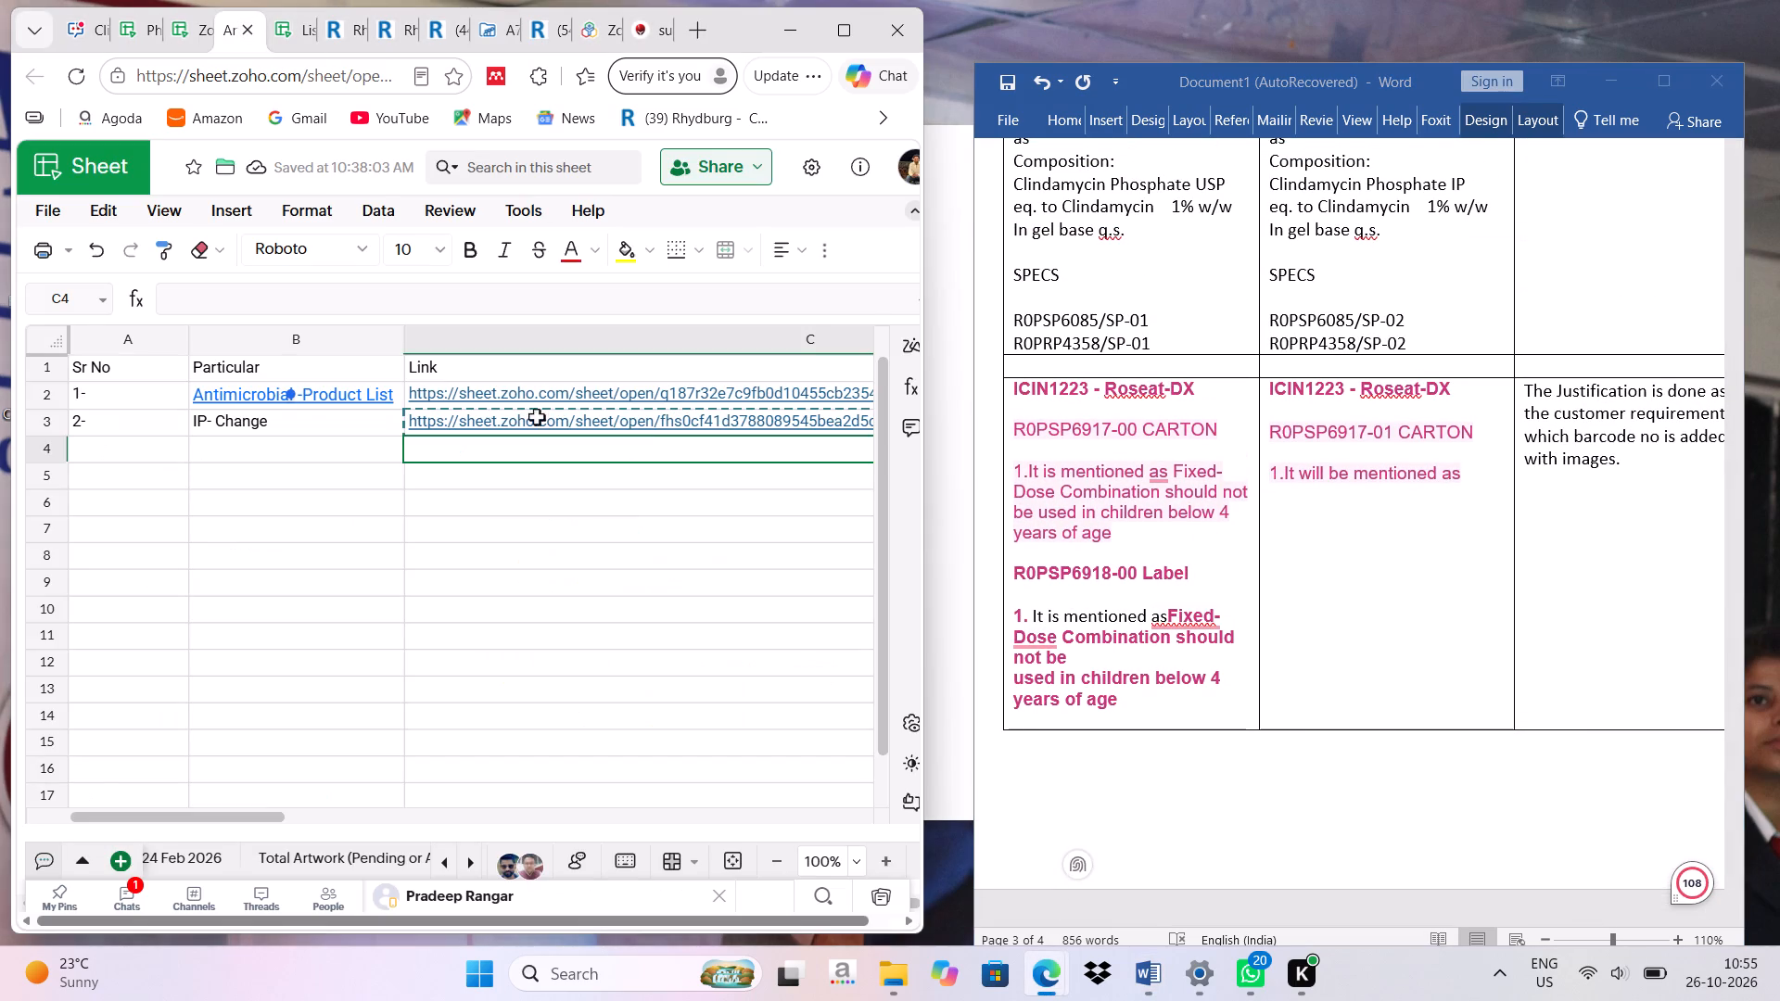
left_click(294, 17)
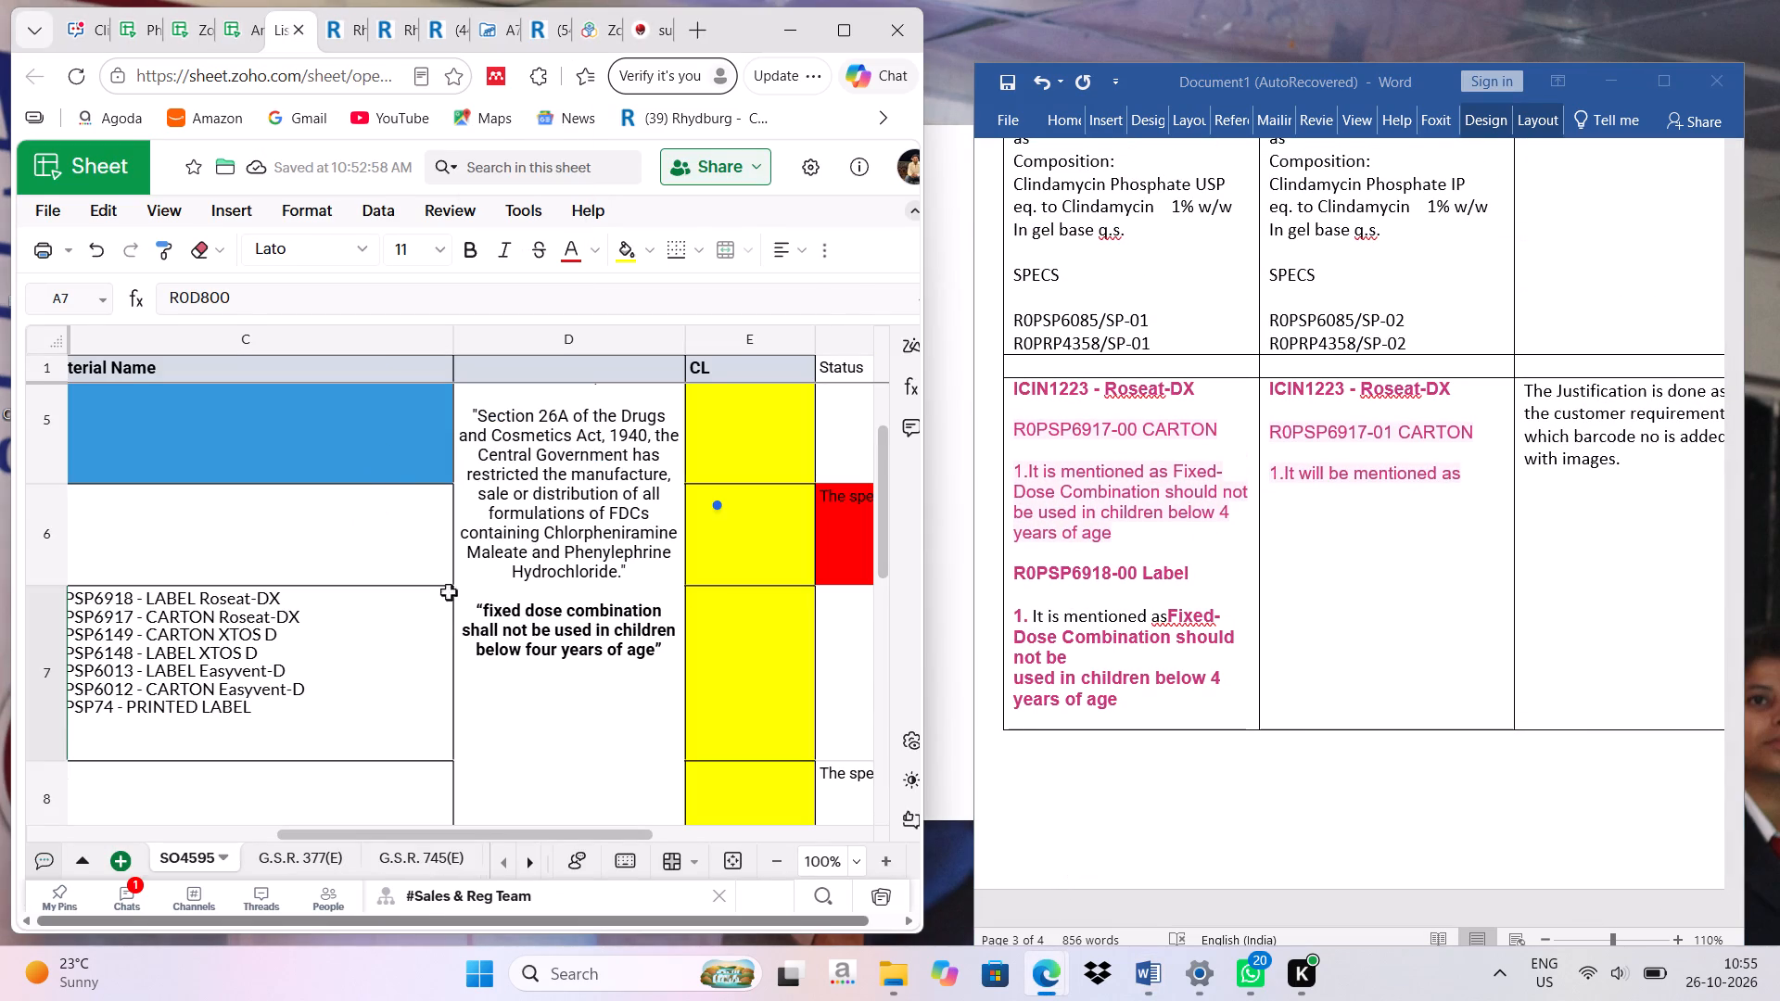
double_click(477, 610)
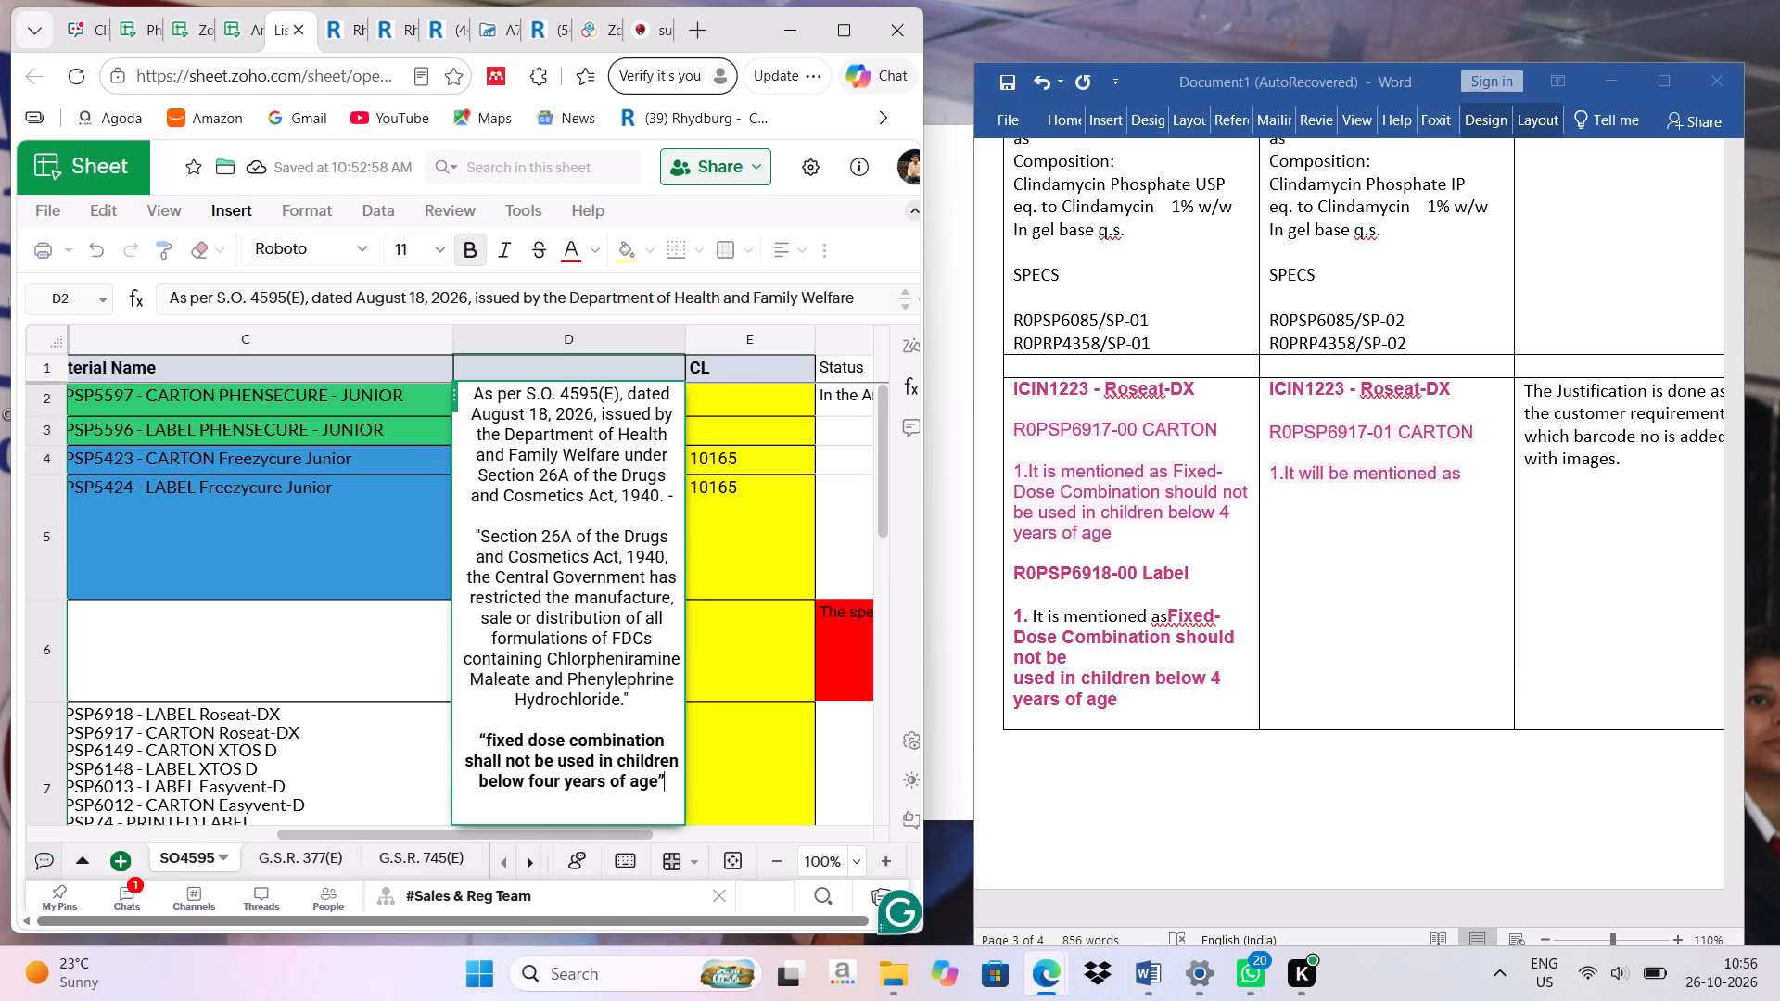
left_click_drag(477, 738, 635, 782)
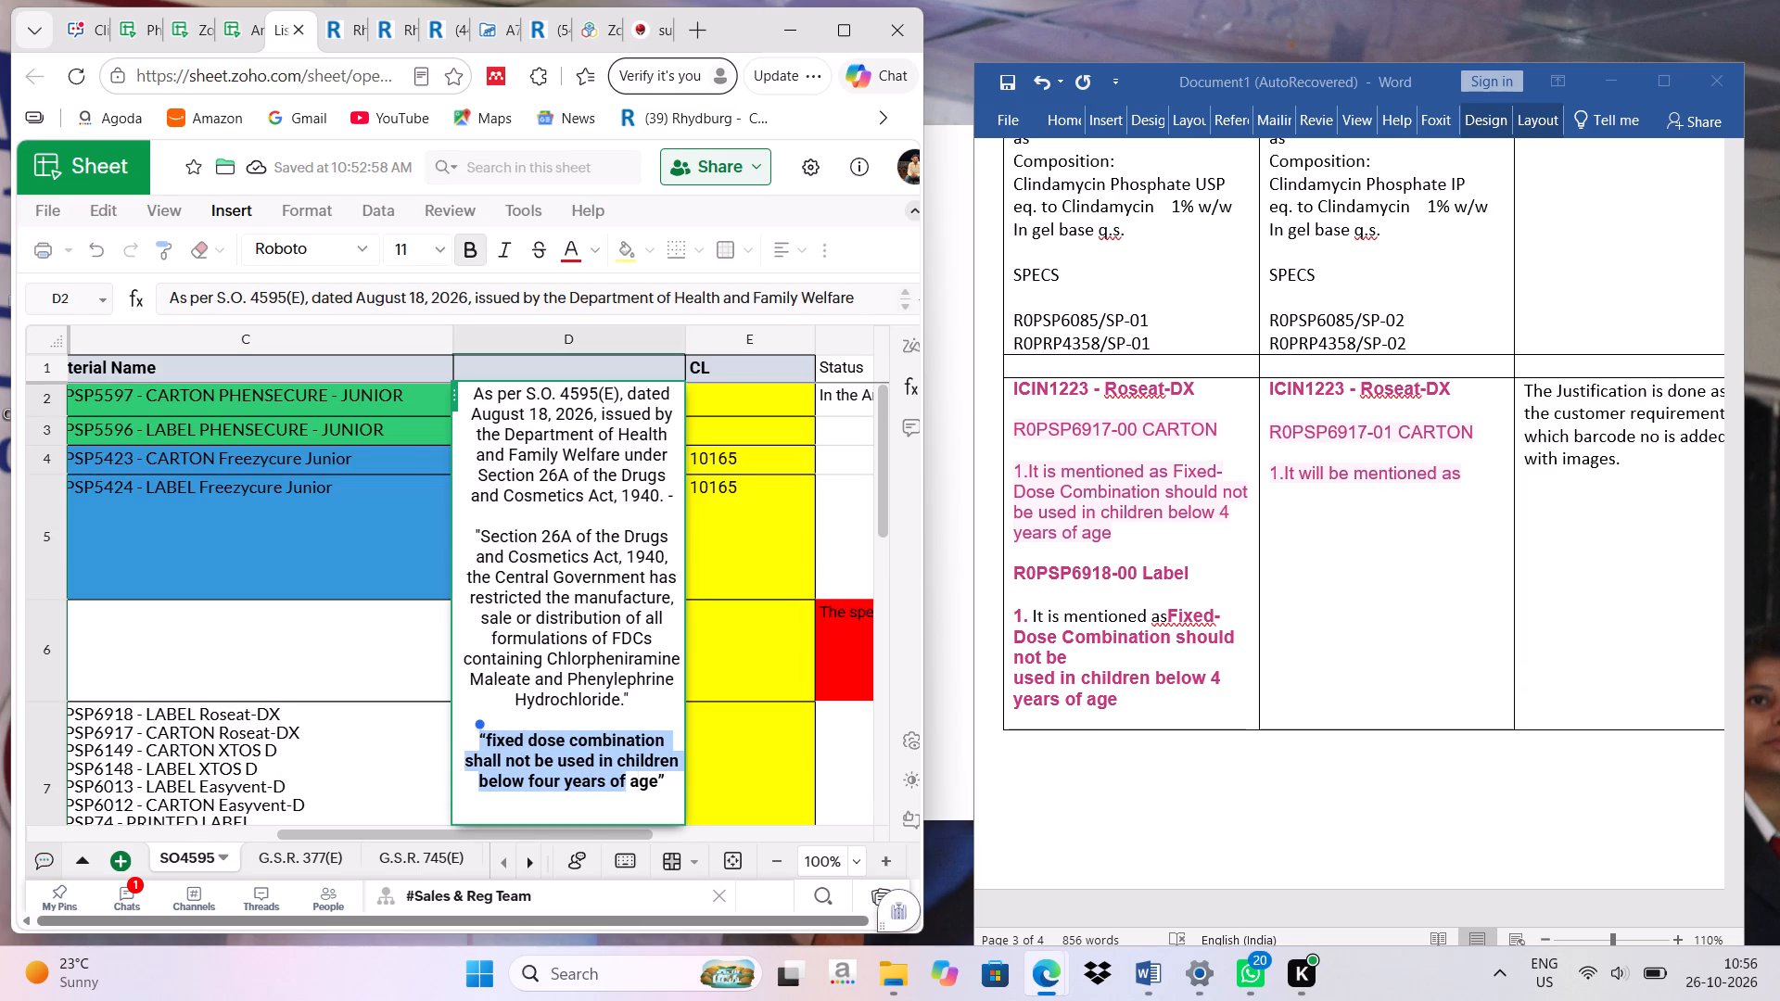
left_click_drag(635, 782, 661, 779)
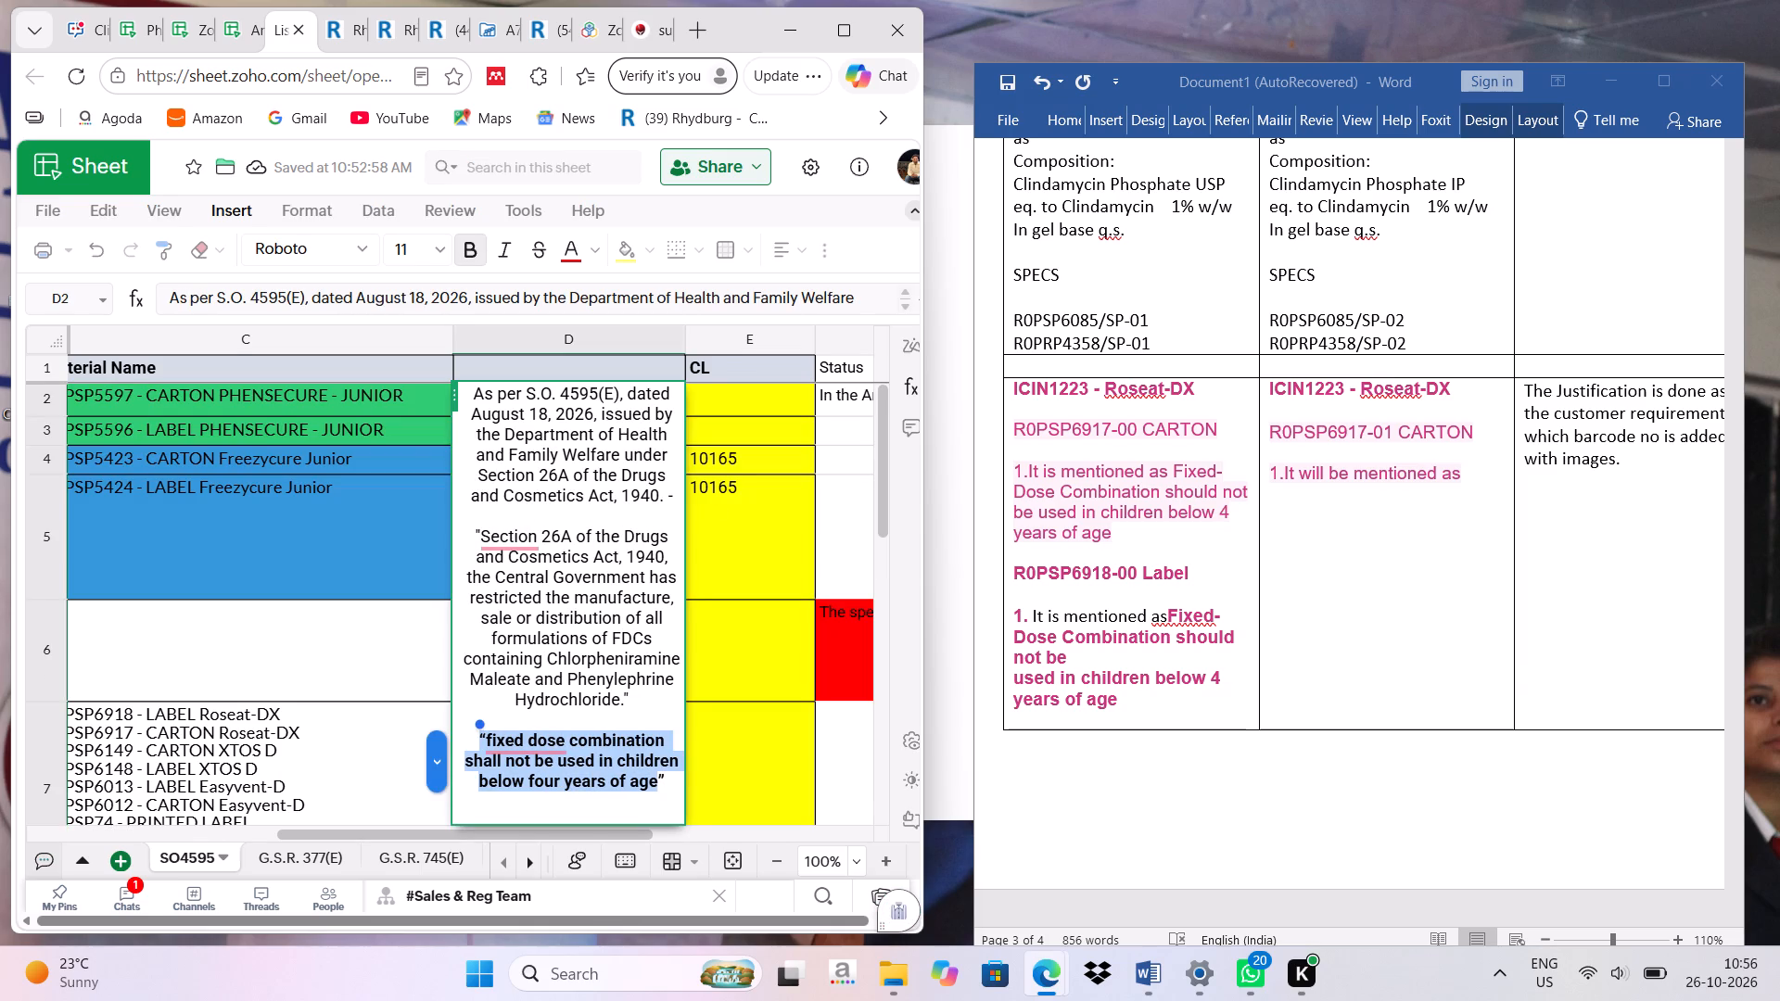
left_click_drag(661, 779, 667, 774)
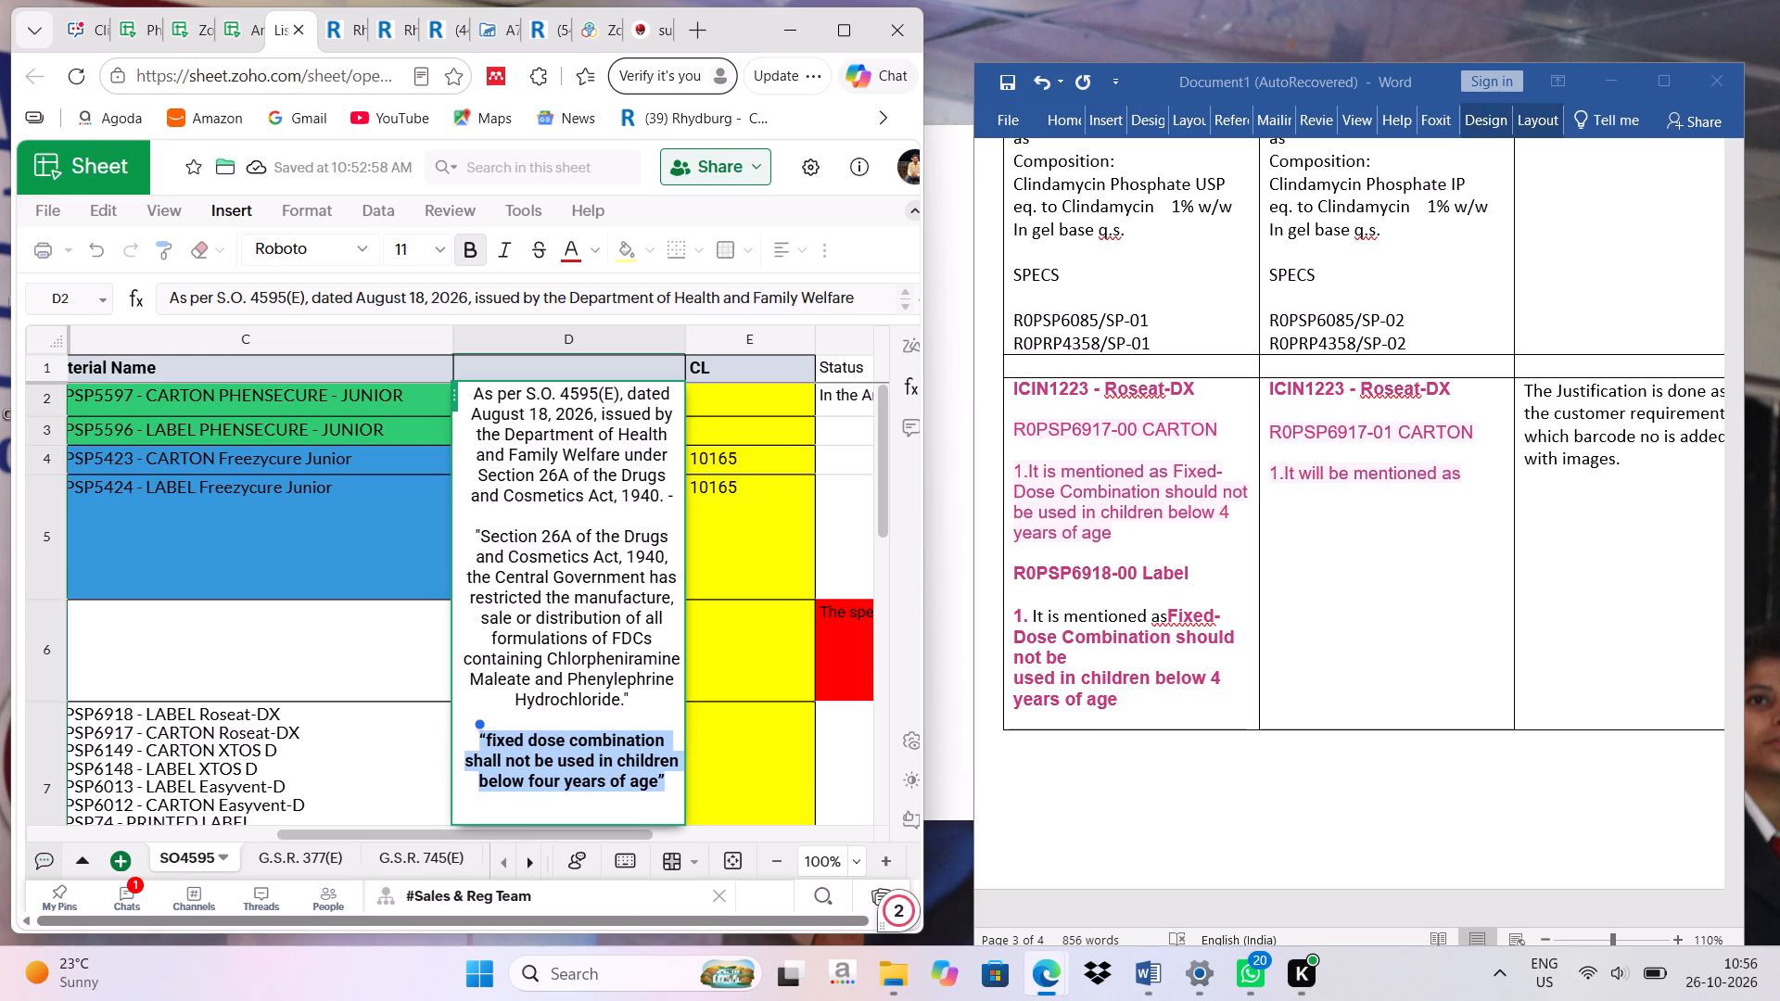
left_click_drag(667, 774, 665, 769)
left_click(489, 735)
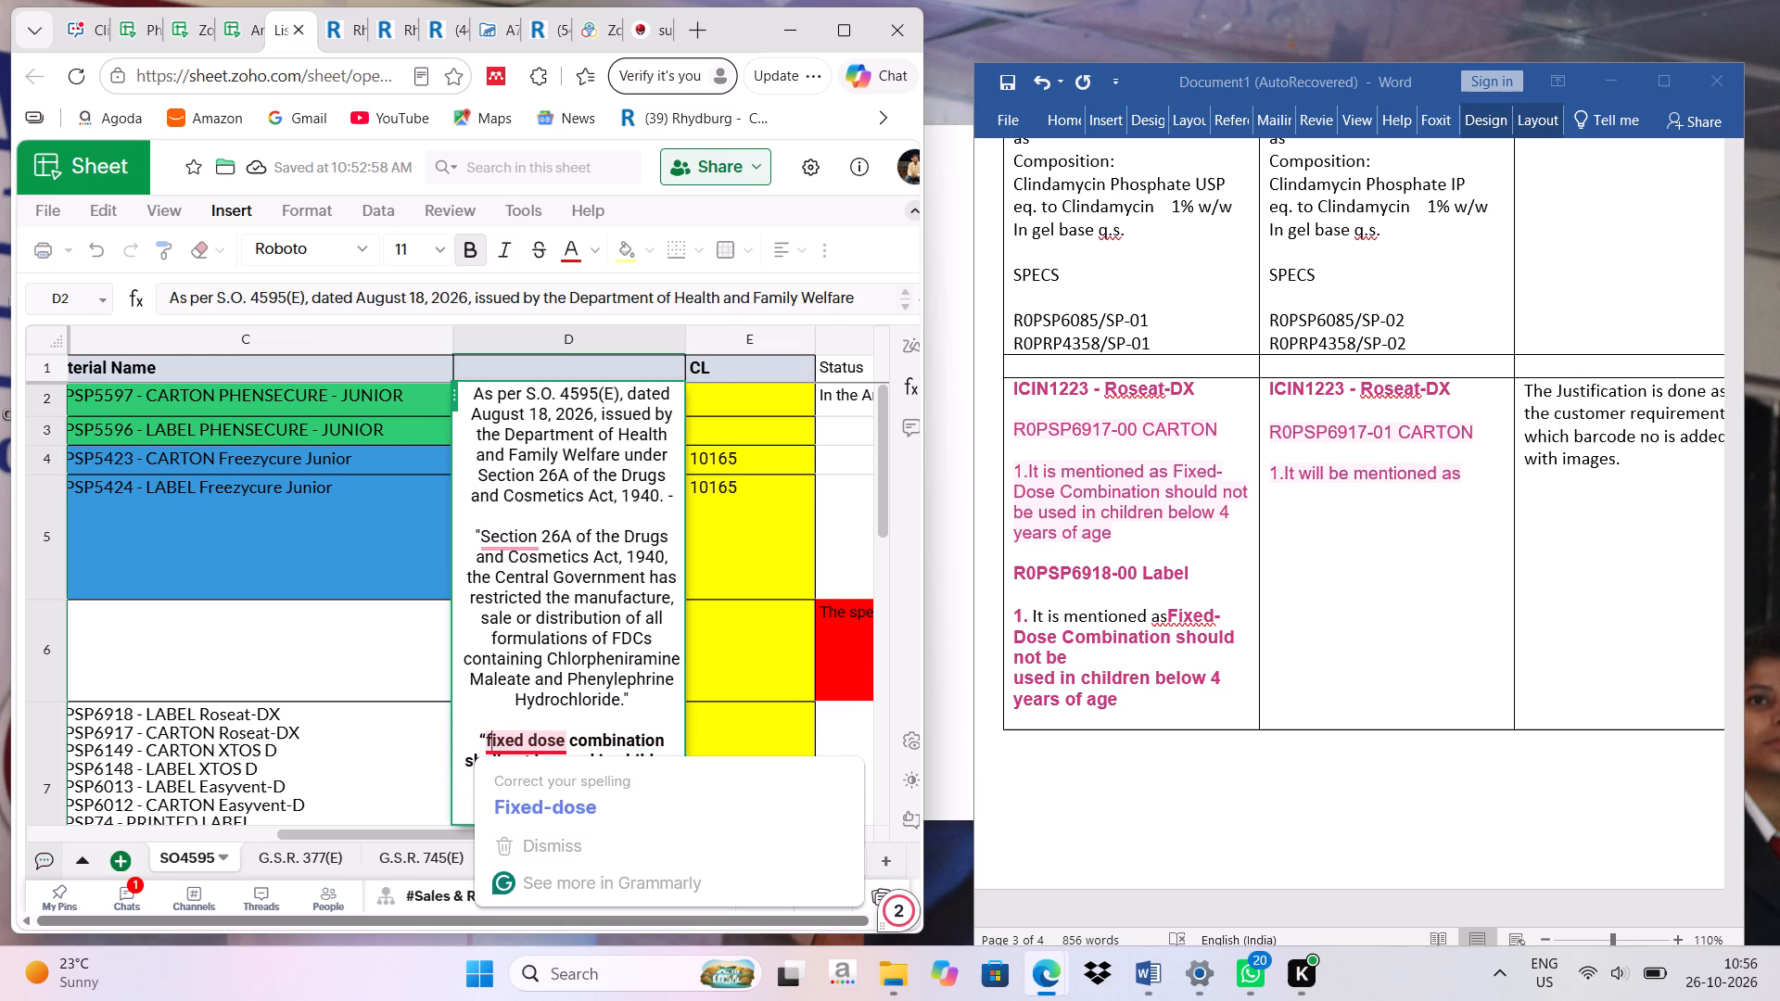
left_click(479, 734)
left_click_drag(478, 734, 673, 789)
right_click(566, 770)
left_click(651, 236)
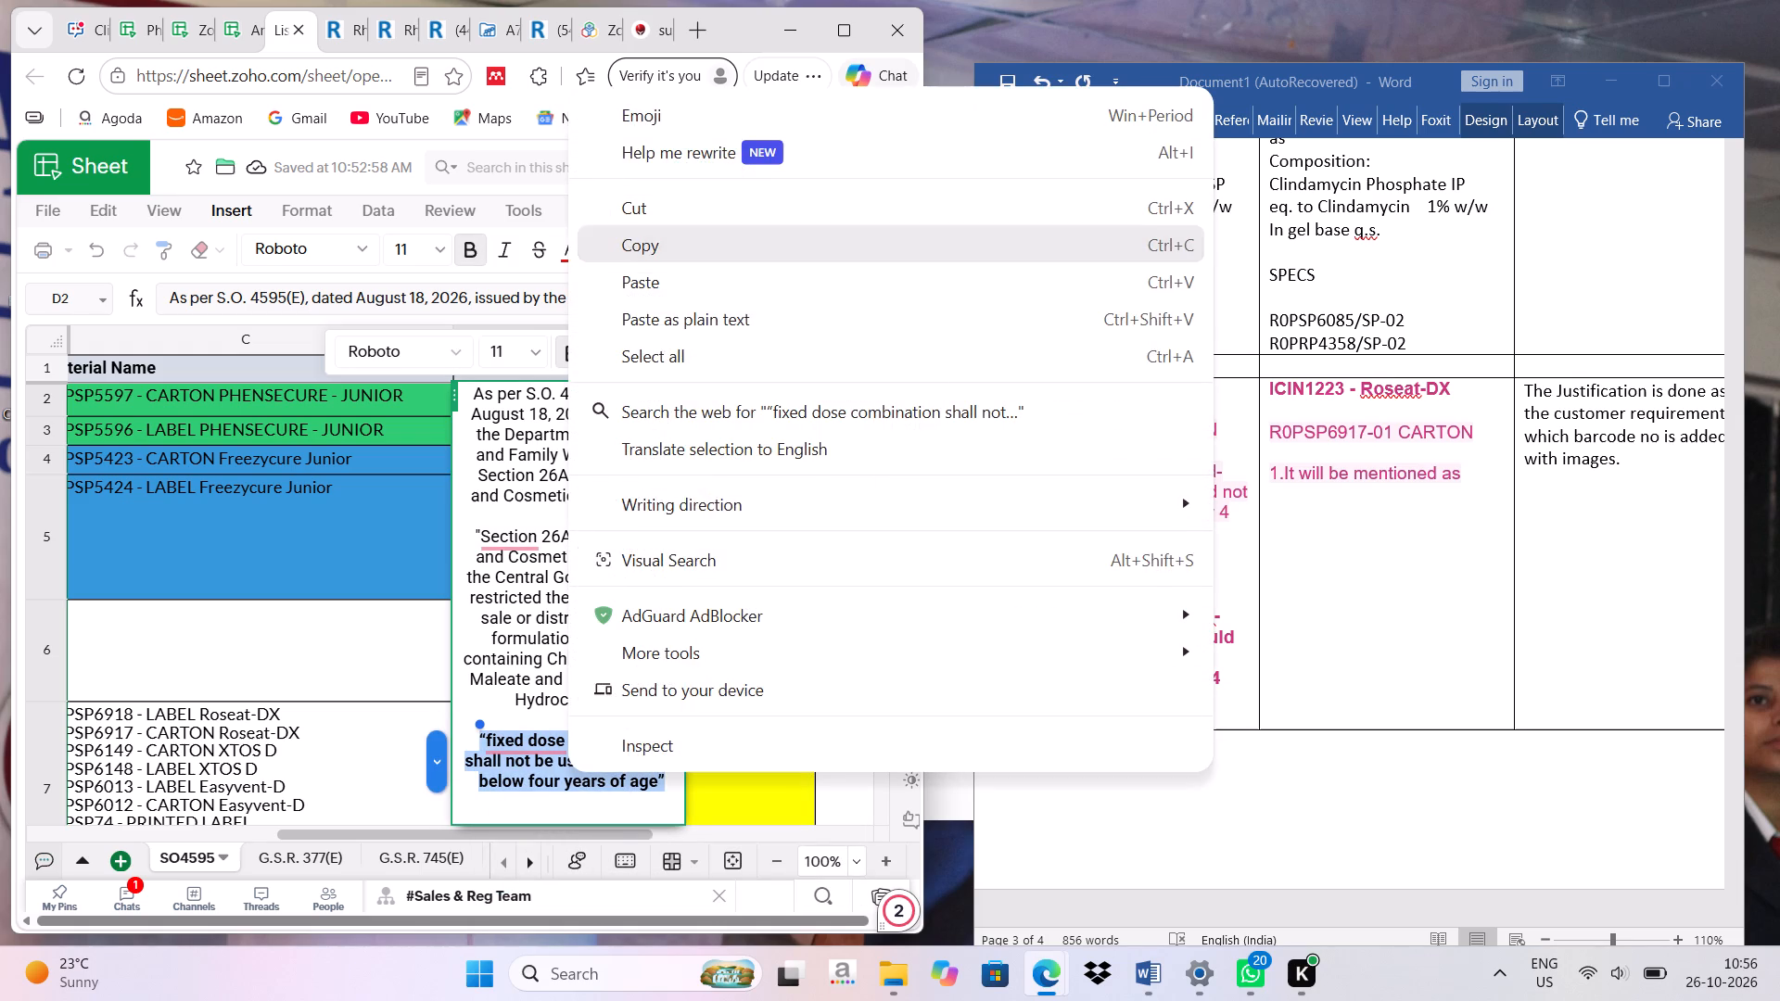
left_click(1469, 479)
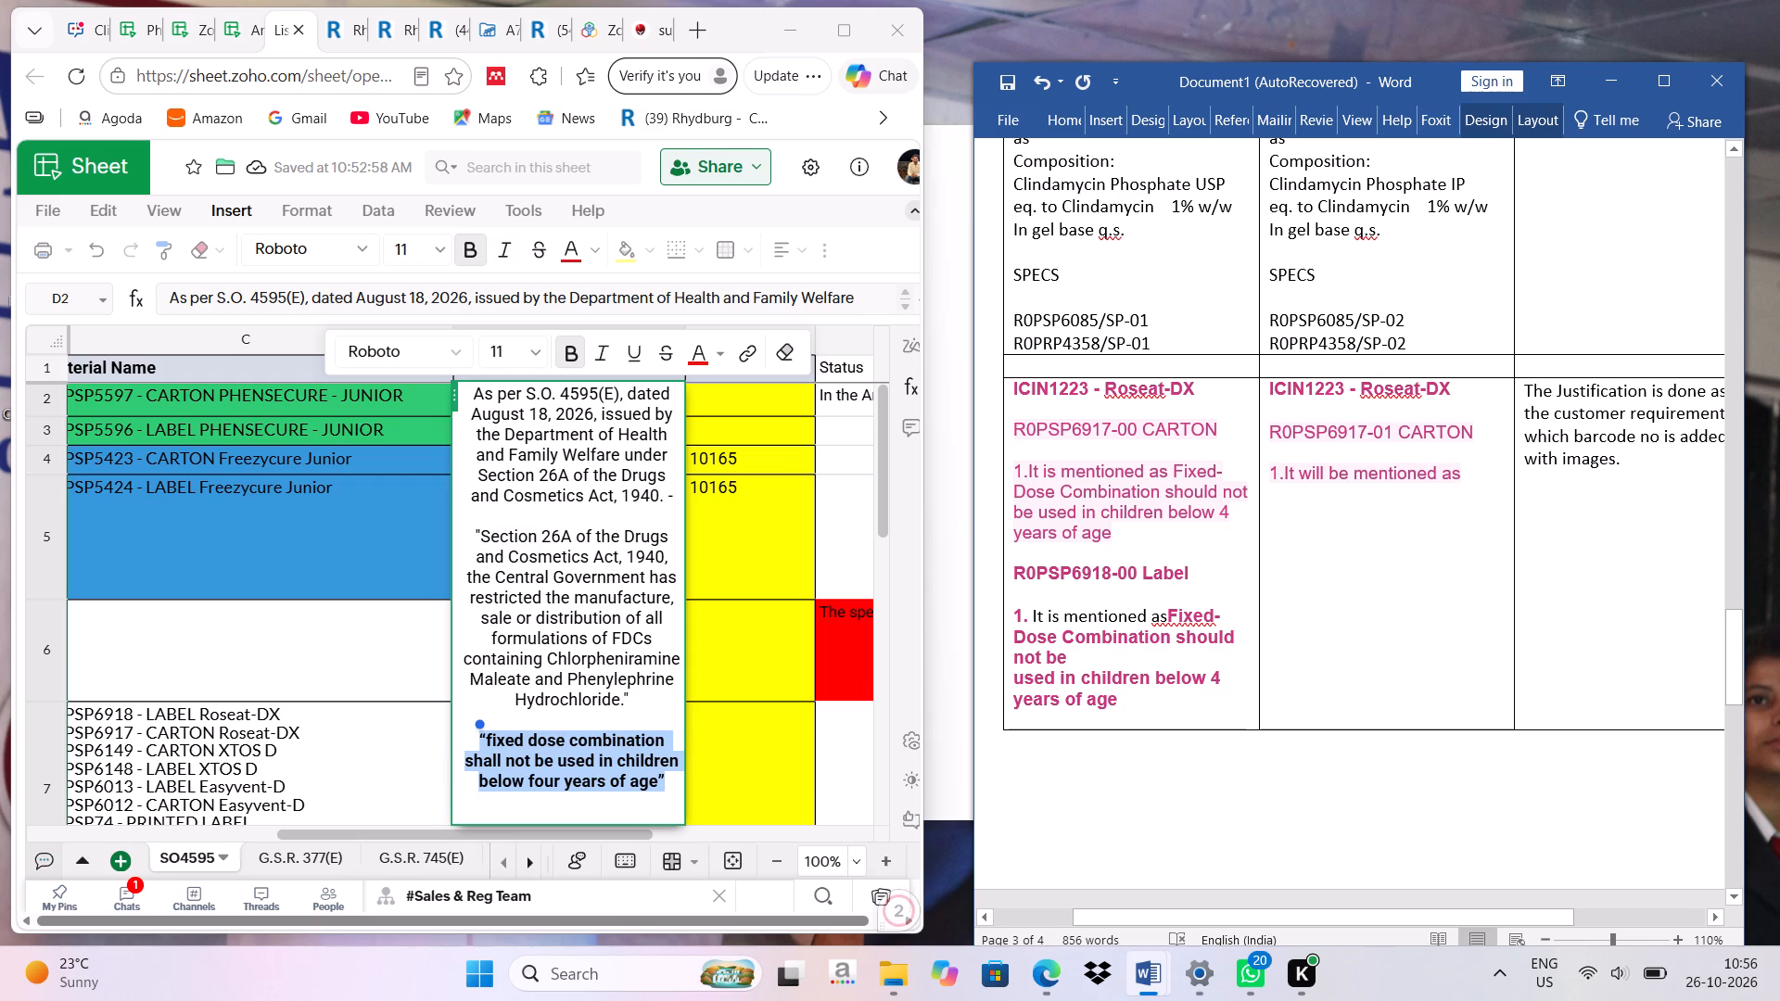
key("ctrl+v")
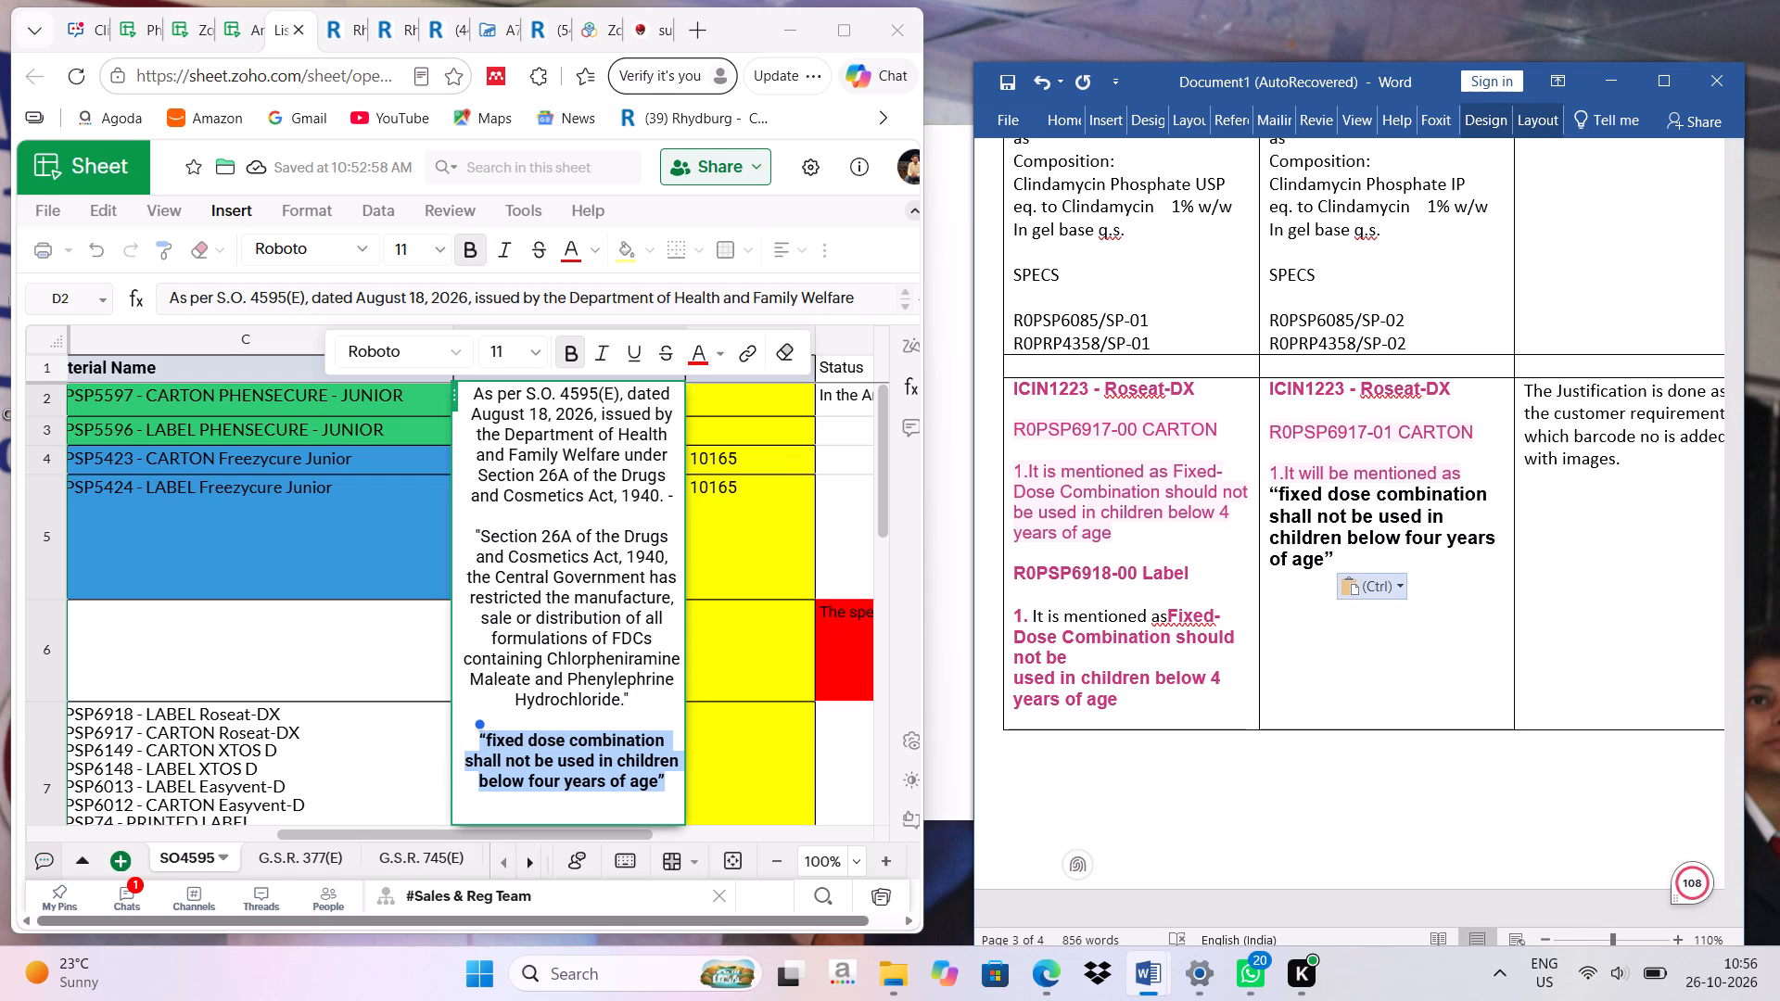
Copy the R0PSP6918-00 Label heading from the first column to below the second column's carton warning, leaving one blank line between.
key("Return")
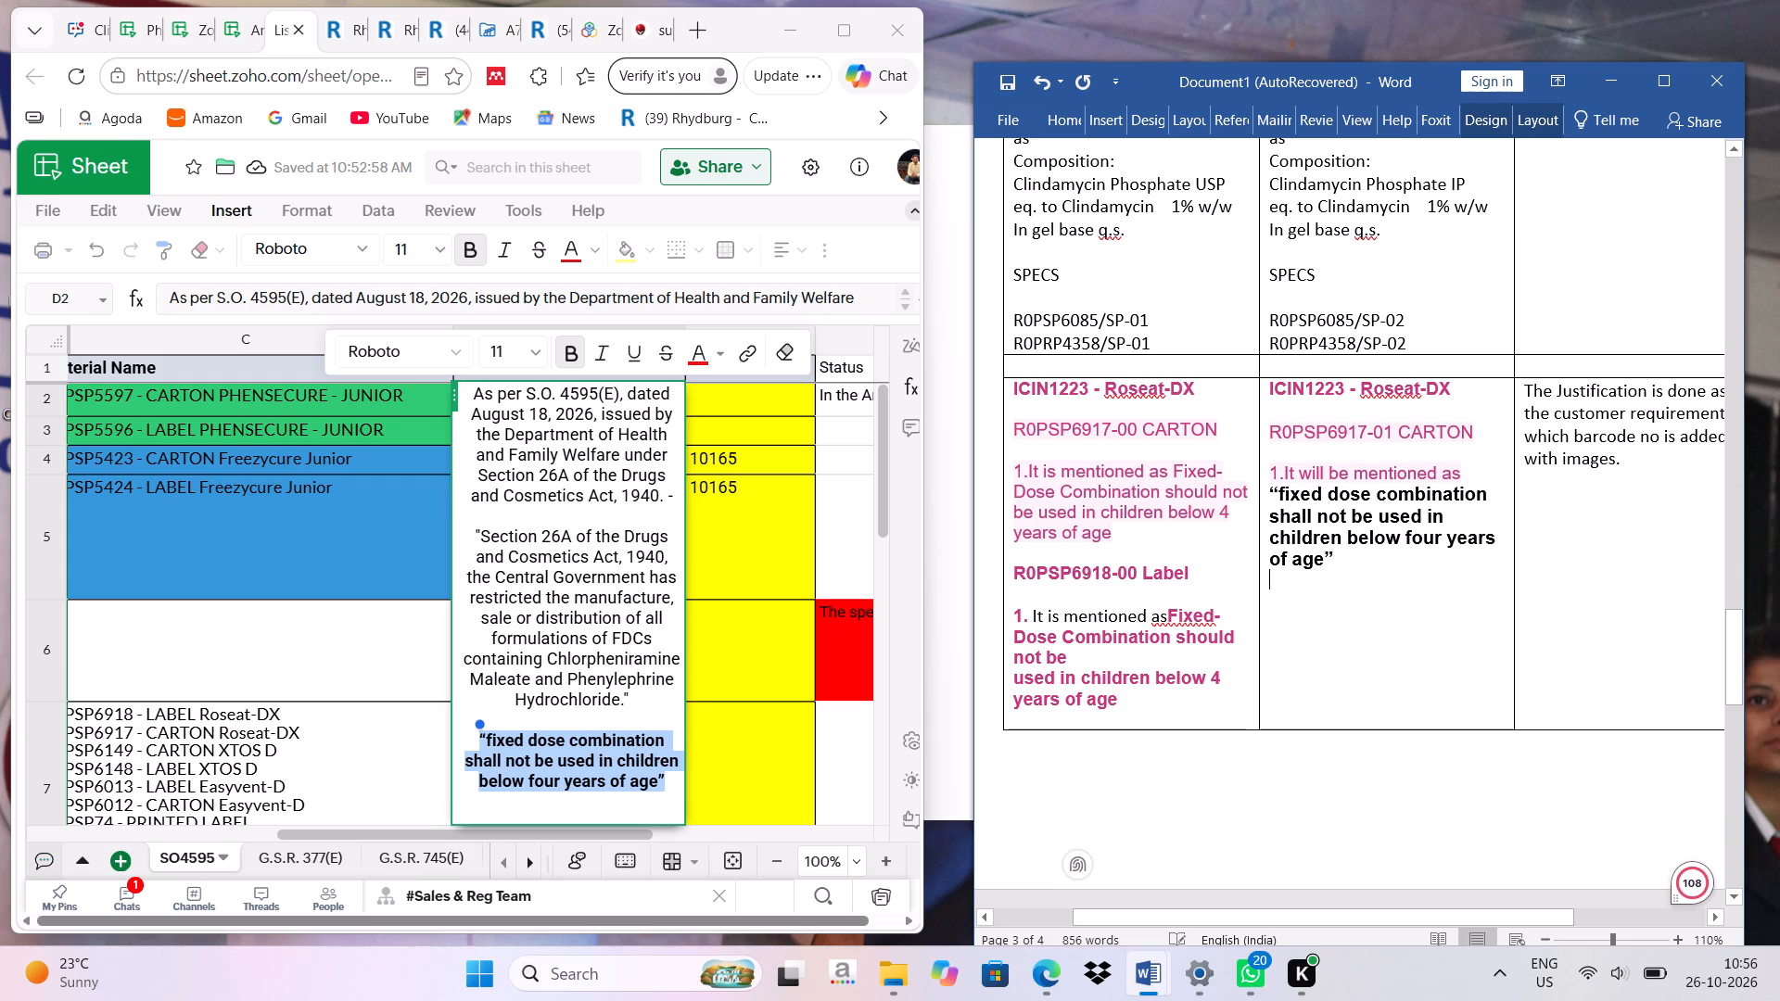
left_click_drag(1018, 569, 1192, 586)
right_click(1074, 566)
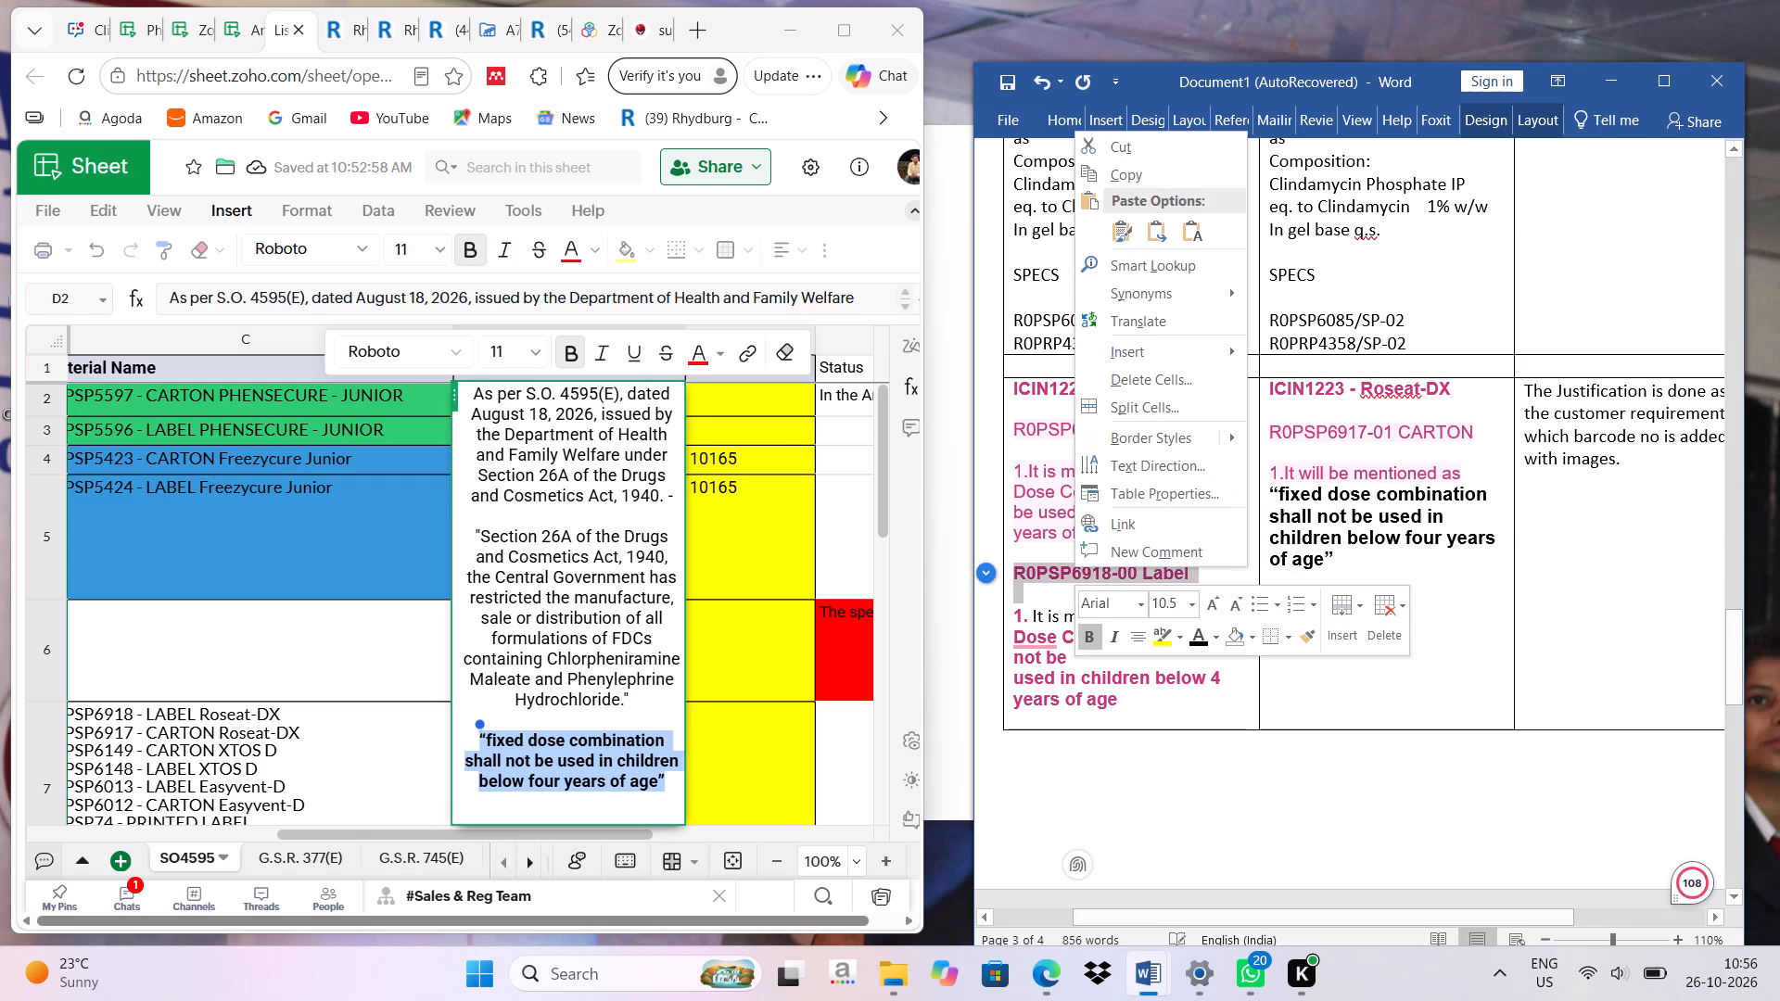
left_click(1118, 171)
left_click(1306, 612)
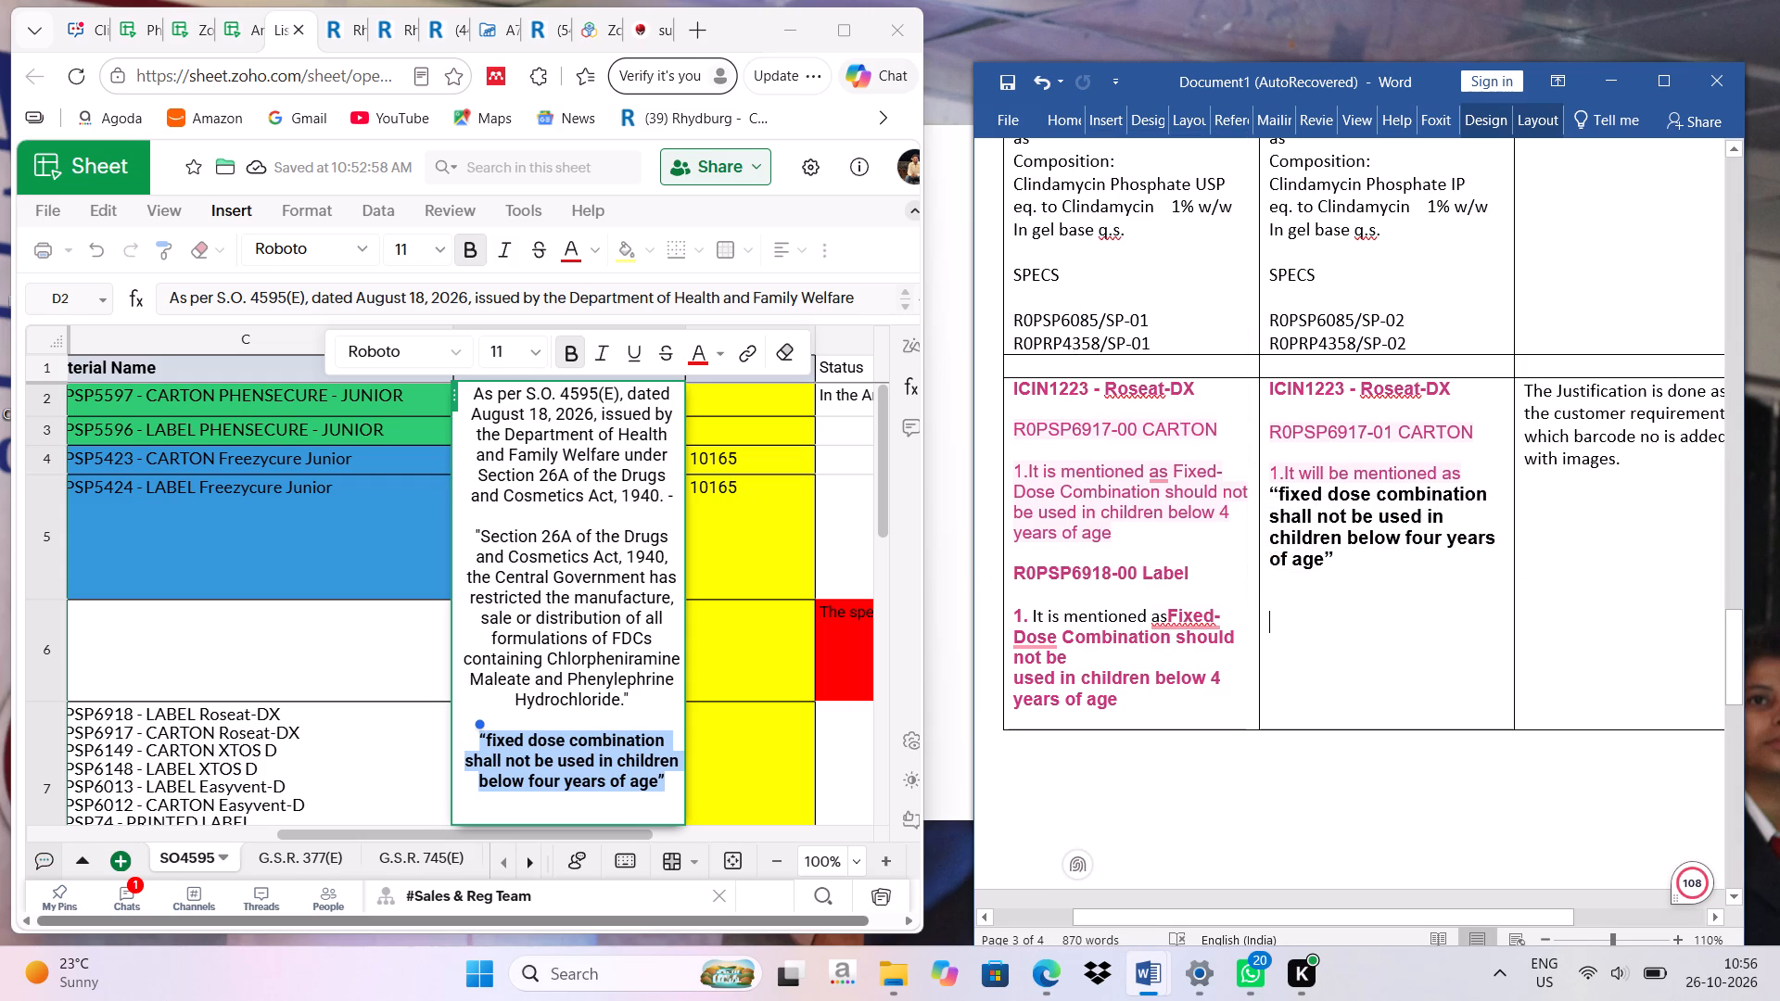
key("BackSpace")
key("BackSpace")
key("Return")
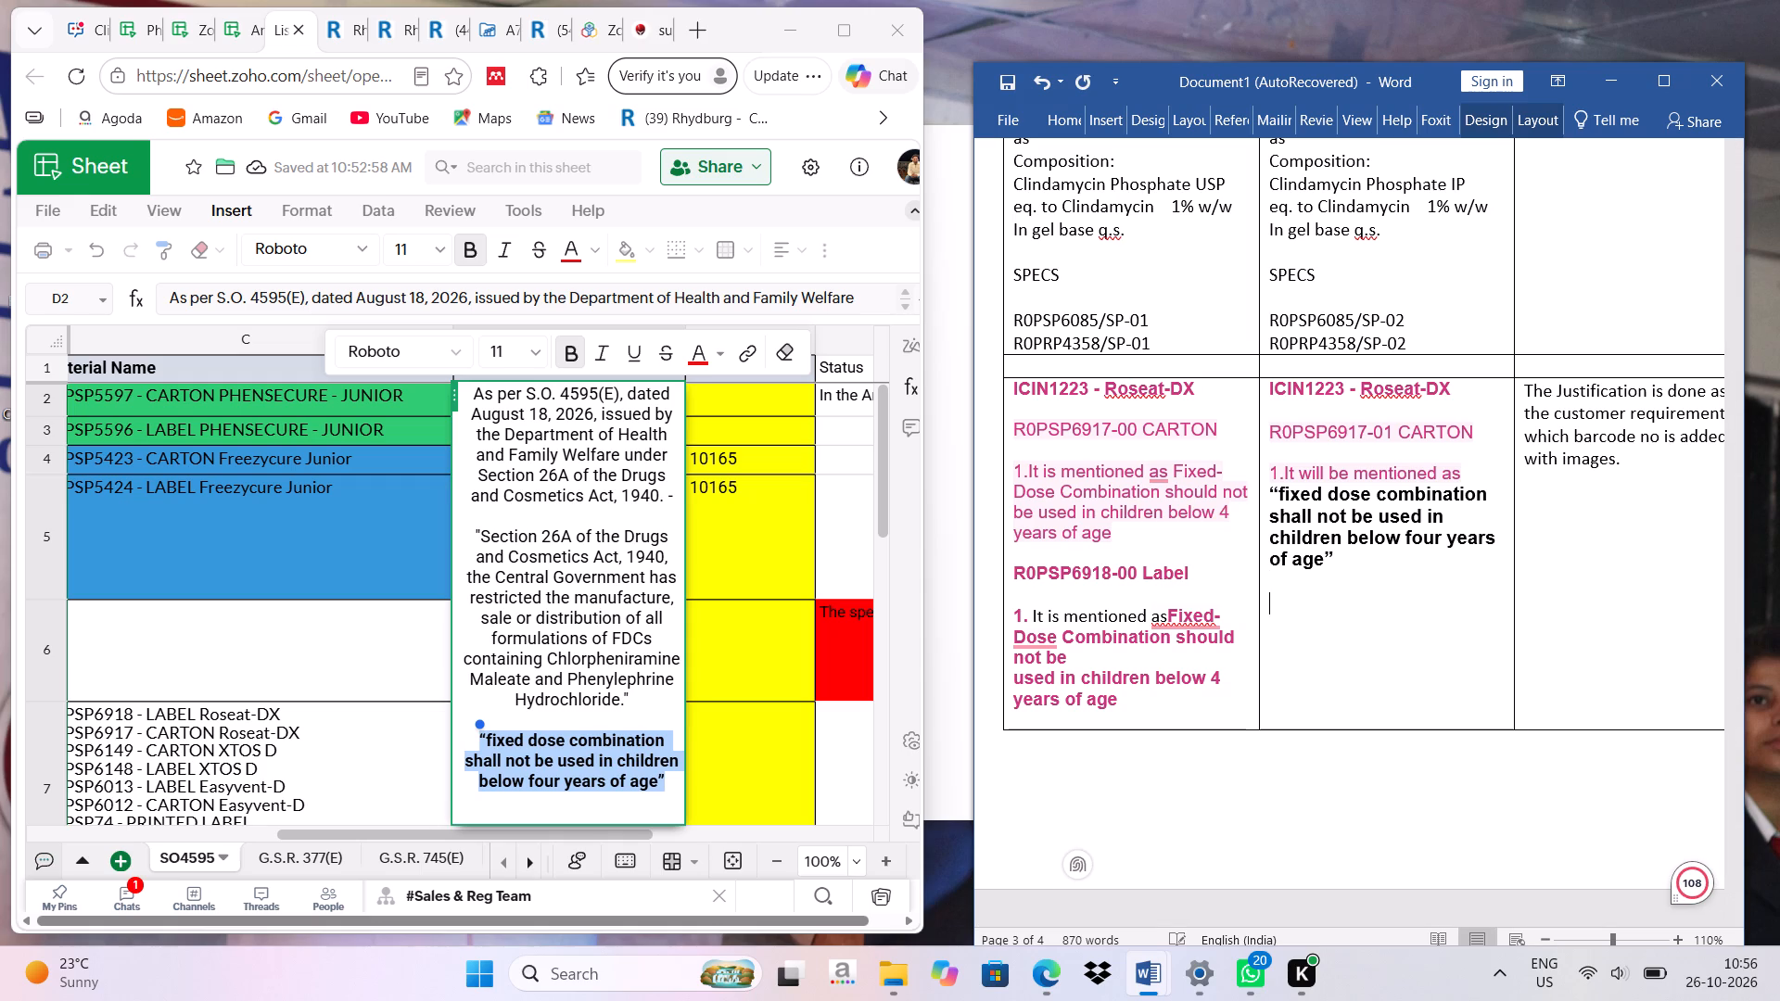
key("ctrl+v")
Change the revision in the second column's label heading so it reads R0PSP6918-01 Label.
key("Up")
key("Up")
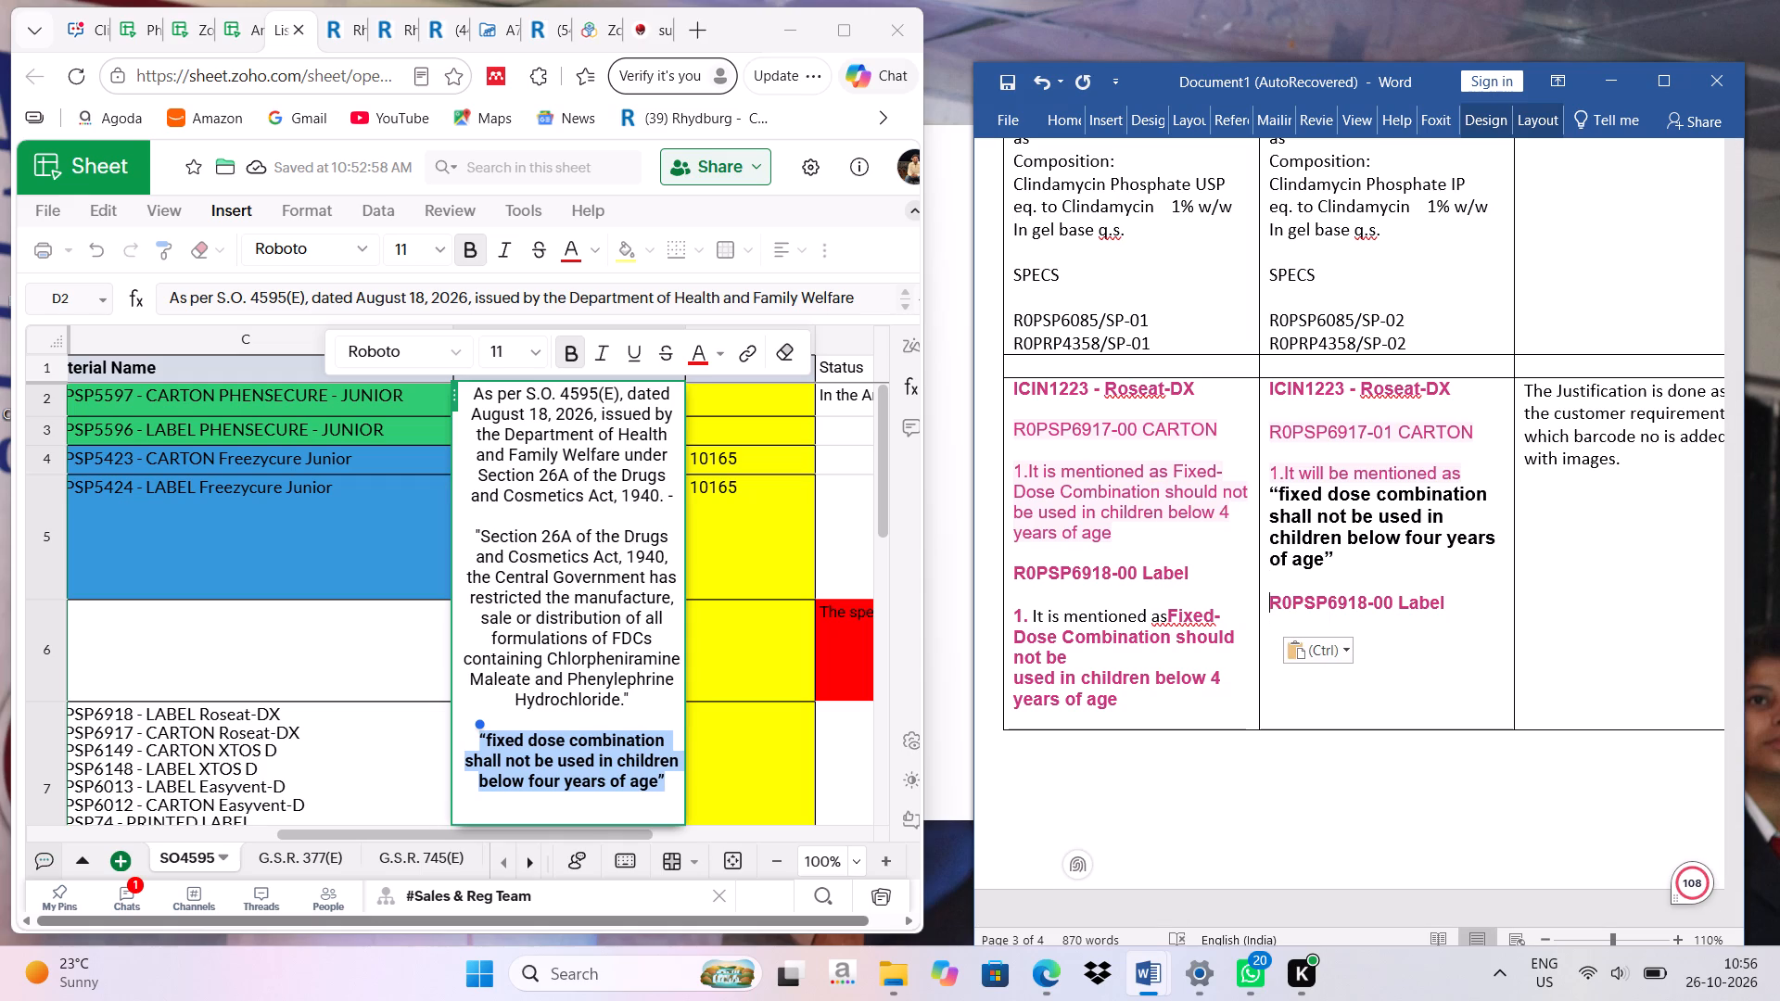
key("Right")
key("Right")
key("Right")
key("Right")
key("Right")
key("Right")
key("Right")
key("Right")
key("Right")
key("Right")
key("Right")
key("Right")
key("BackSpace")
key("1")
Below the R0PSP6918-01 Label heading, leave a blank line and add the text "1.It will be mentioned as".
key("Right")
key("Right")
key("Right")
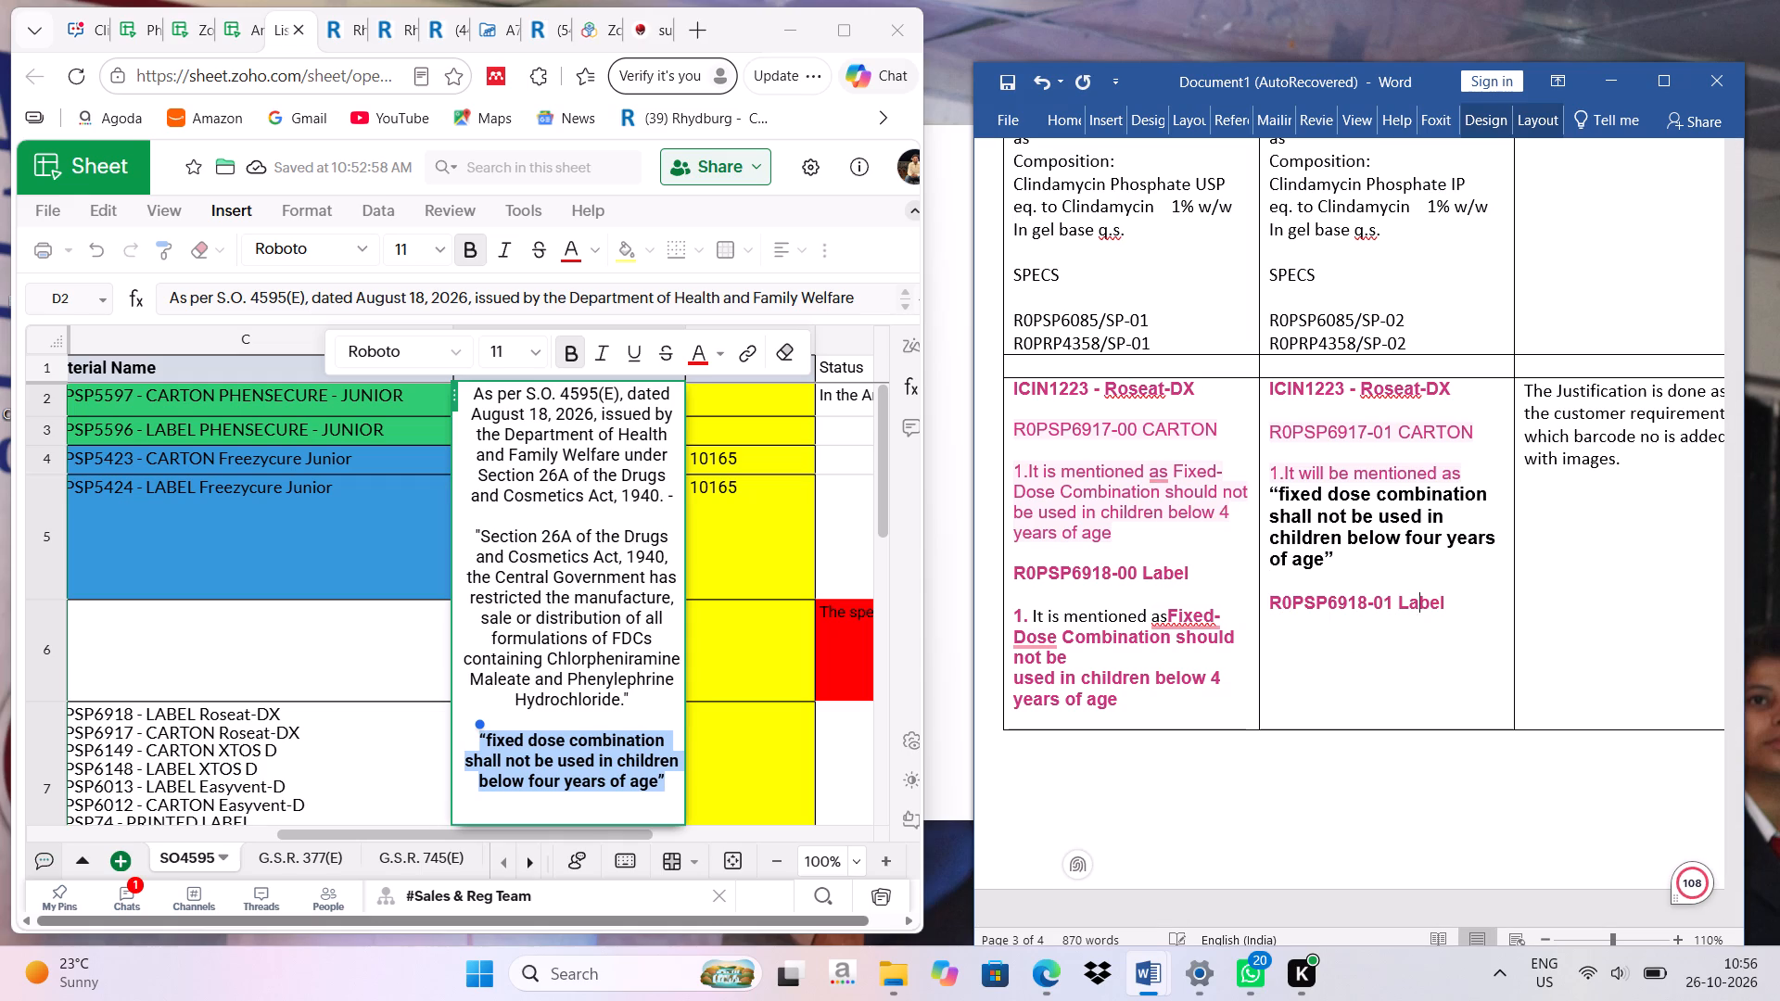
key("Right")
key("Right")
key("Right")
key("Return")
key("Return")
type("1.It will be mentioned")
key("space")
type("as")
key("space")
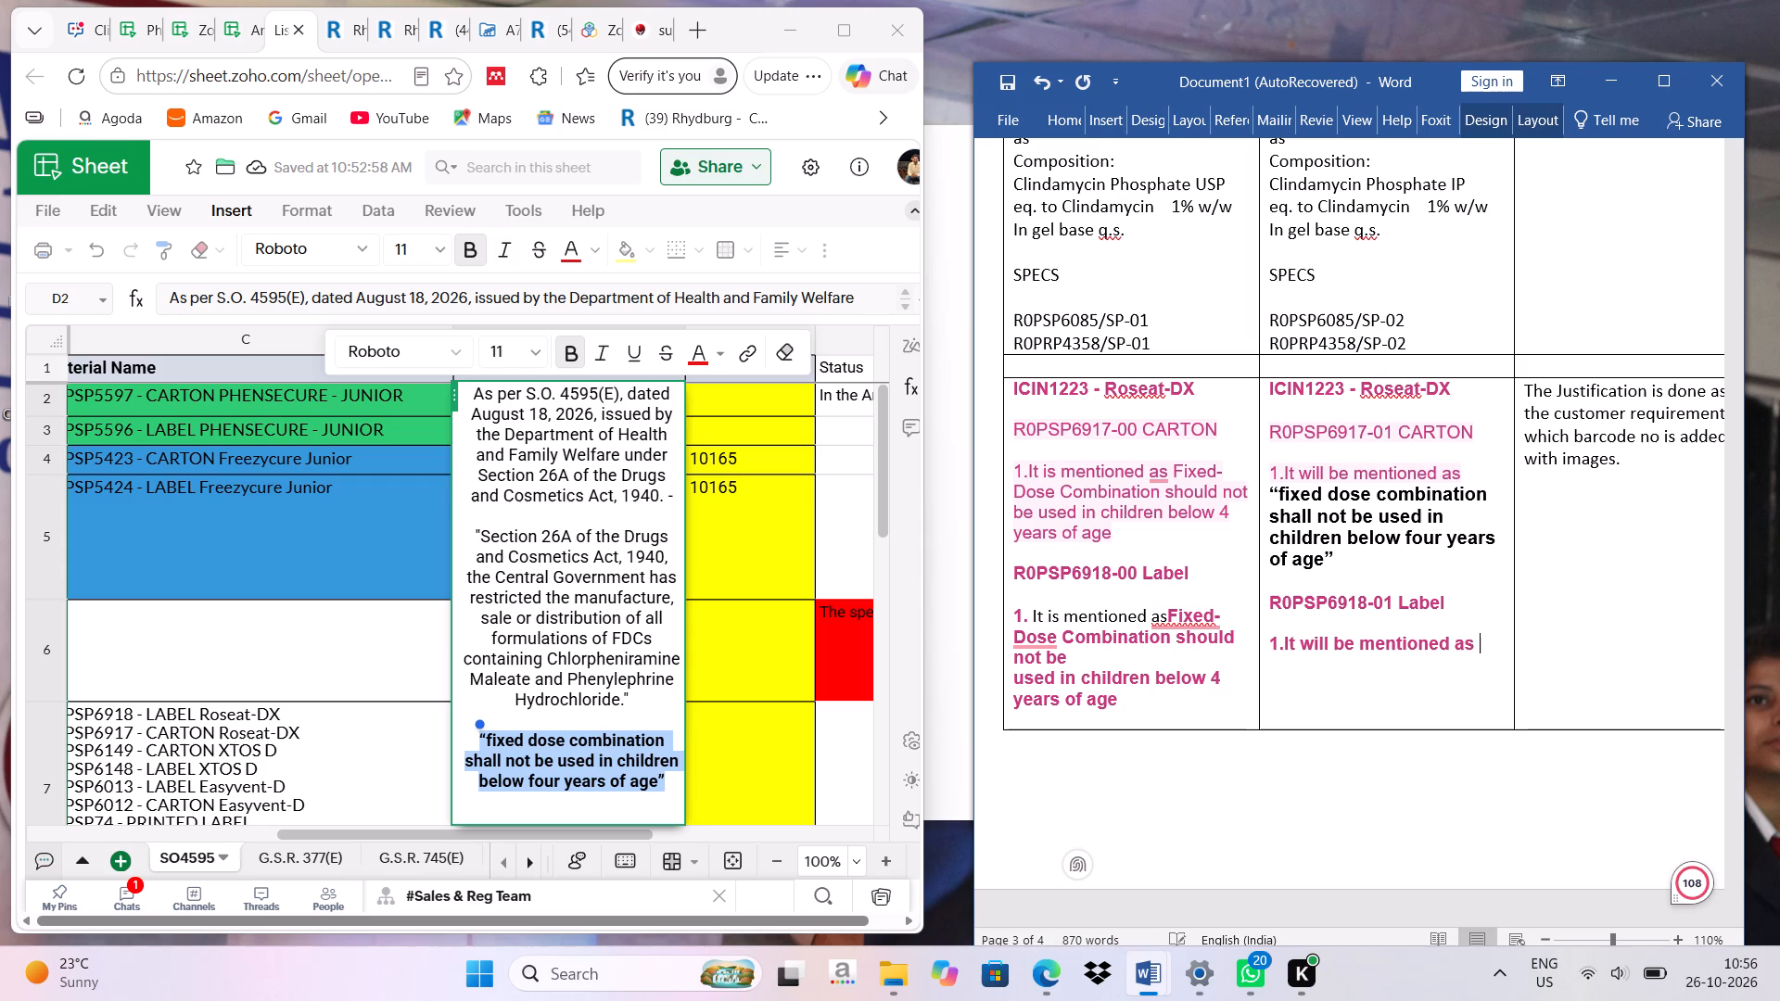
Copy the quoted fixed dose combination warning from the second column's carton point 1 to the end of its label point 1.
left_click(1267, 488)
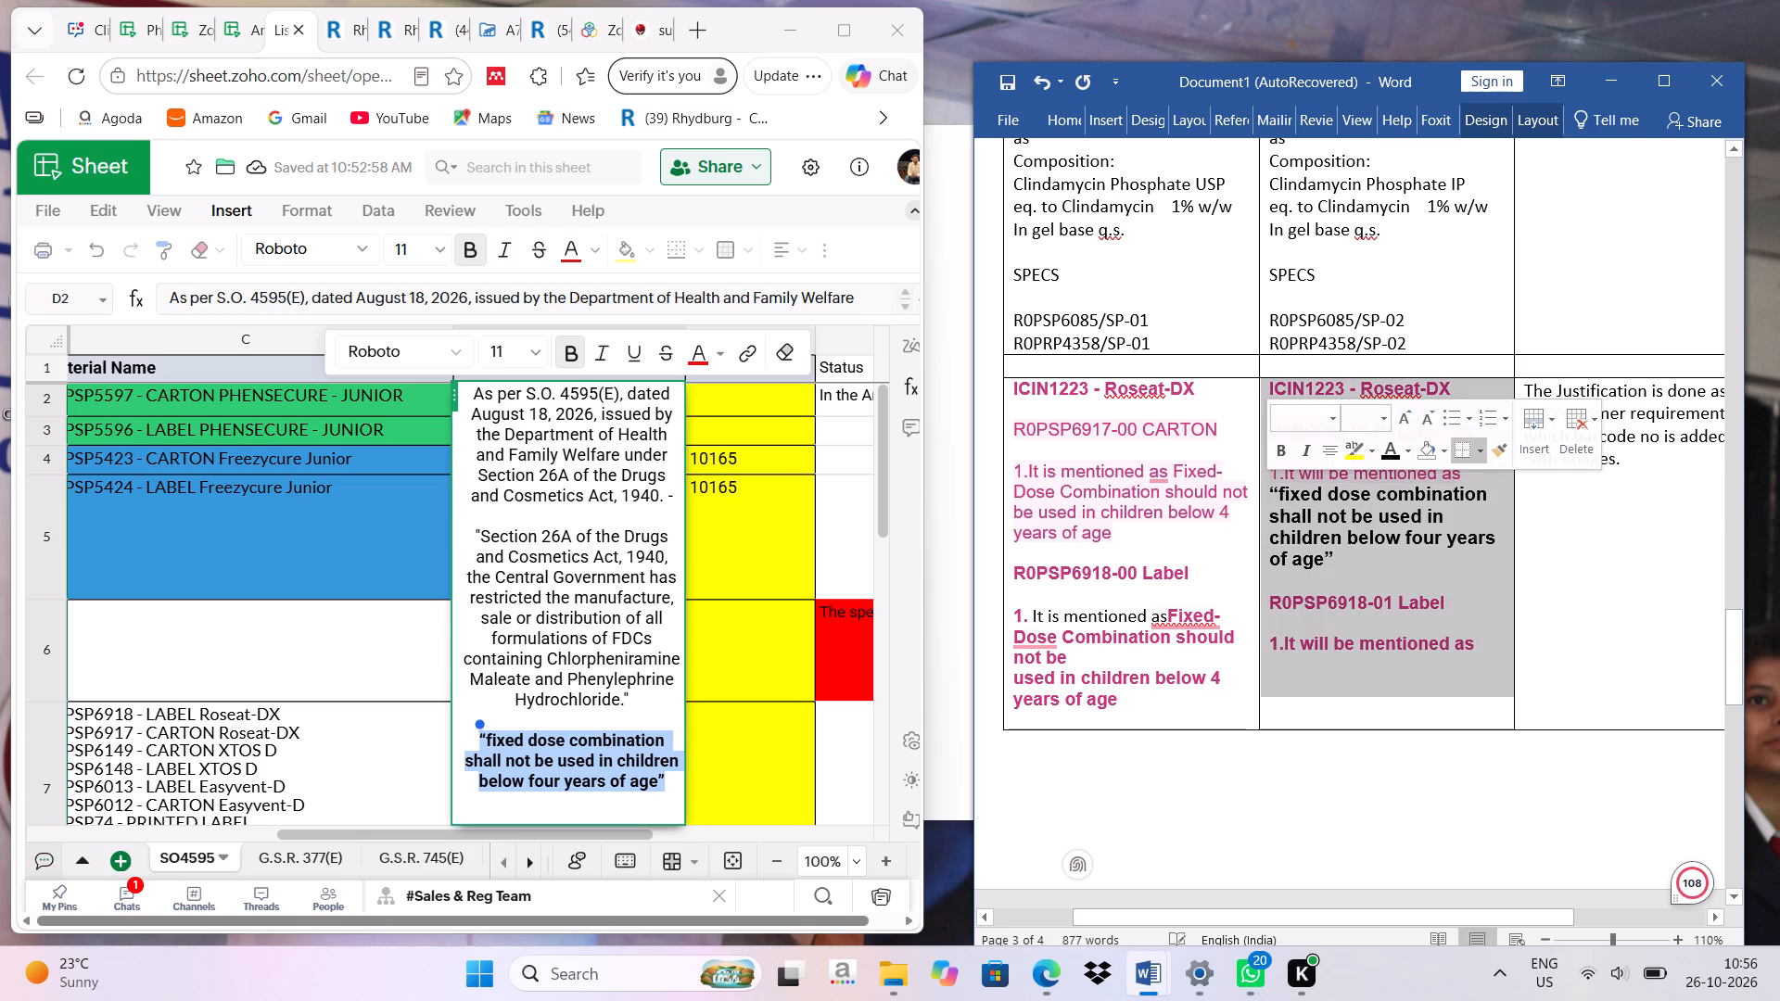
left_click(1272, 495)
left_click_drag(1269, 493, 1363, 566)
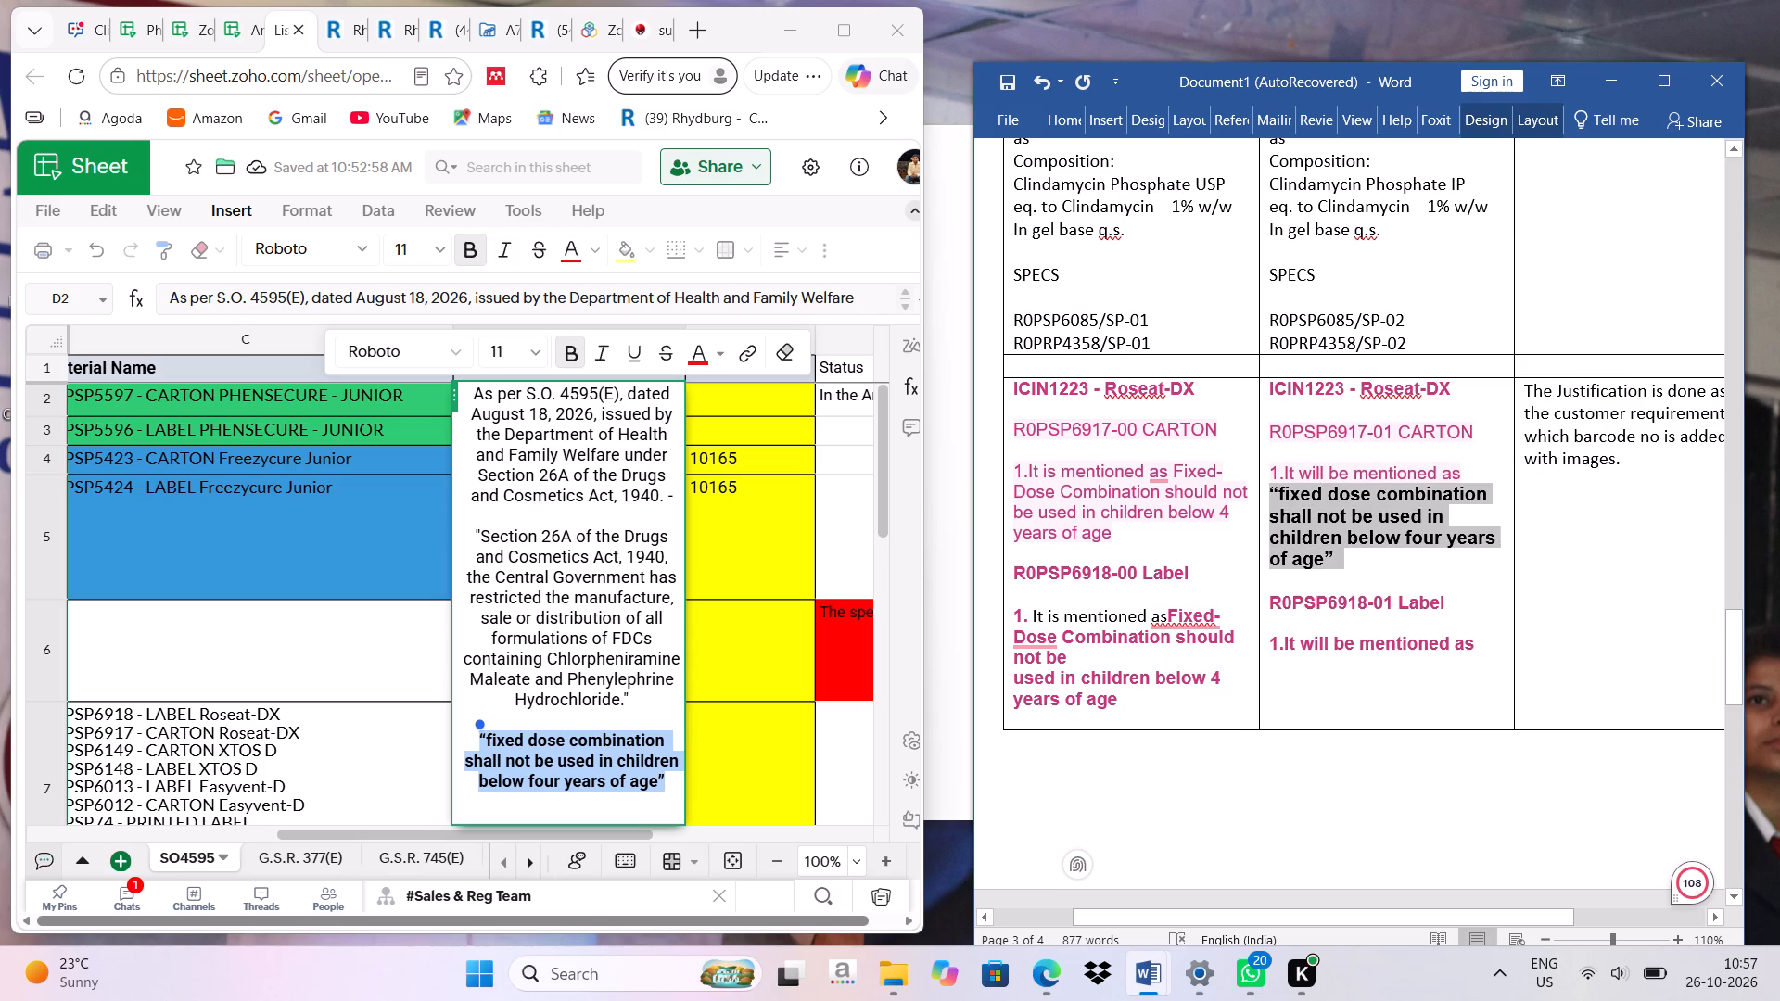
left_click_drag(1363, 566, 1363, 568)
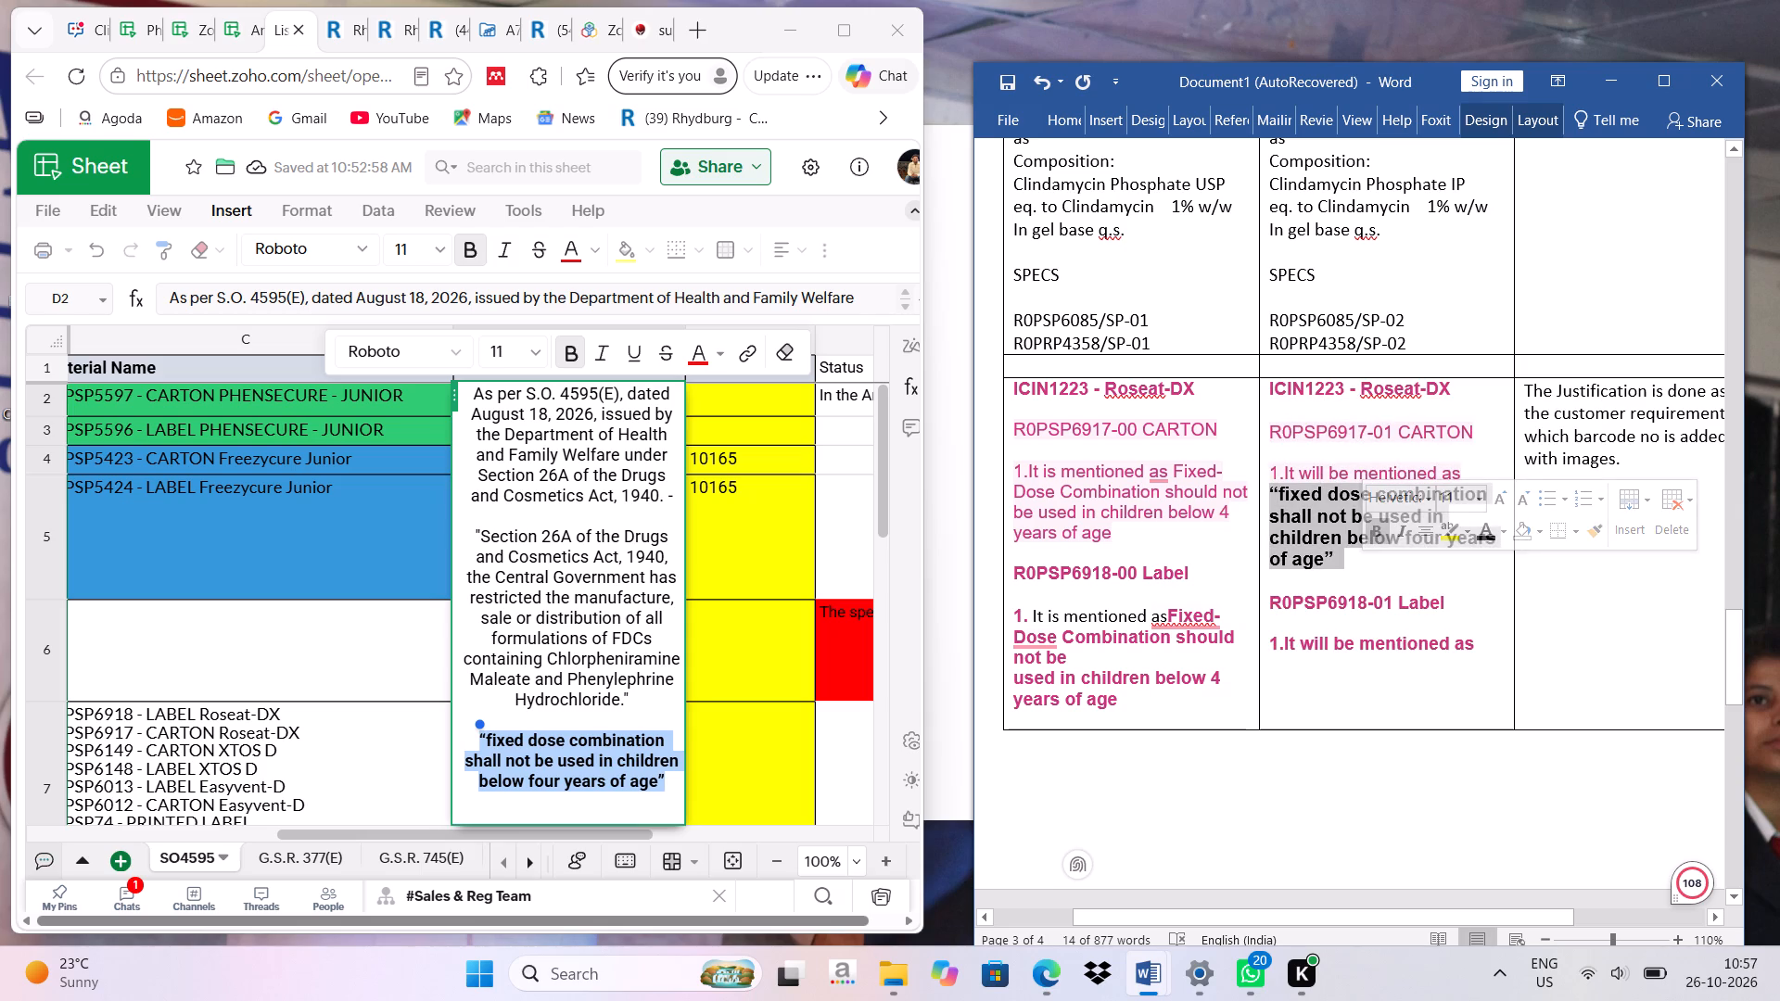
right_click(1316, 523)
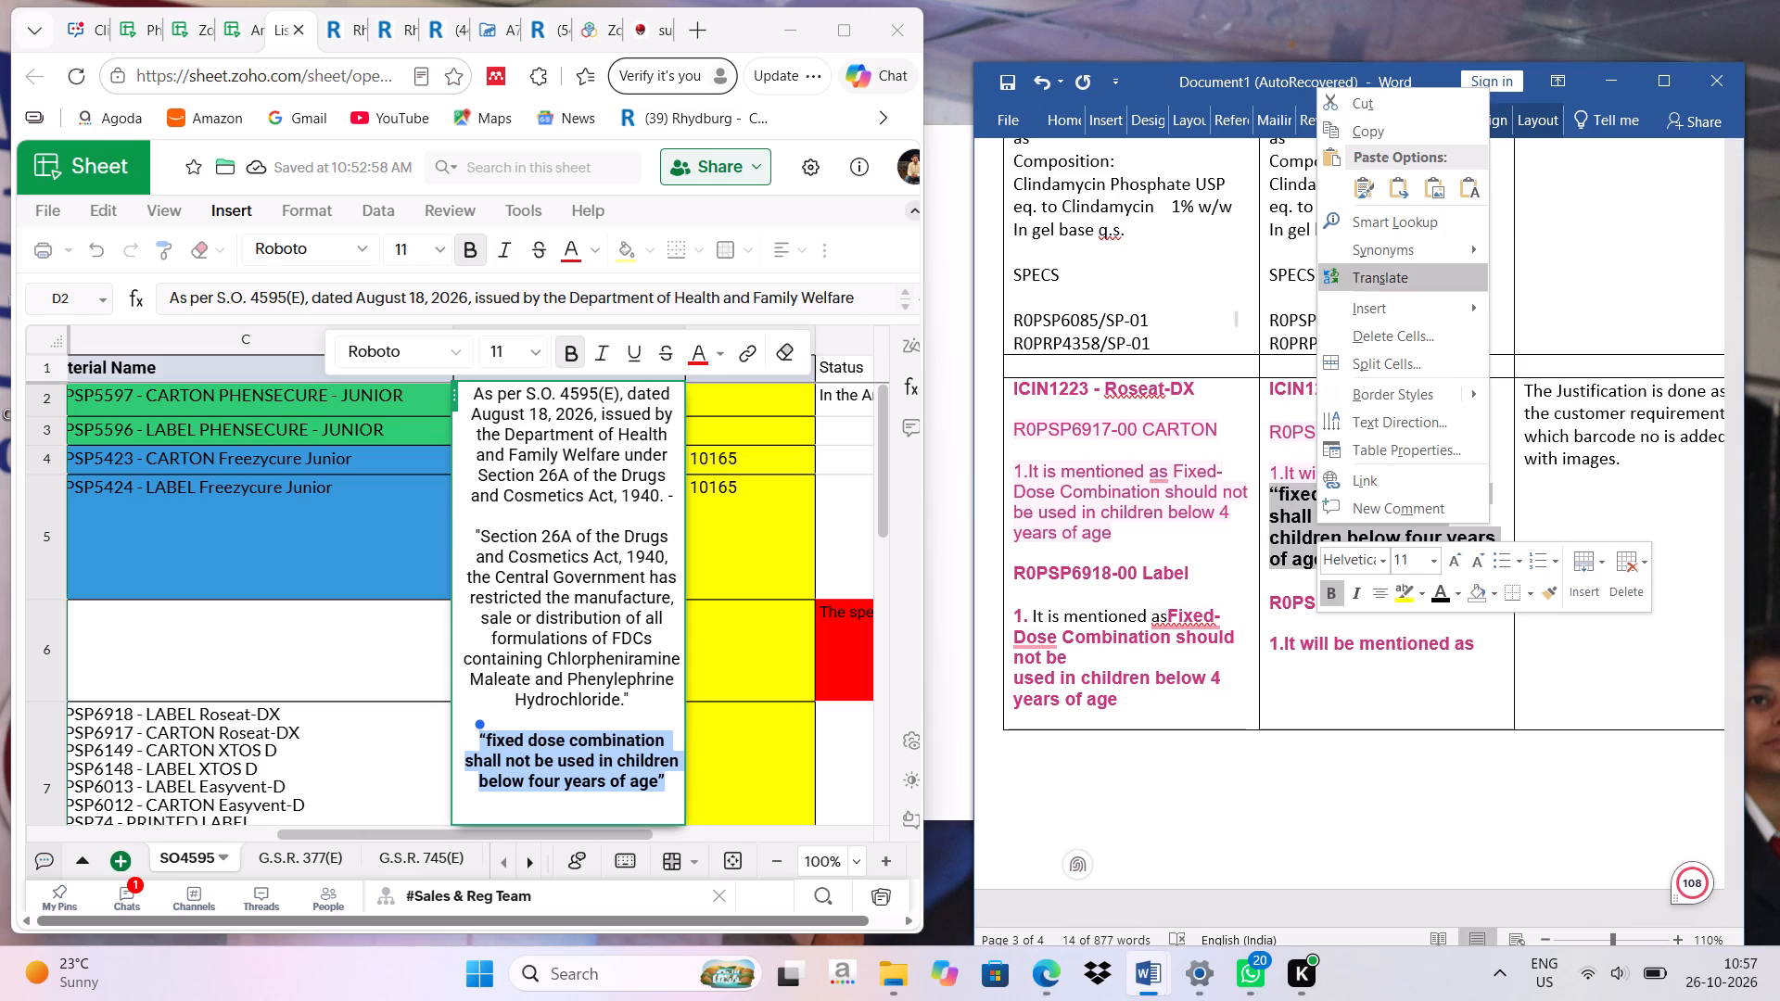
left_click(1375, 126)
left_click(1486, 647)
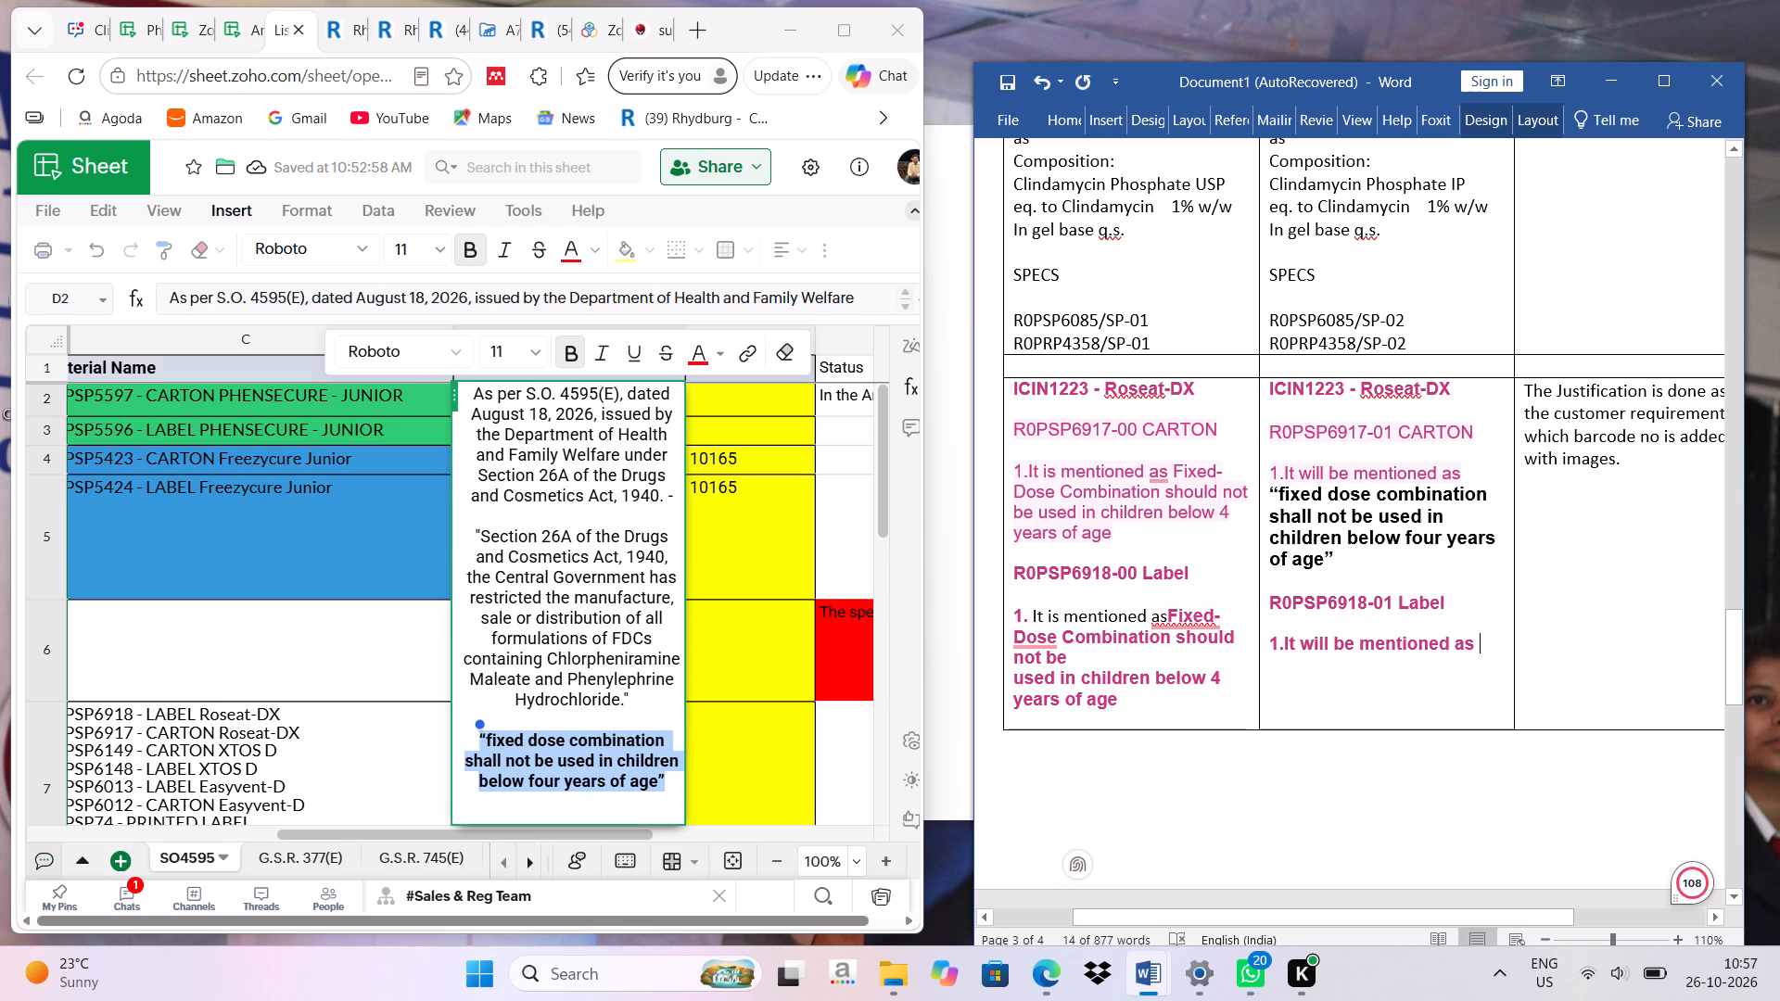
key("ctrl+v")
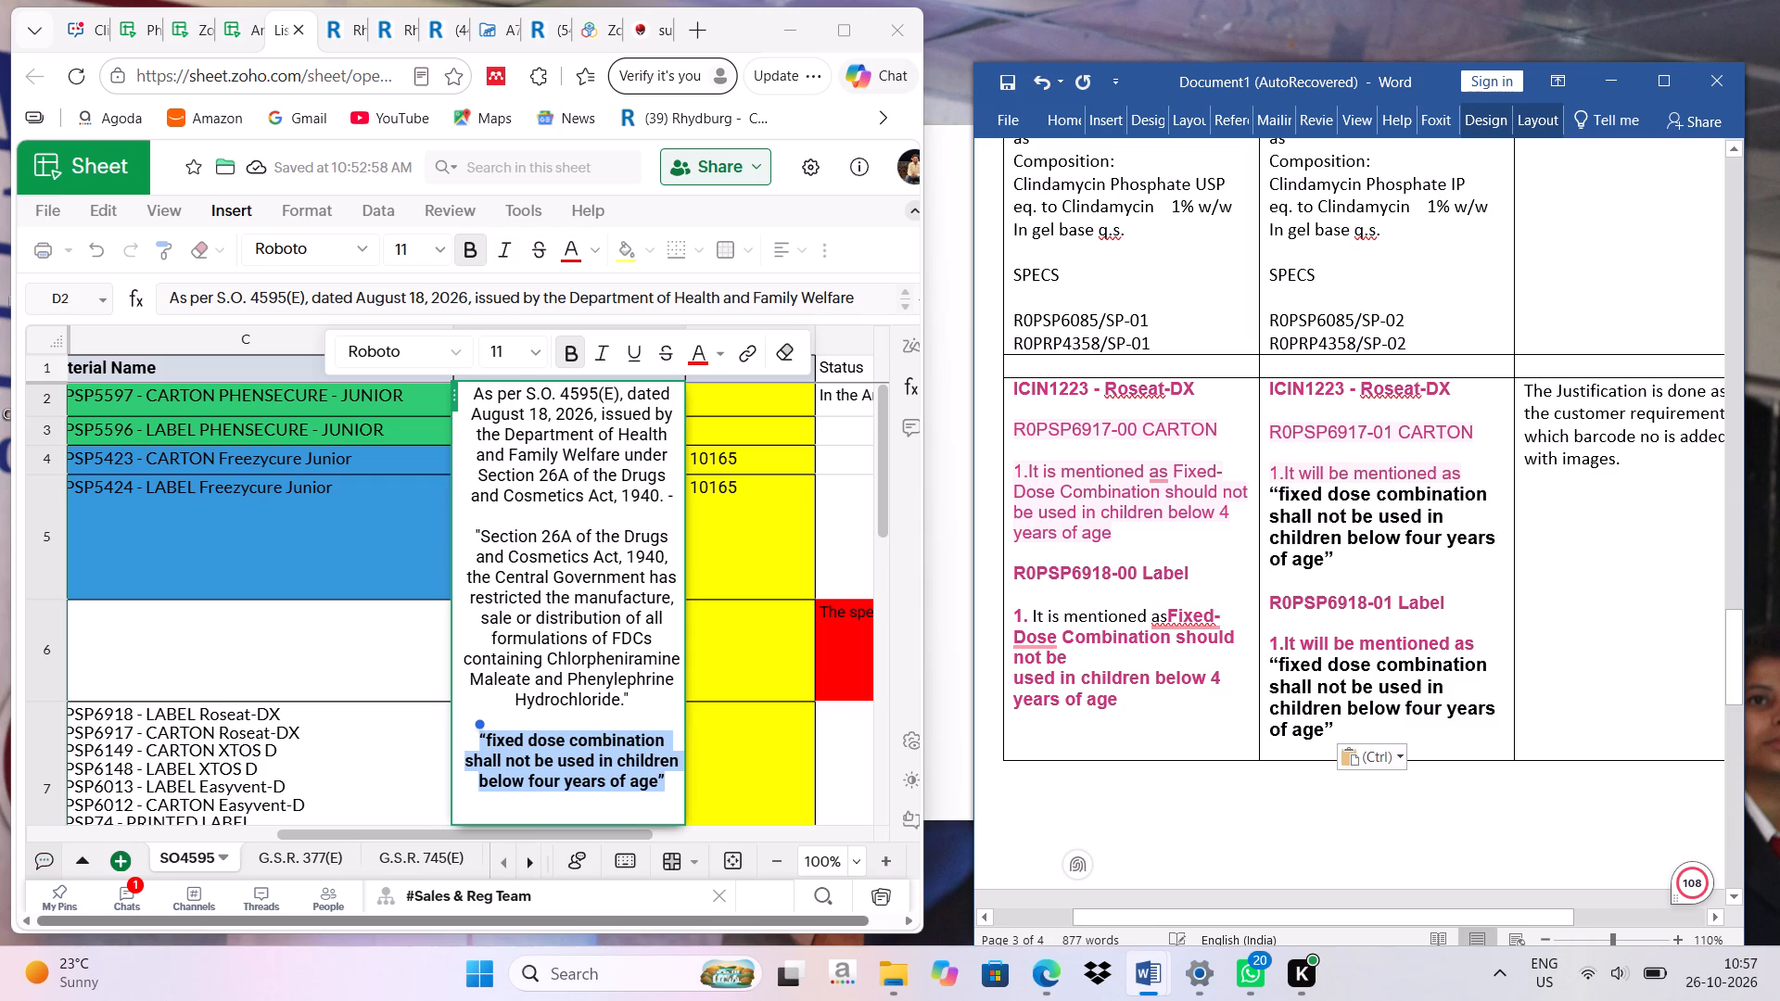
Copy the SPECS block with R0PSP6917/SP-00 and R0PSP6918/SP-00 from the first column into the adjacent second-column cell.
scroll(1168, 716, "down", 2)
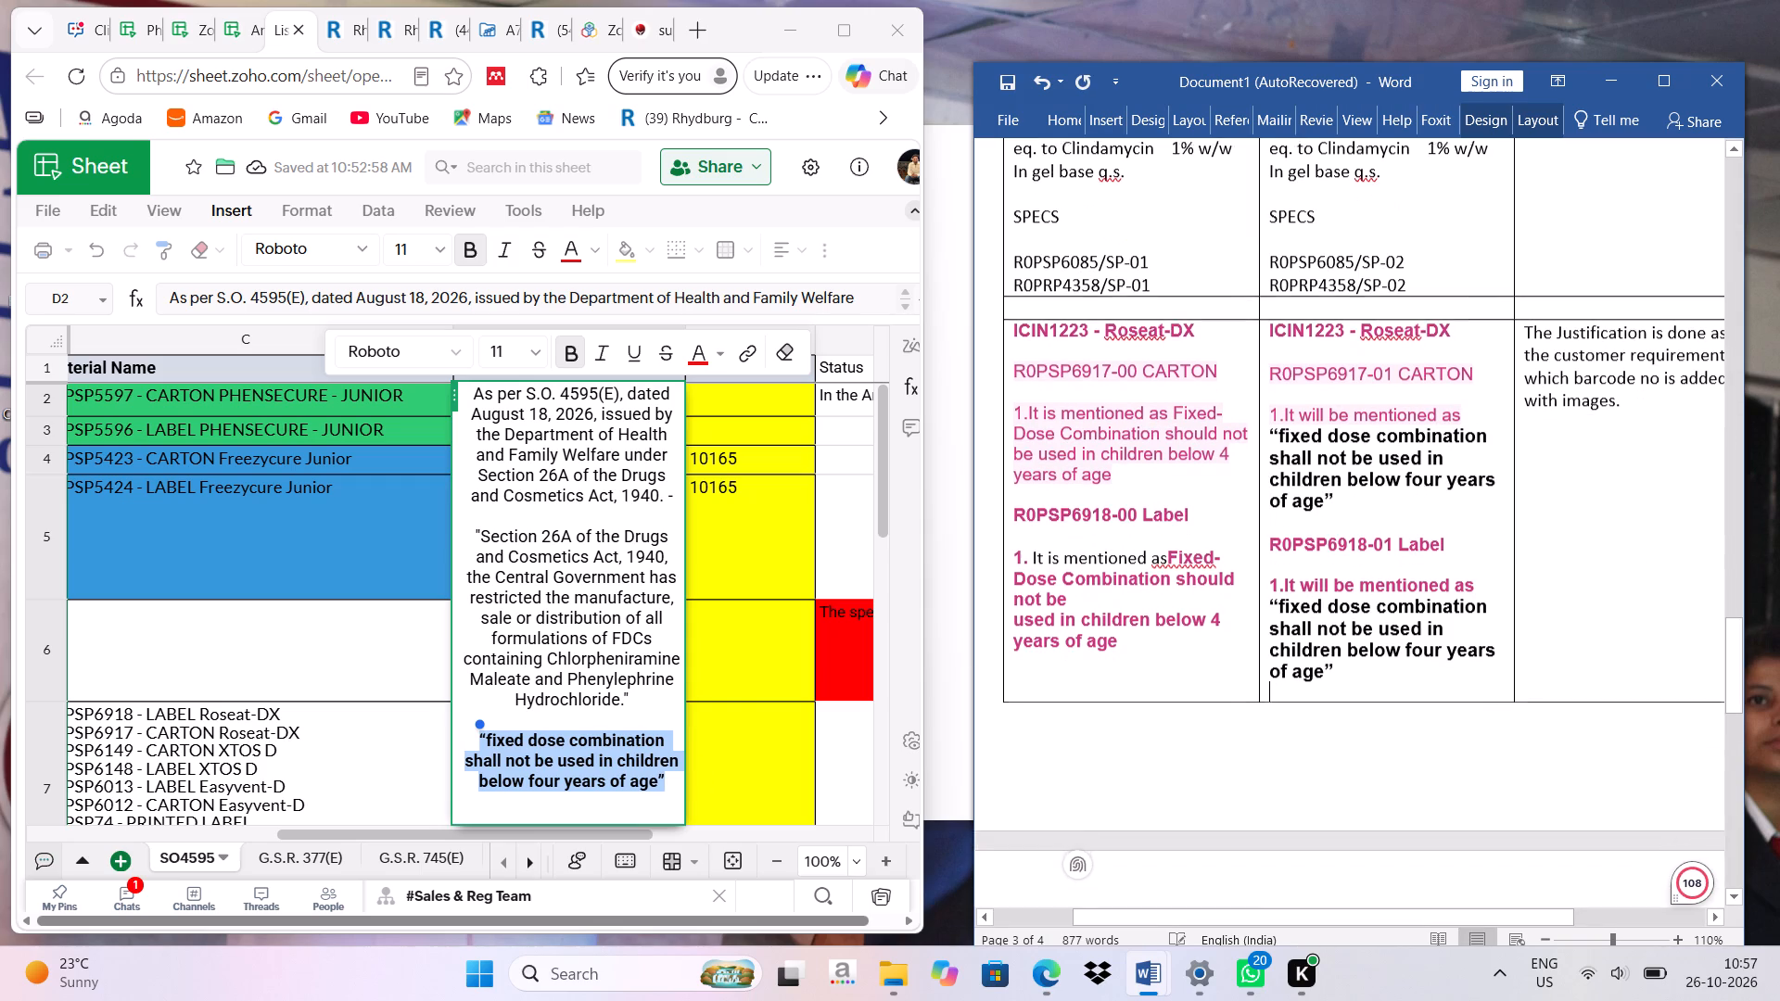
scroll(1129, 685, "down", 4)
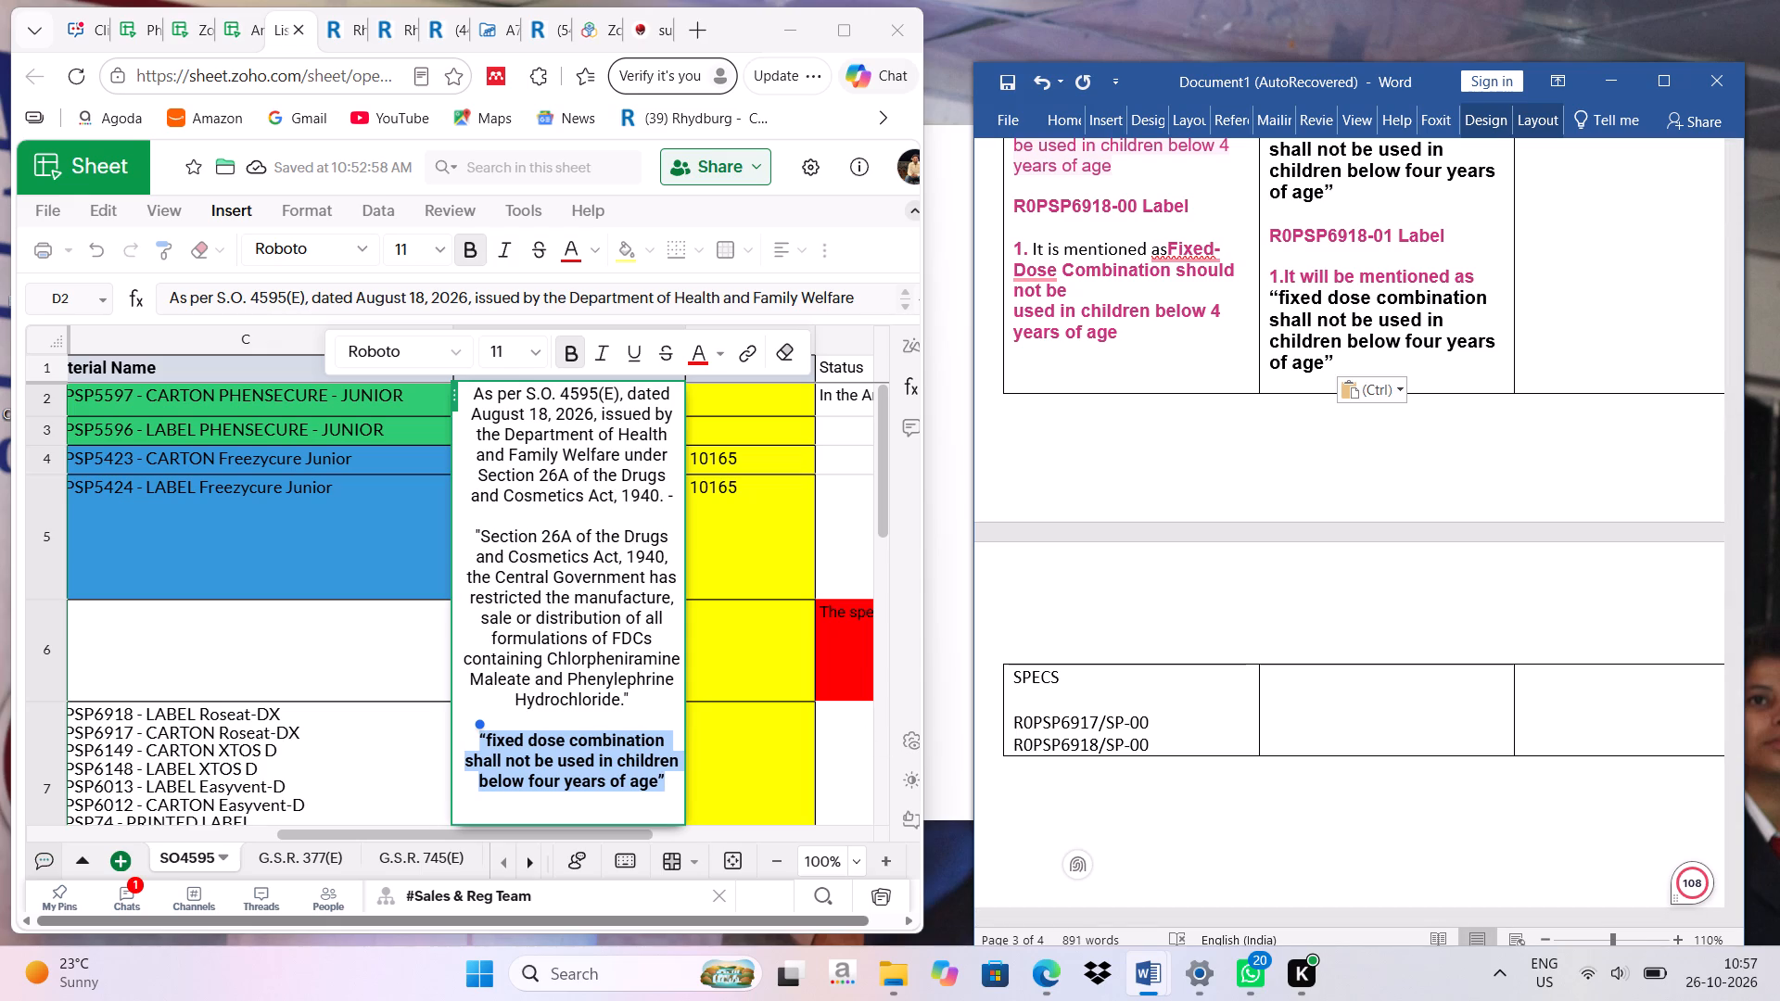
left_click(1009, 678)
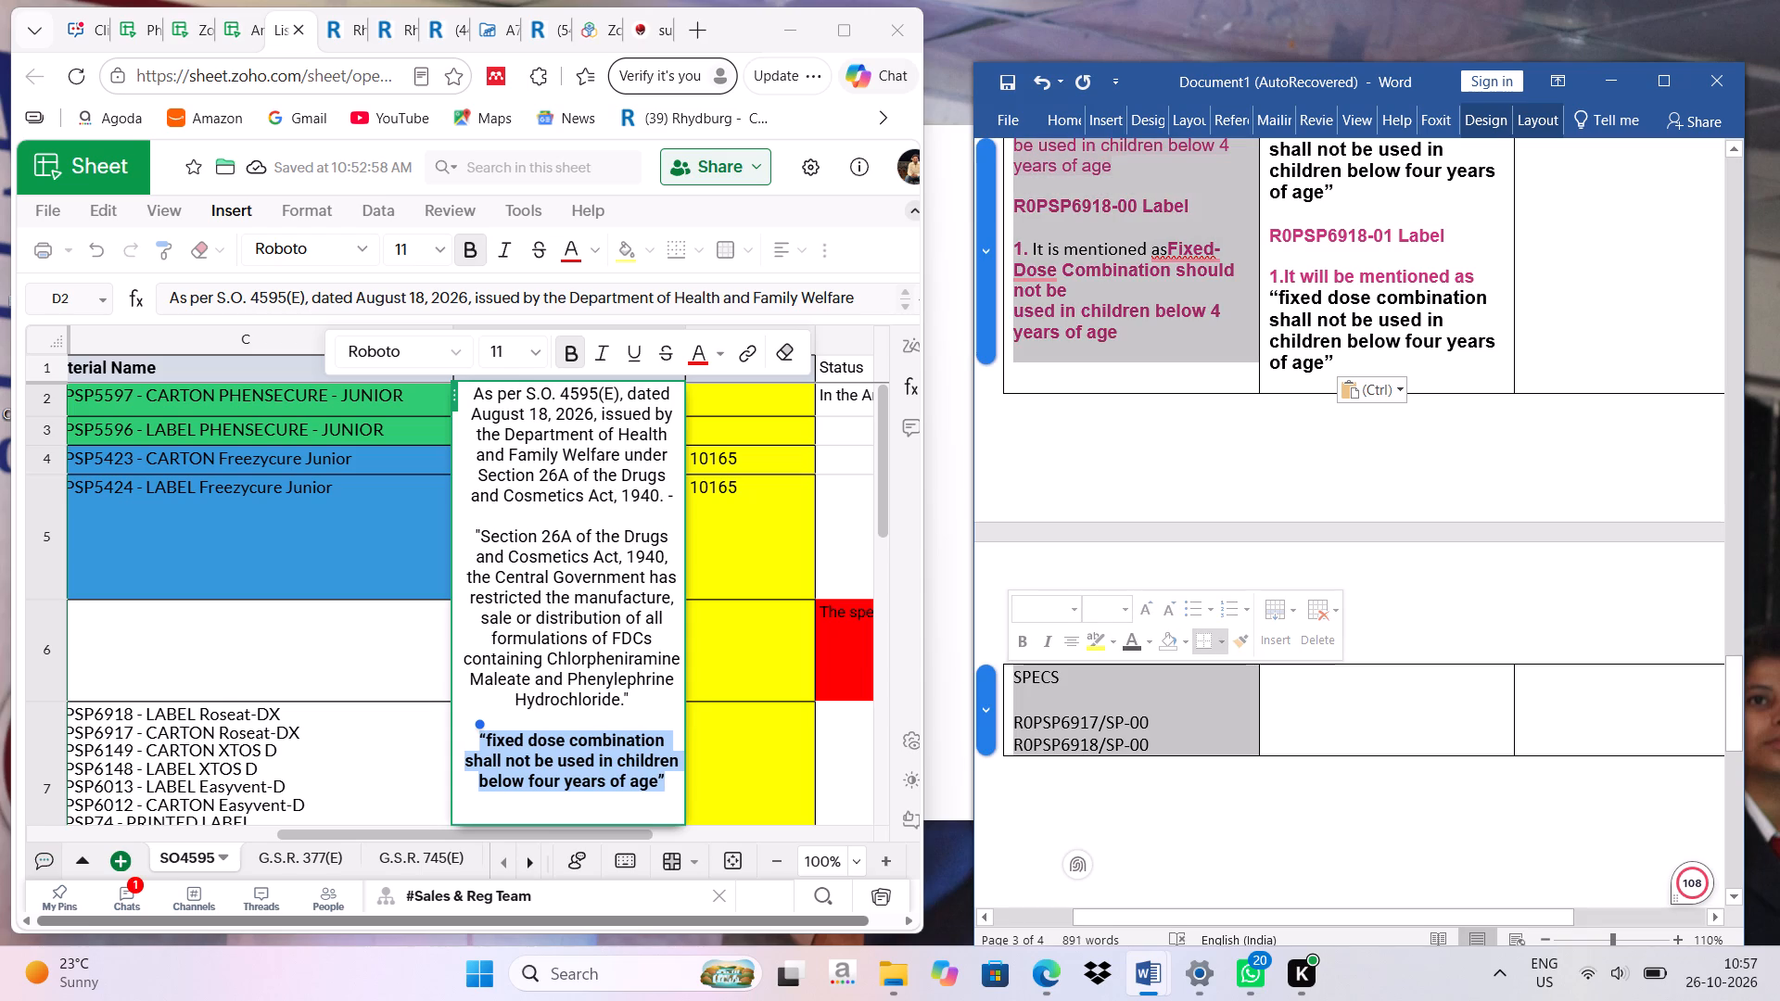
left_click(1012, 697)
left_click(1015, 676)
left_click_drag(1015, 676, 1042, 704)
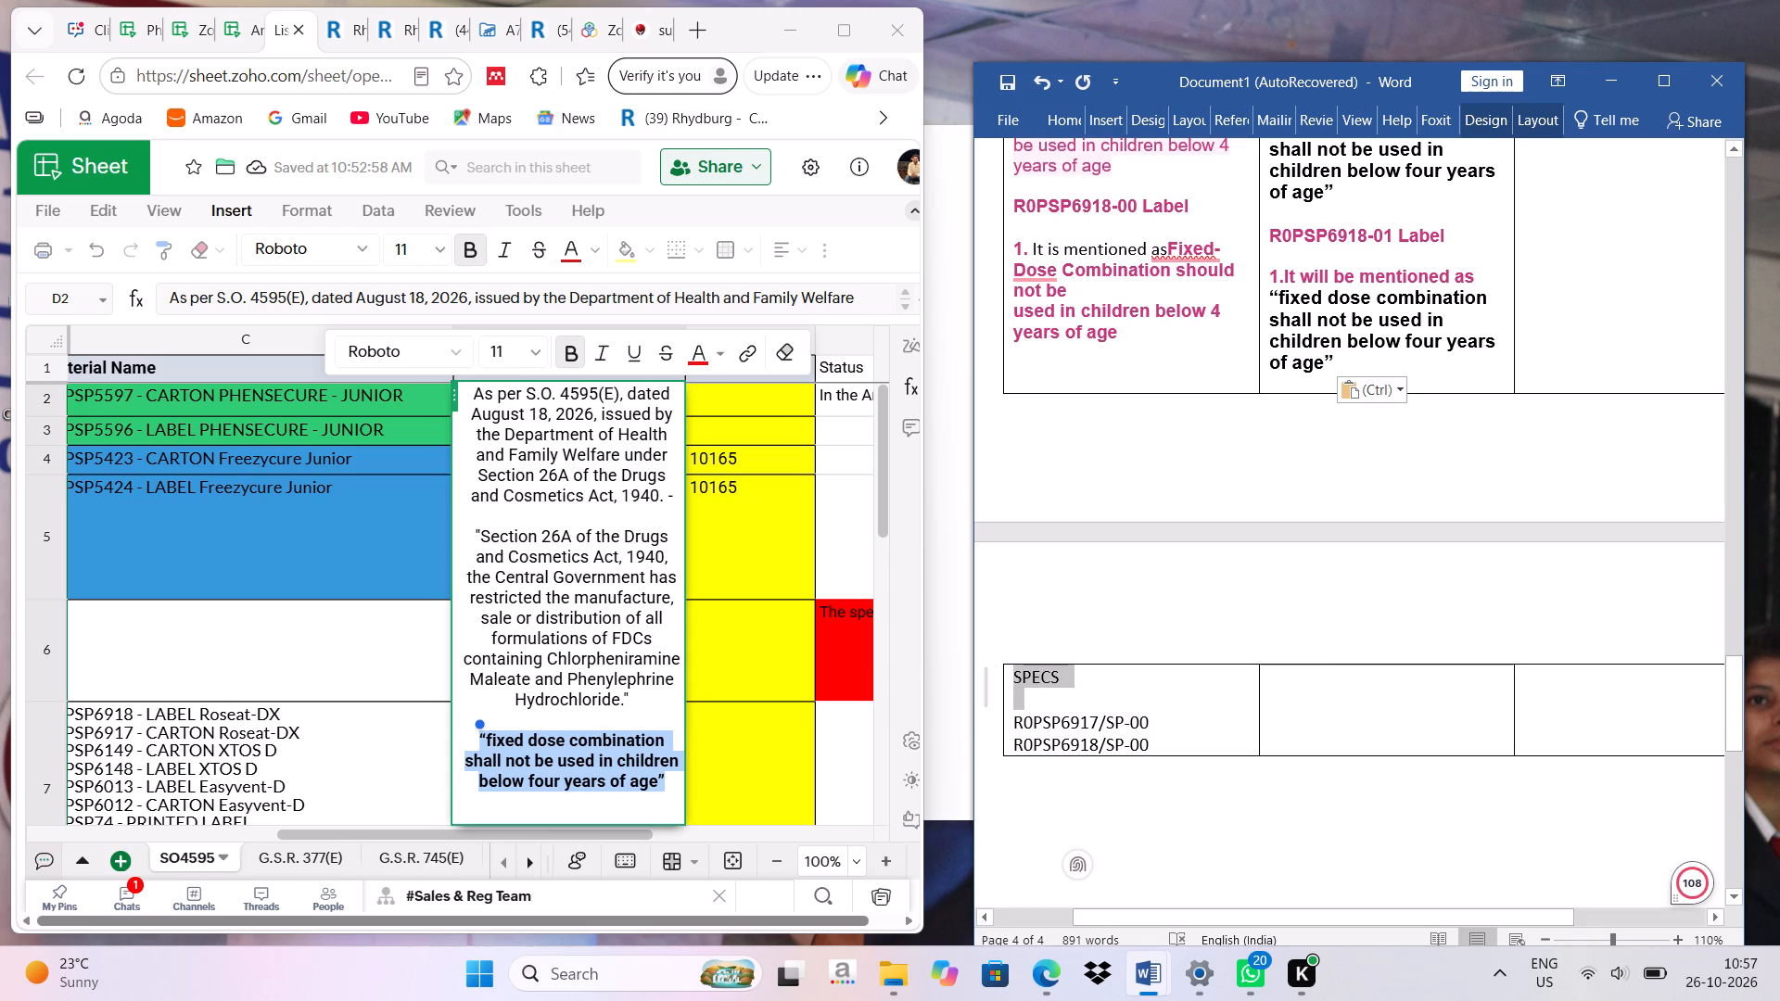
left_click_drag(1042, 704, 1153, 749)
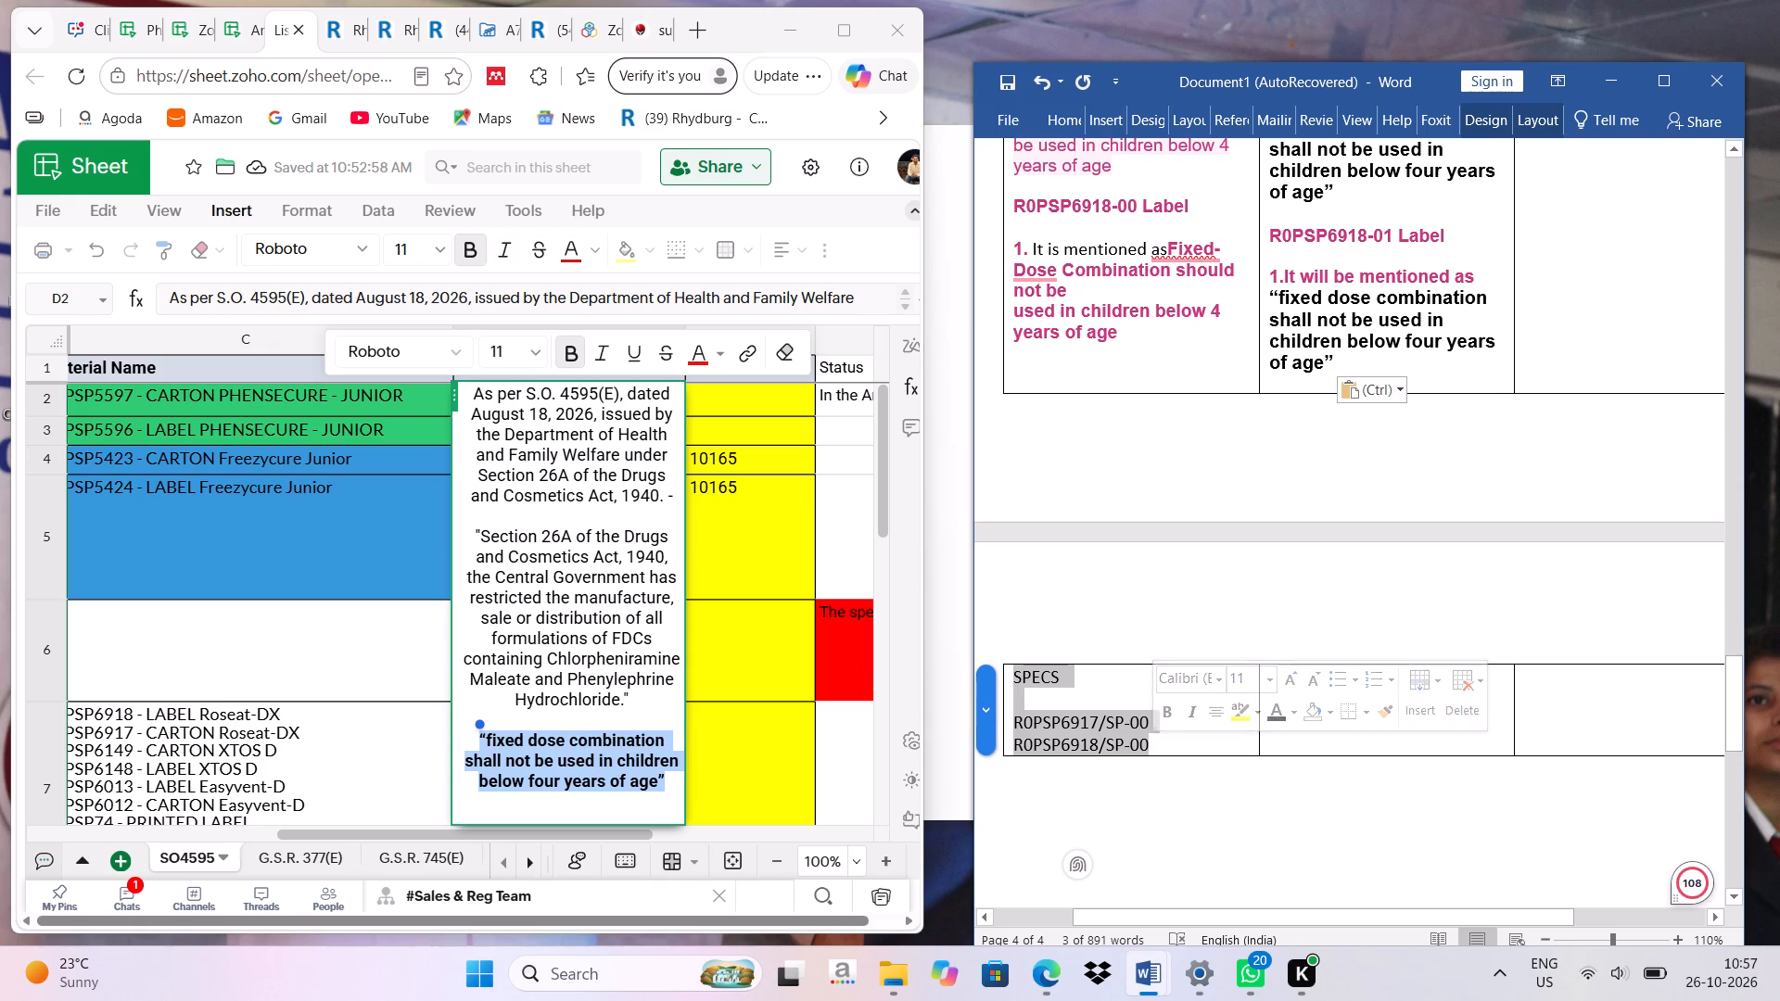
right_click(1098, 737)
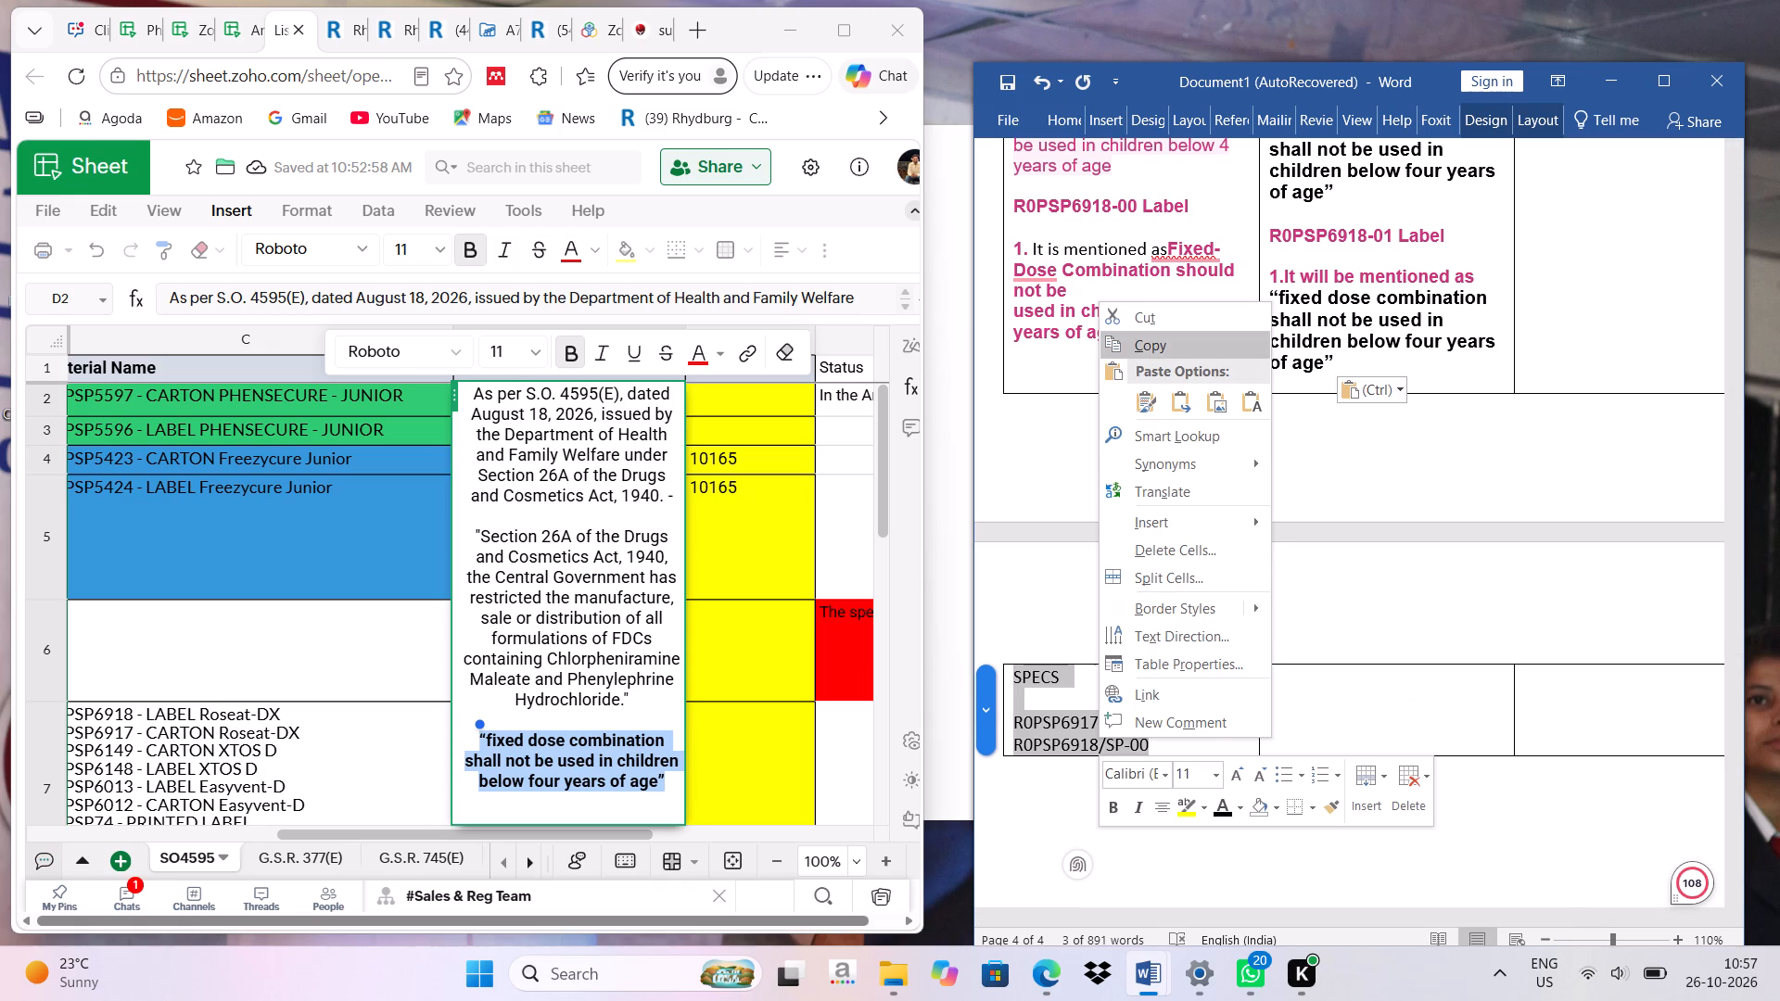
left_click(1144, 348)
left_click(1297, 693)
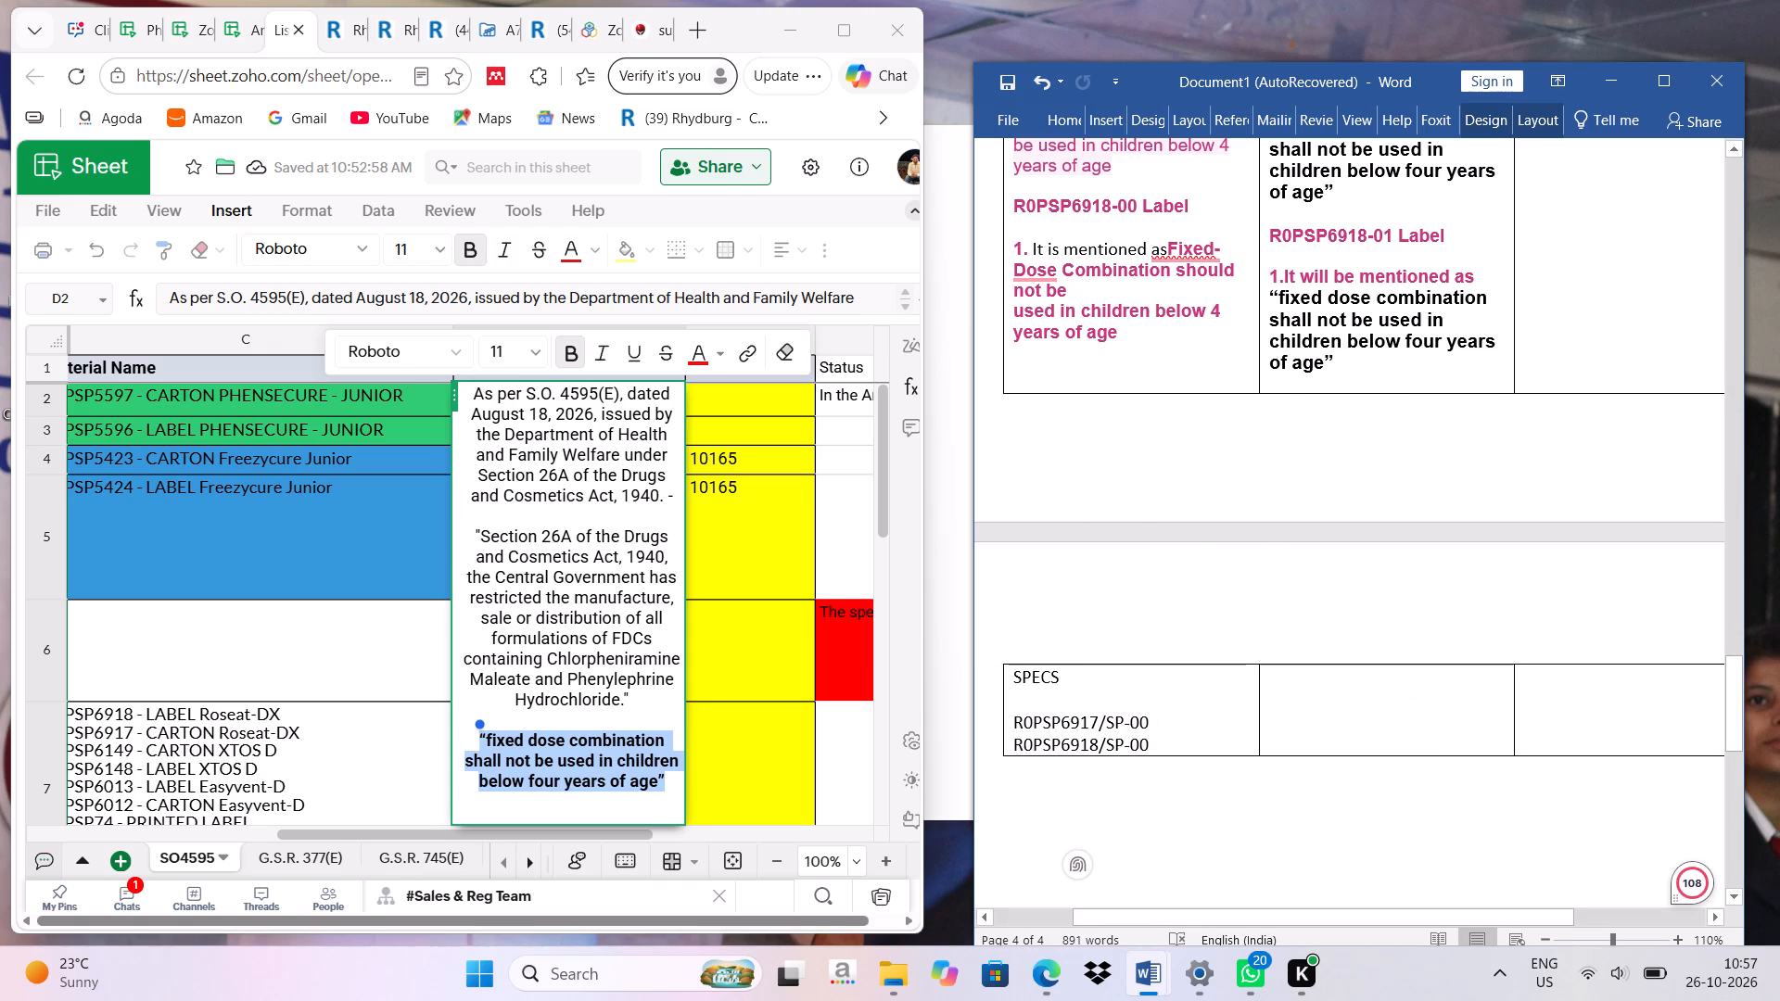
key("BackSpace")
key("ctrl+v")
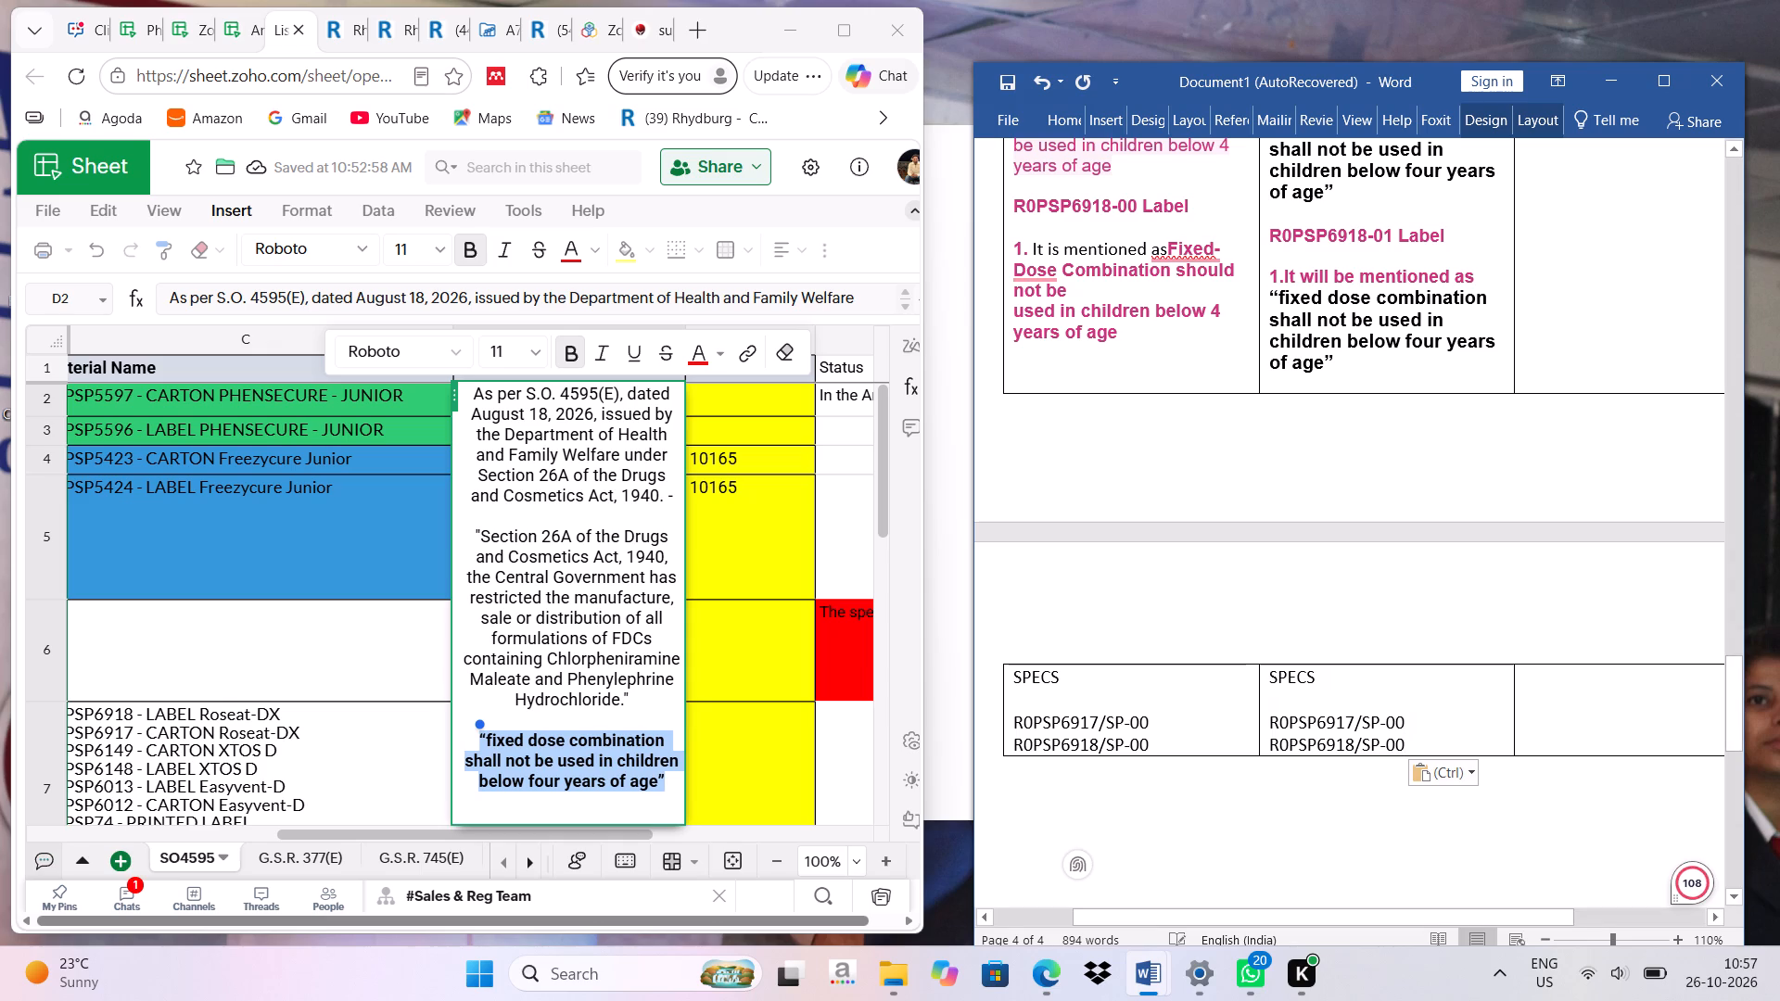
Replace the barcode wording at the end of the Roseat-DX justification so it ends "requirements in which", followed by a space.
scroll(1392, 539, "up", 3)
scroll(1492, 486, "up", 1)
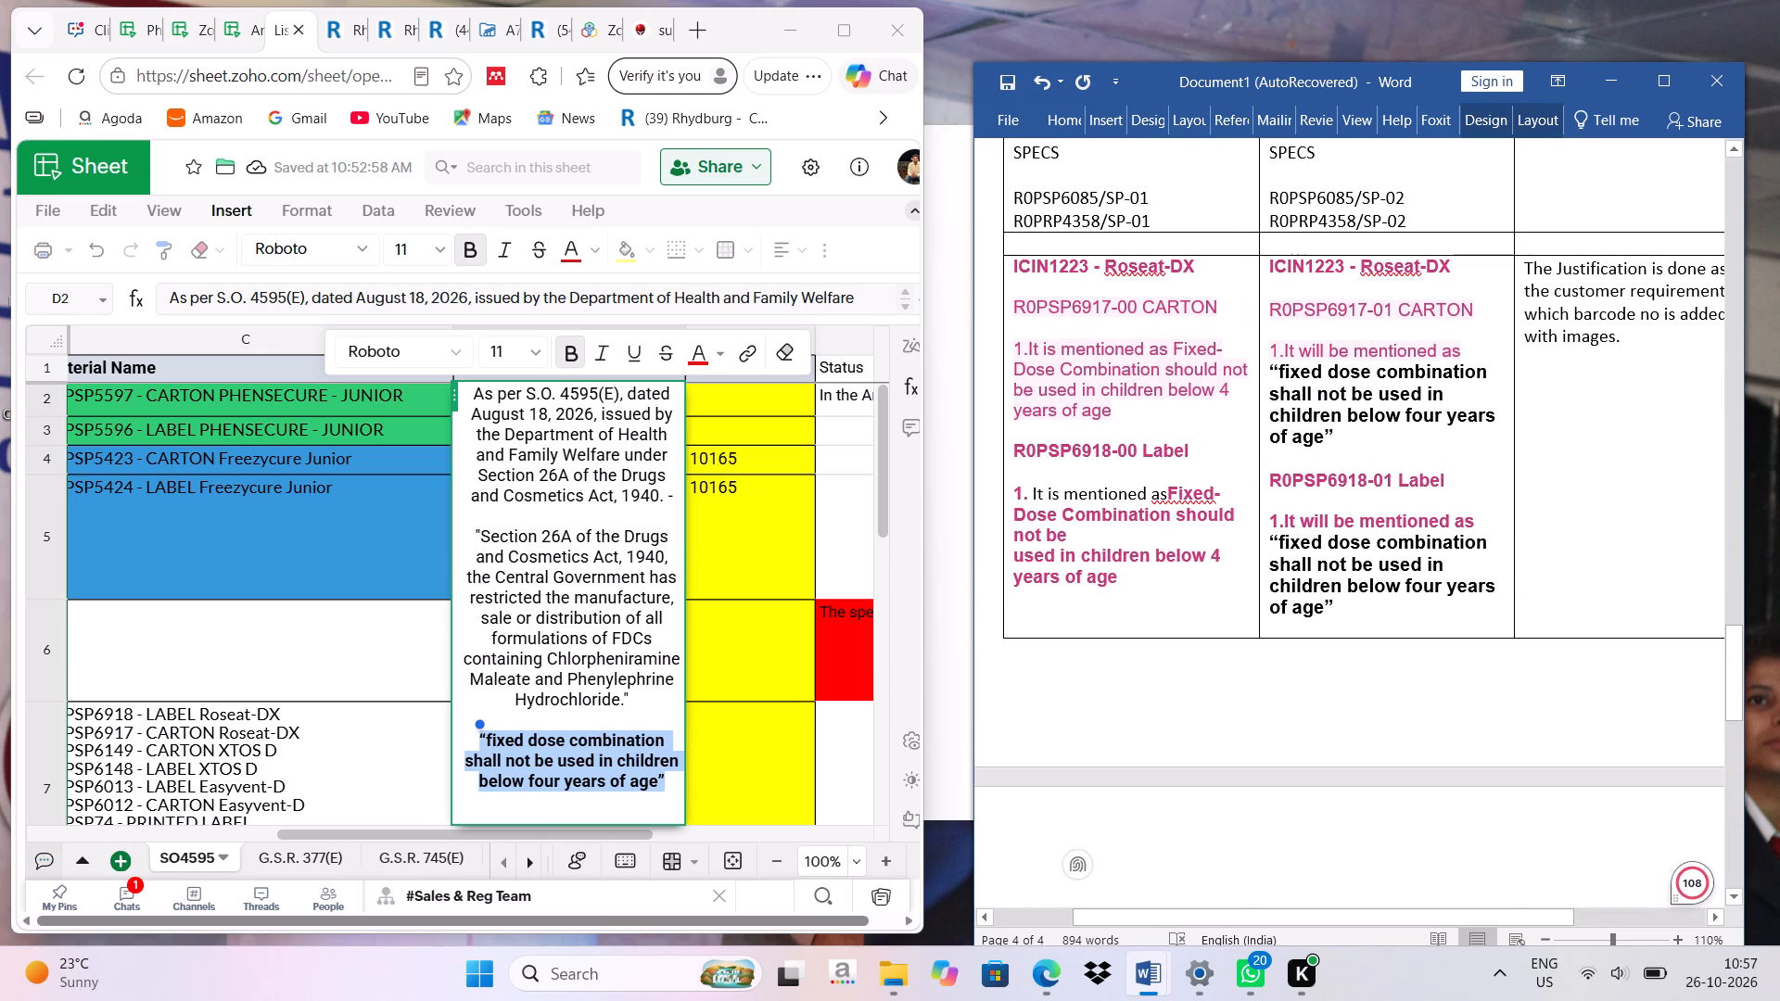
scroll(1600, 504, "left", 1)
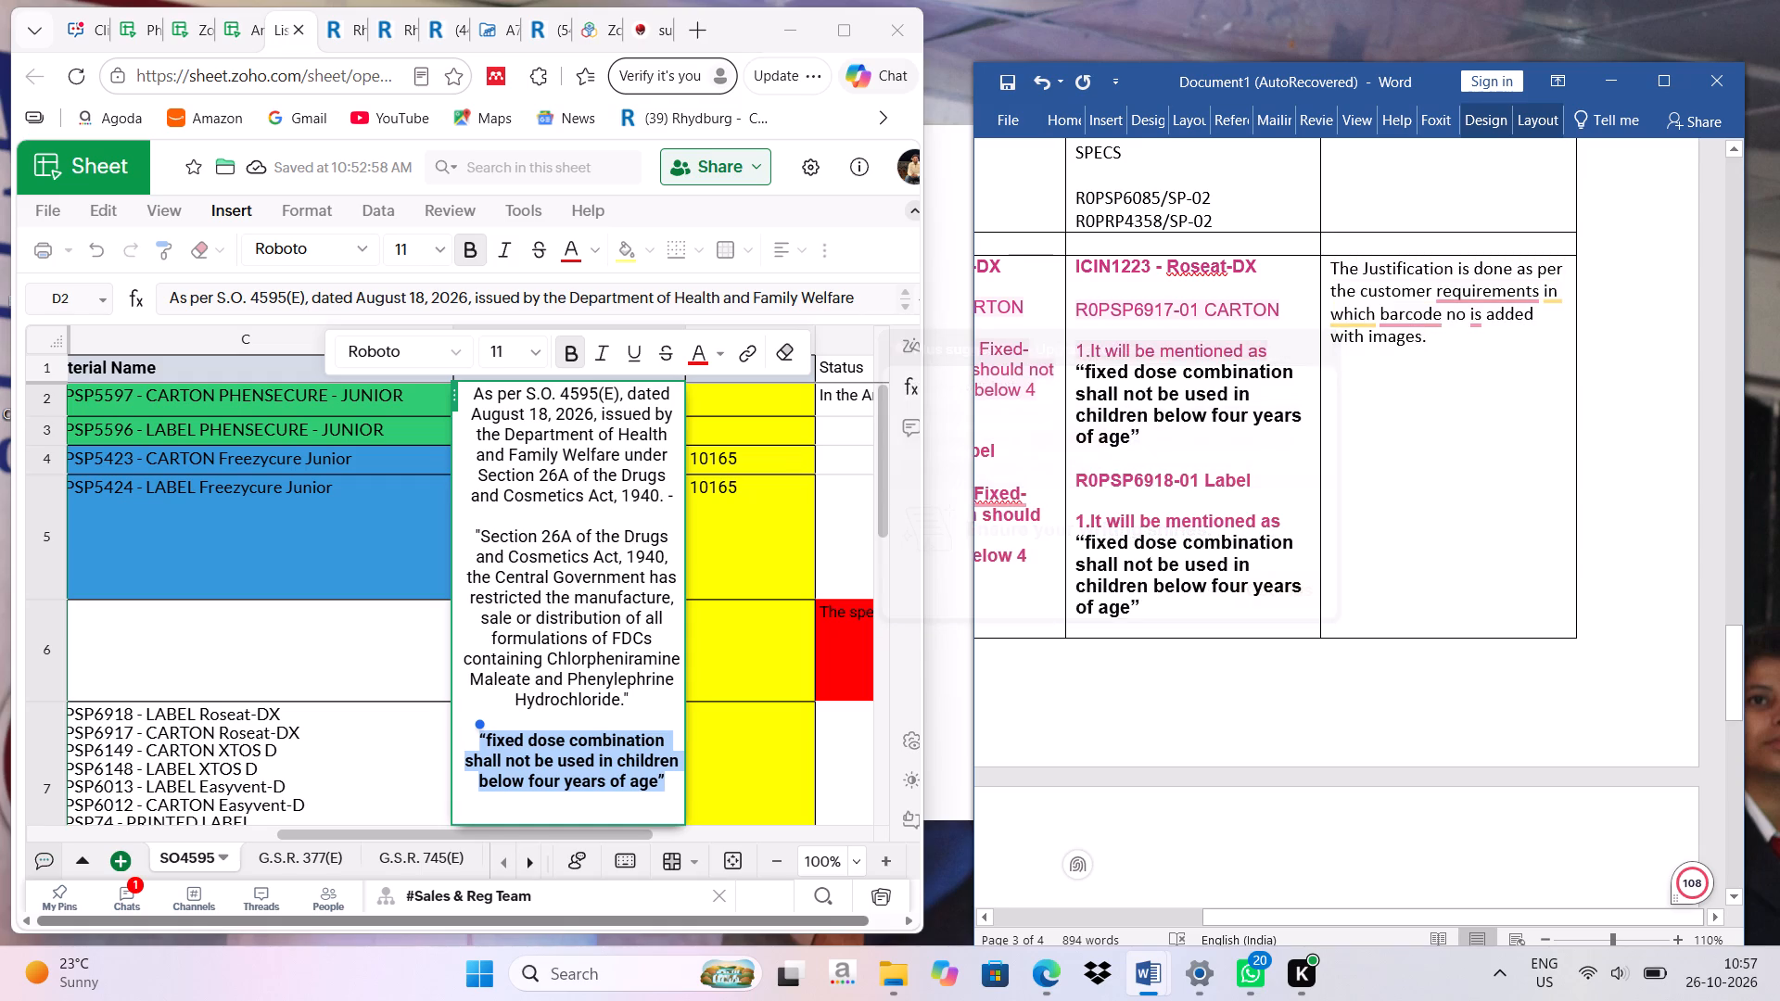
left_click_drag(1332, 319, 1481, 349)
key("Delete")
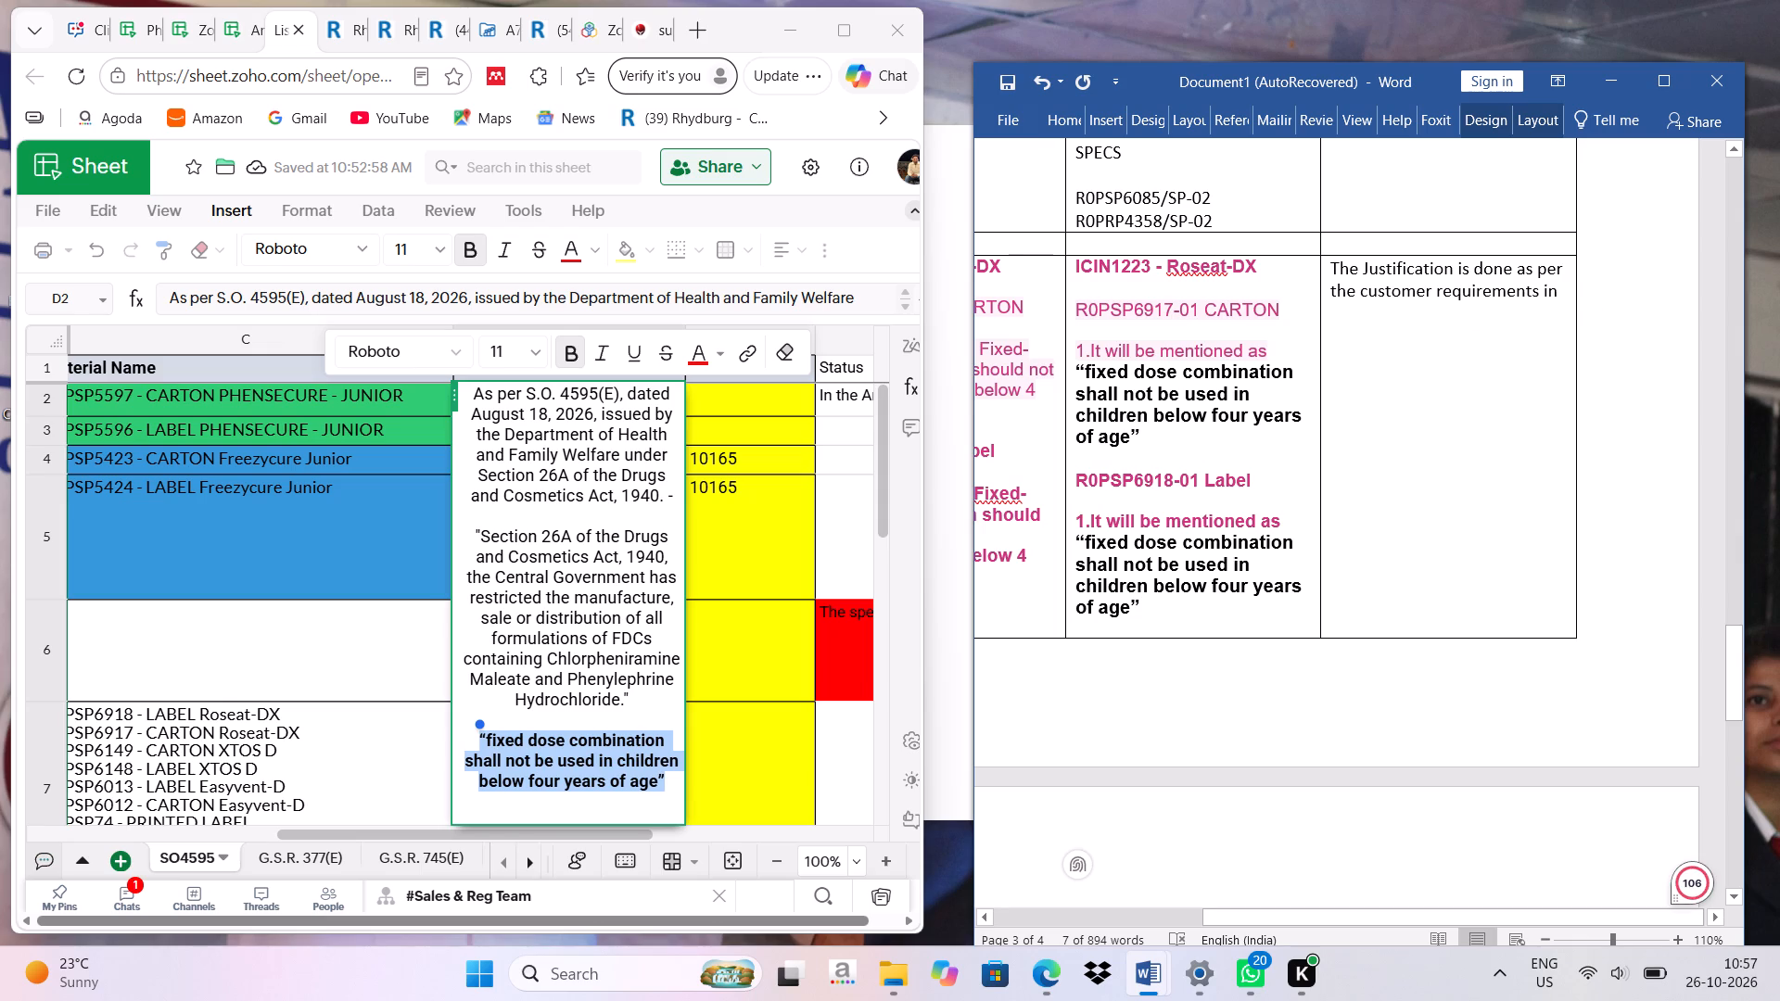
type("which")
key("space")
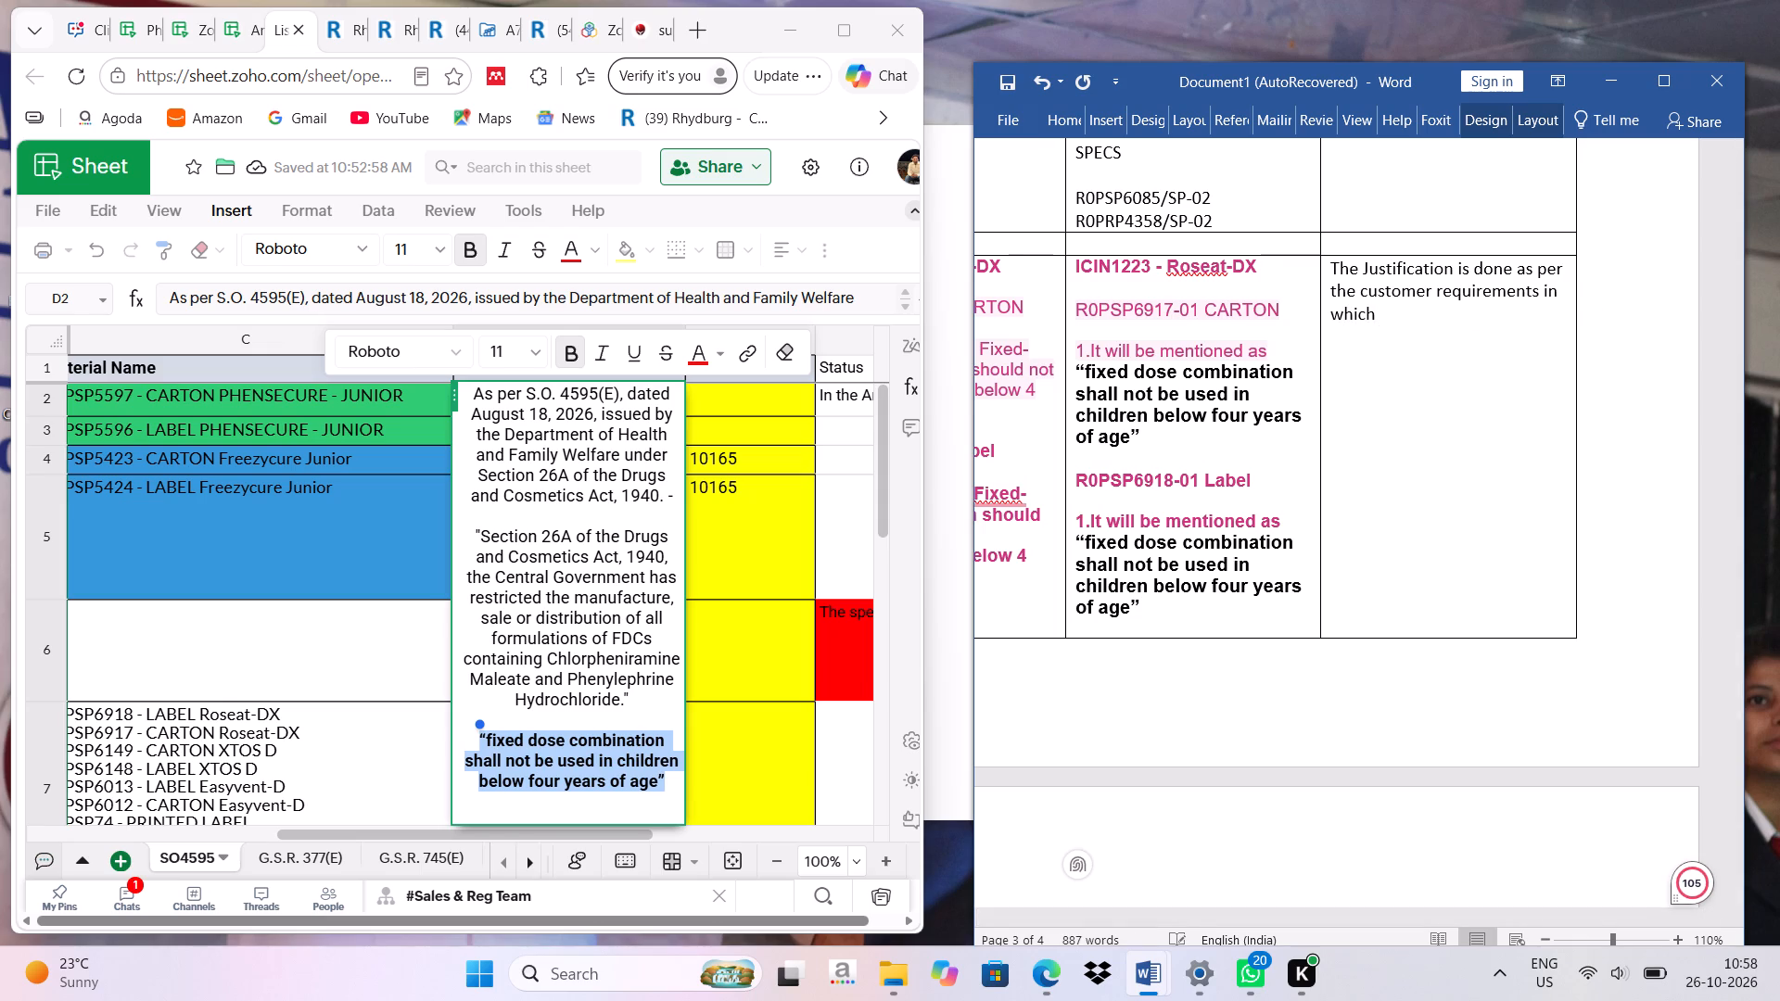
Copy the fixed dose combination warning, without its quotation marks, from the second column's carton point 1 to the end of the justification.
left_click_drag(1081, 367, 1112, 443)
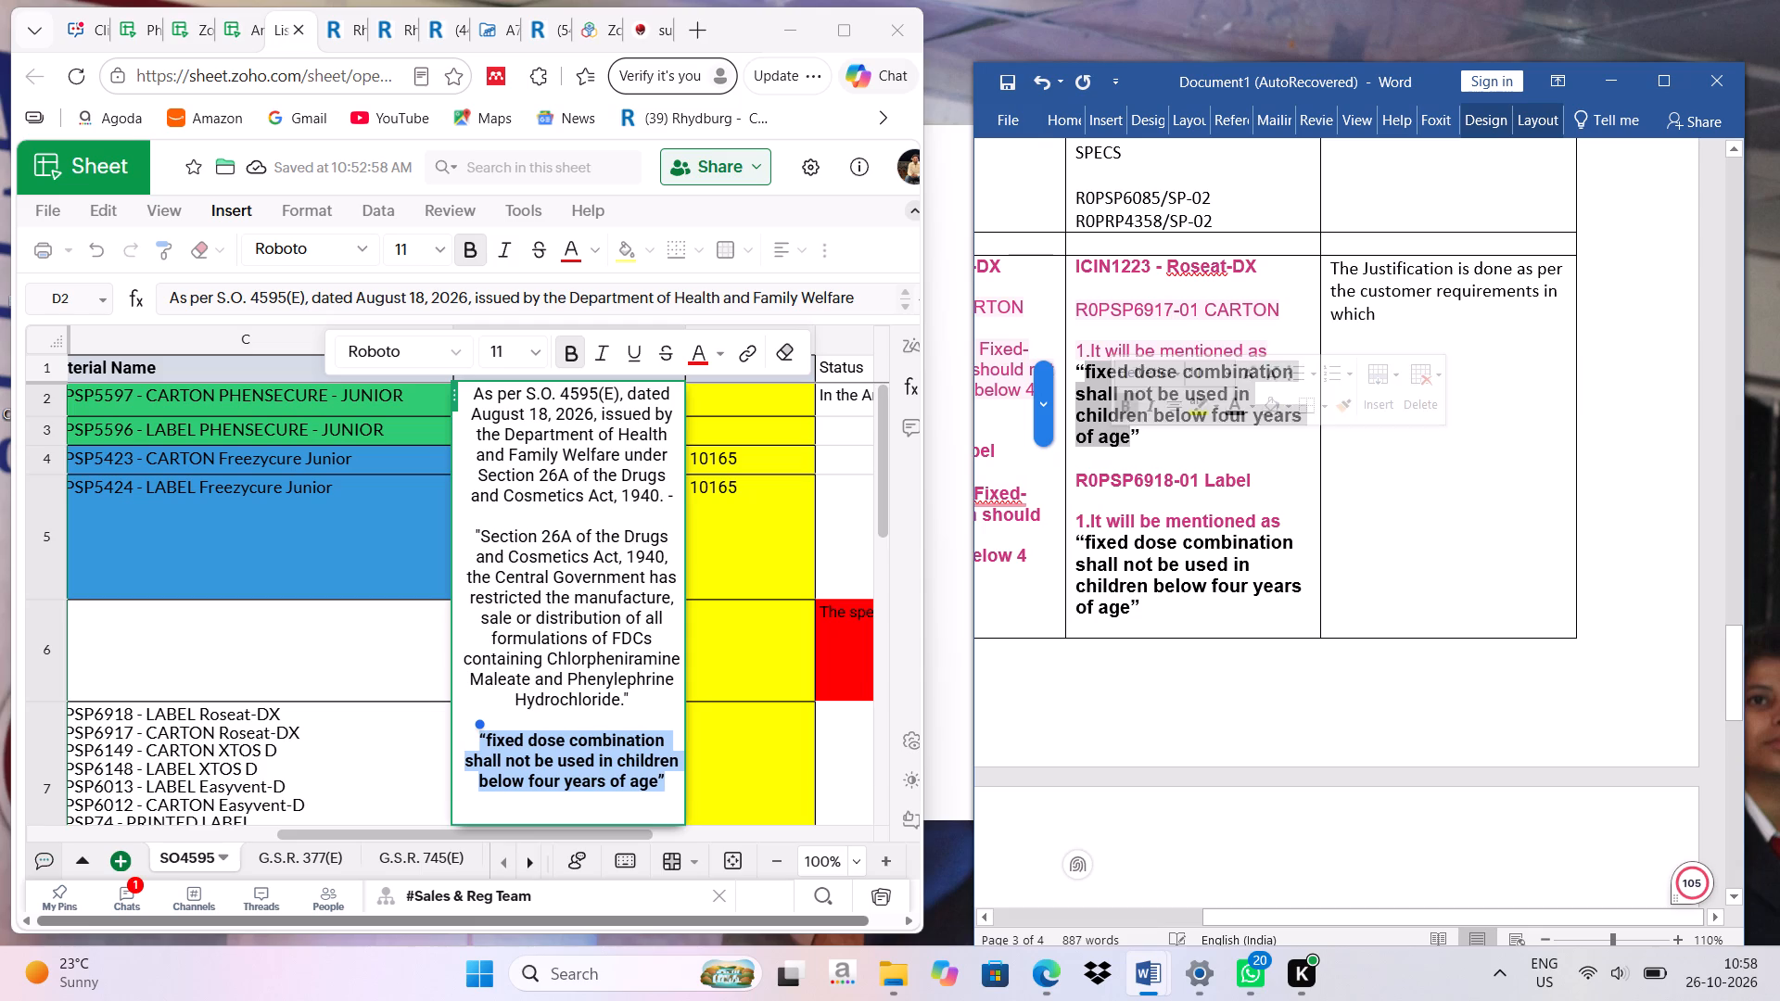
right_click(1097, 399)
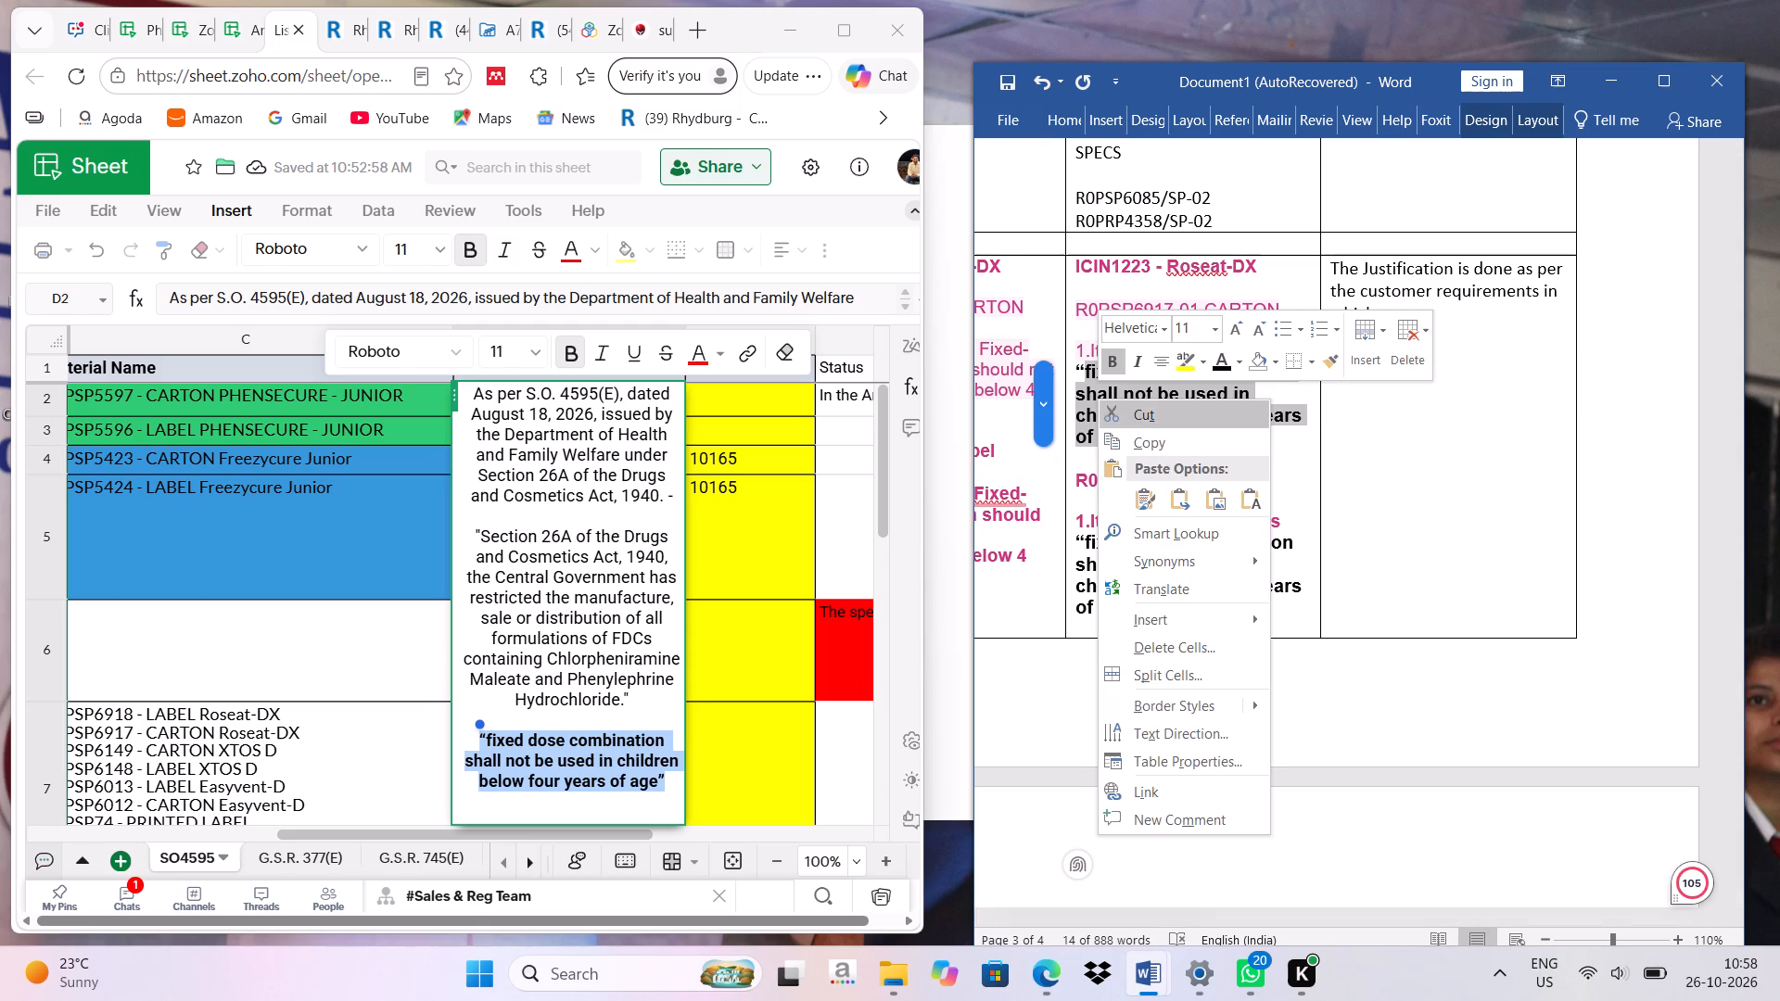
left_click(1140, 435)
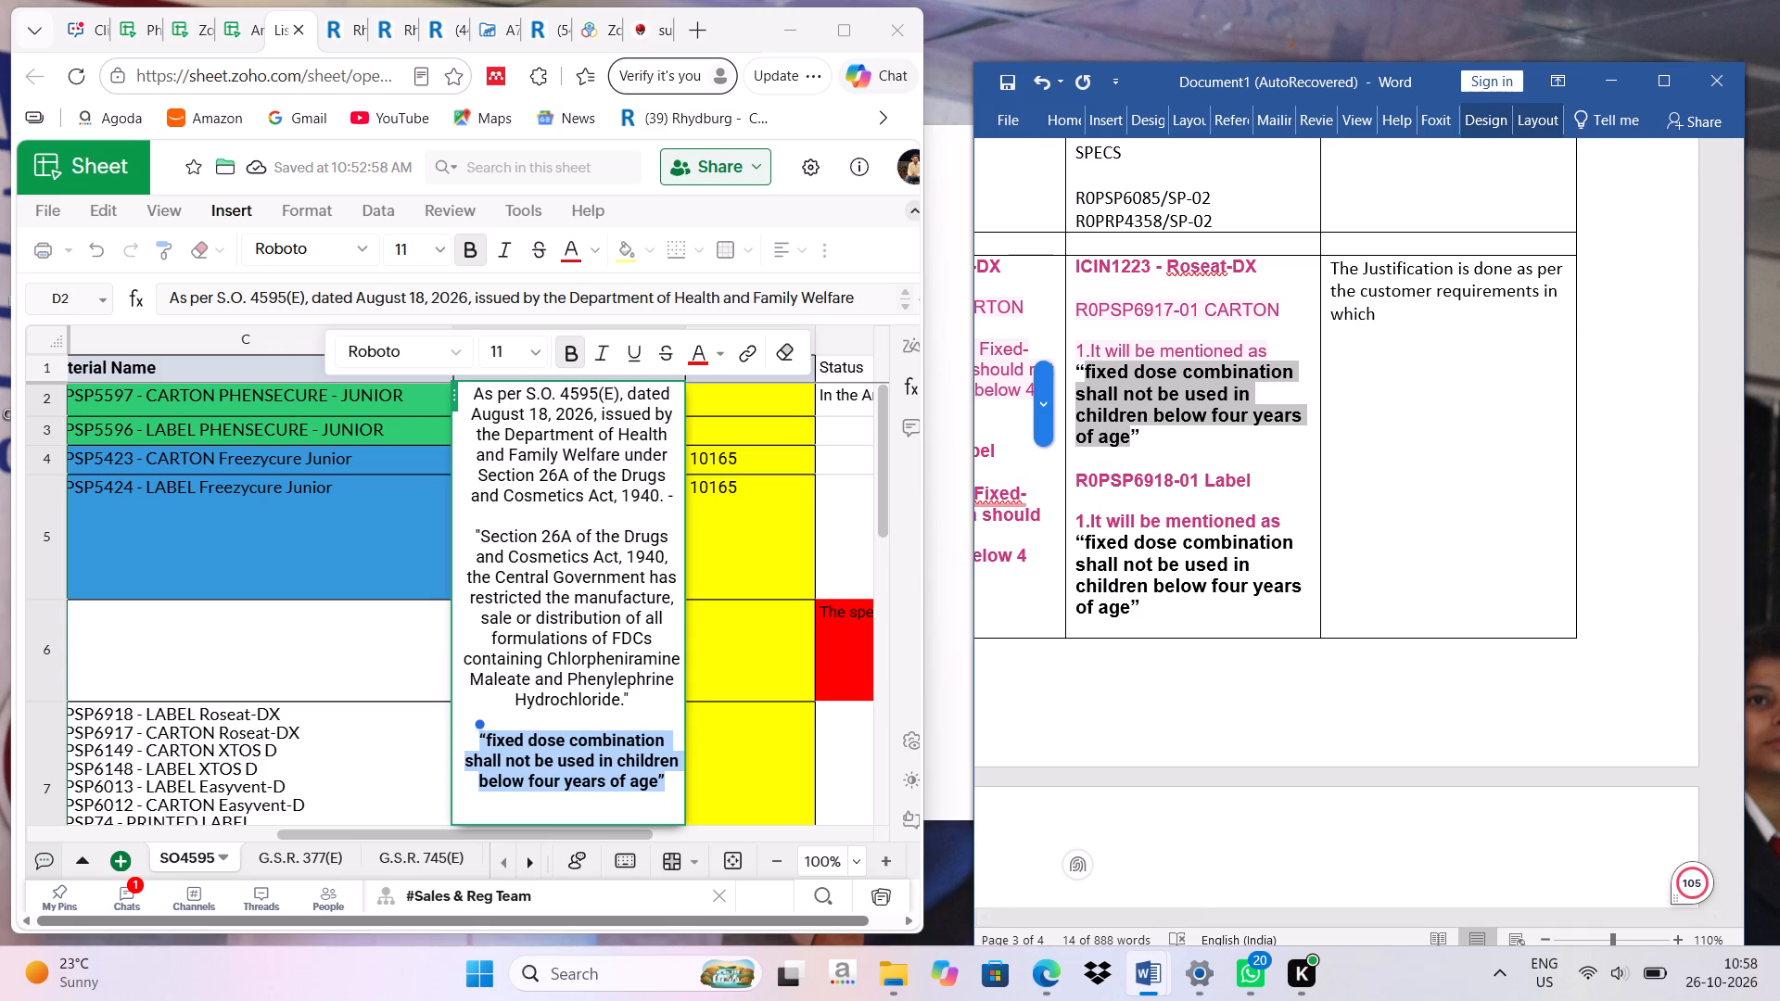
left_click(1382, 333)
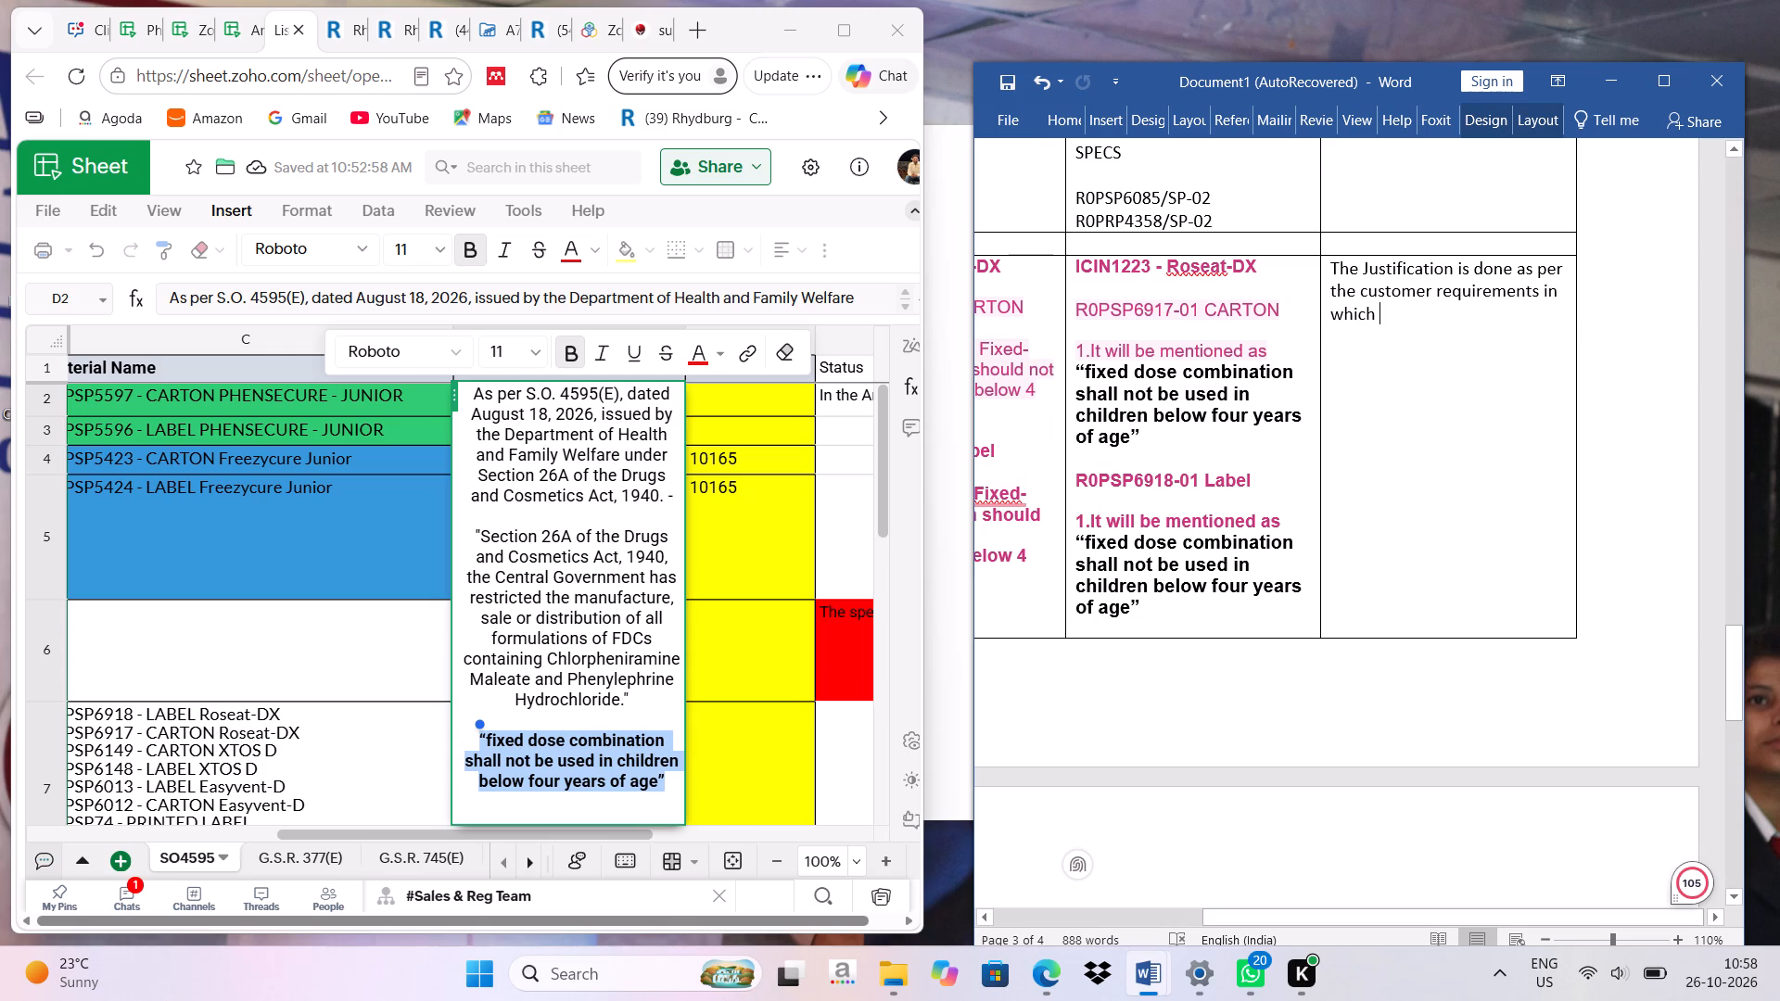
key("ctrl+v")
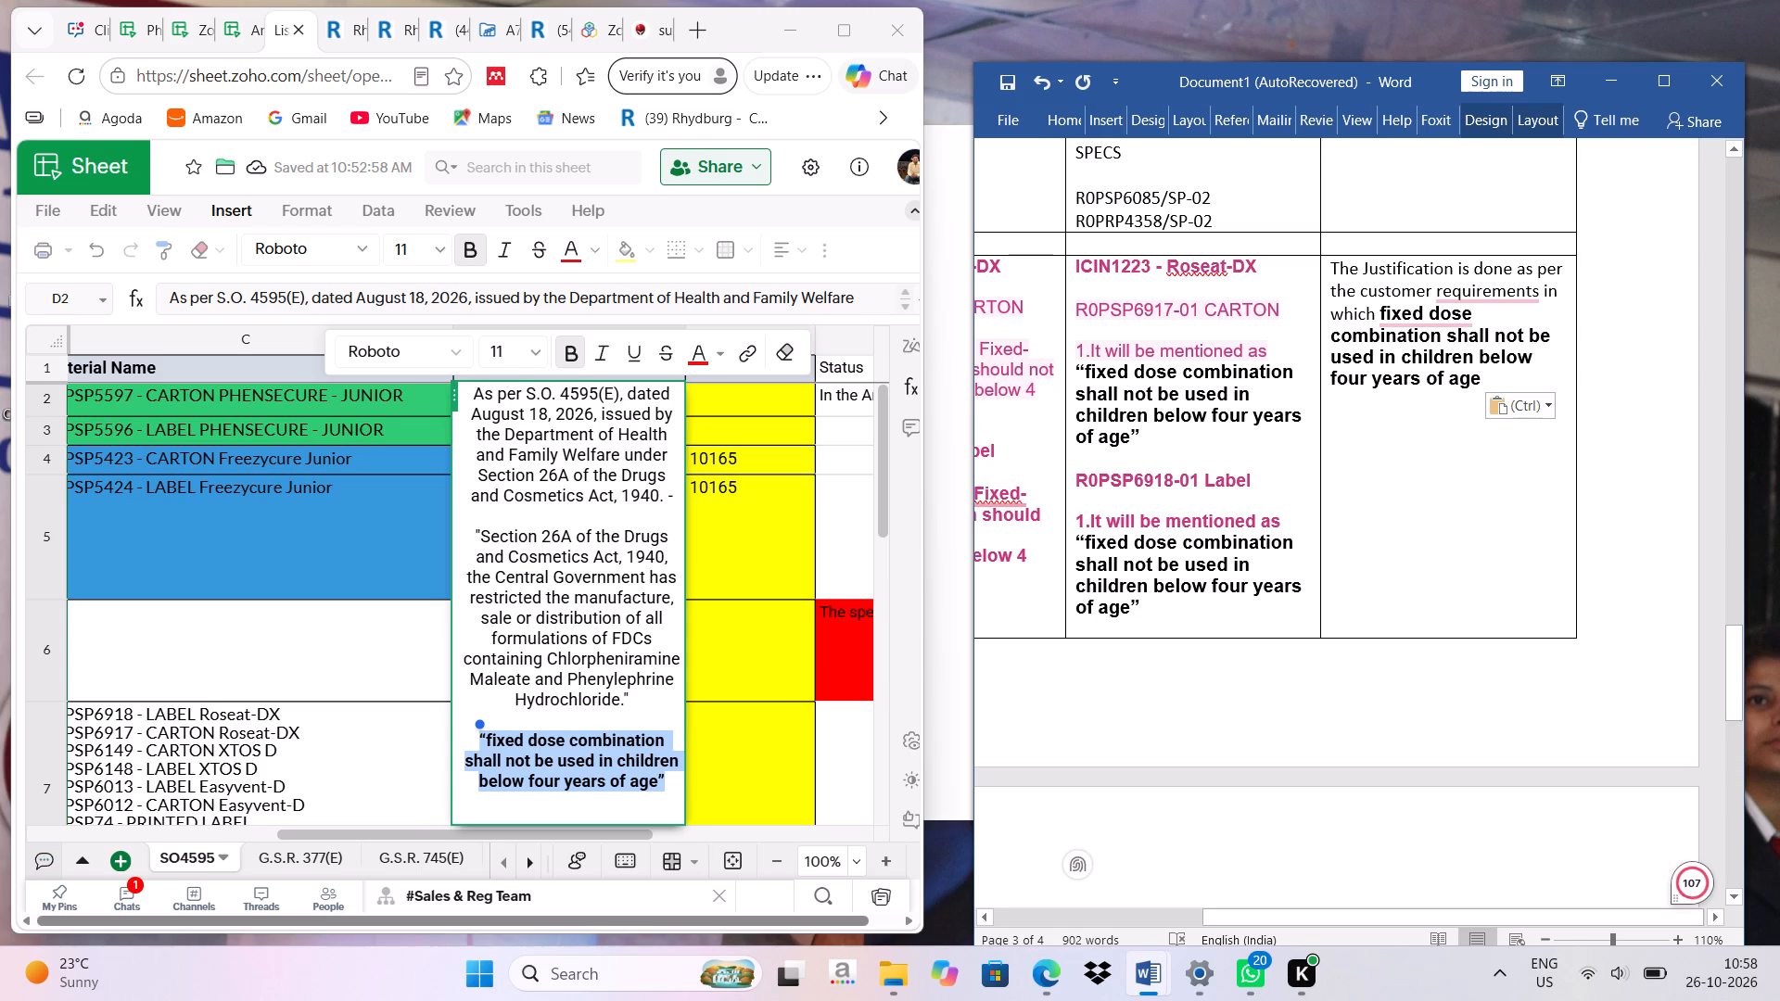
left_click(1339, 337)
key("Left")
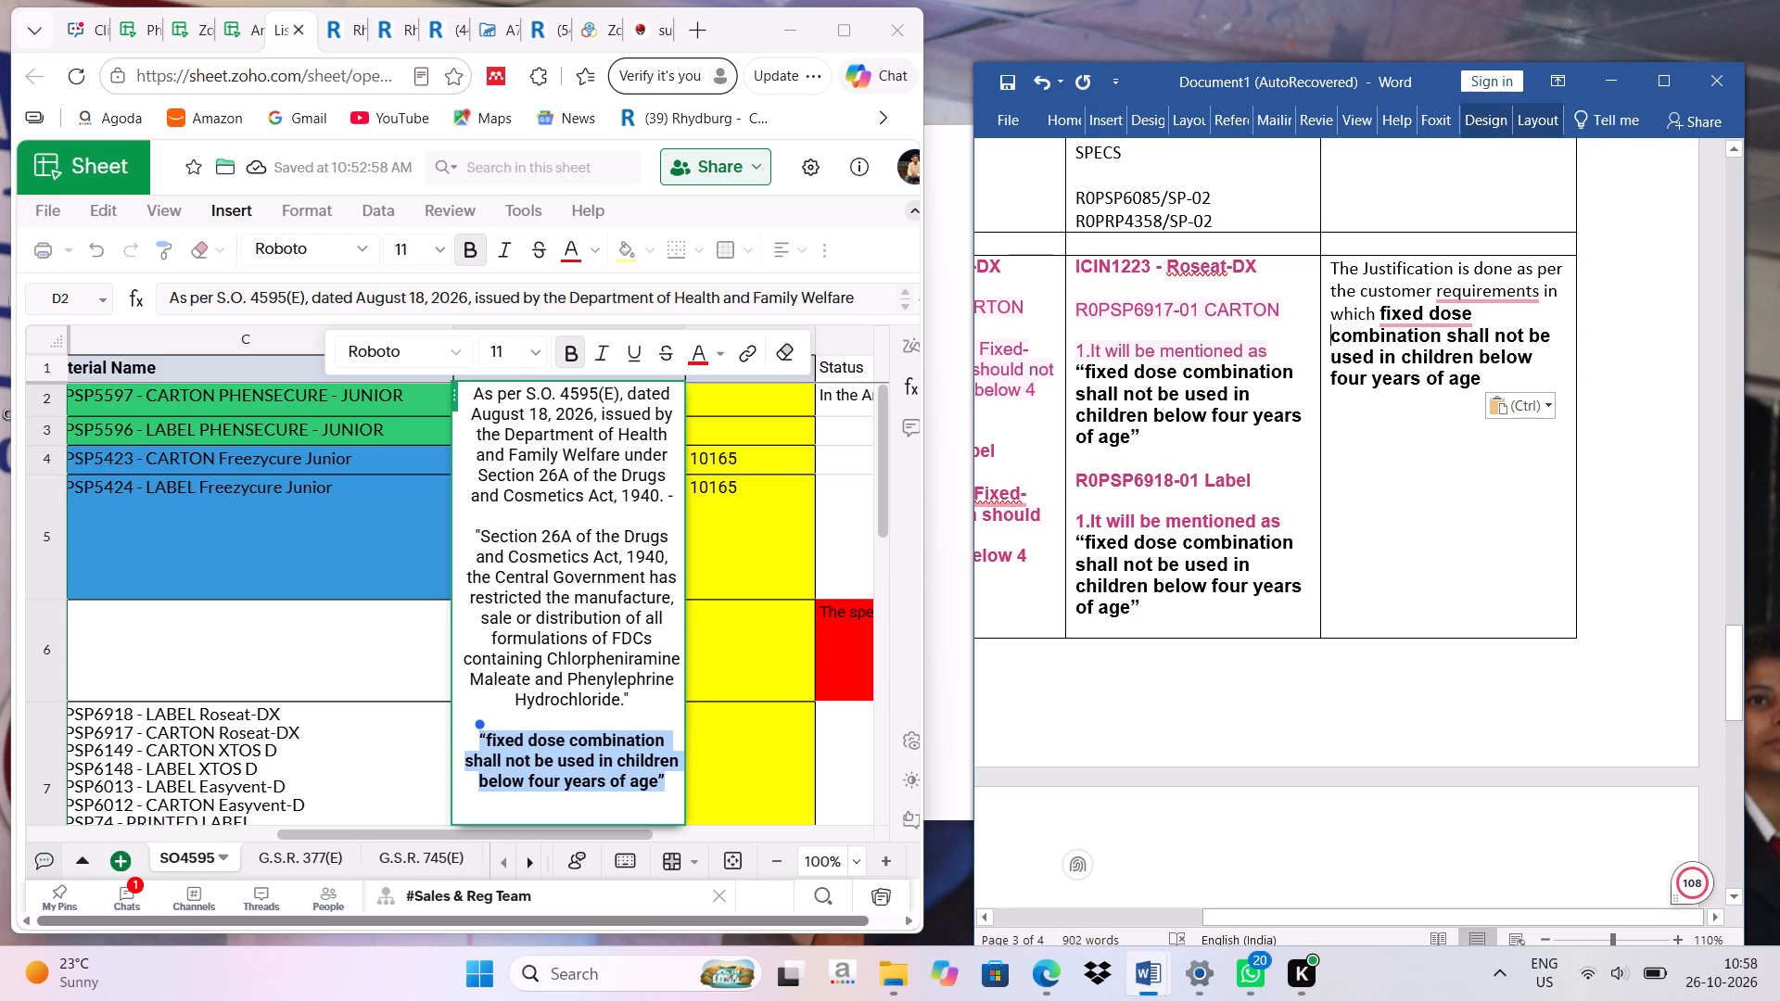
key("BackSpace")
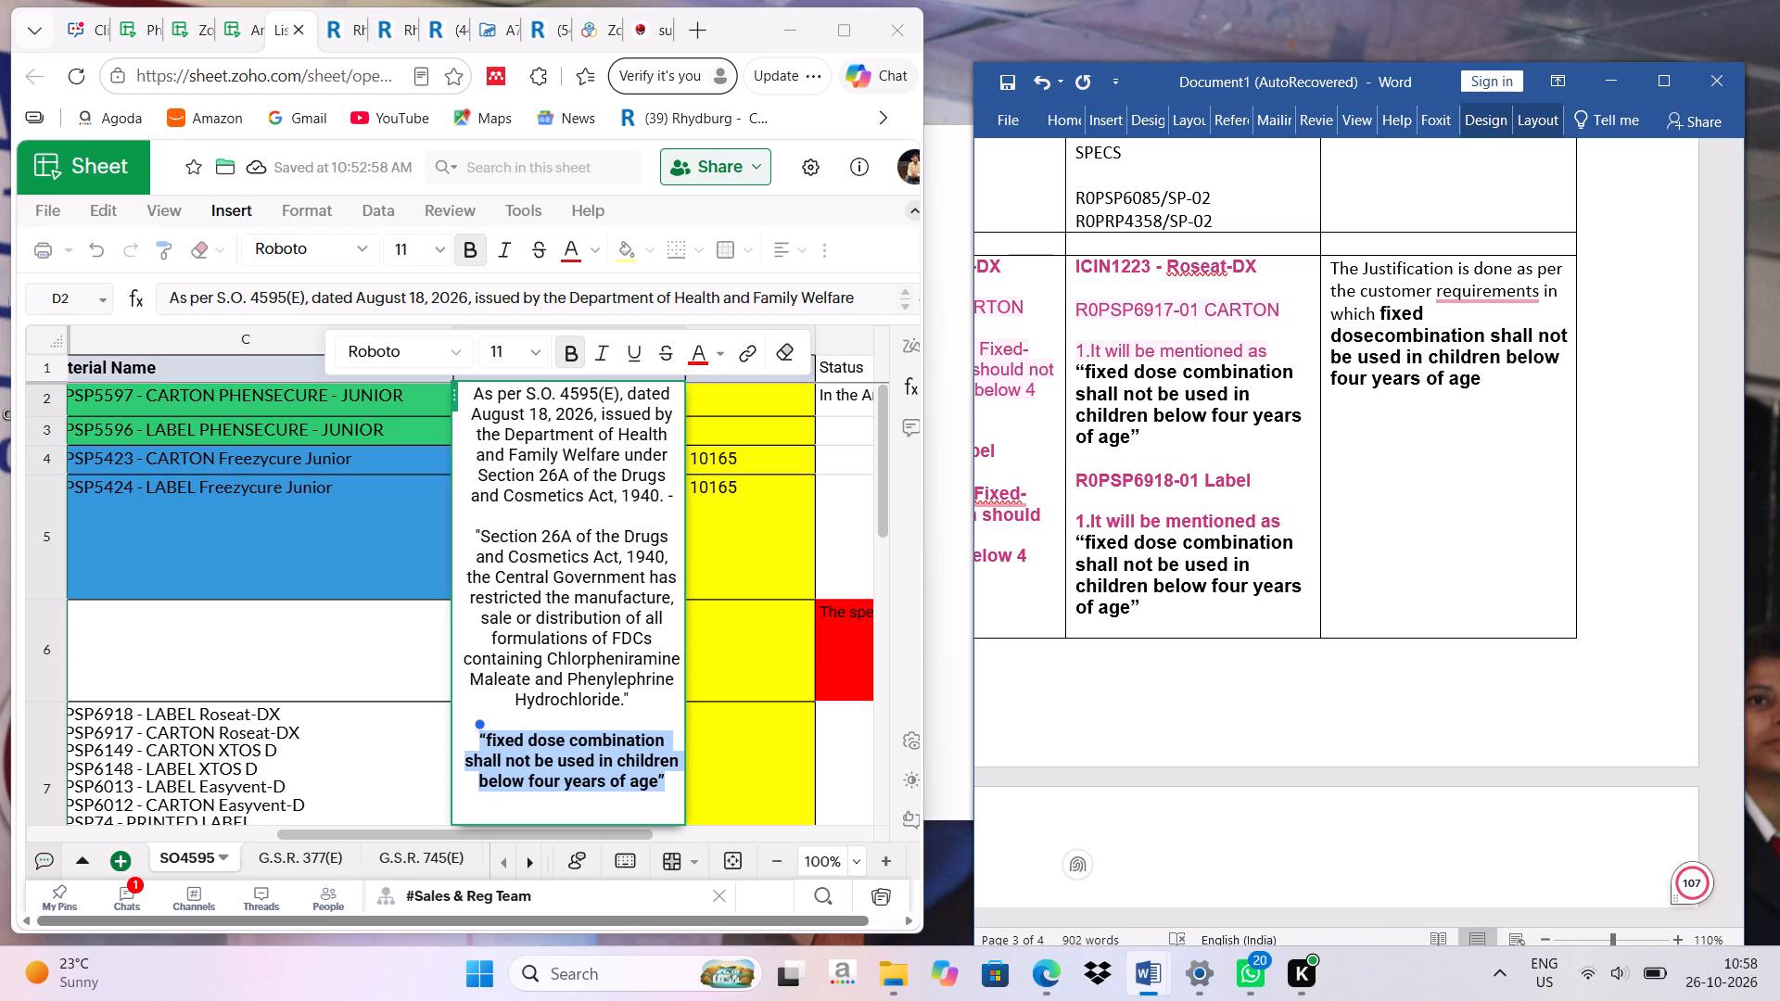
key("space")
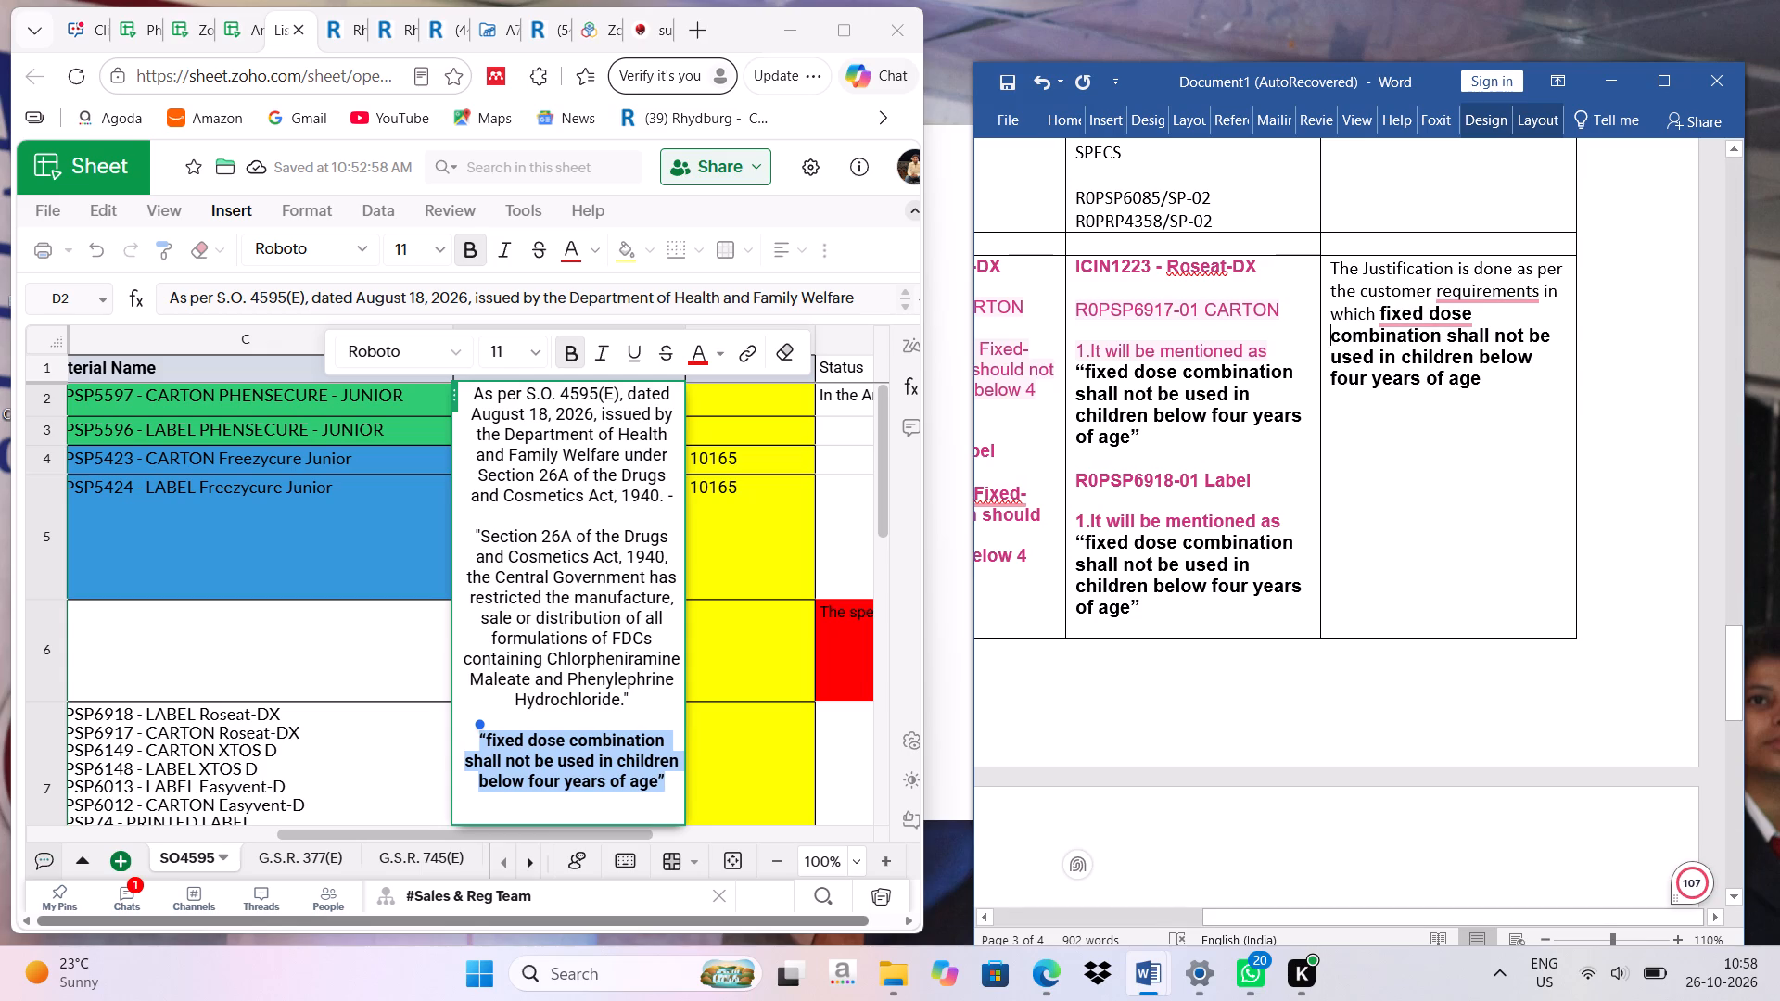
Copy the whole first-column Roseat-DX entry, from the ICIN1223 - Roseat-DX heading through its SPECS block.
scroll(1448, 428, "right", 3)
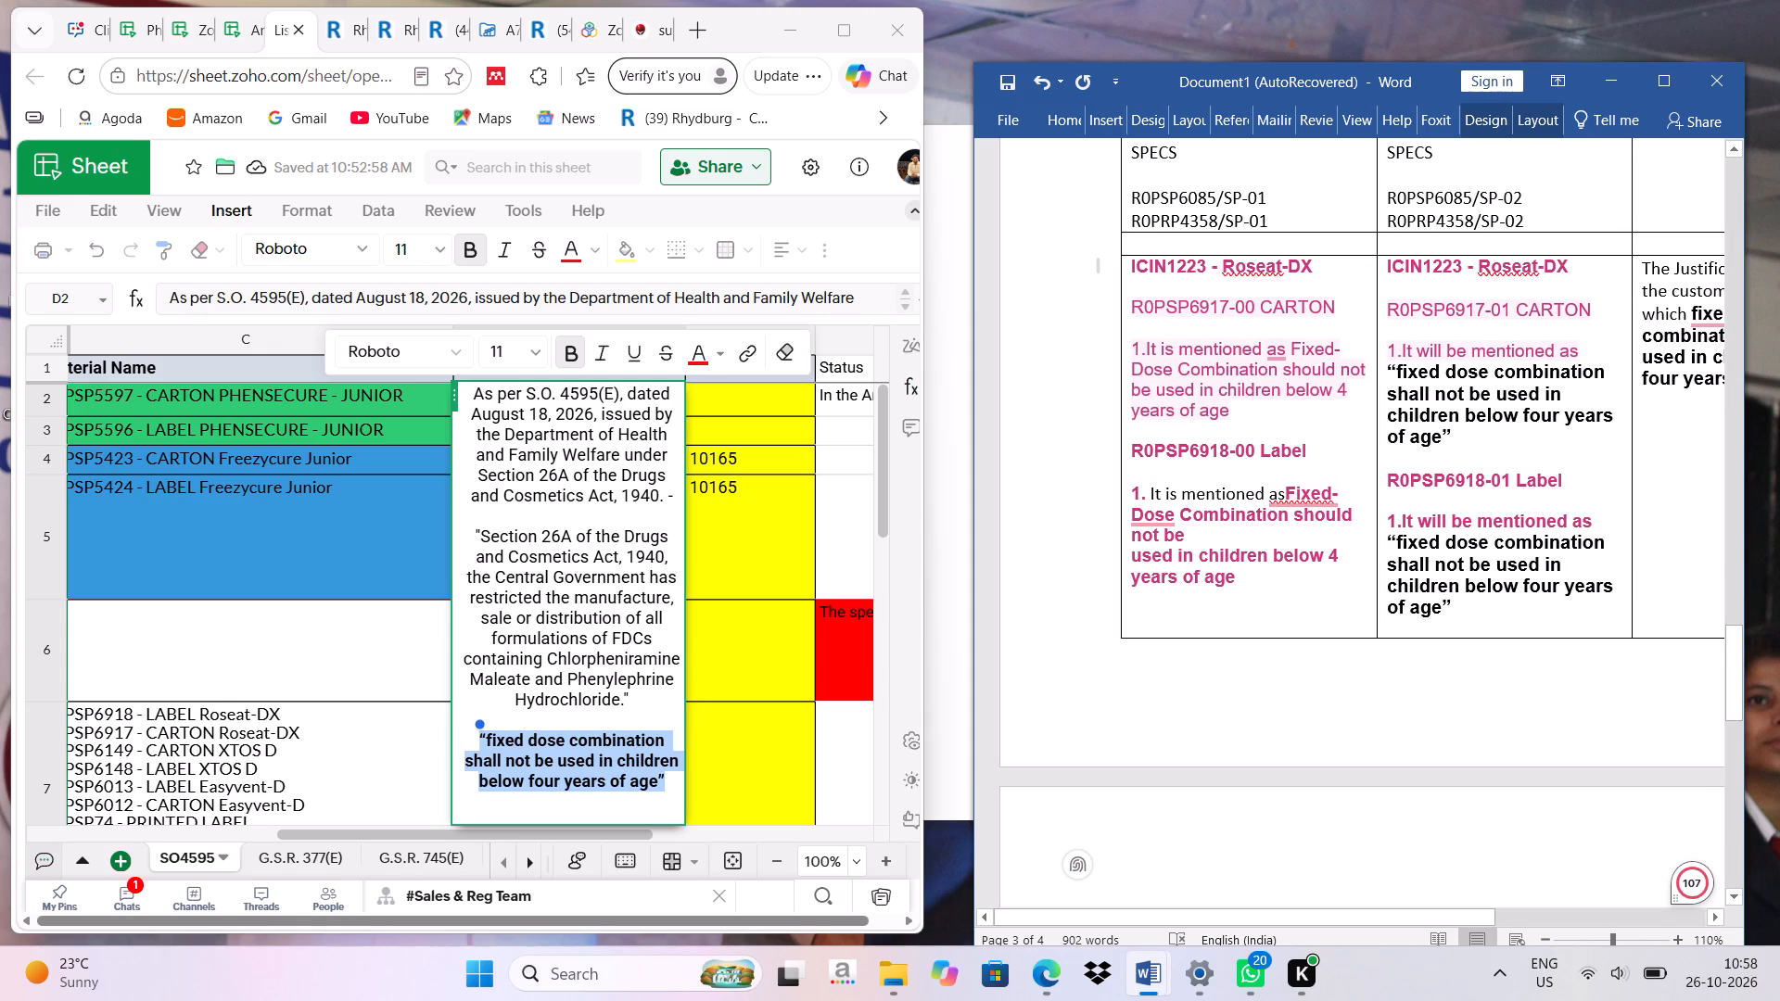
scroll(1313, 564, "down", 3)
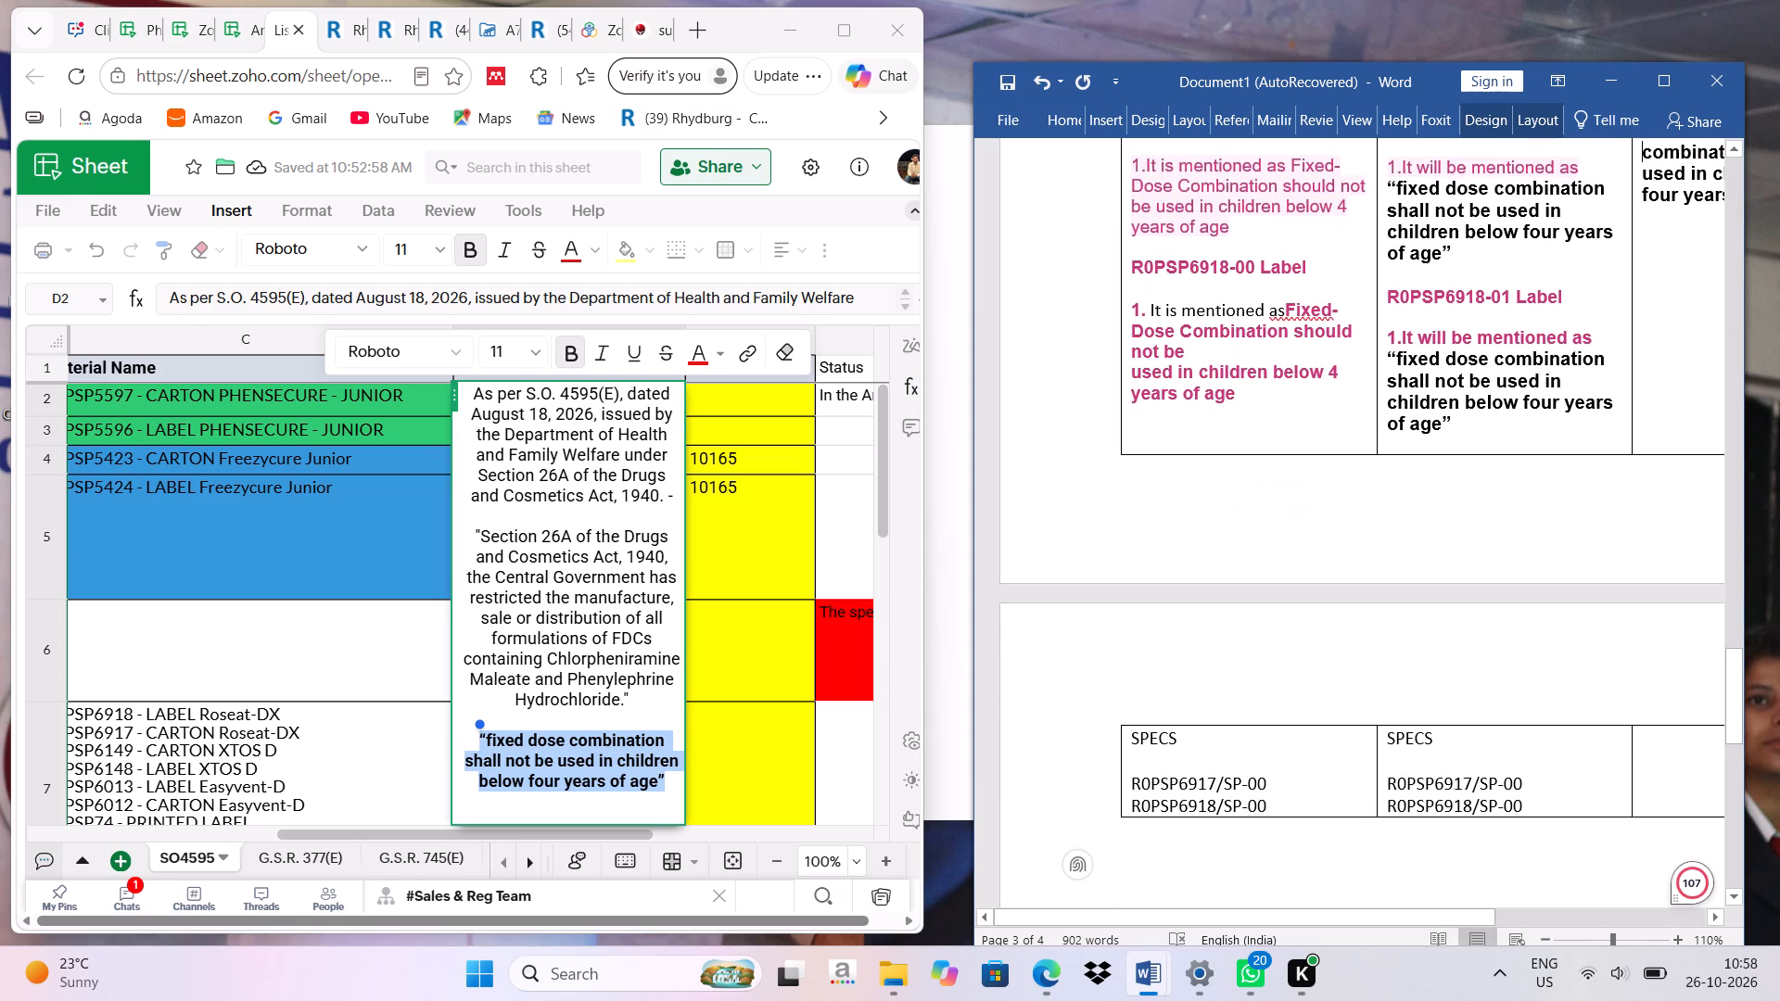
scroll(1313, 564, "up", 5)
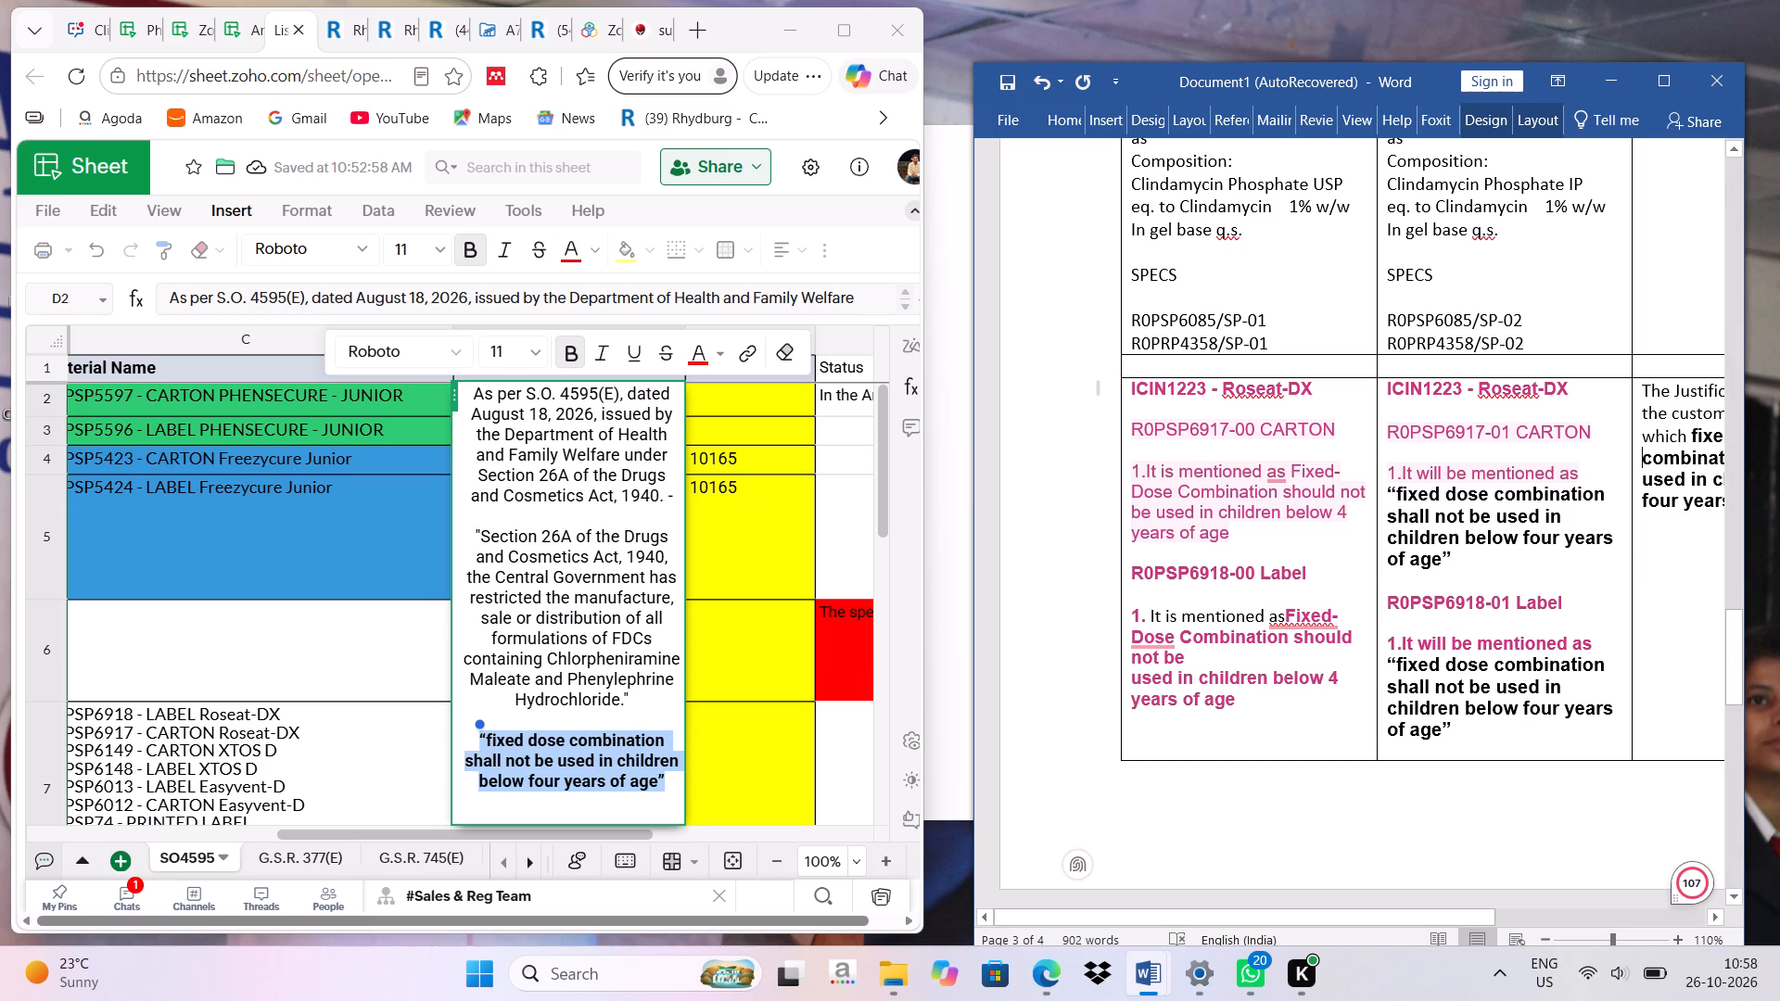
left_click(1127, 388)
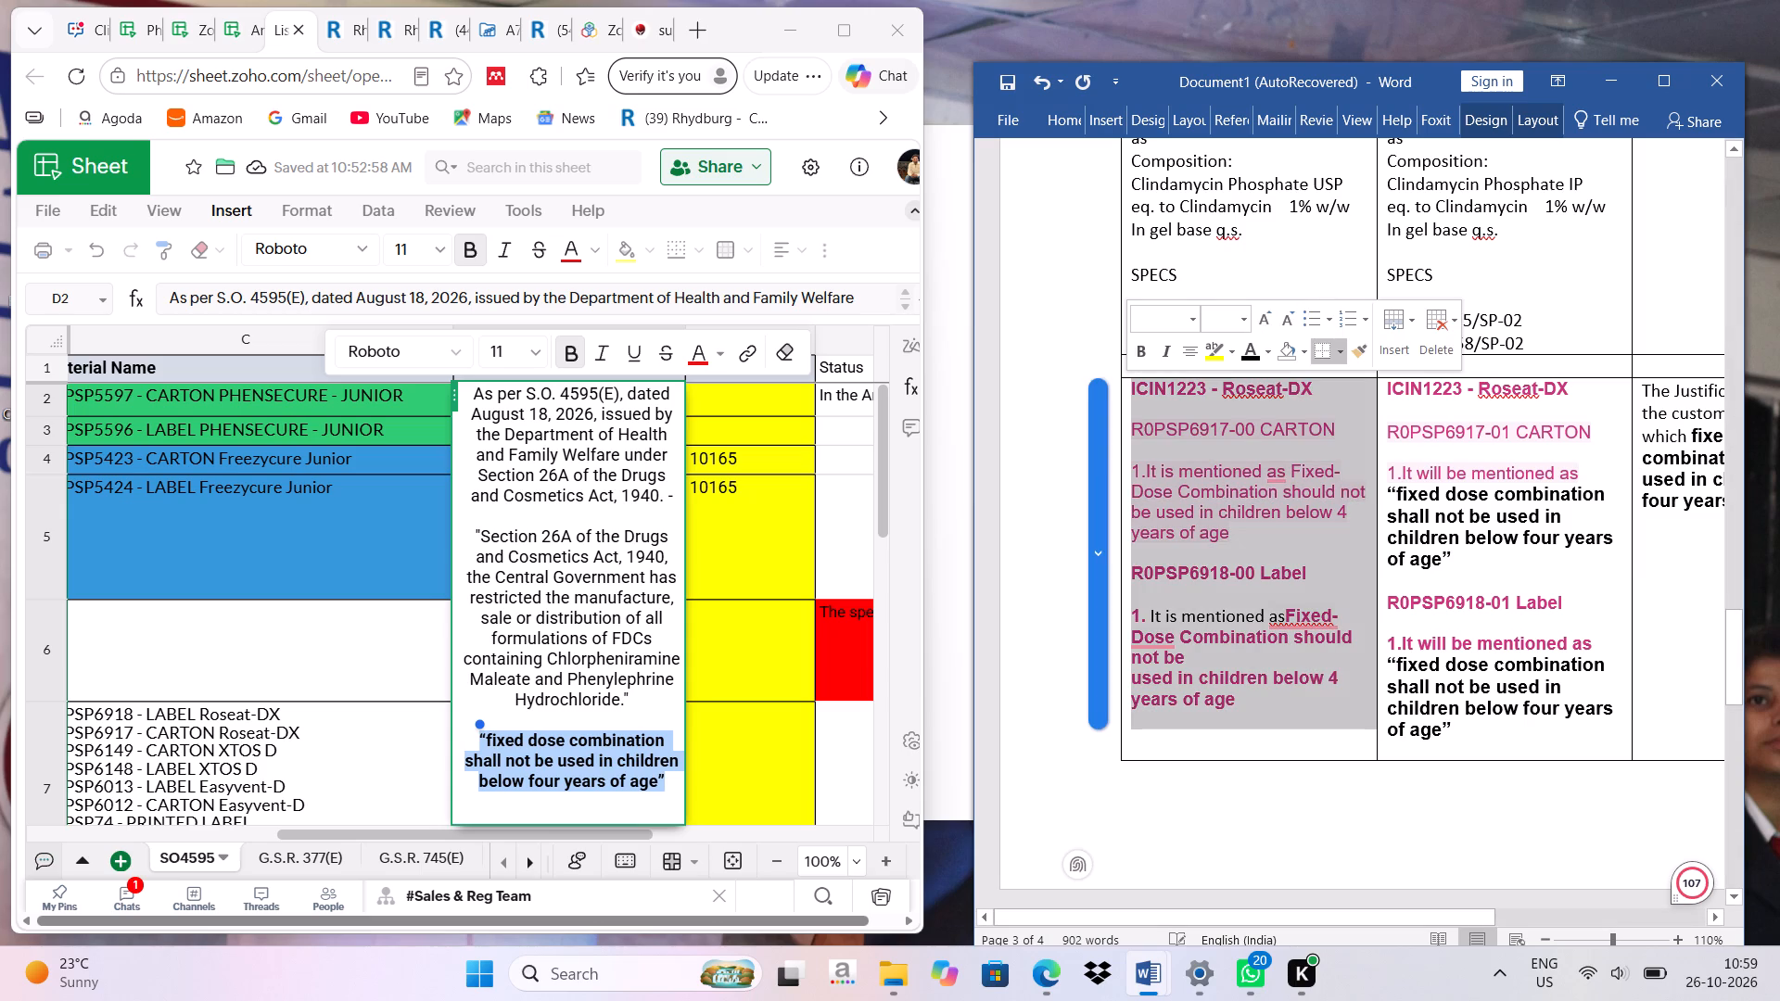
scroll(1227, 490, "down", 4)
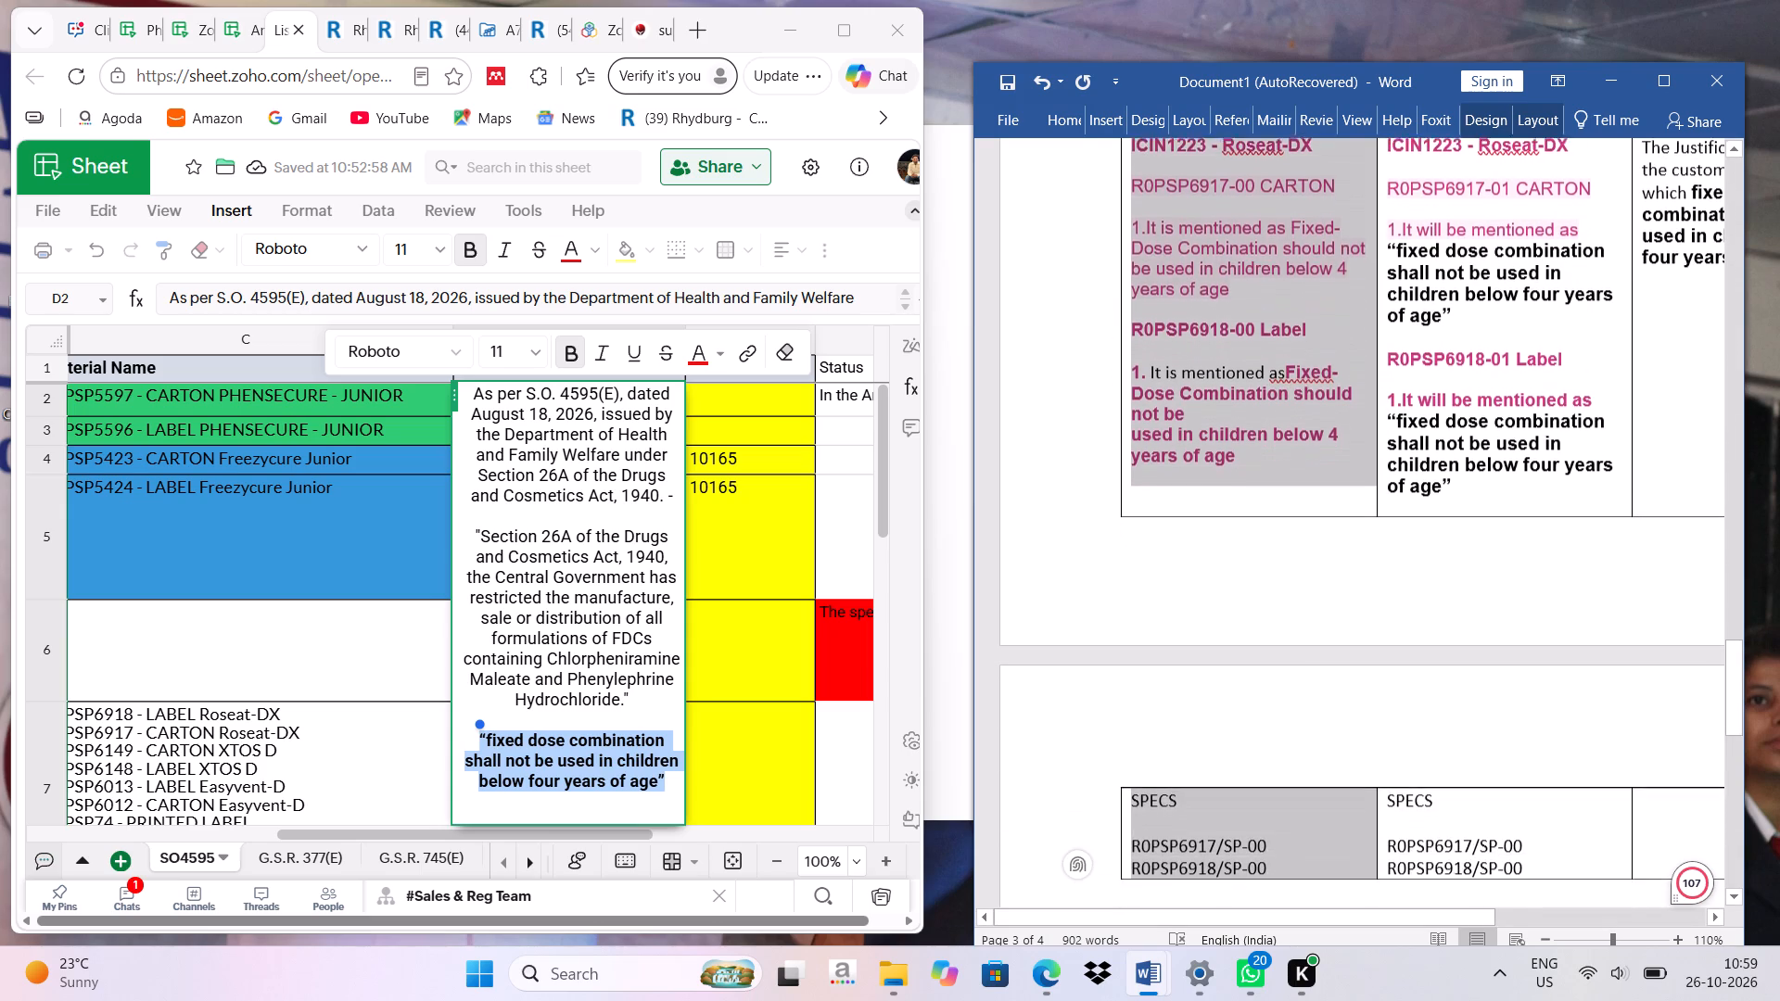
scroll(1227, 500, "down", 4)
right_click(1225, 590)
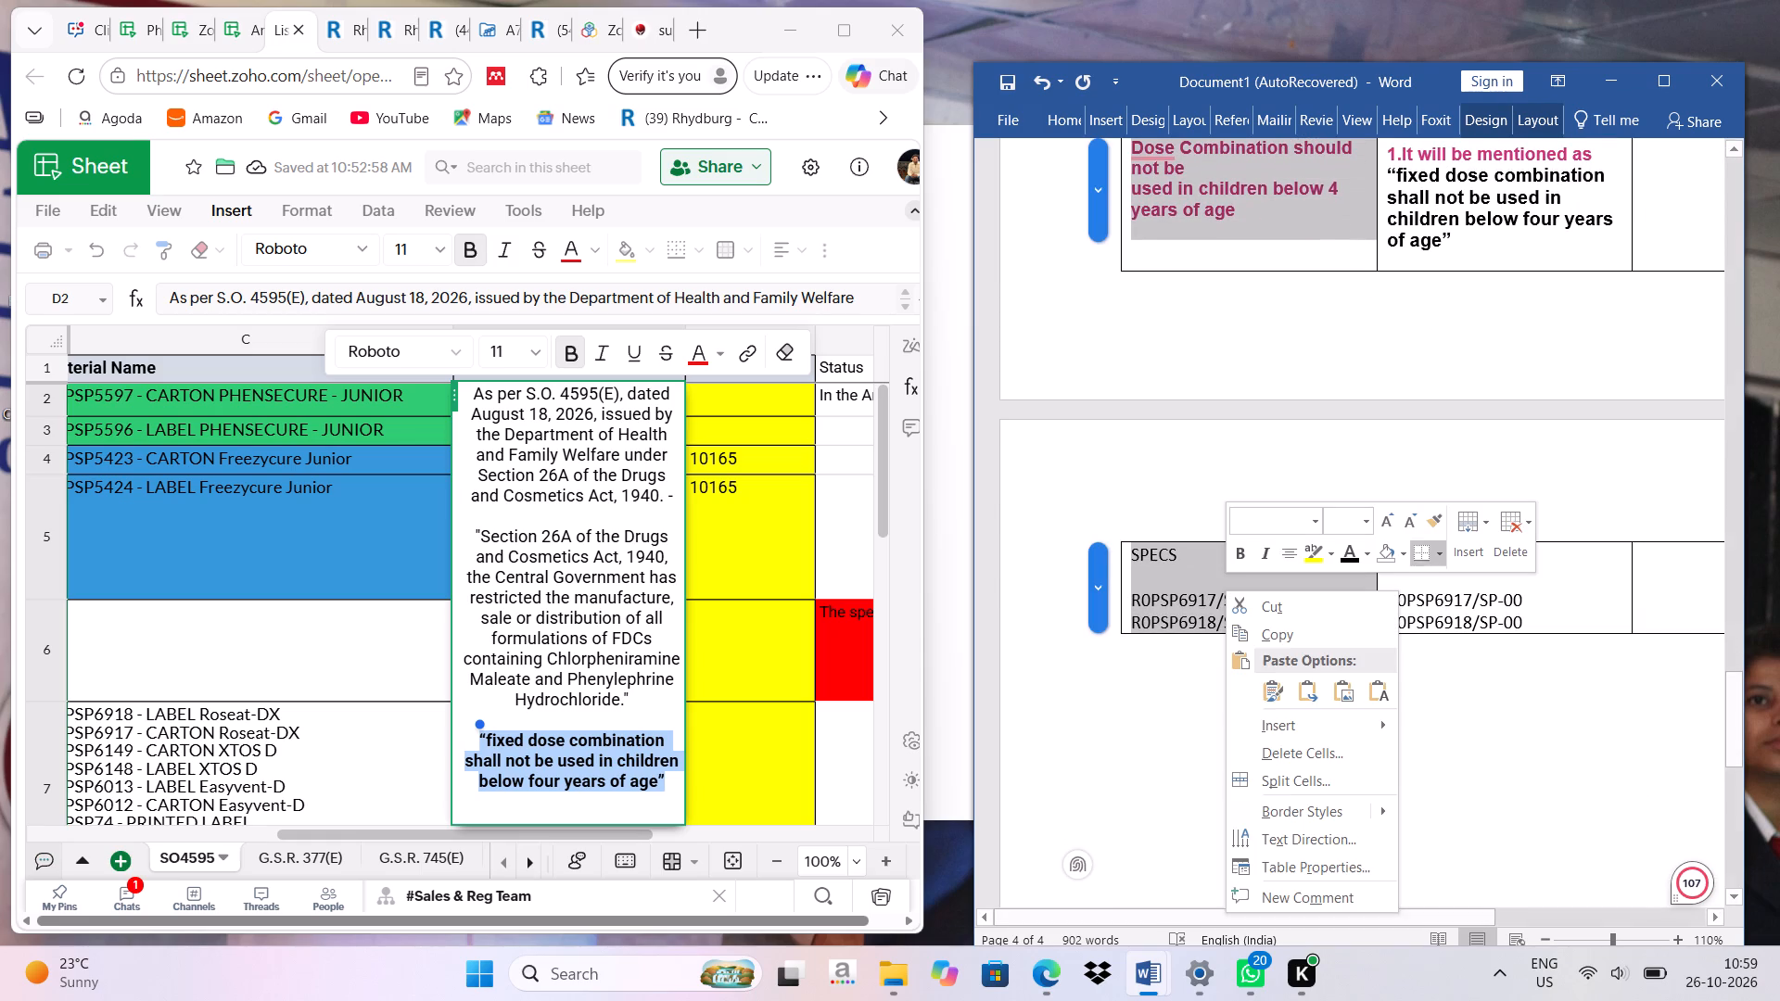
left_click(1278, 628)
Change the second column's SPECS codes to R0PSP6917/SP-01 and R0PSP6918/SP-01.
scroll(1229, 532, "up", 3)
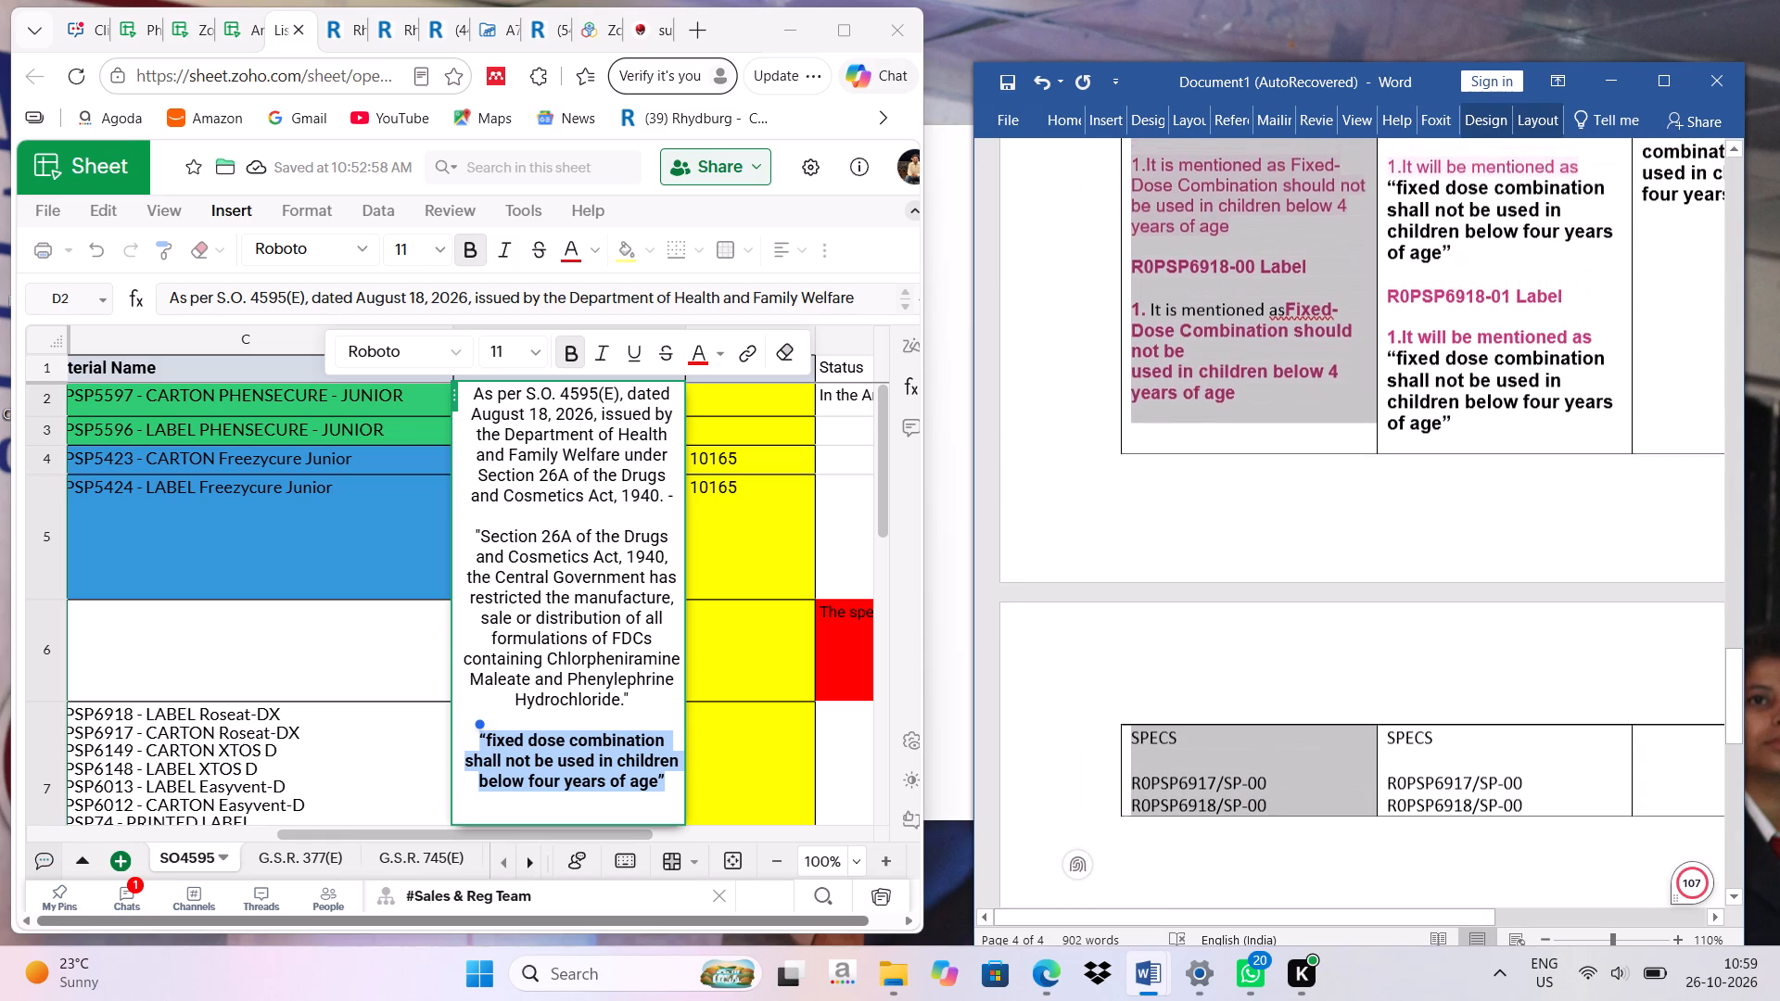
scroll(1229, 532, "up", 1)
scroll(1229, 532, "down", 2)
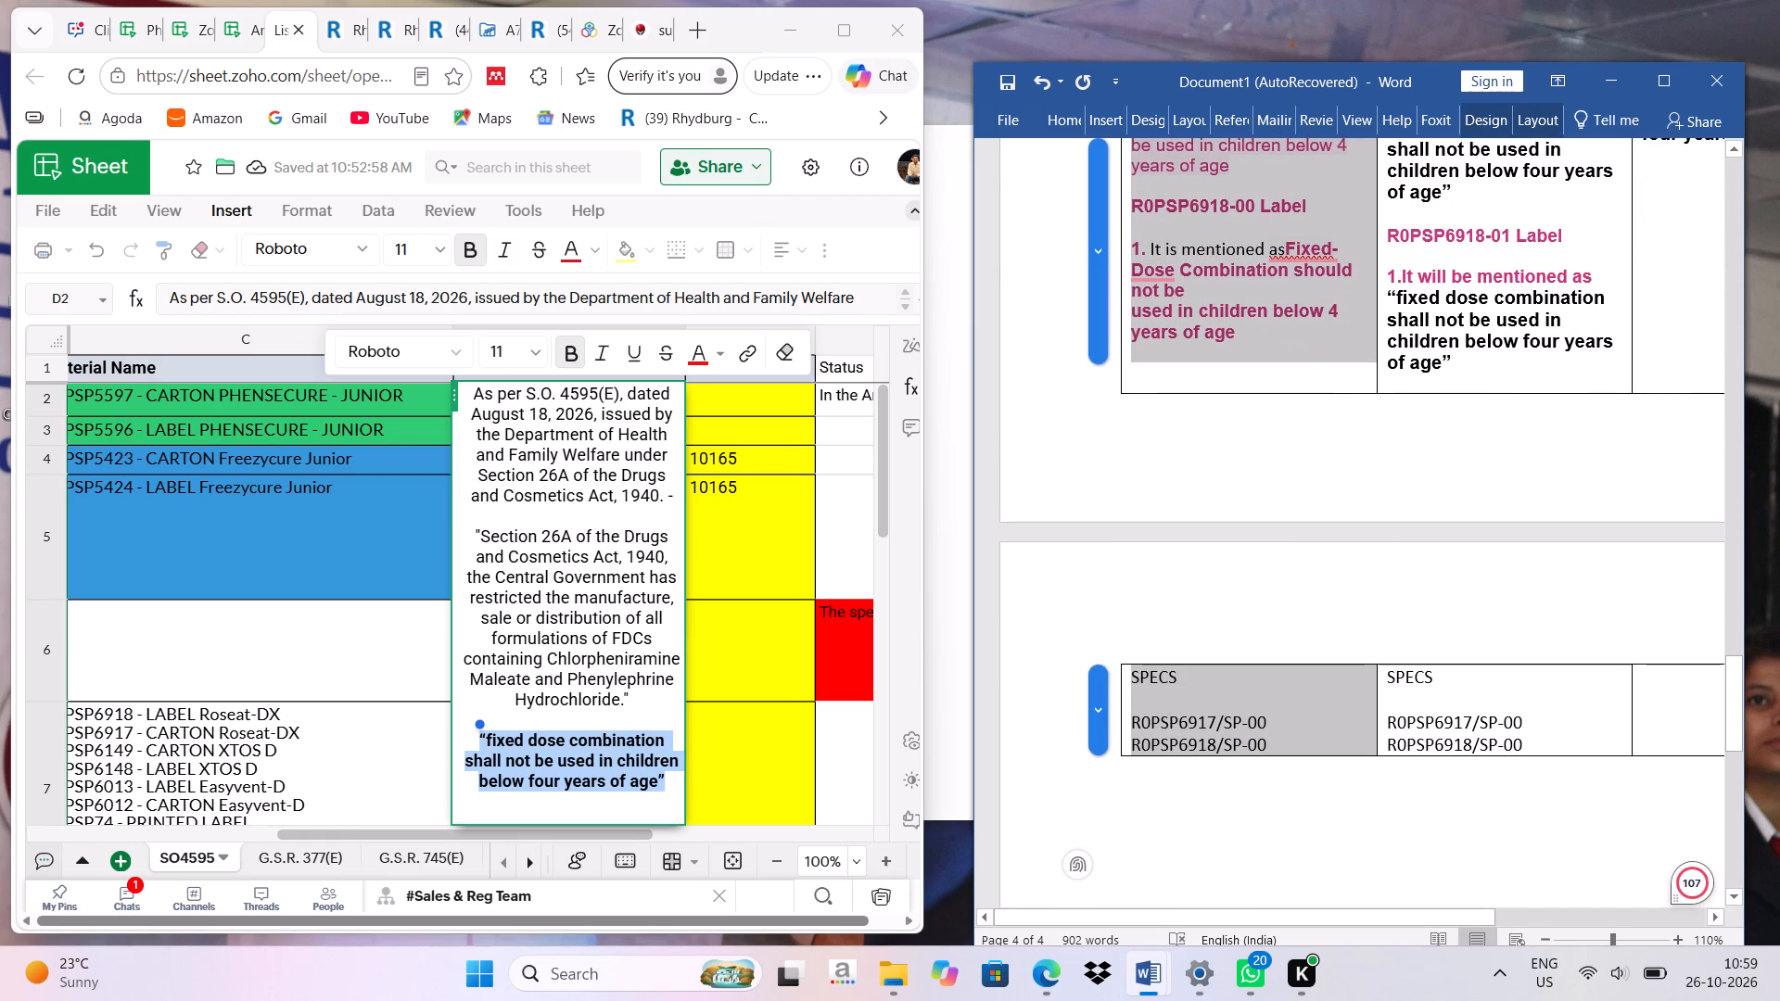
left_click(1583, 699)
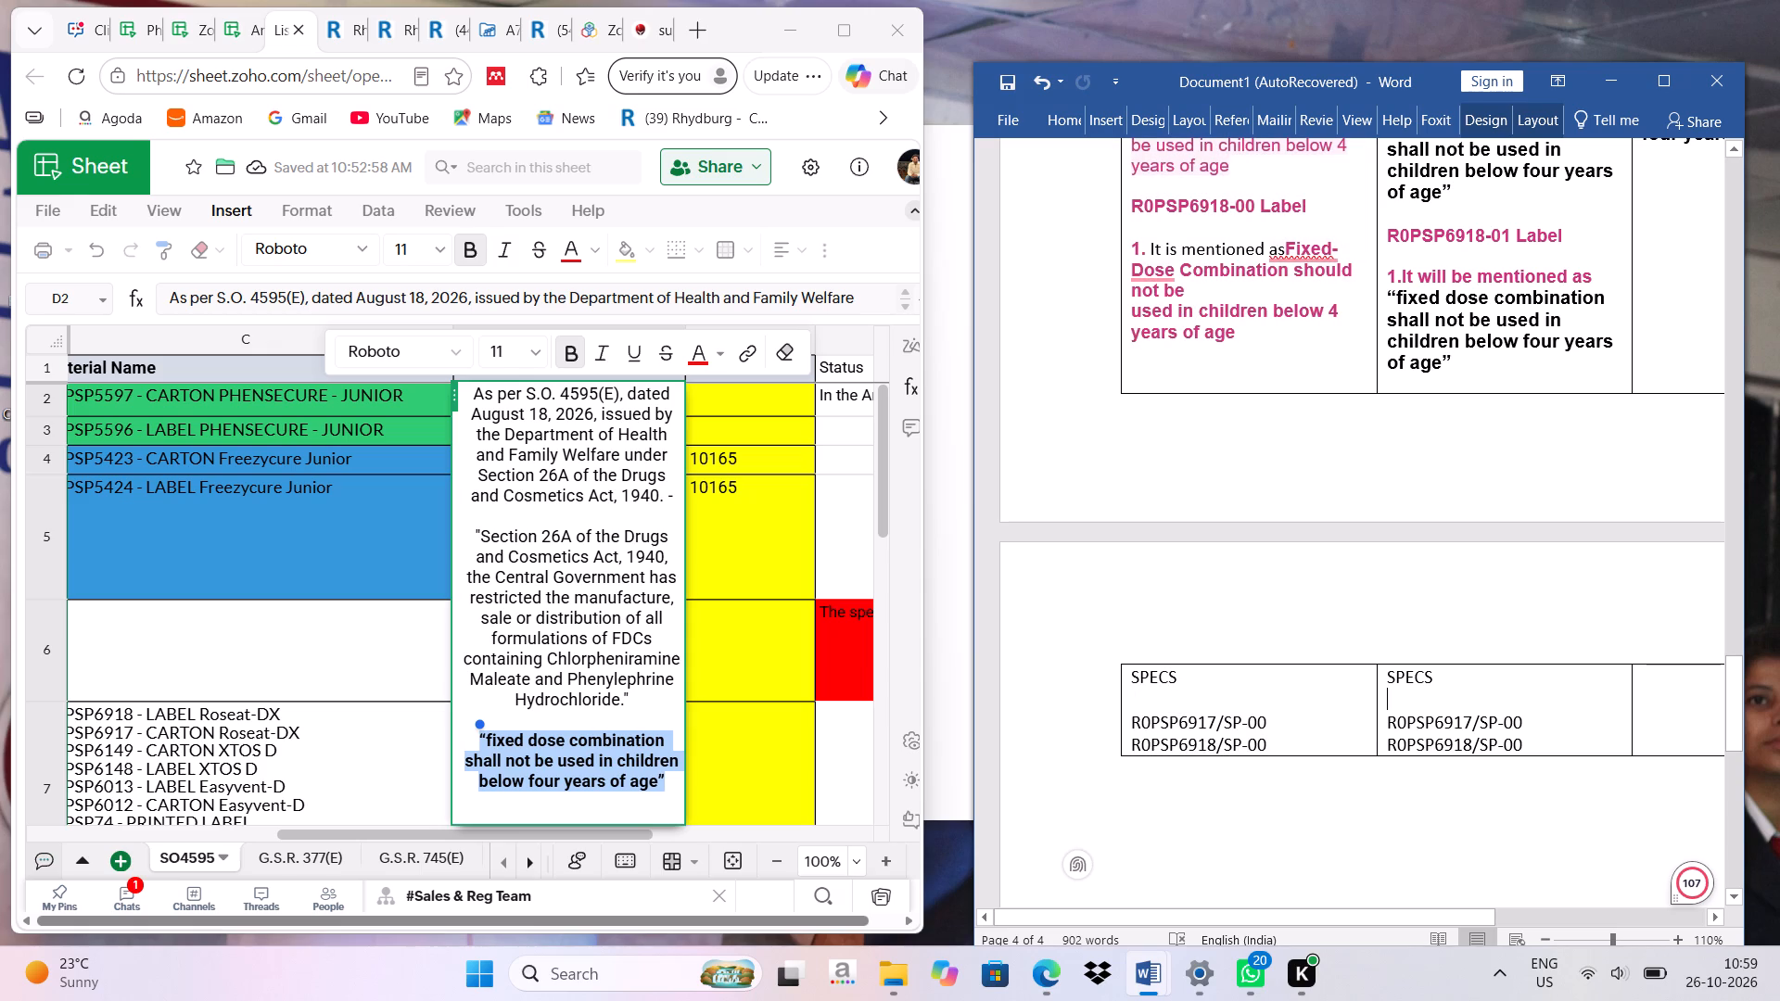
left_click(1532, 724)
key("BackSpace")
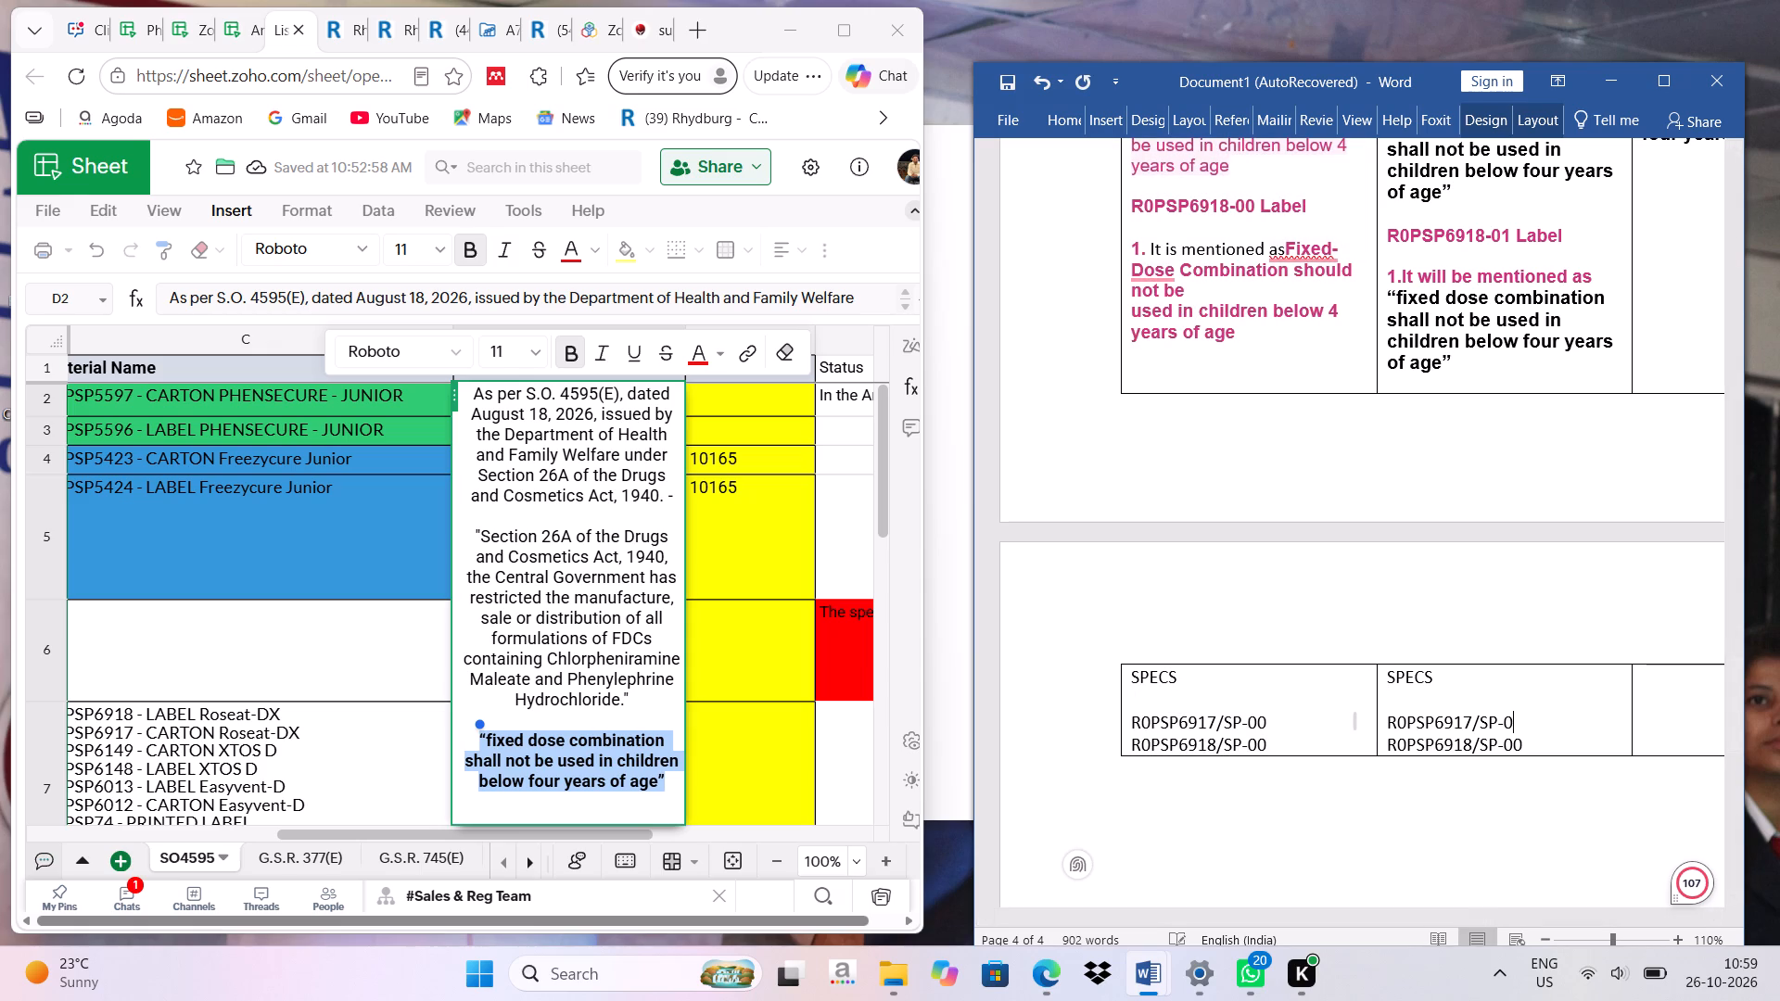
key("1")
key("Down")
key("BackSpace")
key("1")
Switch to the Rhydburg Caliber change control page in Edge and open a new request form, dismissing the translation offer.
scroll(1694, 610, "up", 4)
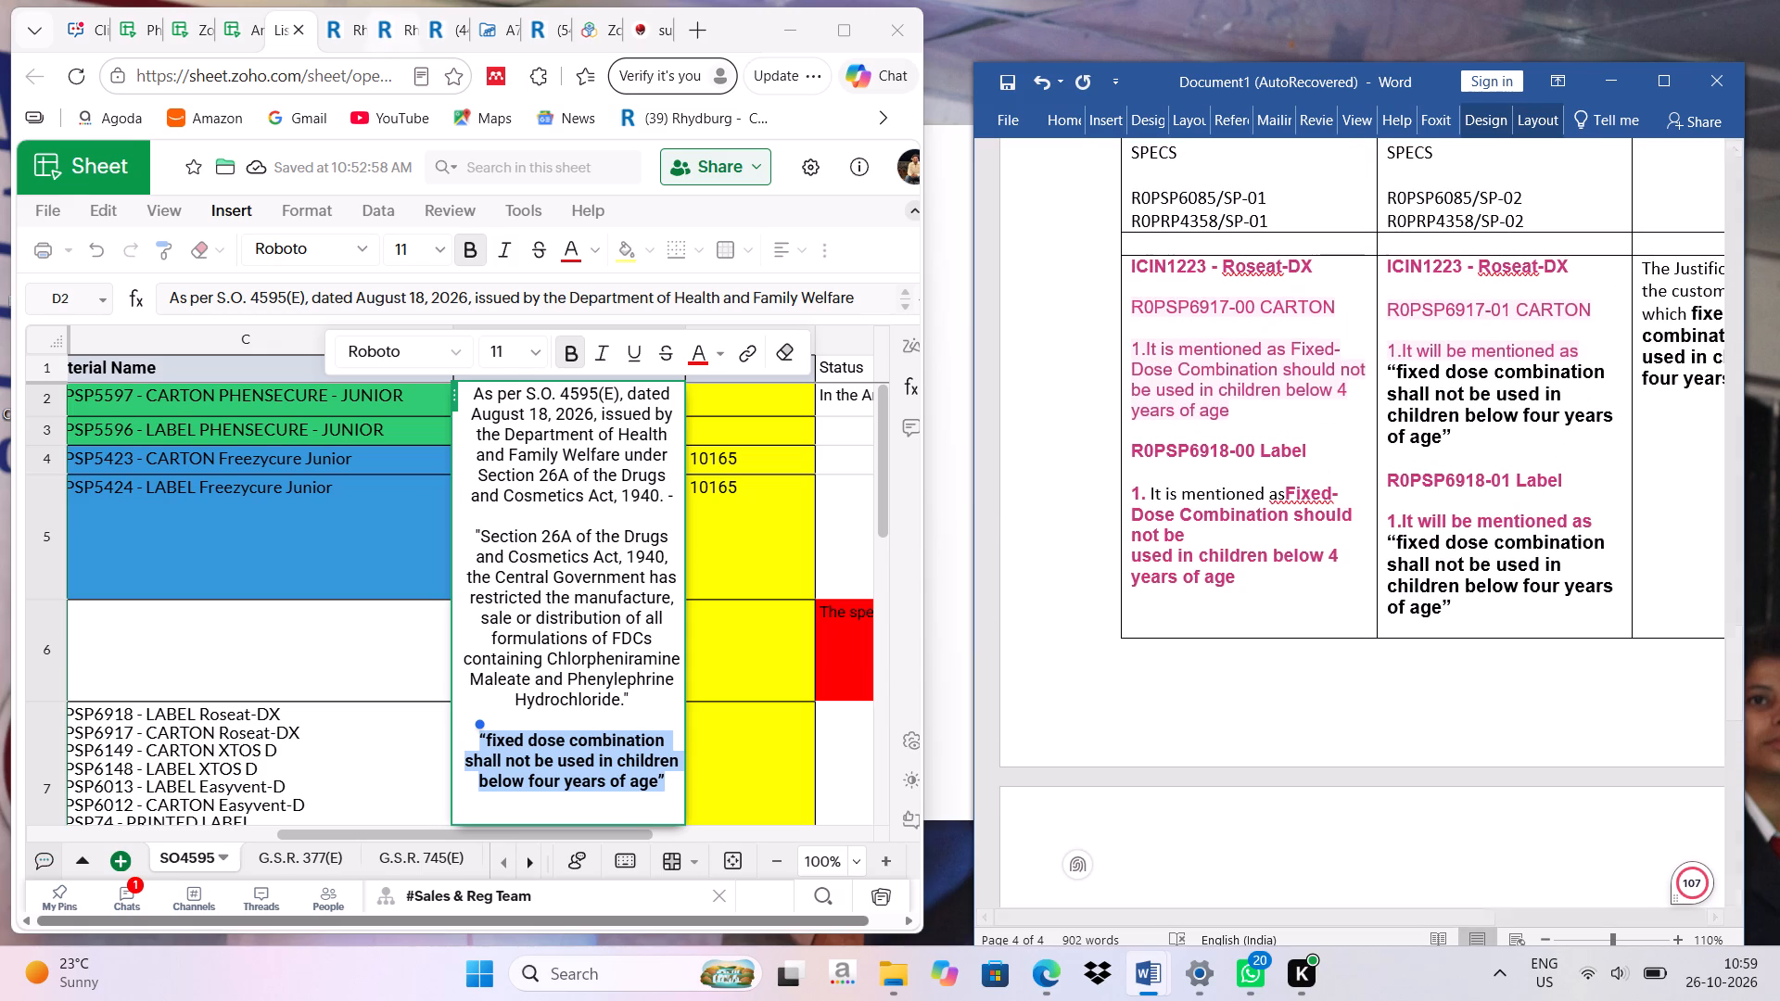
left_click(831, 22)
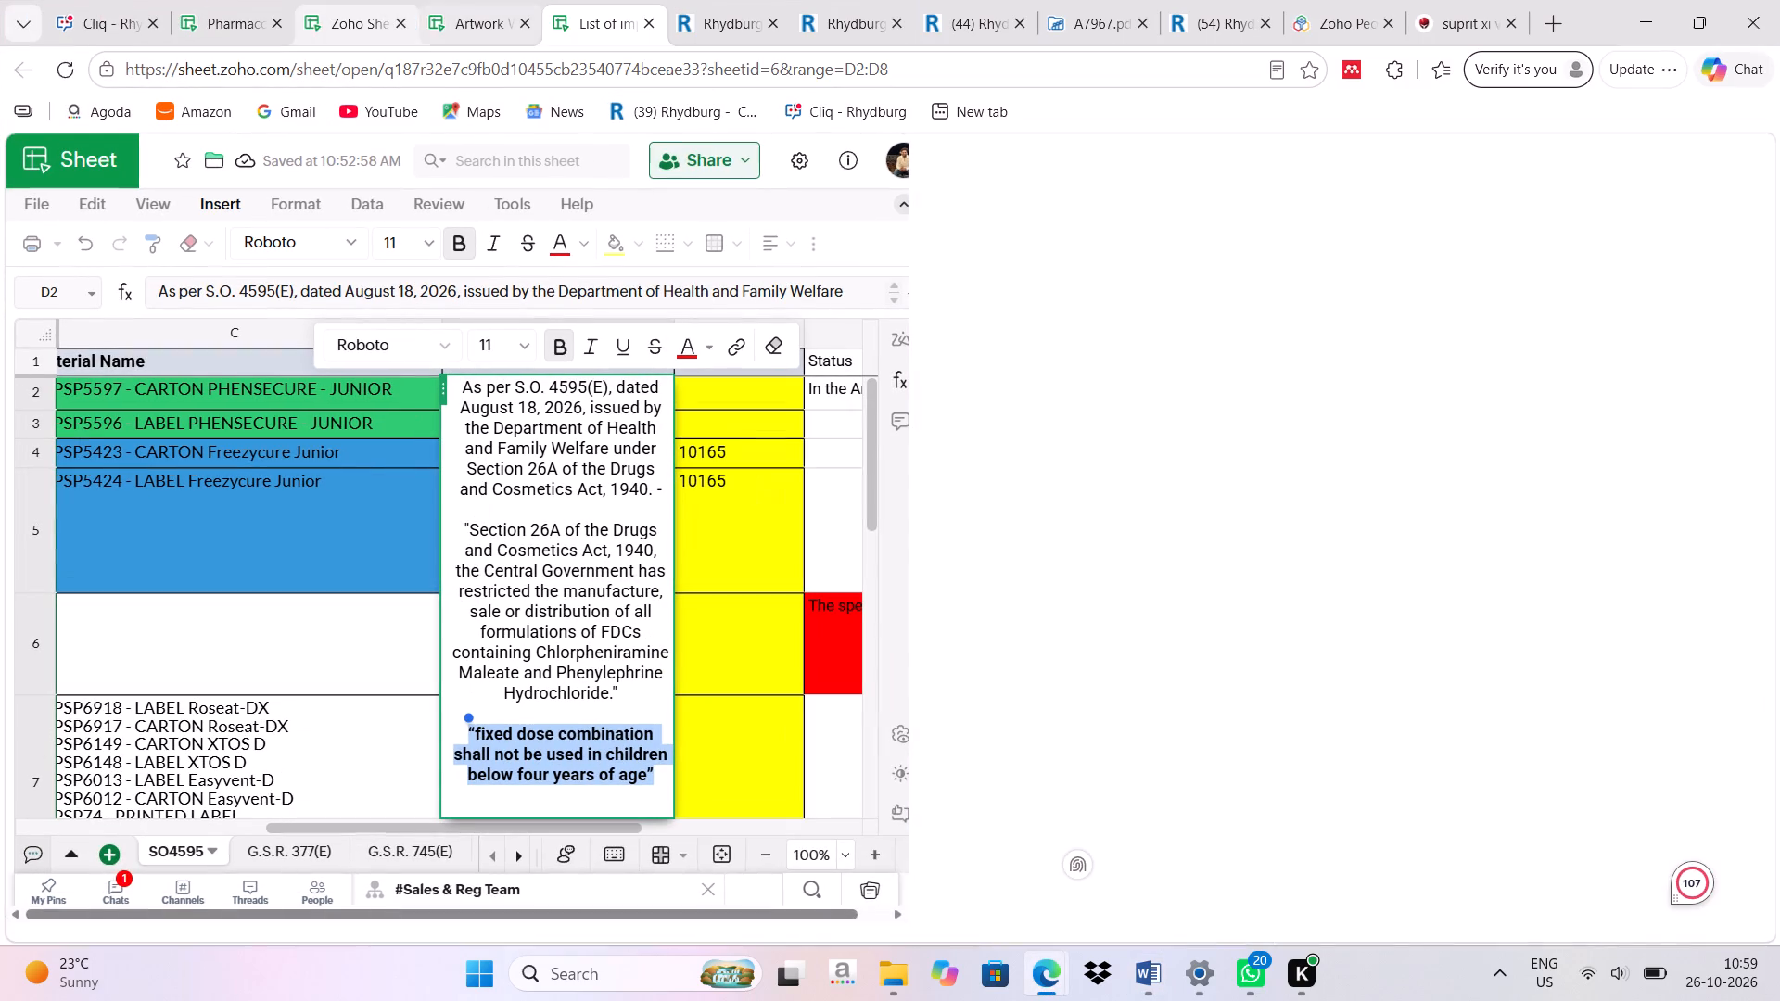
left_click(708, 14)
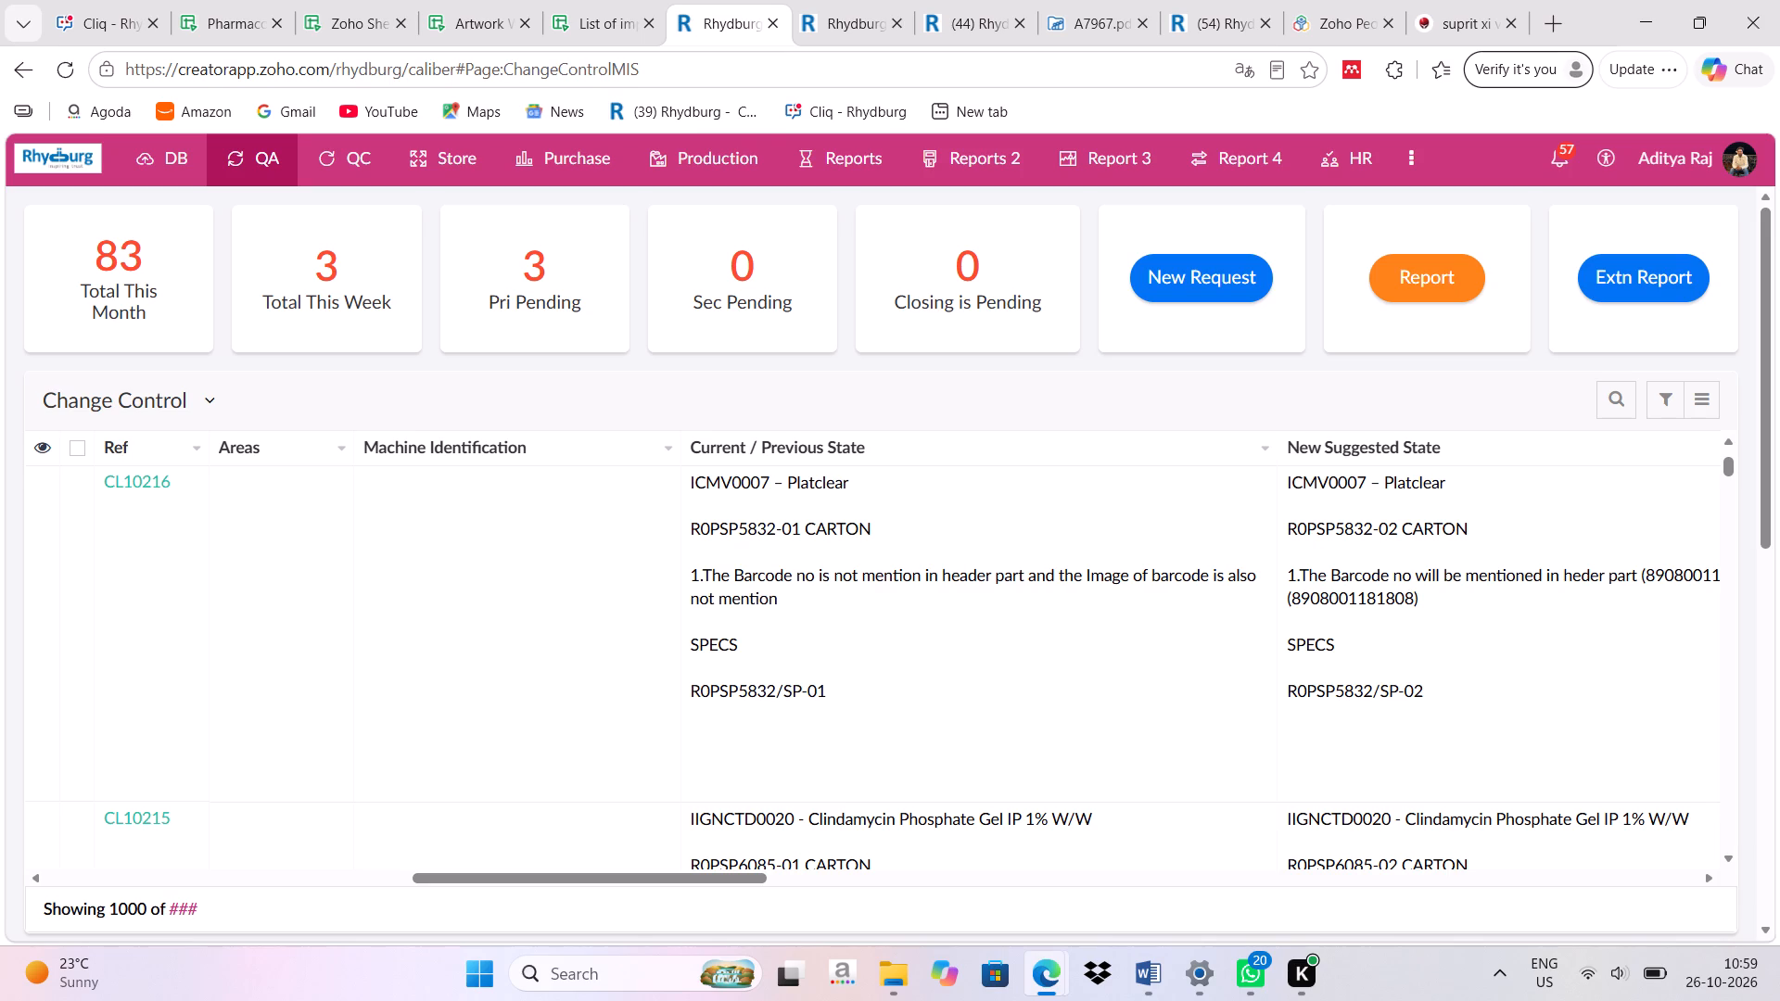
left_click(1163, 280)
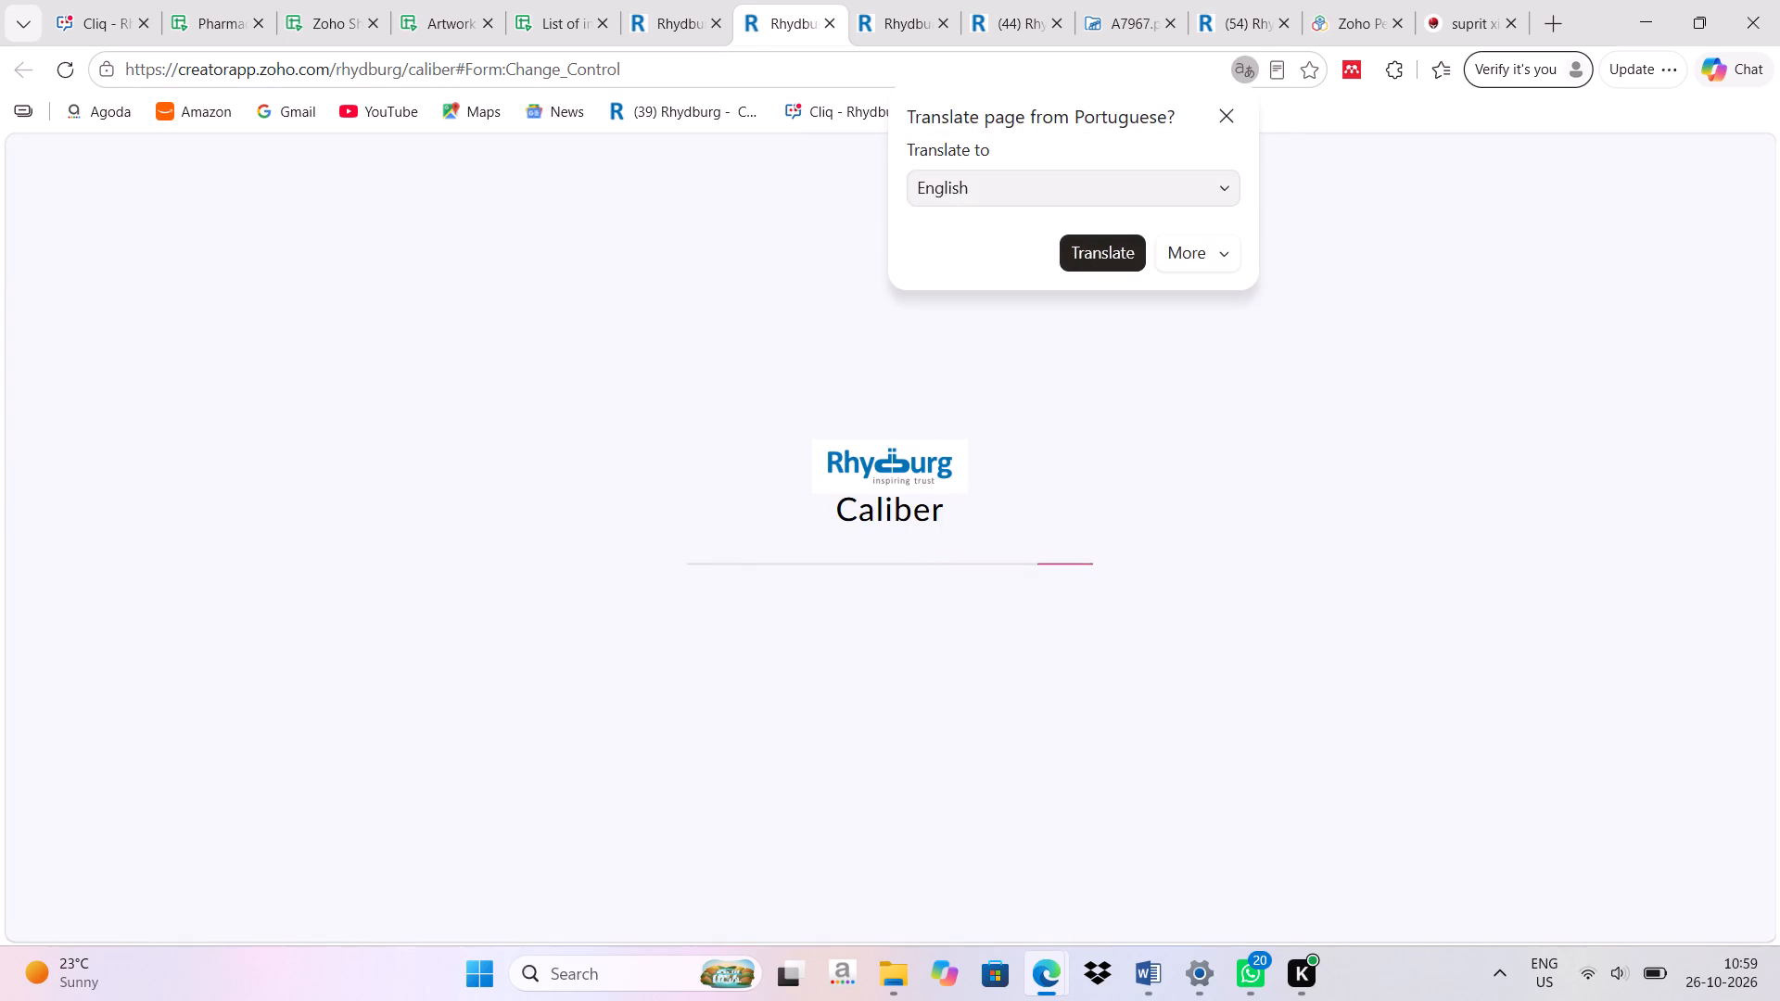
left_click(1218, 111)
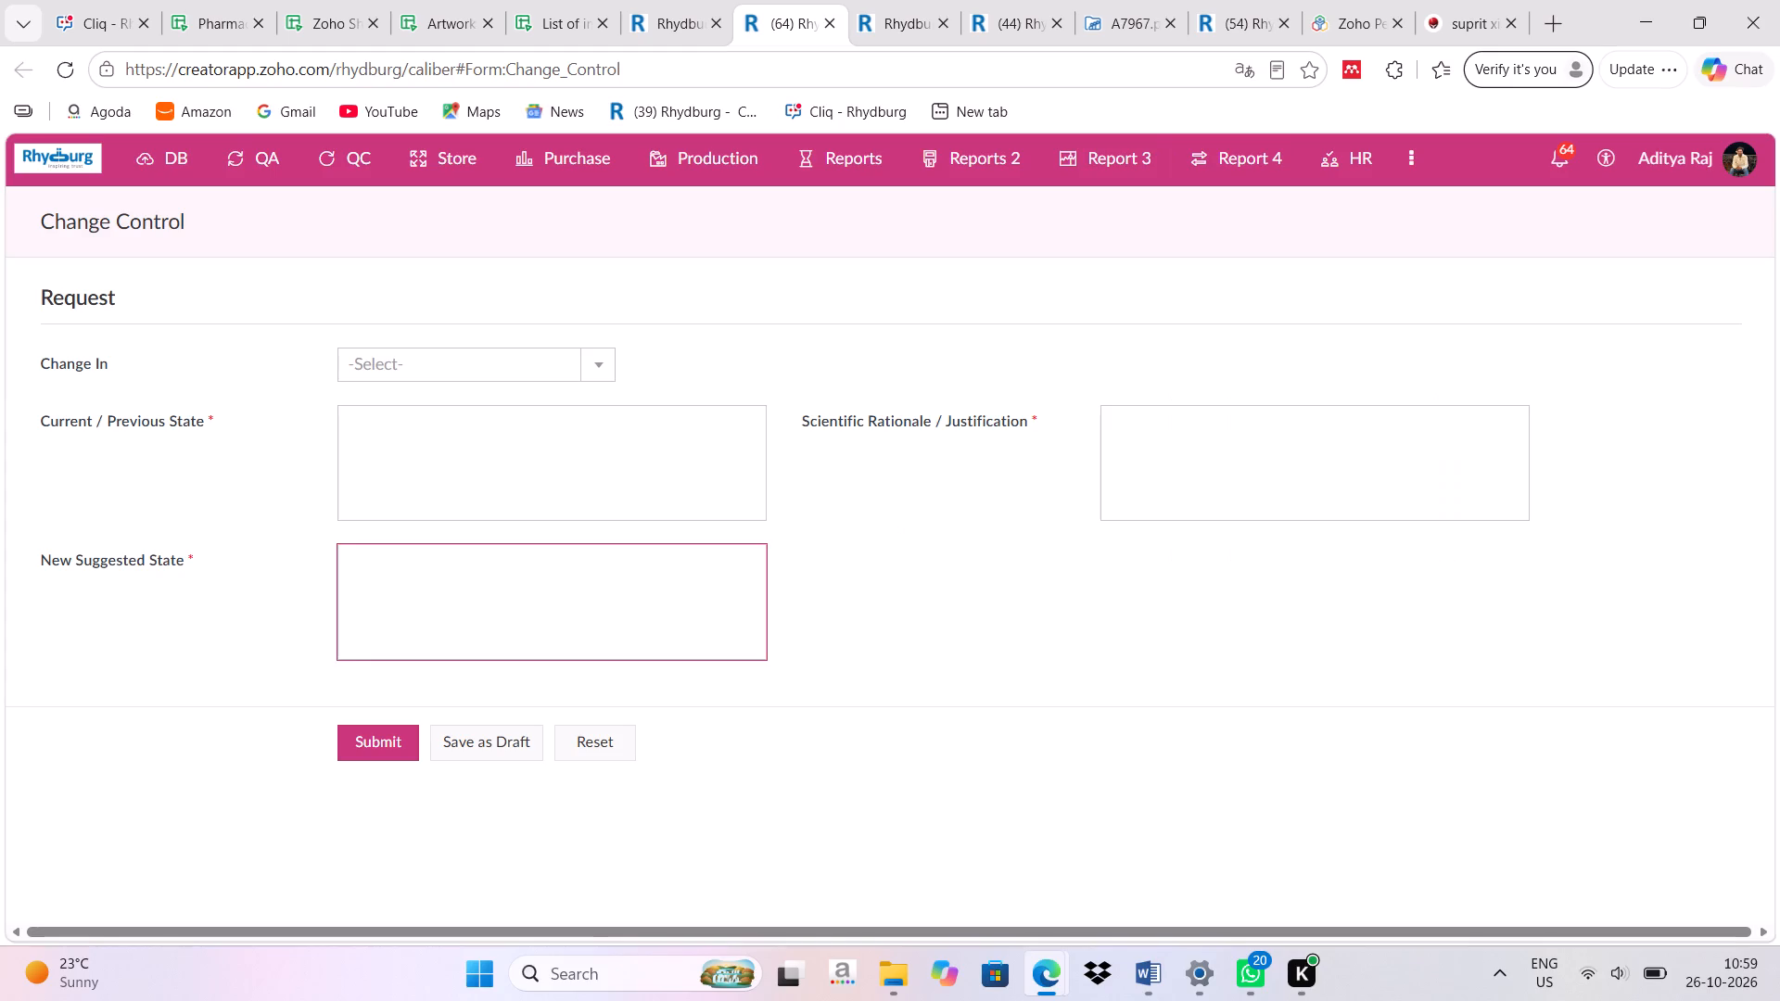
Set Change In to Document on the Change Control request.
left_click(589, 364)
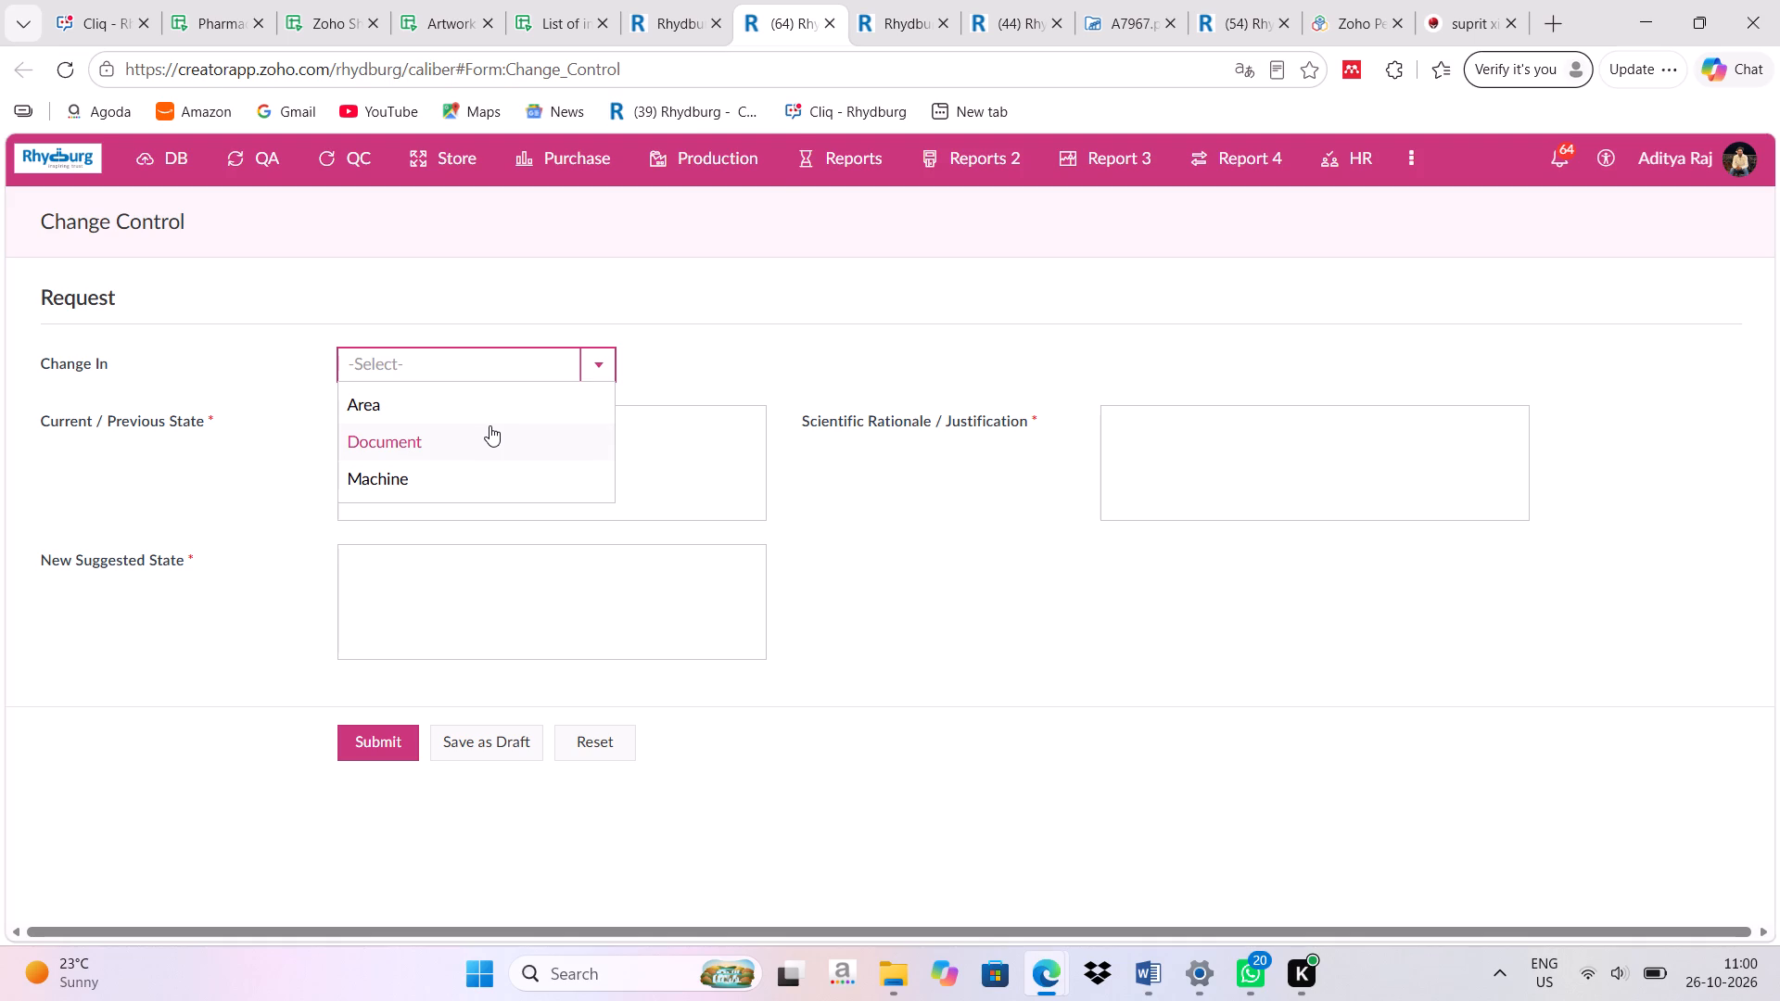
left_click(400, 433)
Paste the copied Roseat-DX entry into Current / Previous State, remove the trailing blank line, and review the pasted text.
left_click(400, 433)
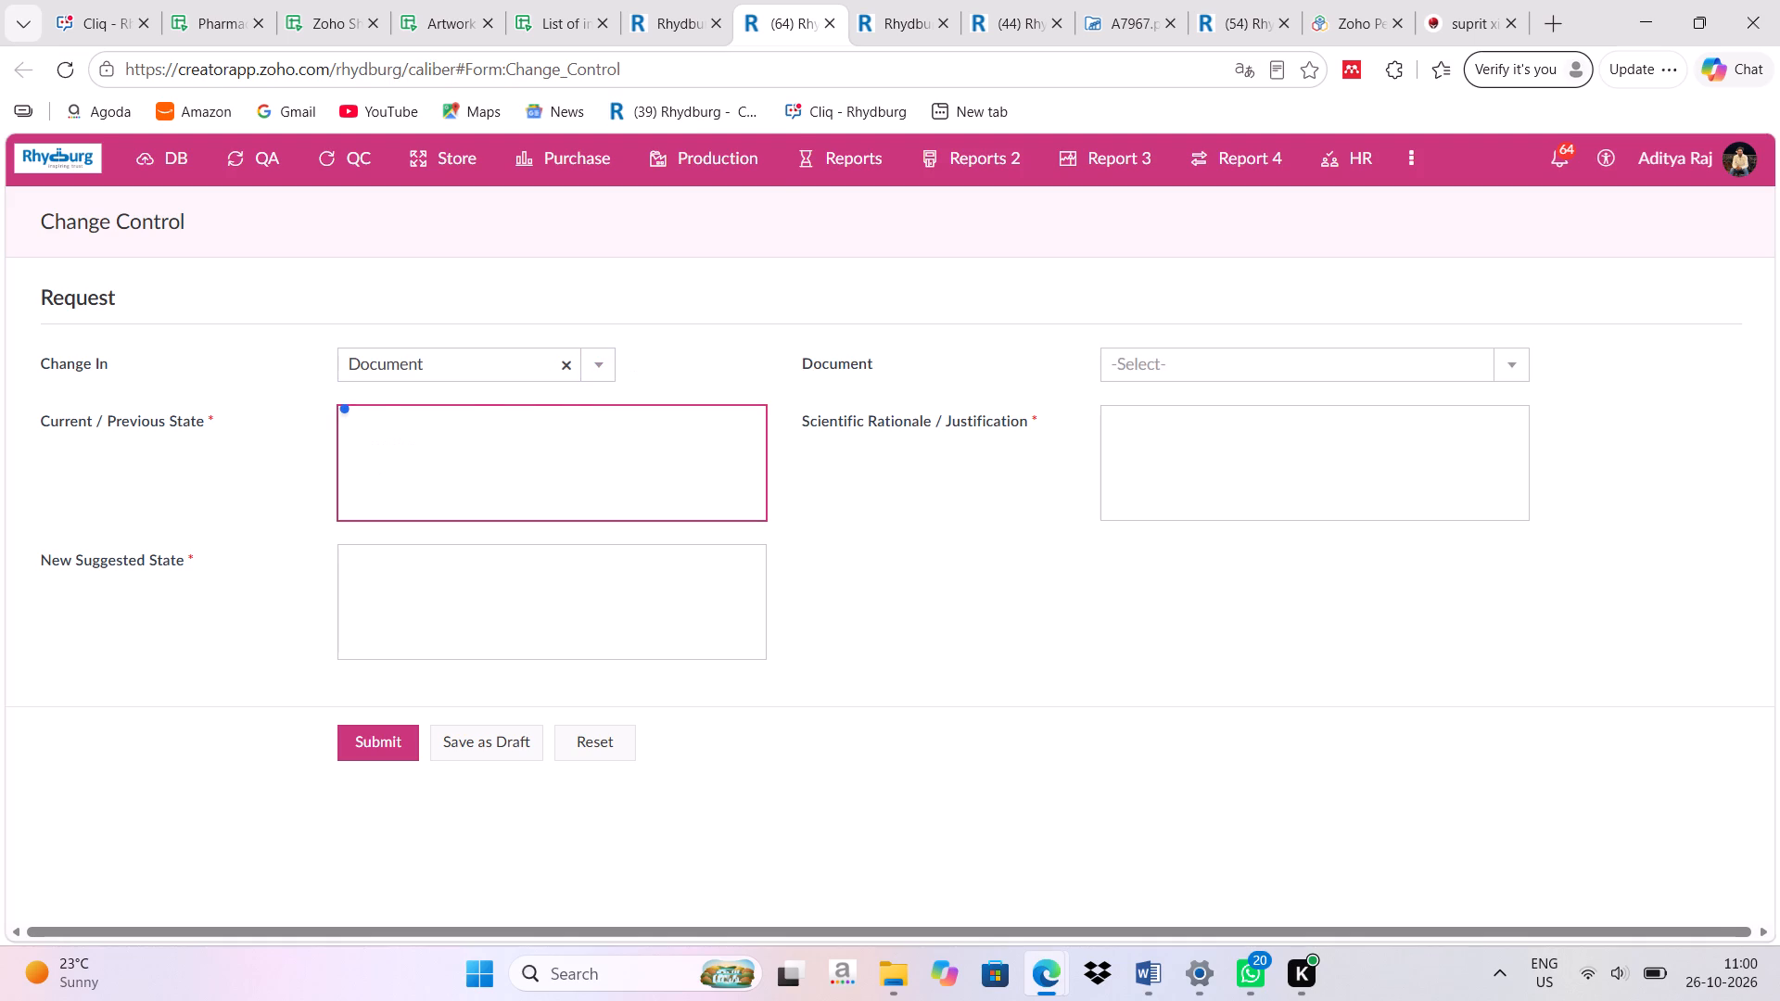
key("ctrl+v")
key("BackSpace")
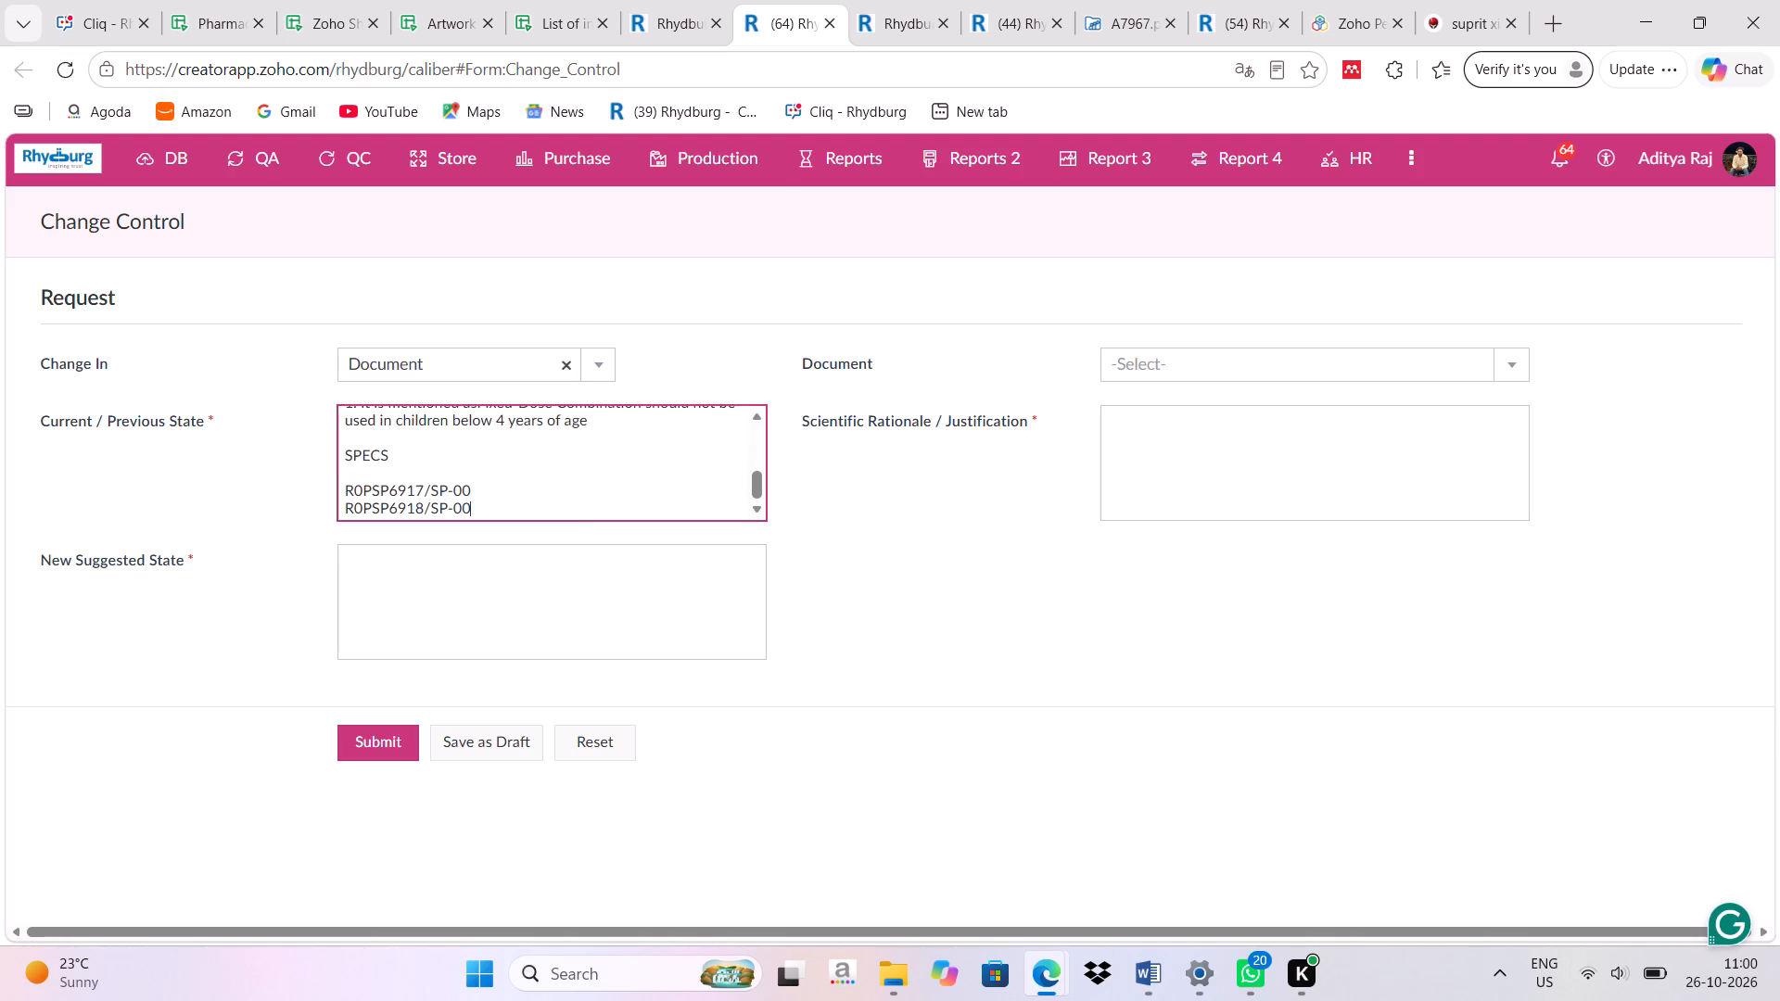
scroll(400, 433, "up", 1)
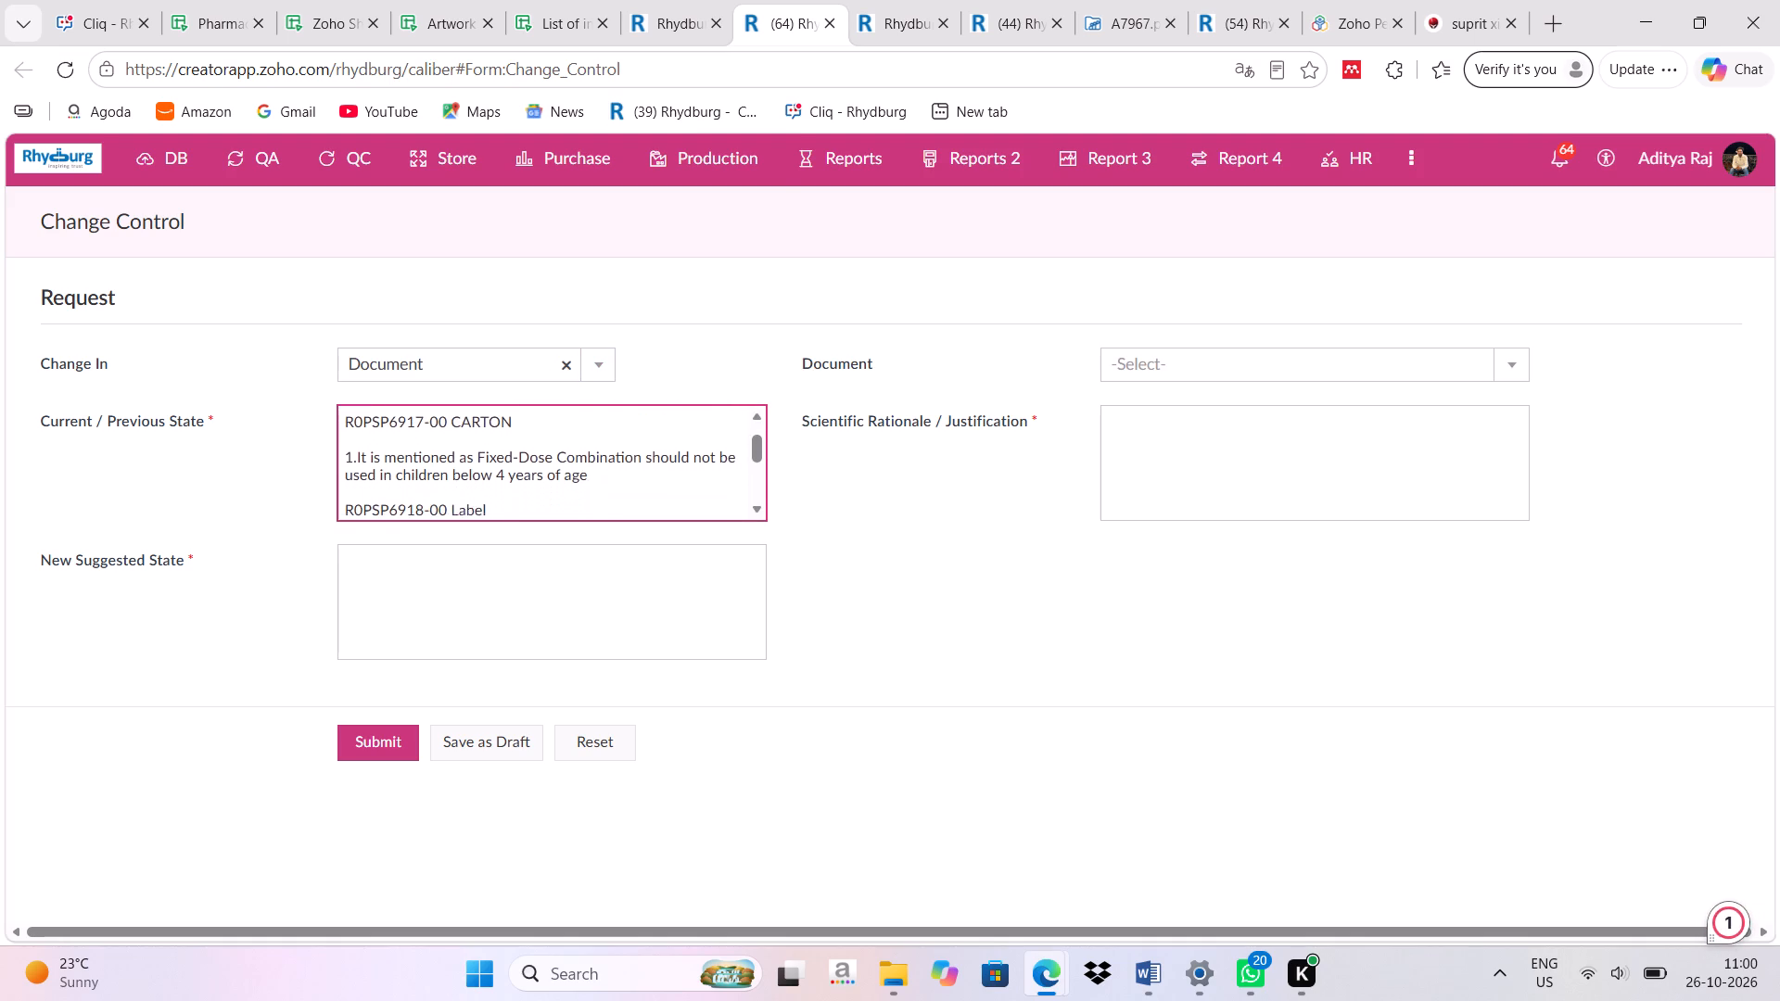
scroll(400, 433, "up", 2)
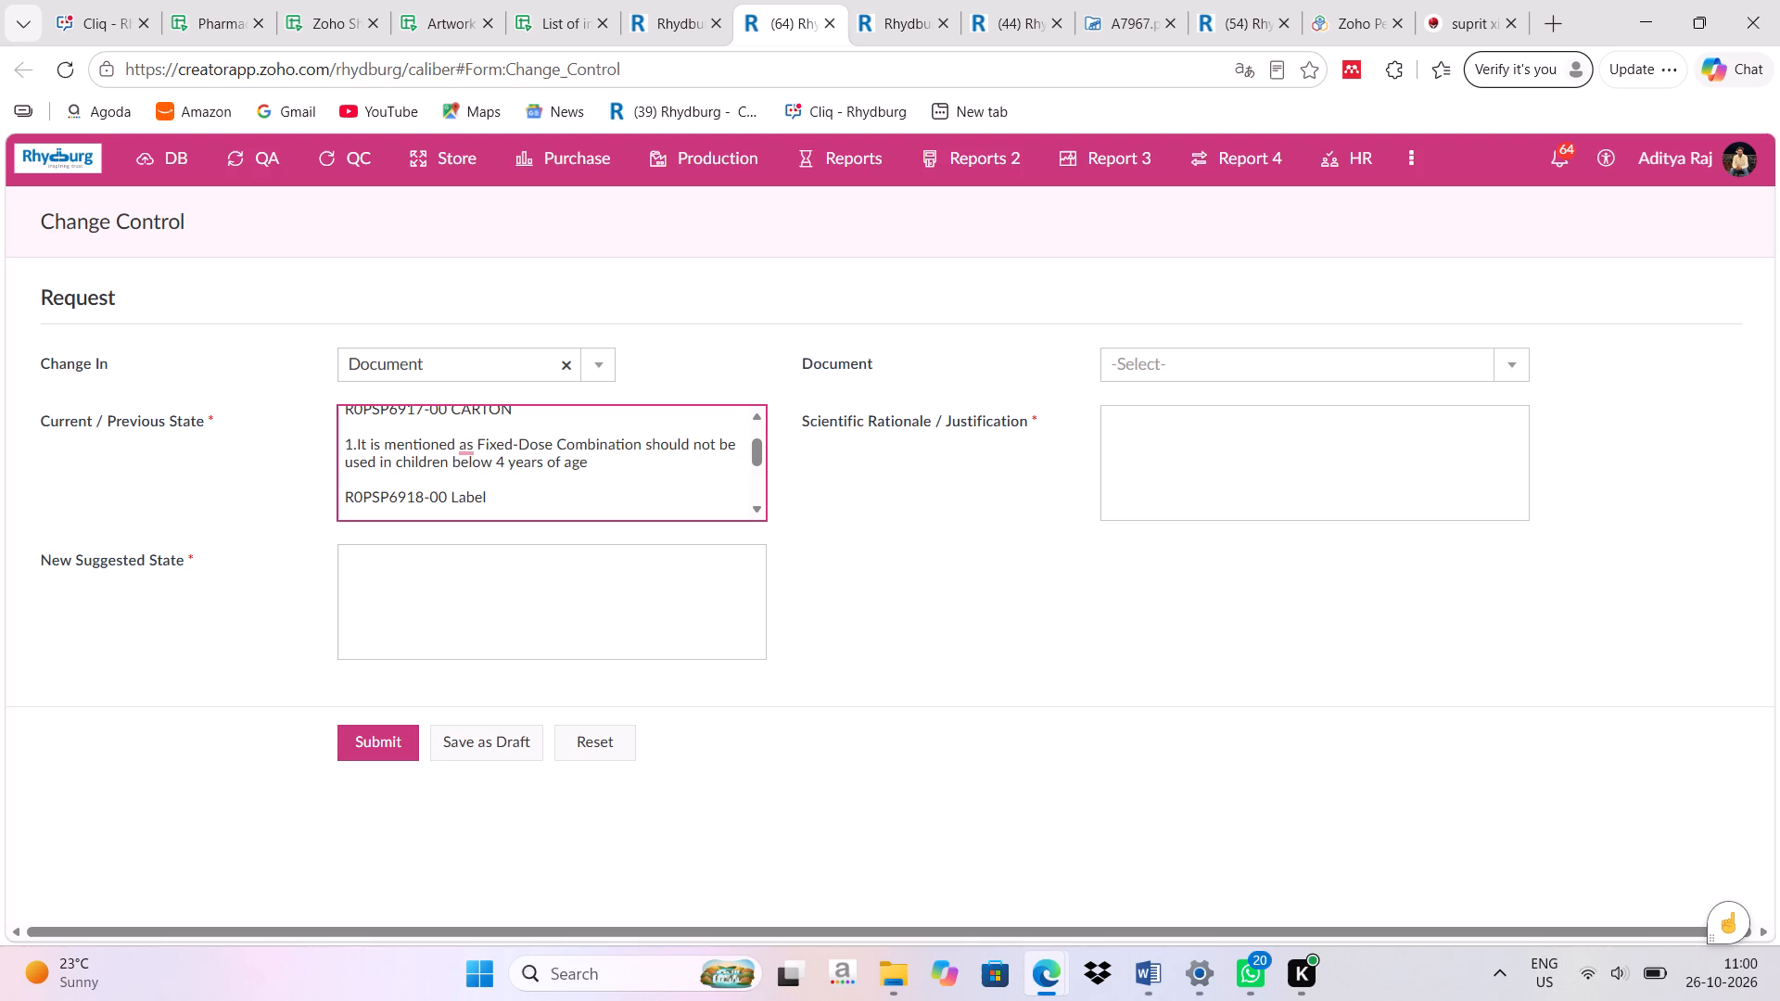
scroll(400, 433, "up", 2)
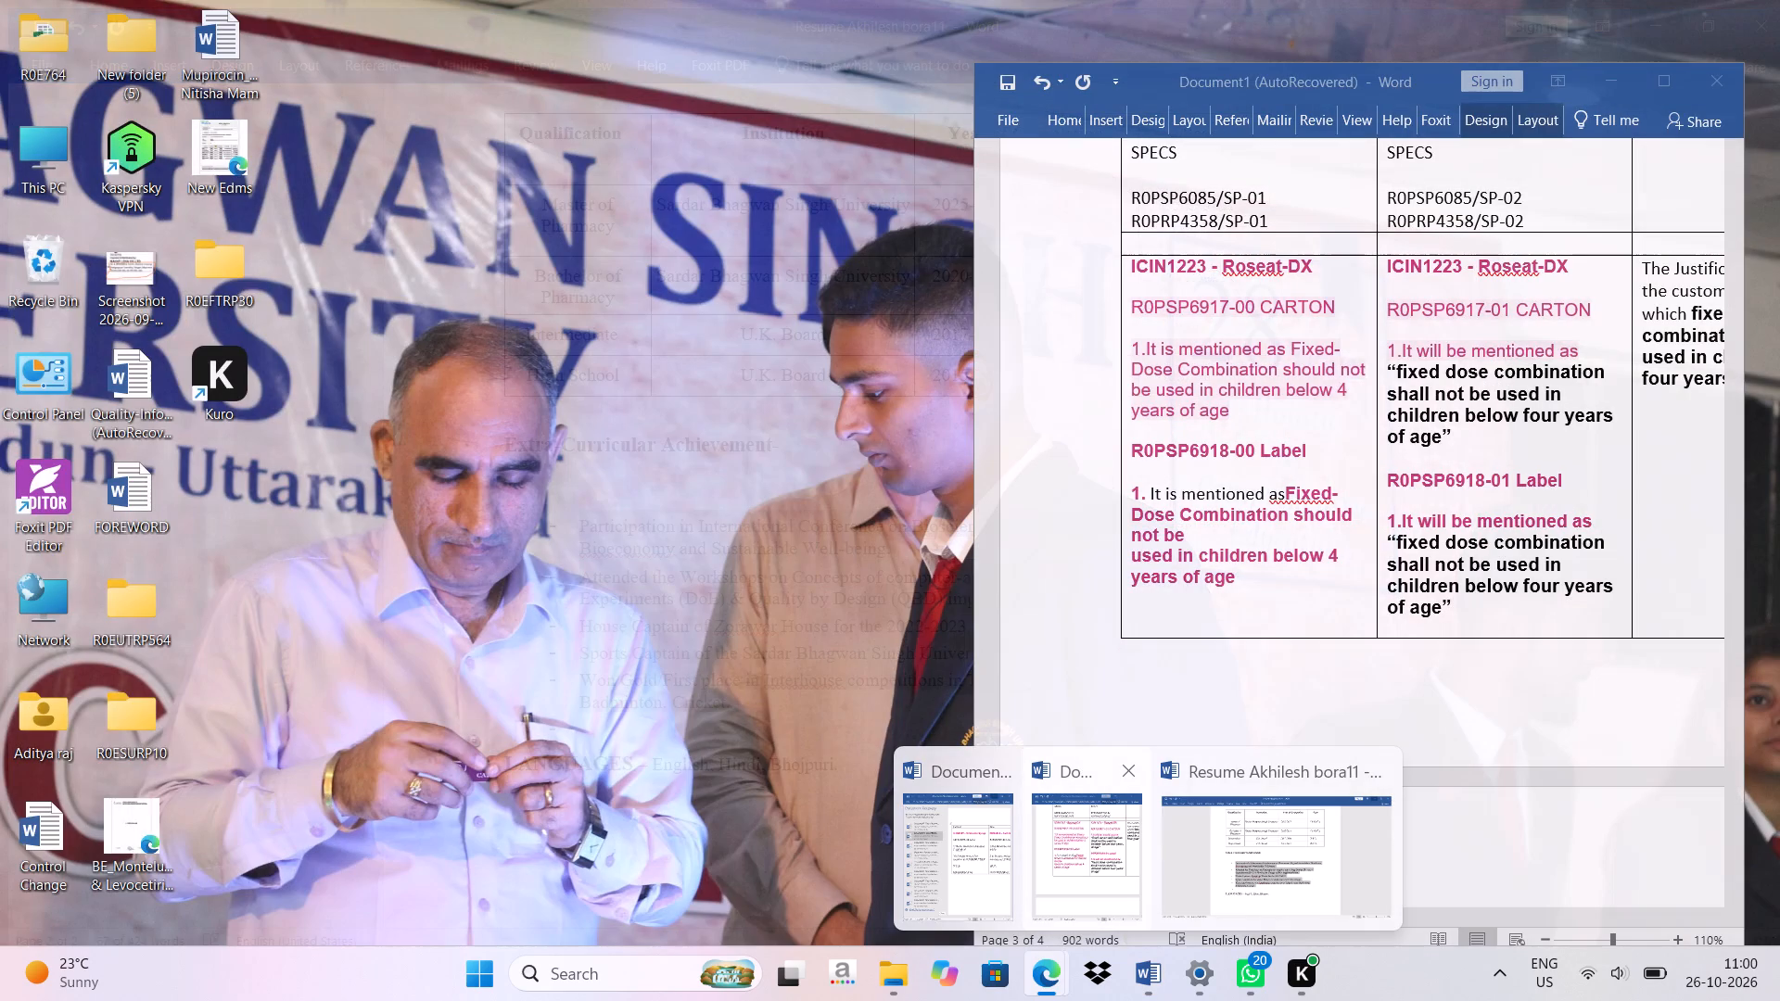
Switch to the Word change control document and copy the second-column Roseat-DX entry, from ICIN1223 through SPECS code R0PSP6918/SP-01.
left_click(1092, 882)
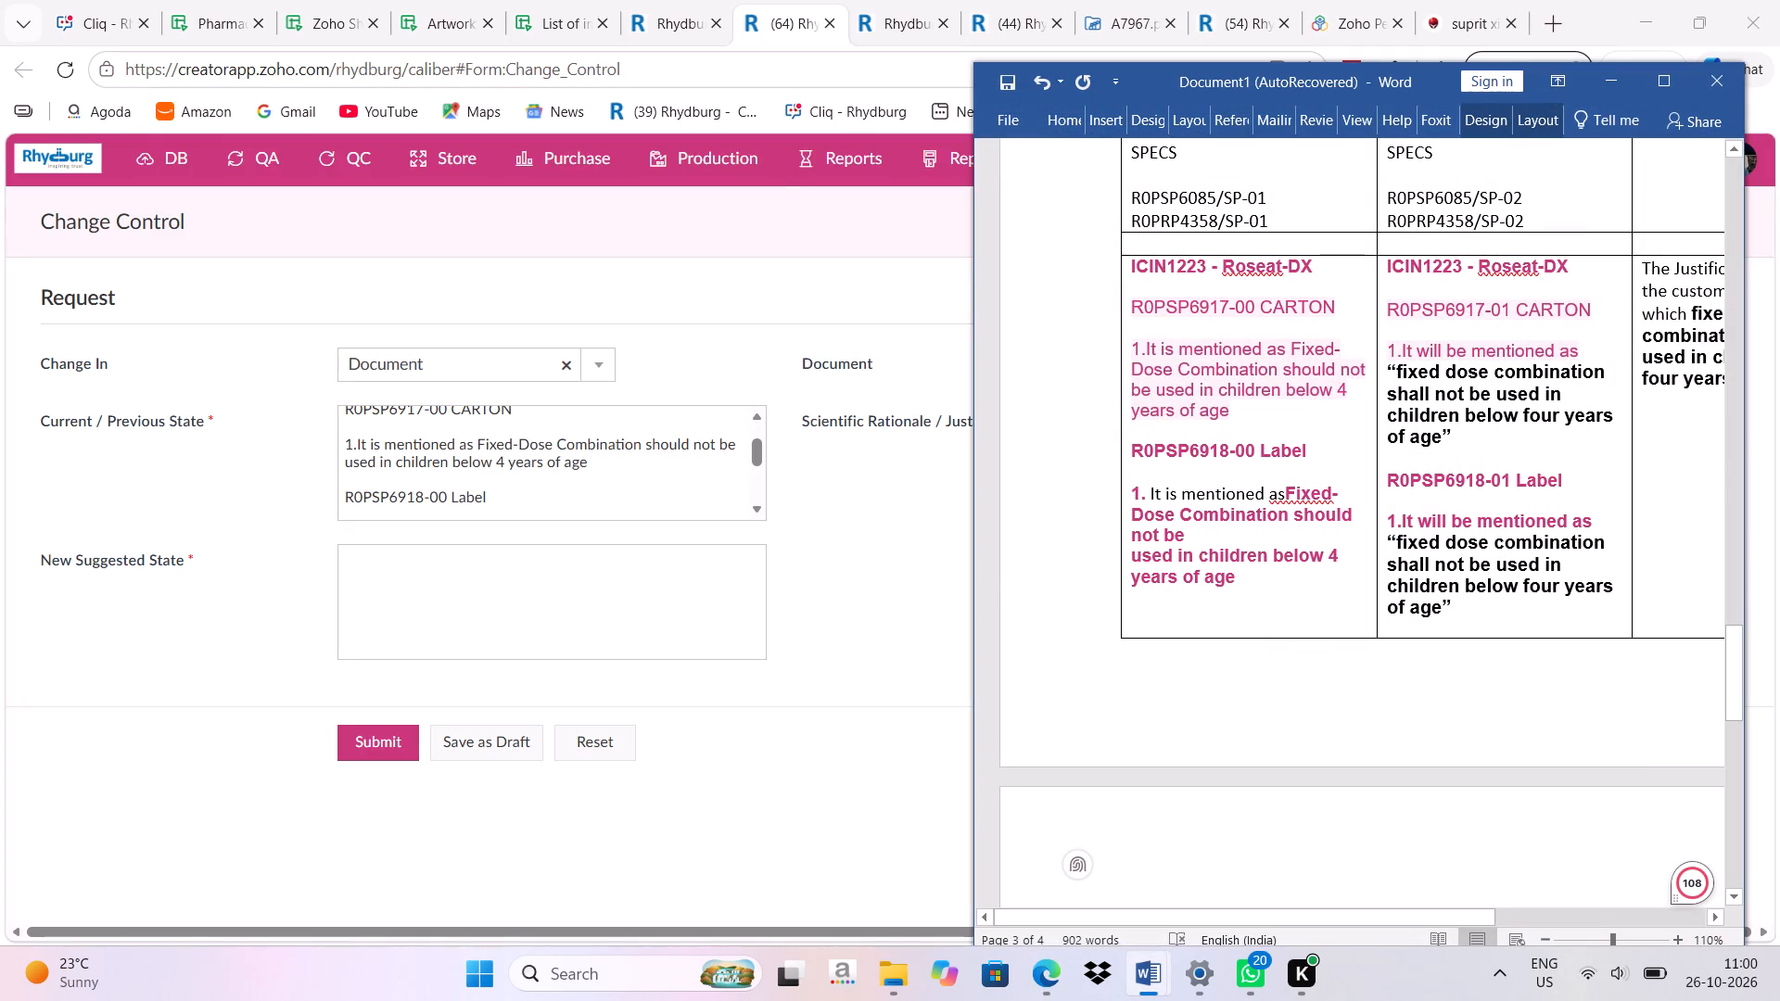
left_click(1381, 266)
scroll(1563, 543, "down", 1)
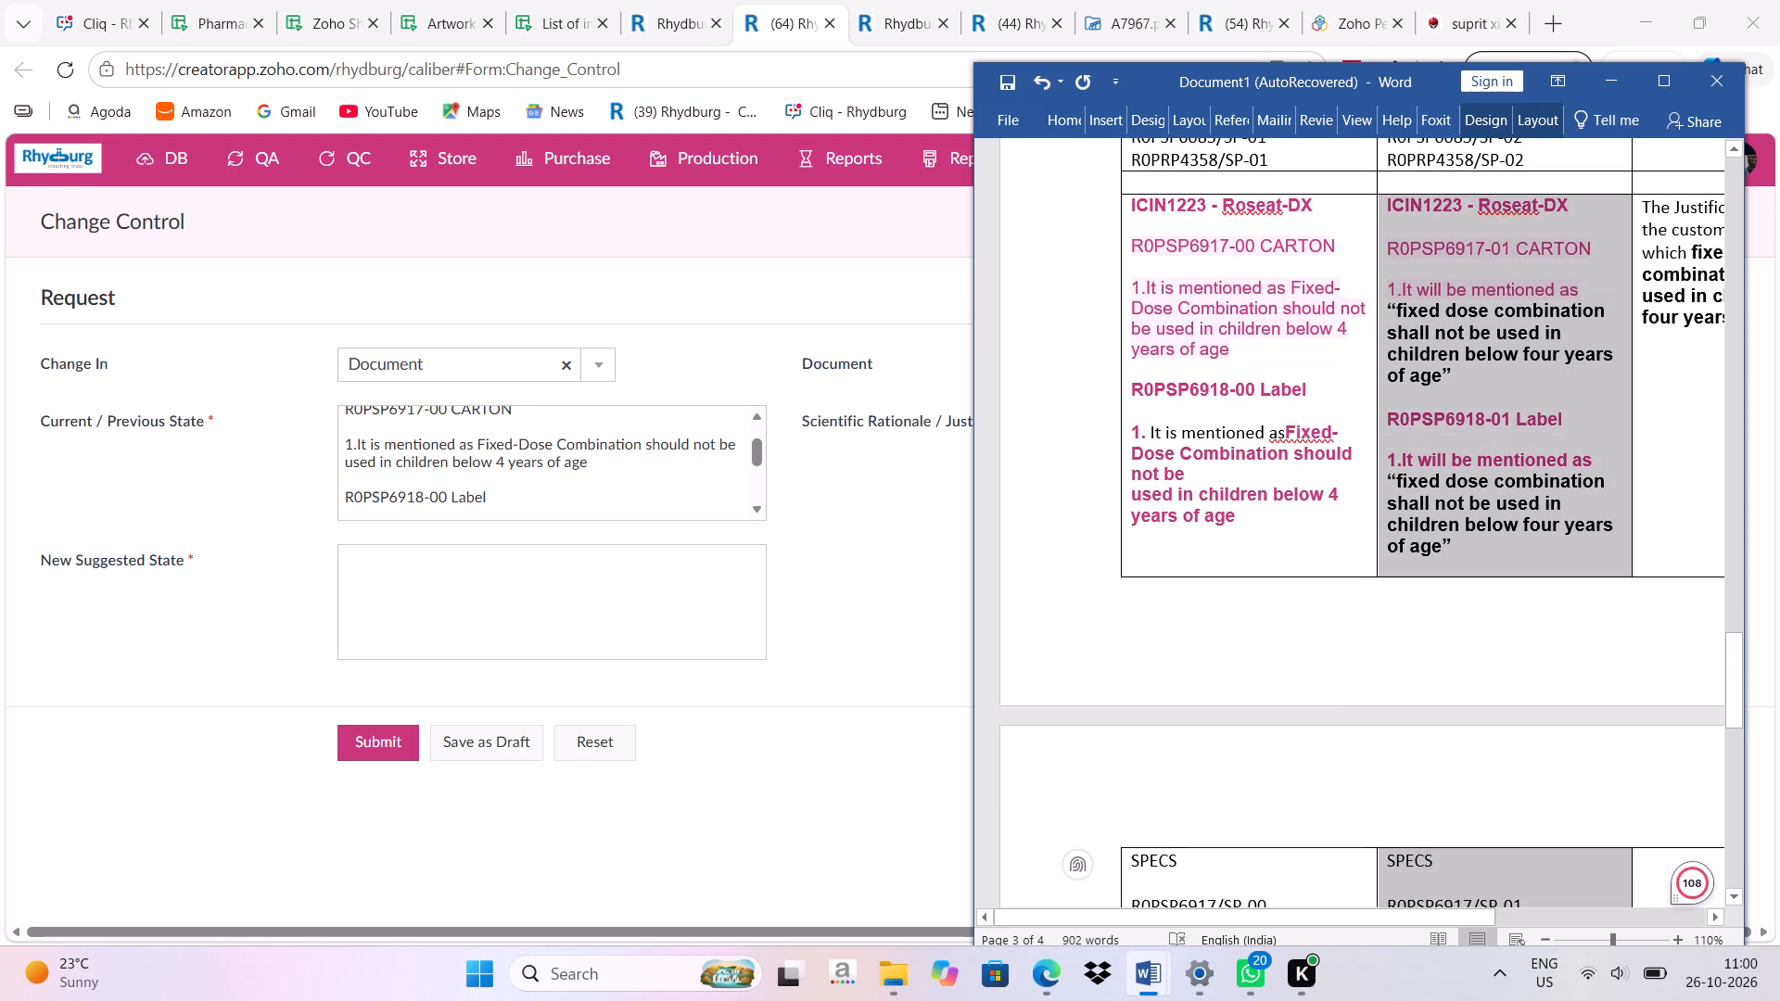
scroll(1565, 544, "down", 2)
right_click_drag(1498, 579, 1443, 718)
right_click_drag(1398, 795, 1404, 787)
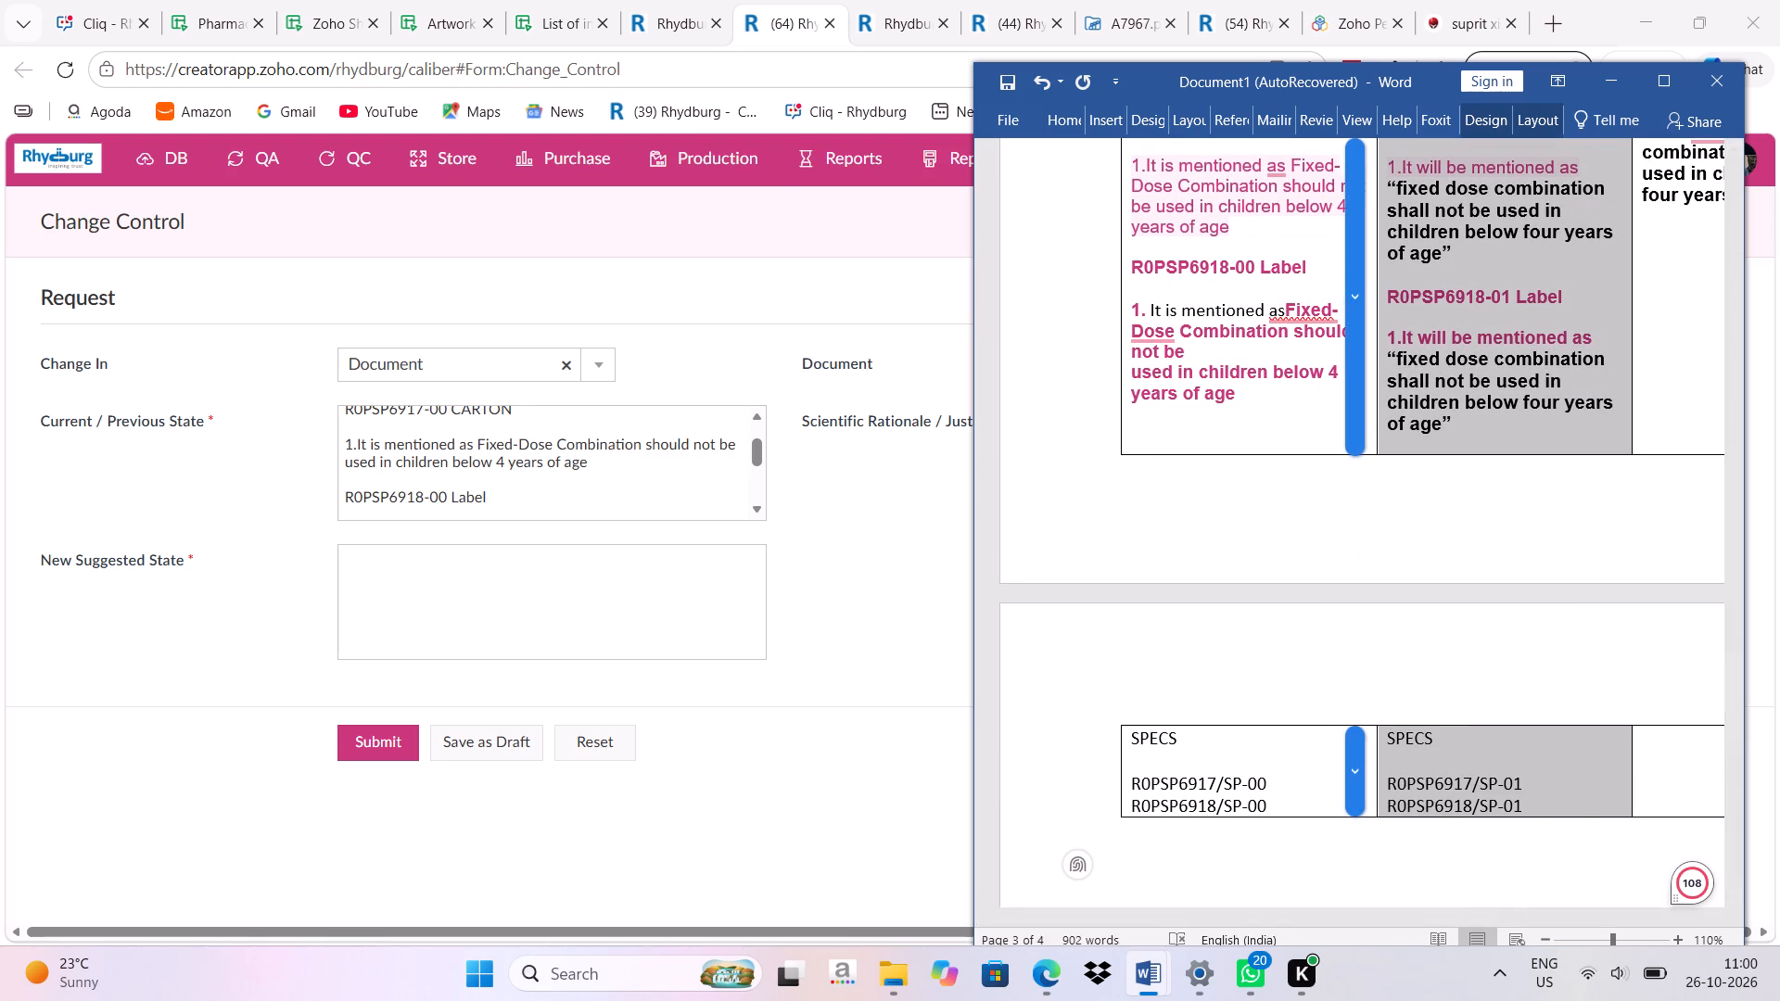
right_click_drag(1404, 787, 1404, 782)
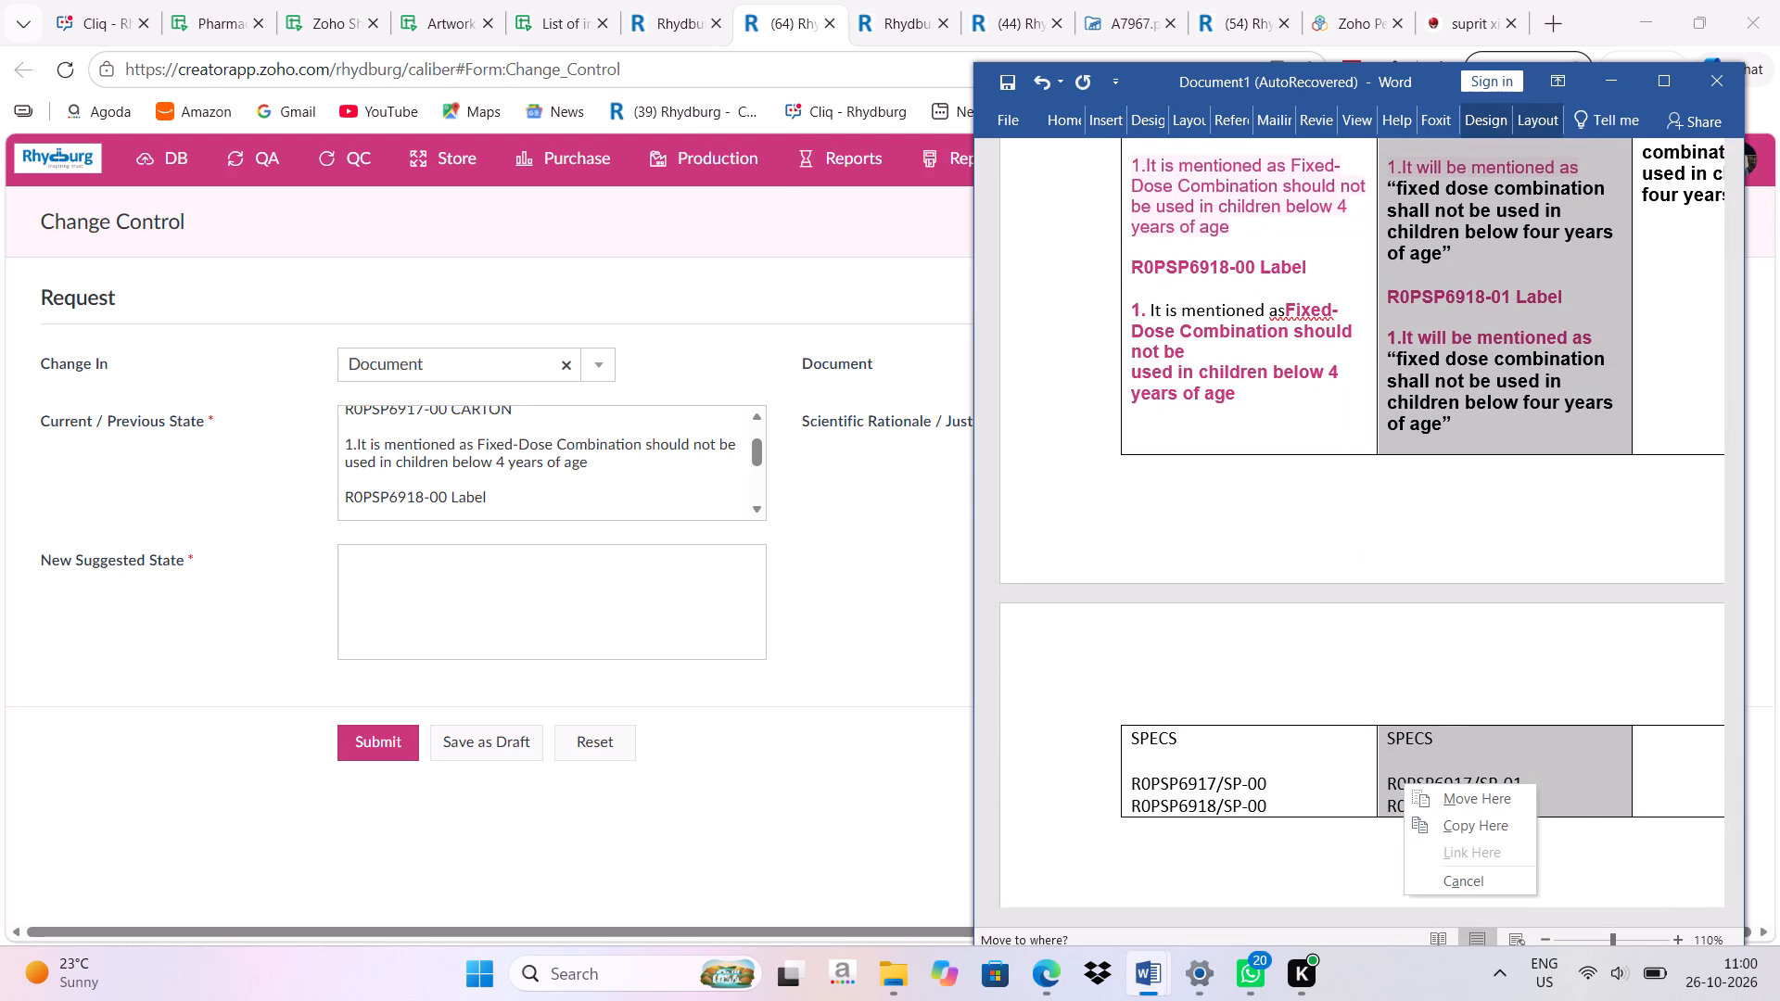
scroll(1461, 374, "up", 2)
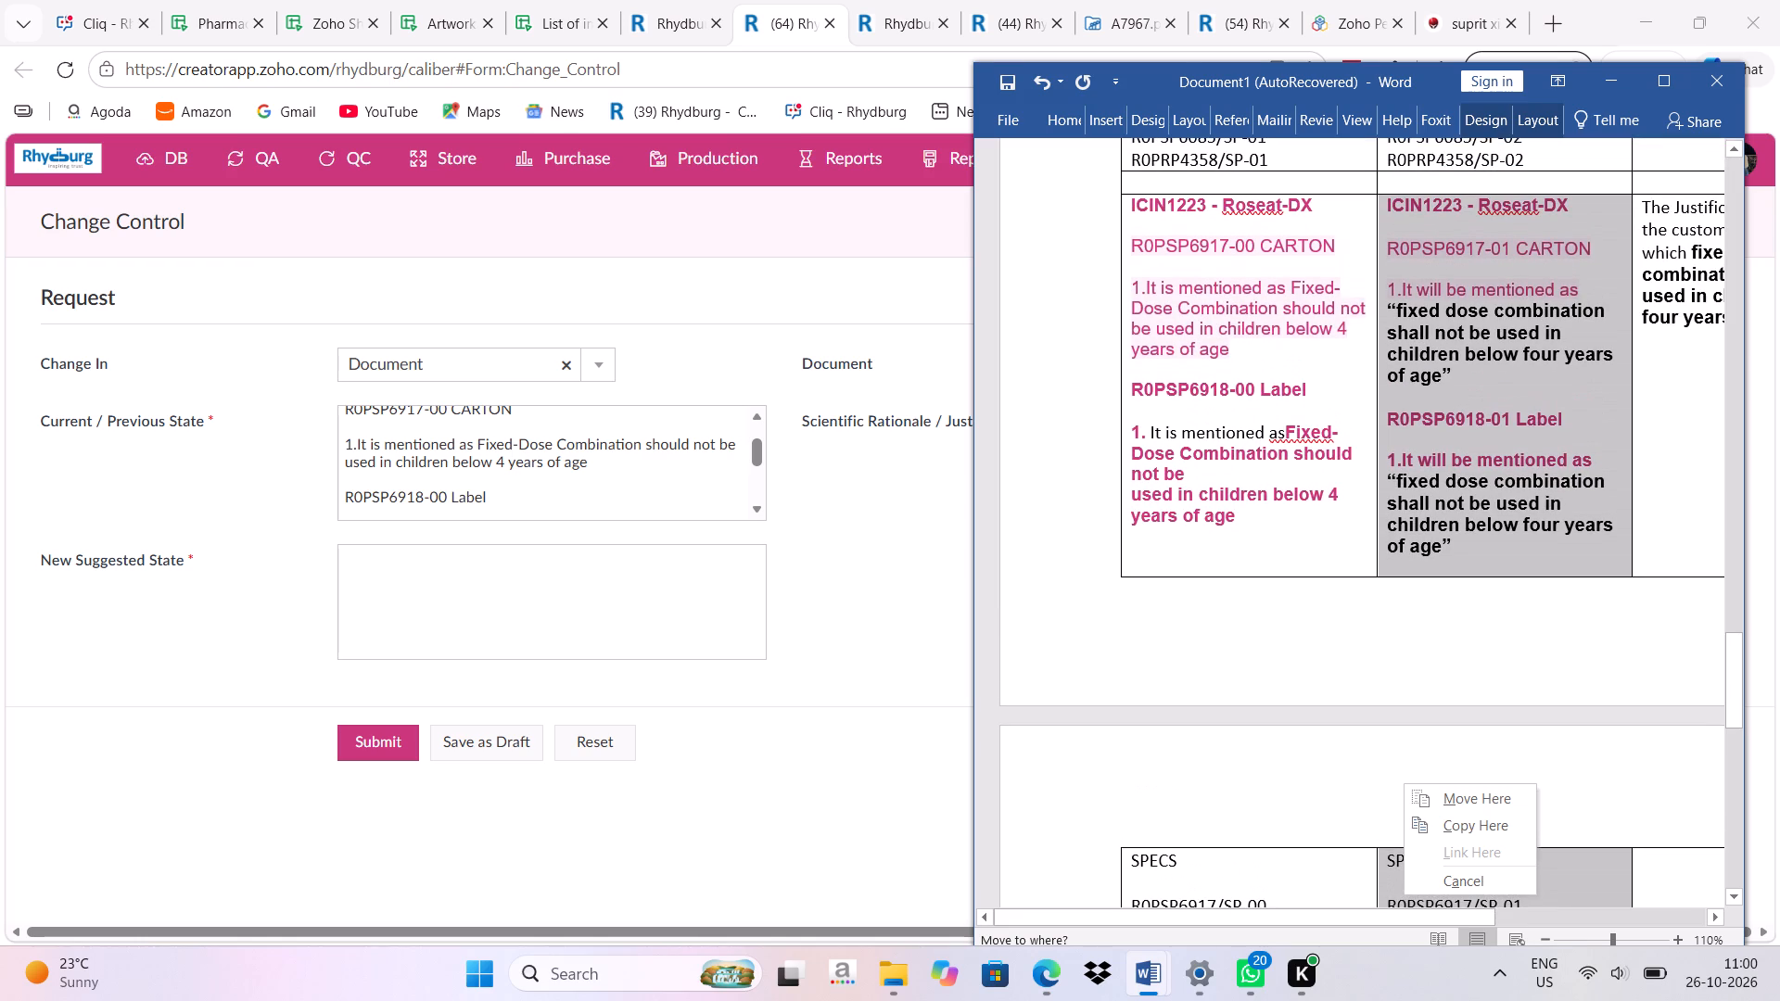
right_click(1461, 374)
left_click(1509, 418)
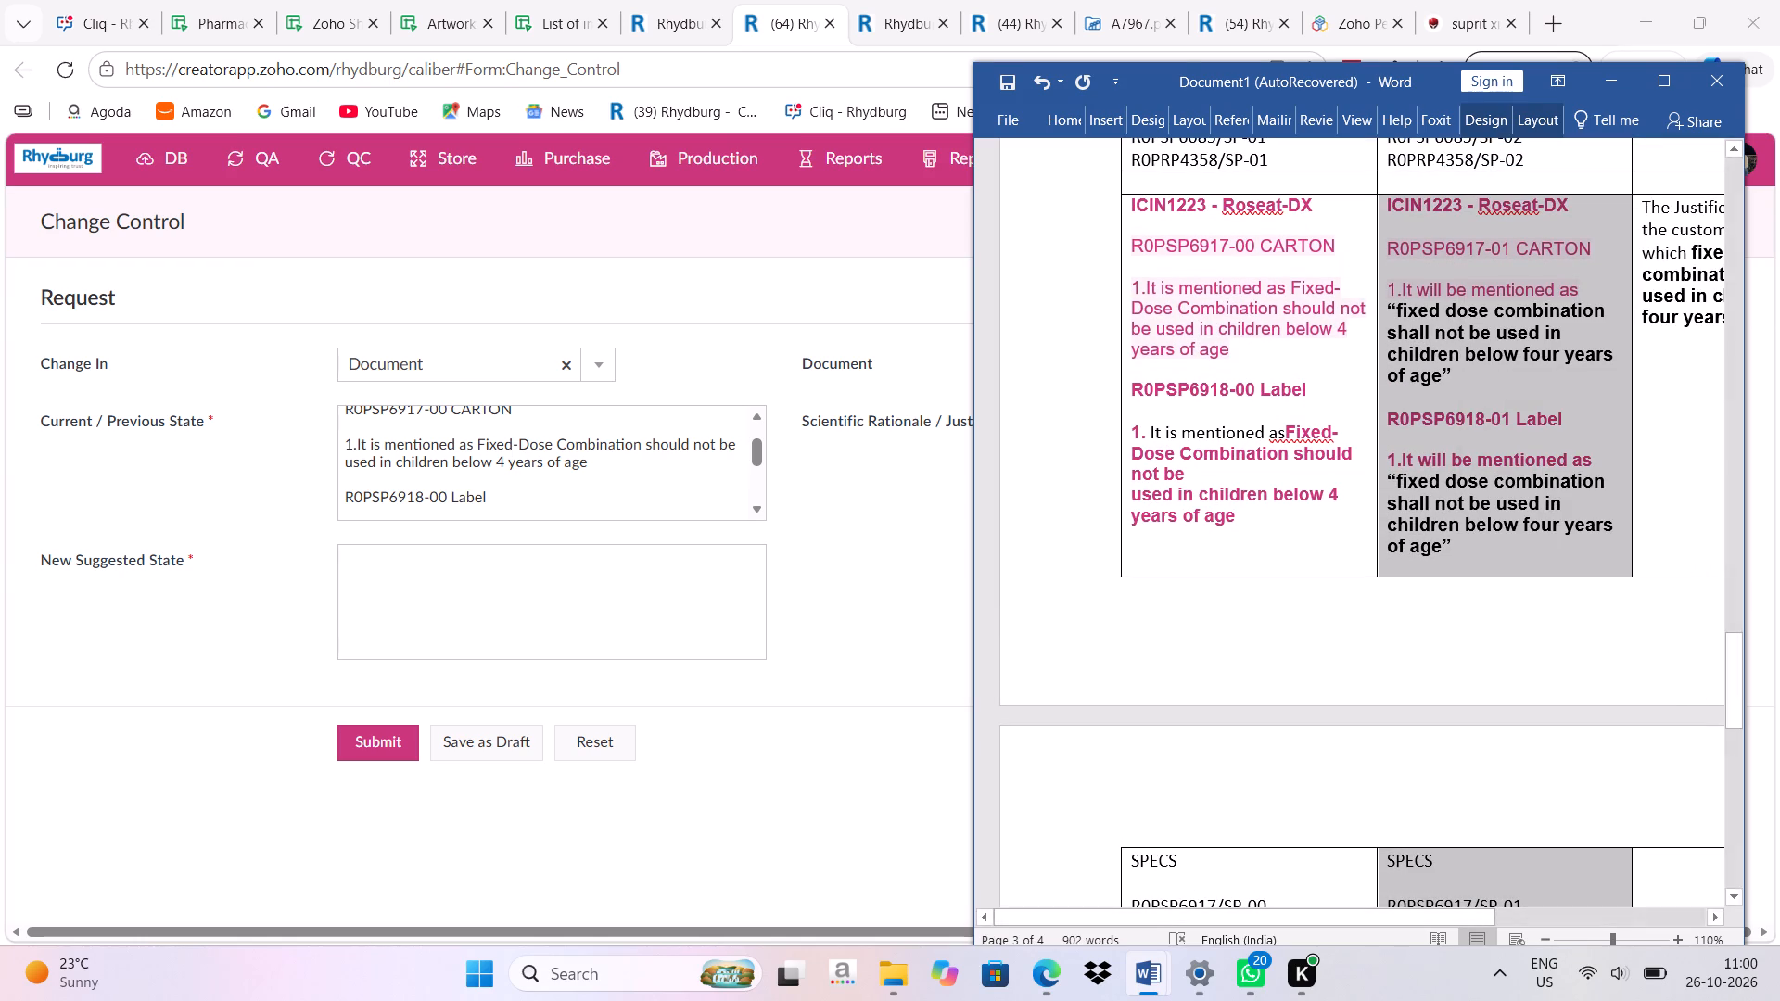
Paste the copied entry into New Suggested State on the Edge request form and remove the trailing blank line.
left_click(401, 578)
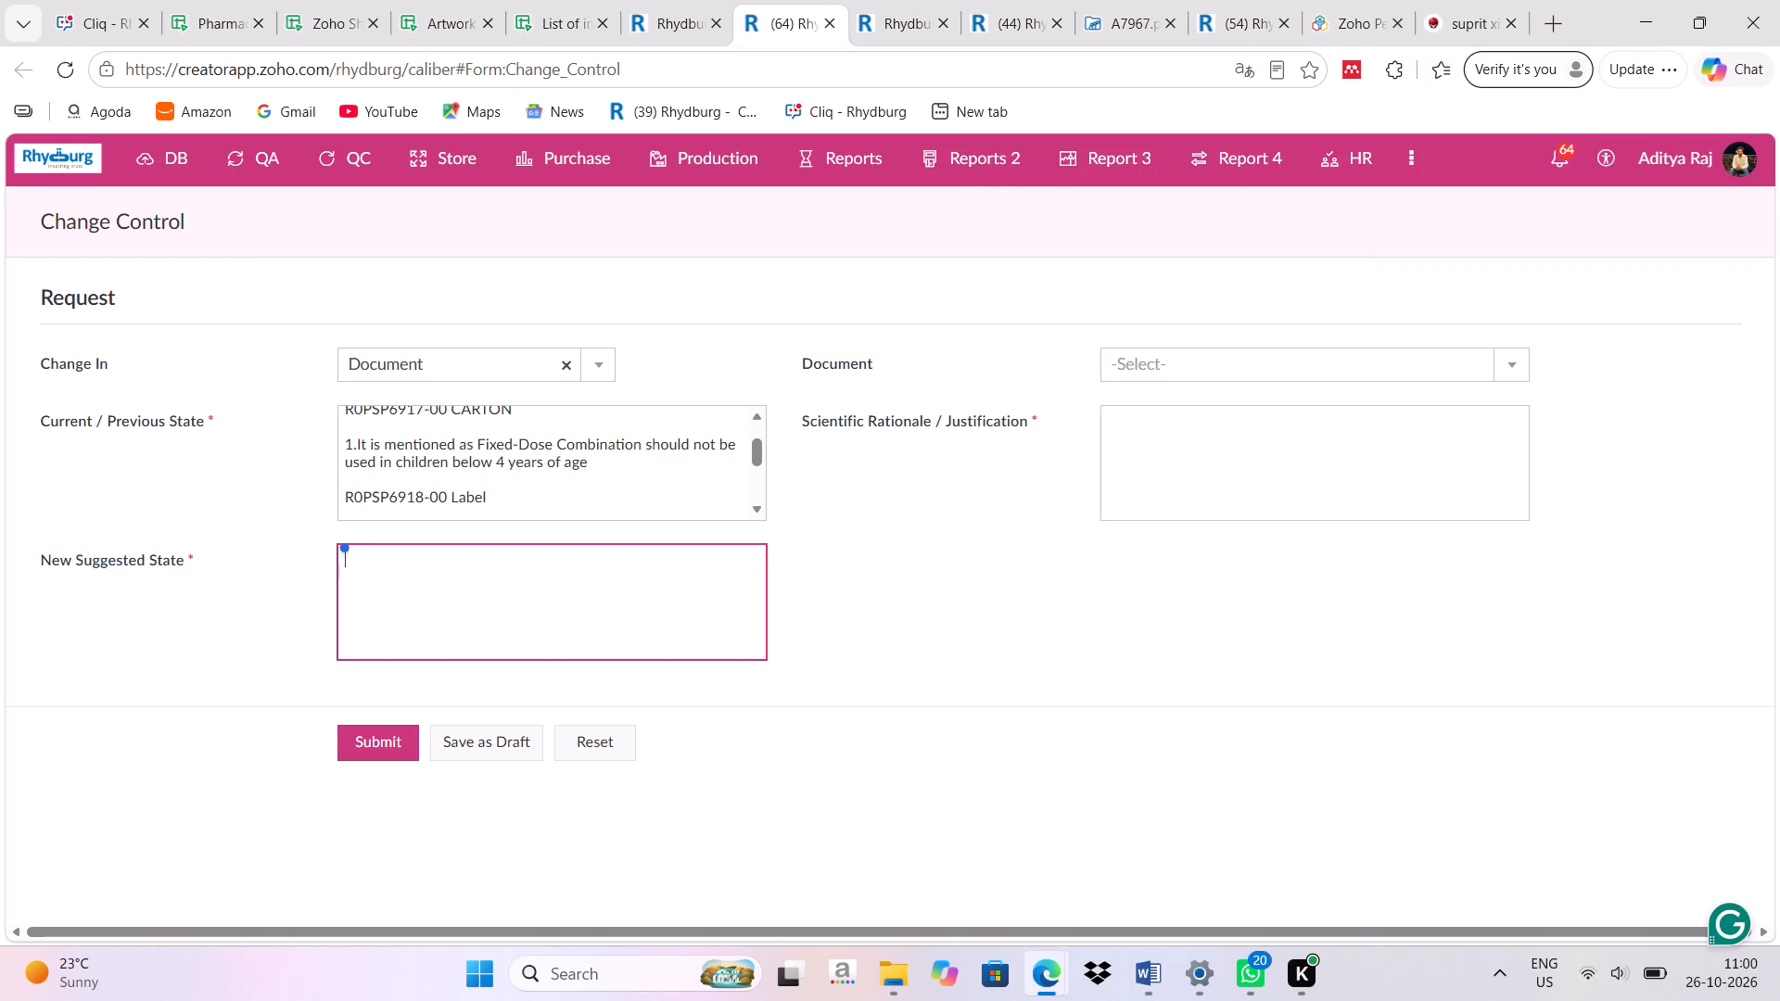
key("ctrl+v")
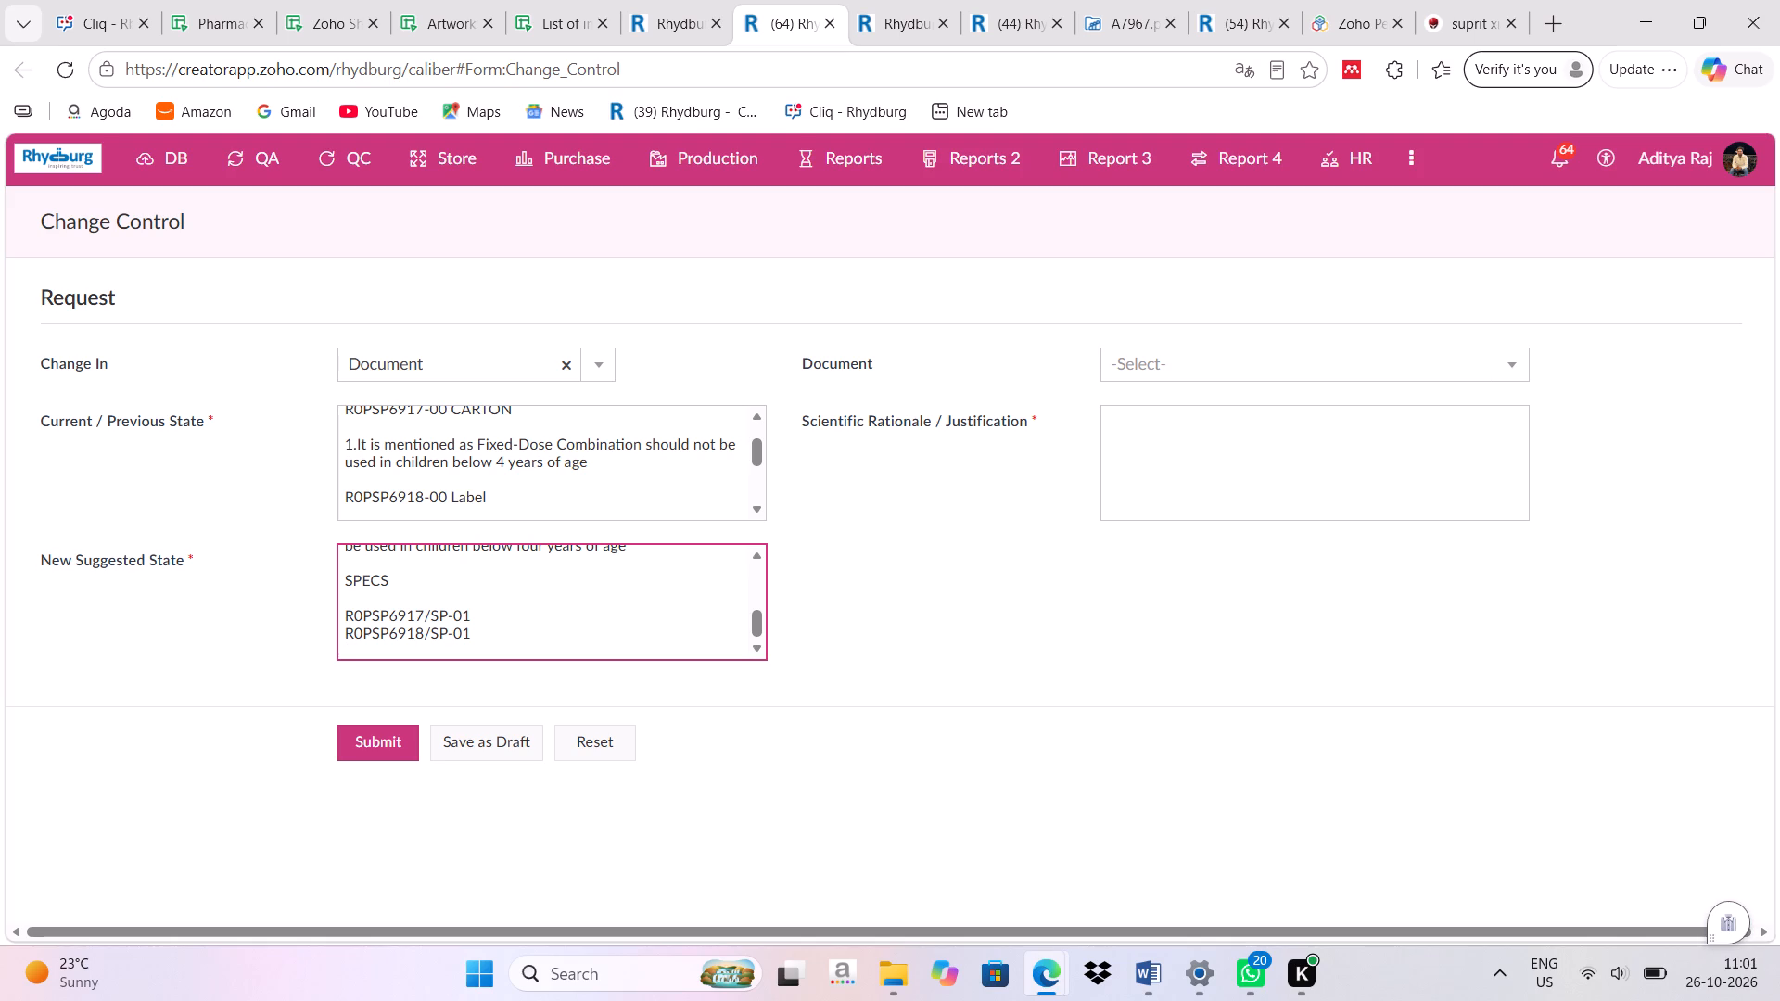
key("BackSpace")
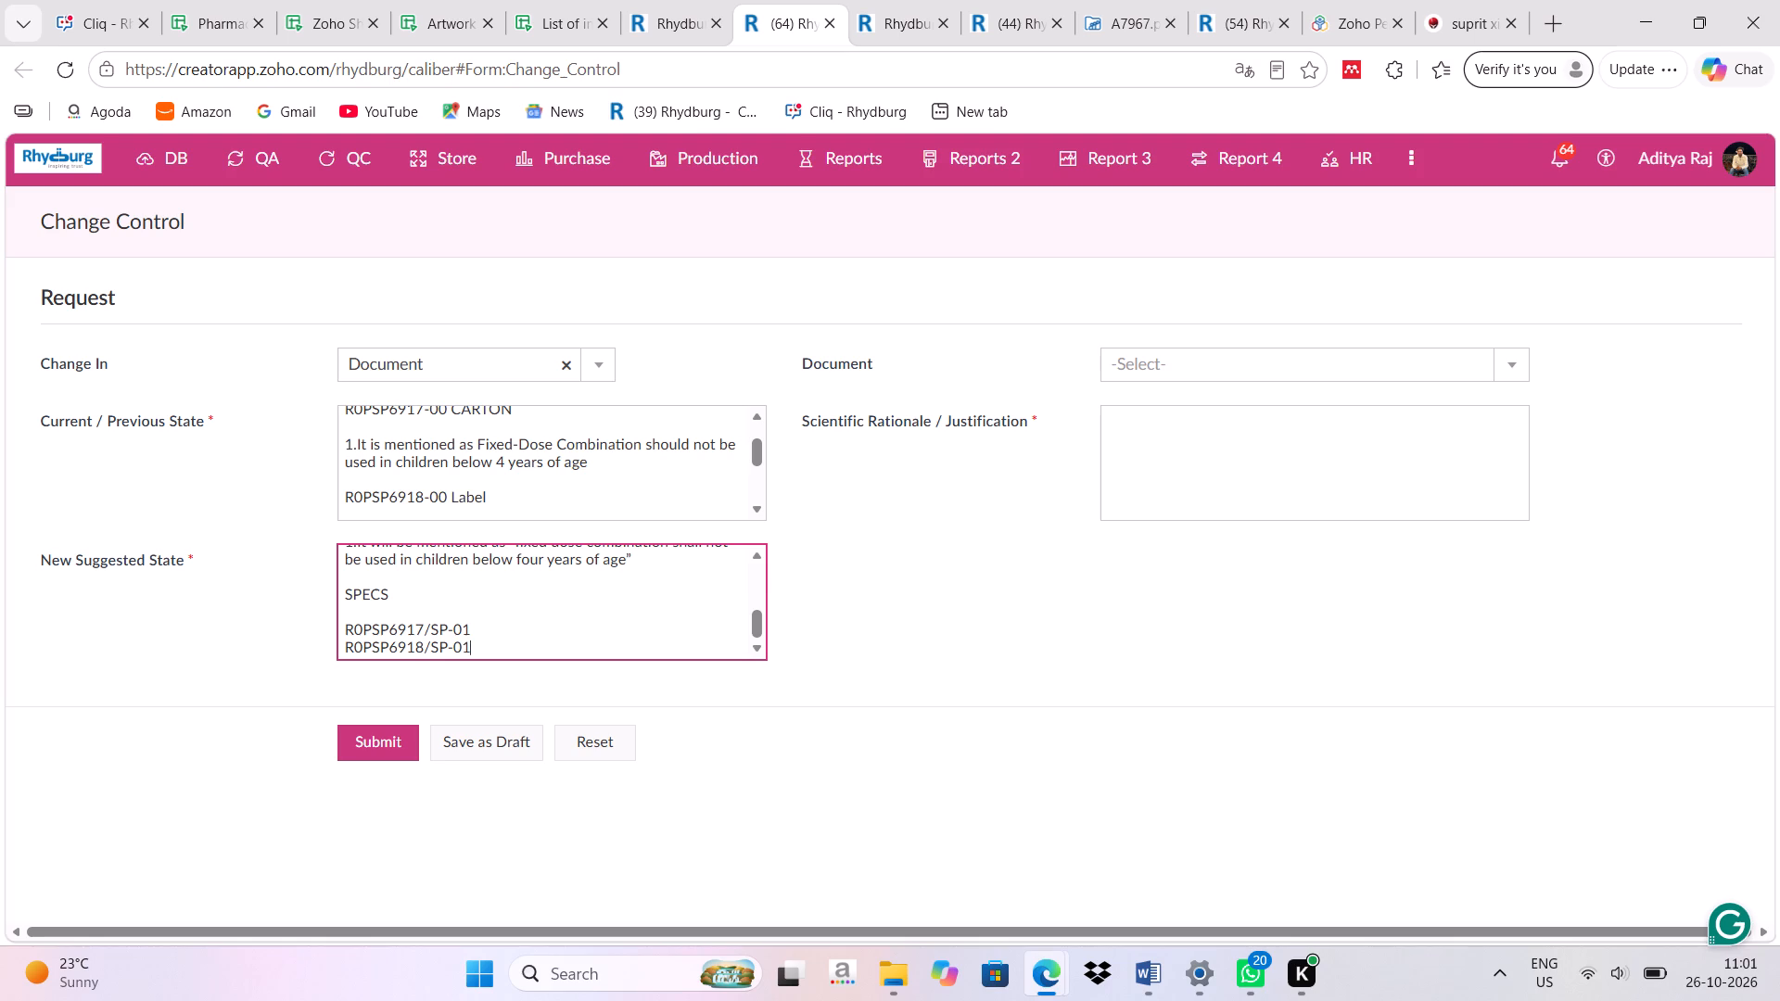
Set Document to Artwork on the Change Control request.
left_click(1505, 360)
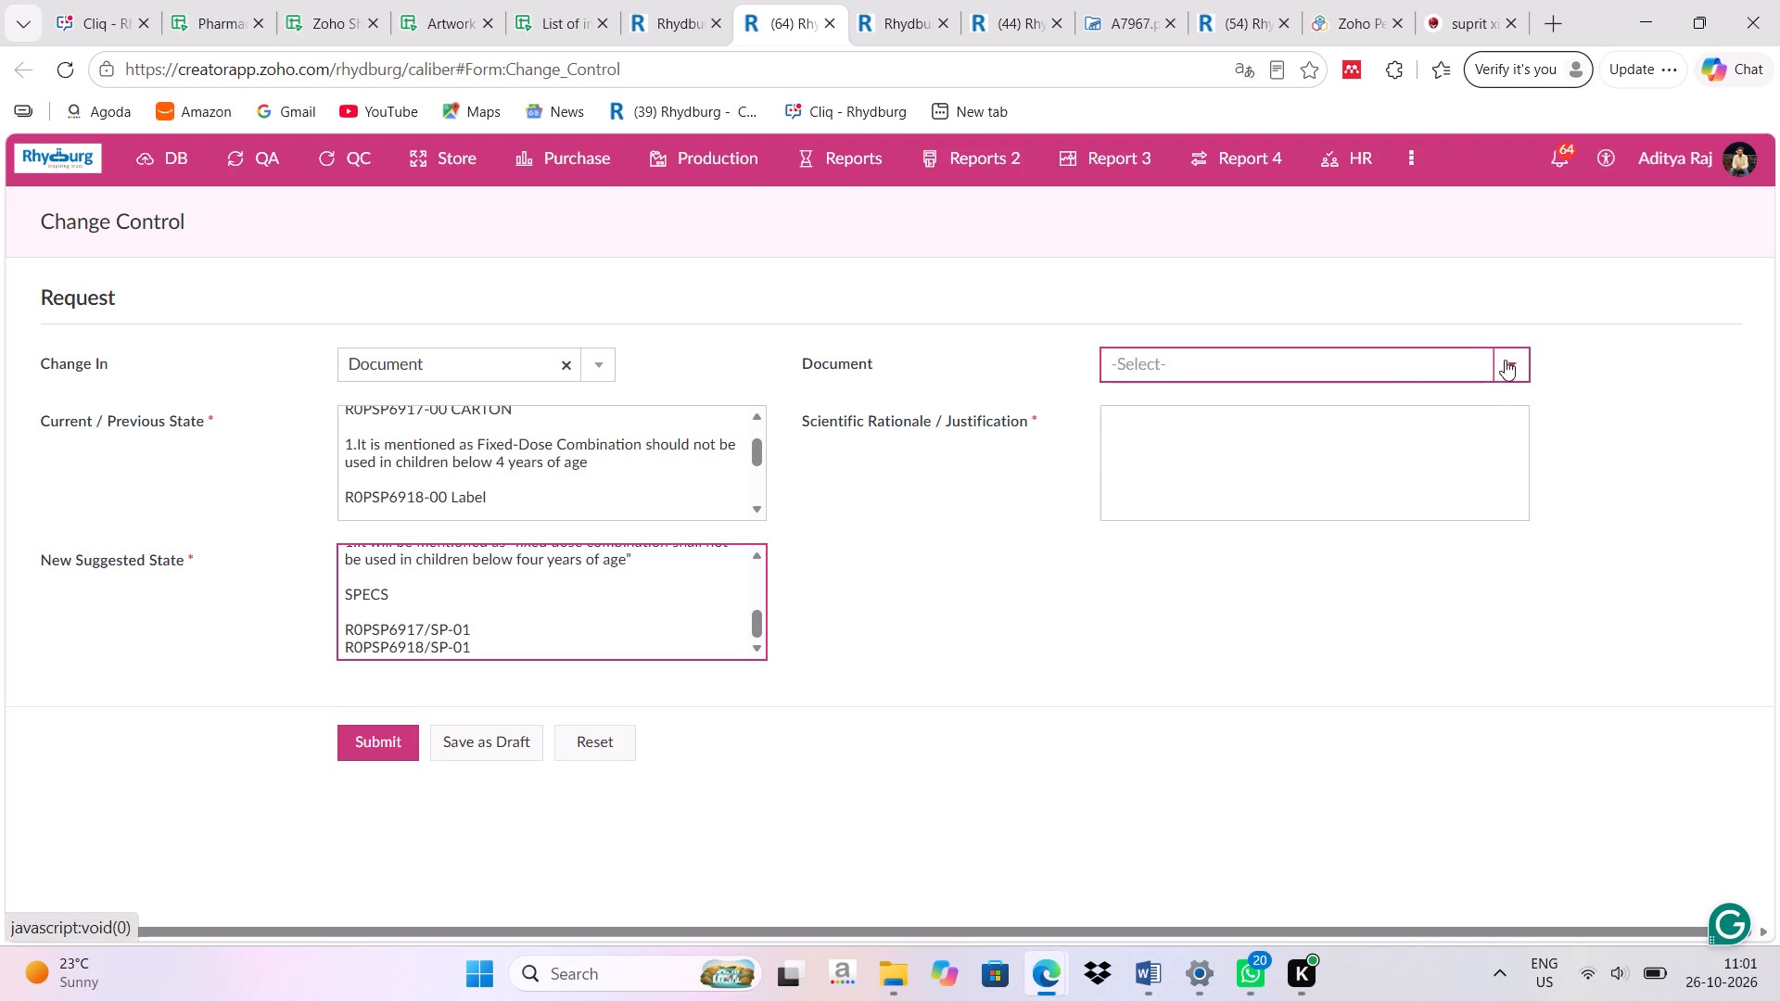
left_click(1165, 558)
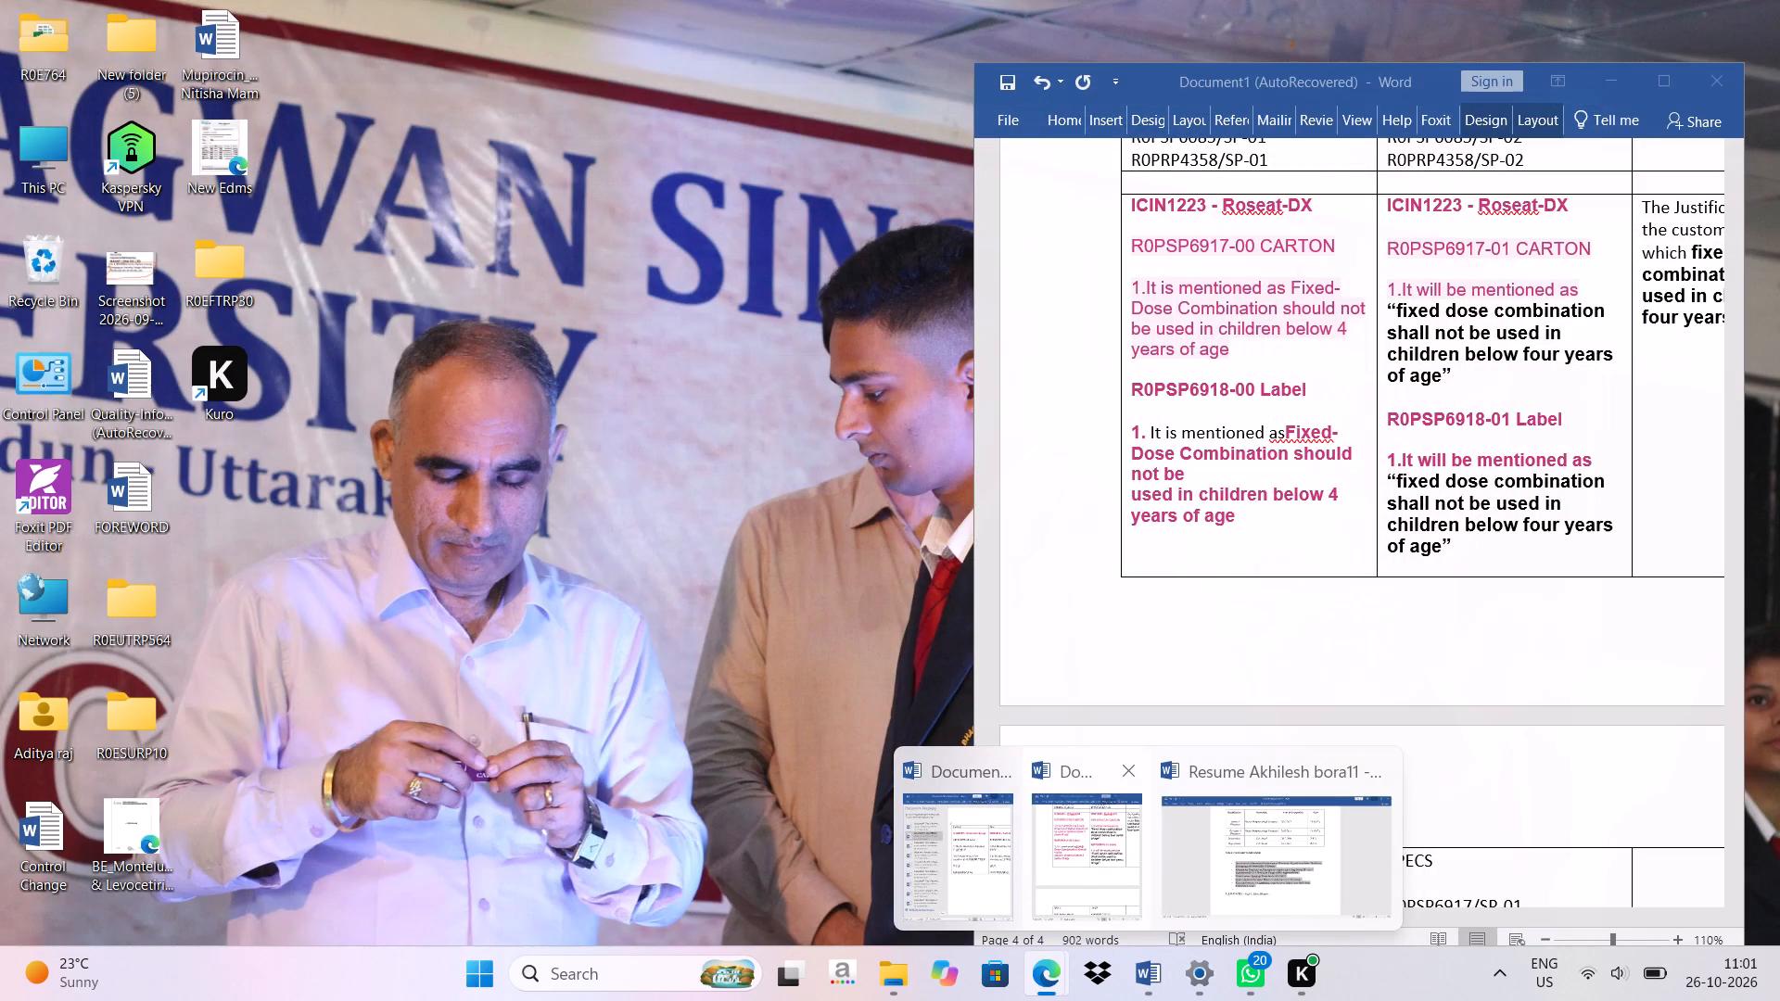
Switch back to the Word document and copy the Roseat-DX justification text about customer requirements from the table's third column.
left_click(1112, 870)
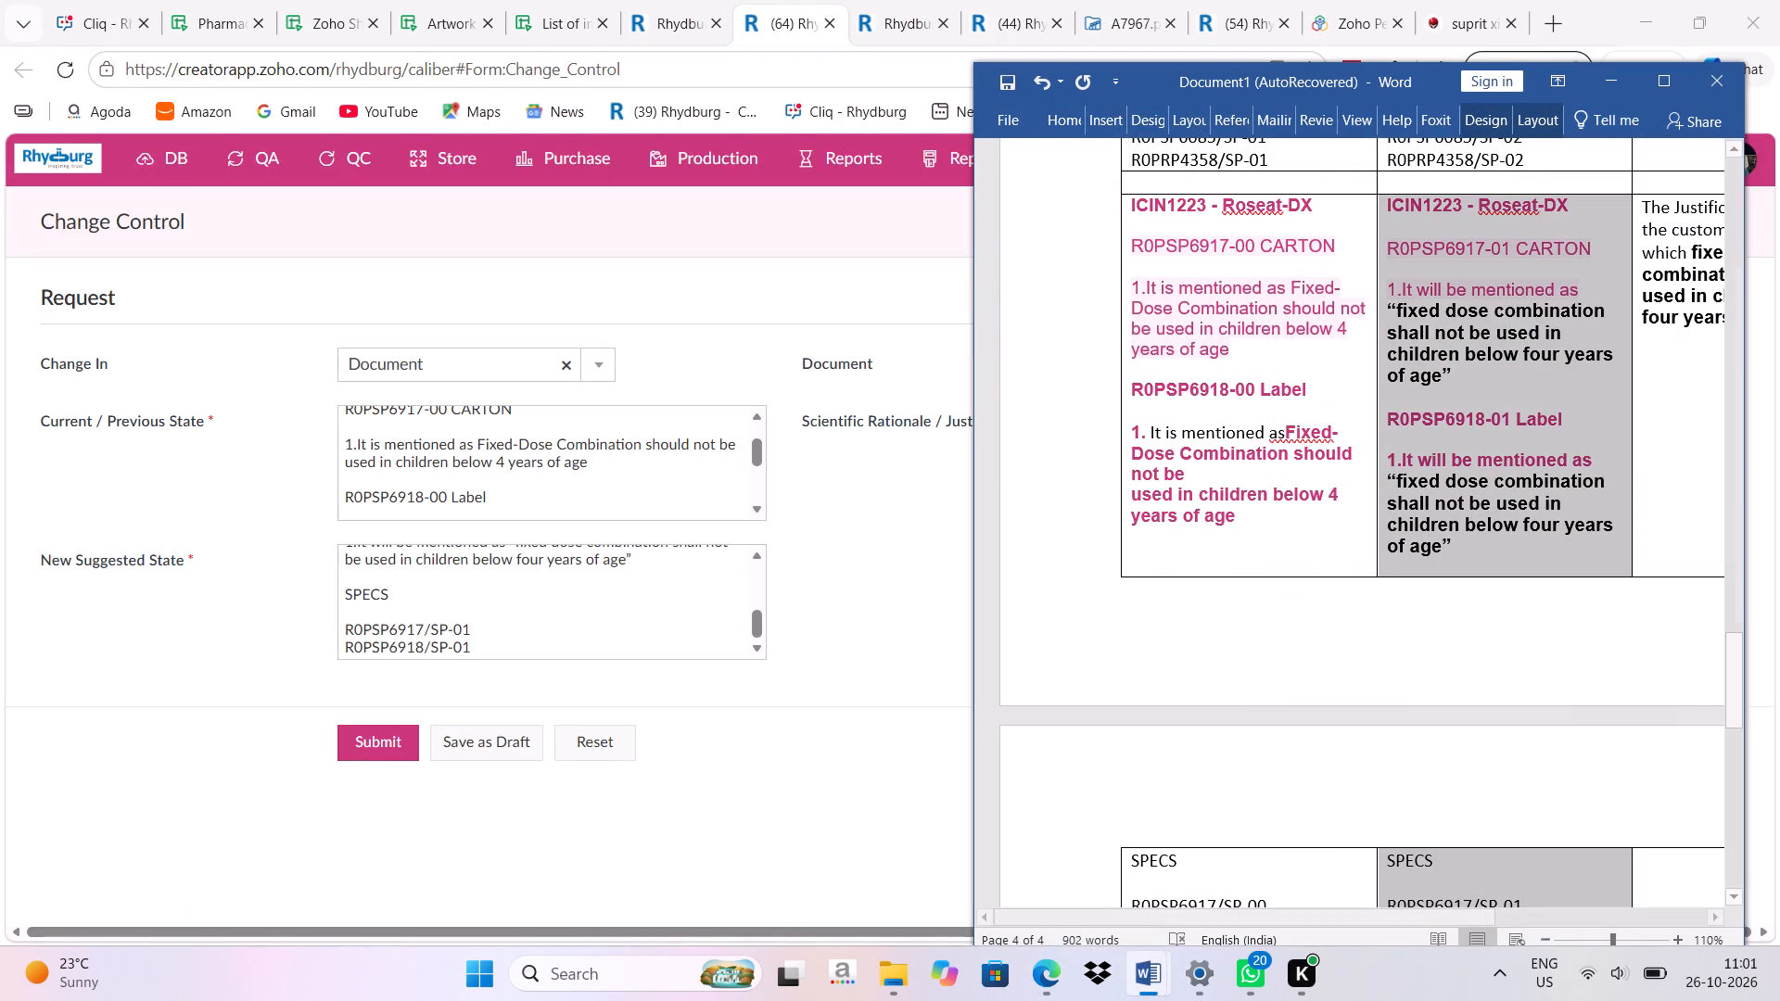
left_click(1666, 503)
scroll(1666, 503, "left", 1)
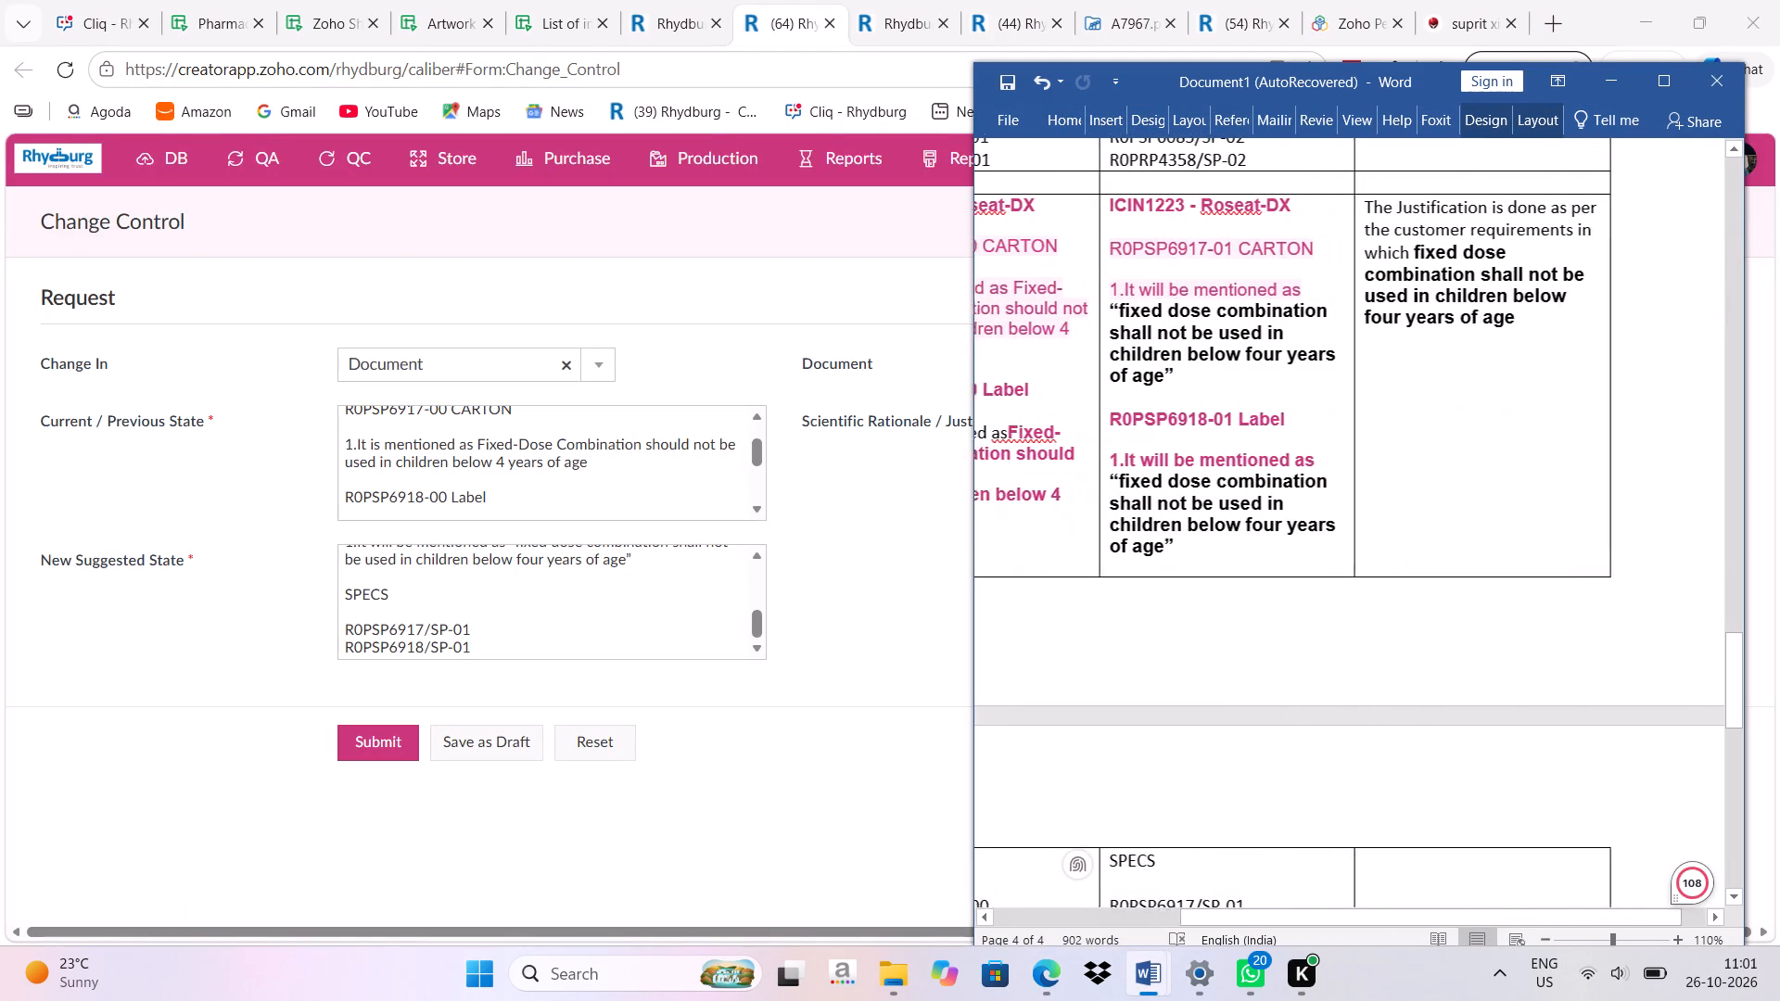
scroll(1666, 503, "left", 1)
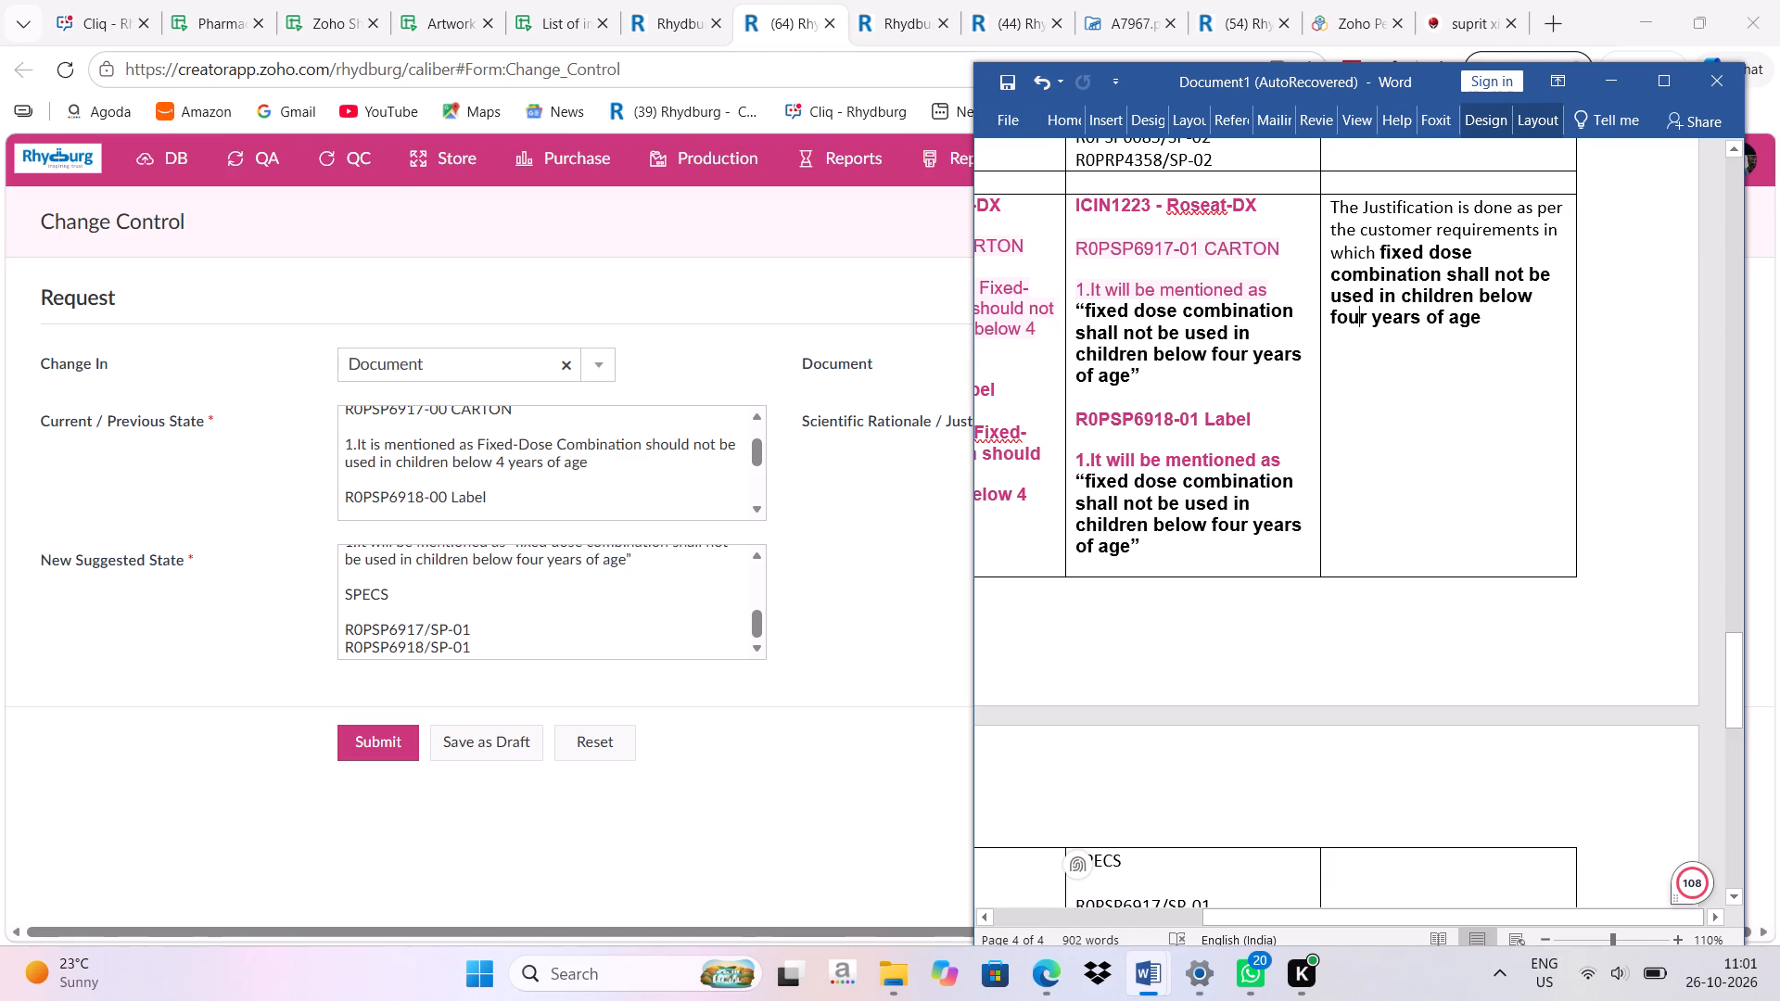
left_click(1329, 209)
right_click(1358, 264)
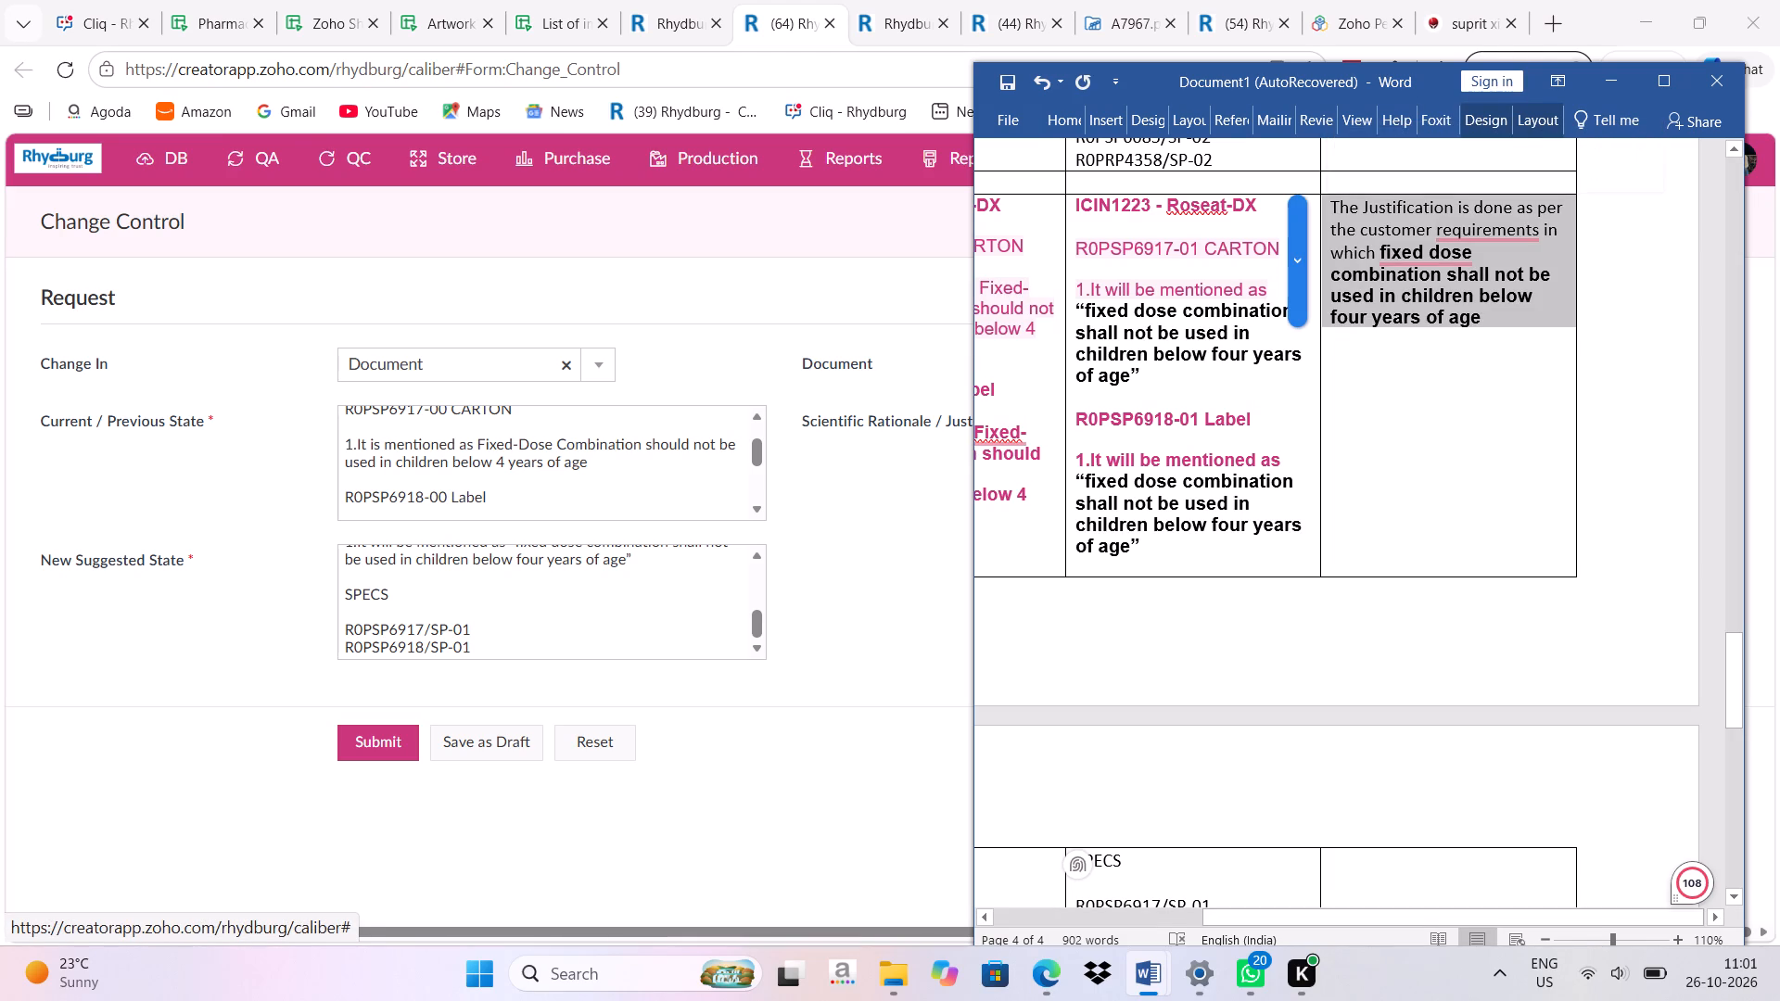
left_click(1403, 319)
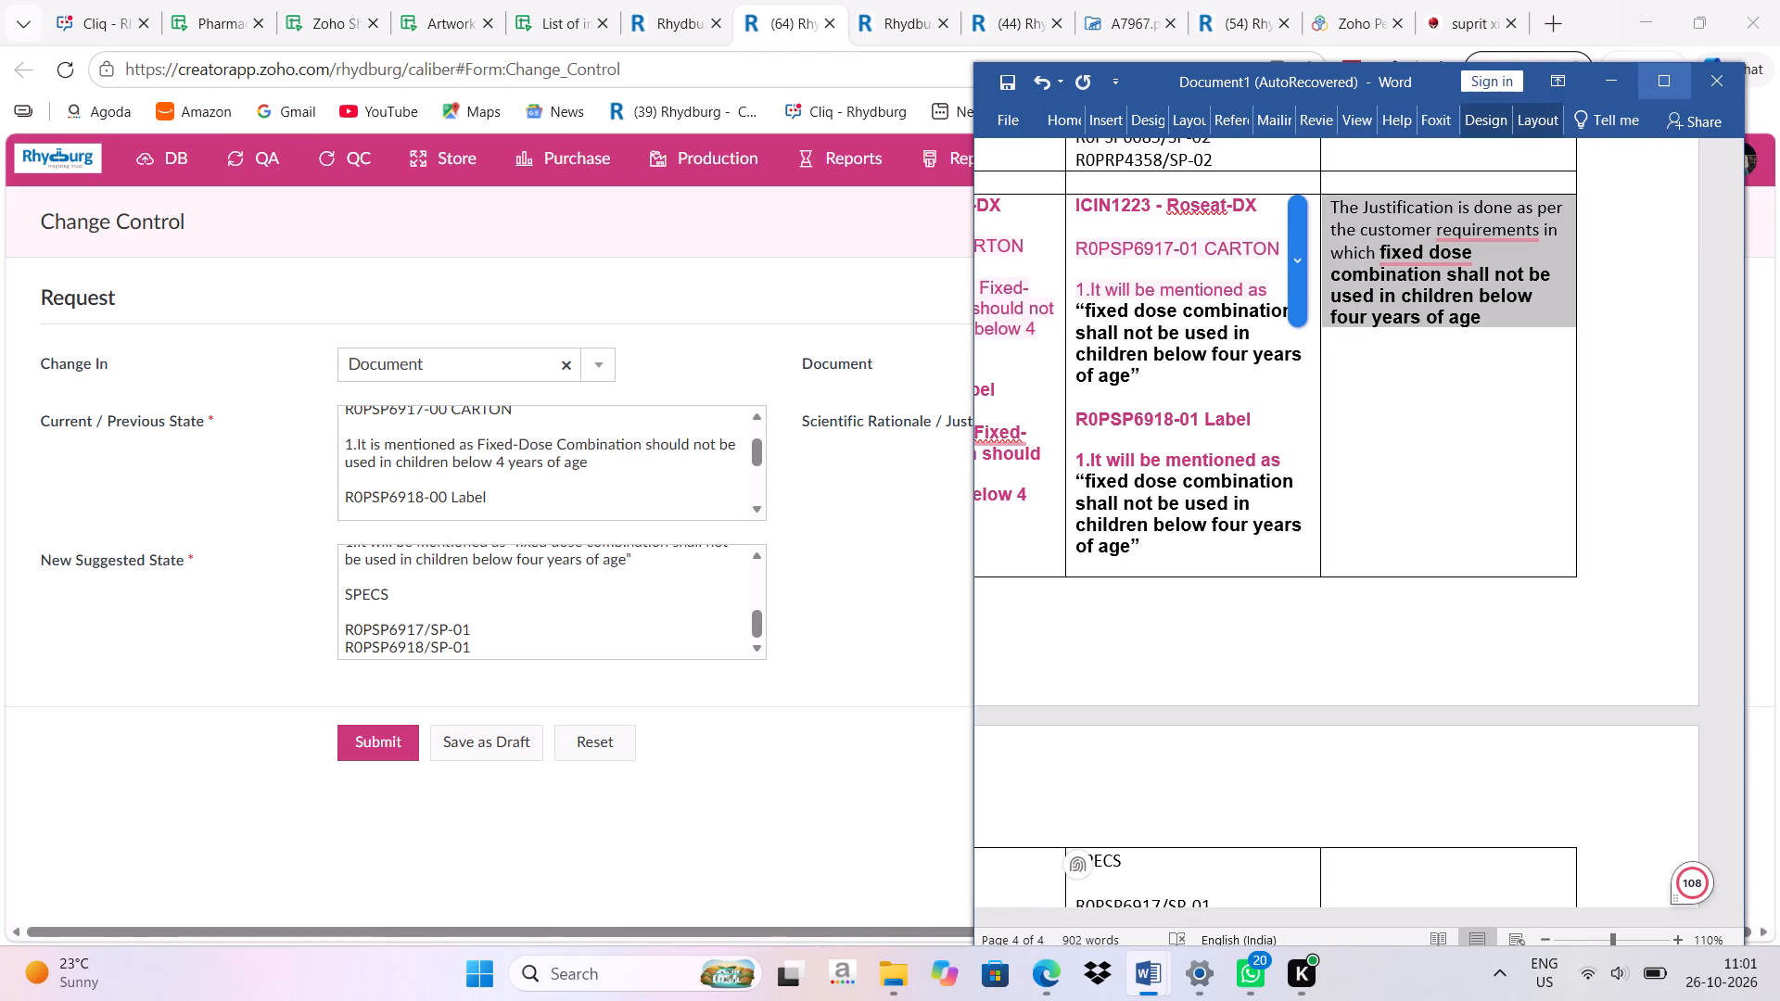
Return to the Edge request form and fill Scientific Rationale / Justification with the copied justification text.
left_click(1618, 87)
left_click(1235, 447)
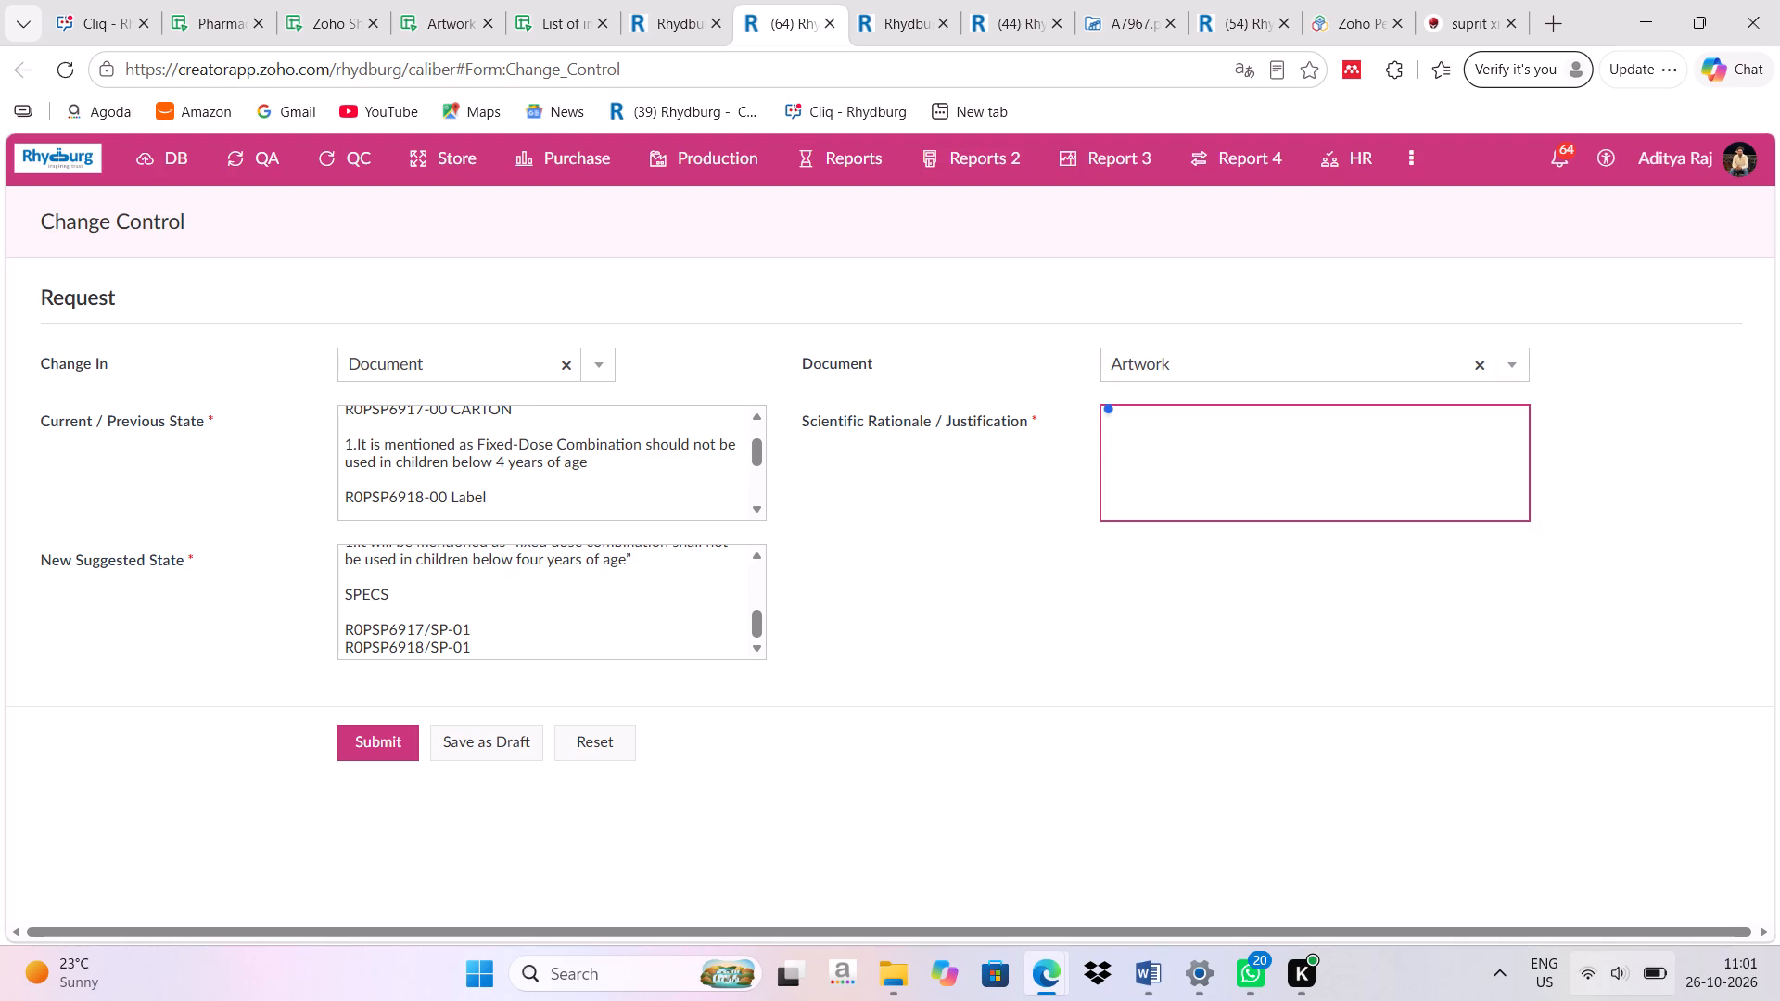
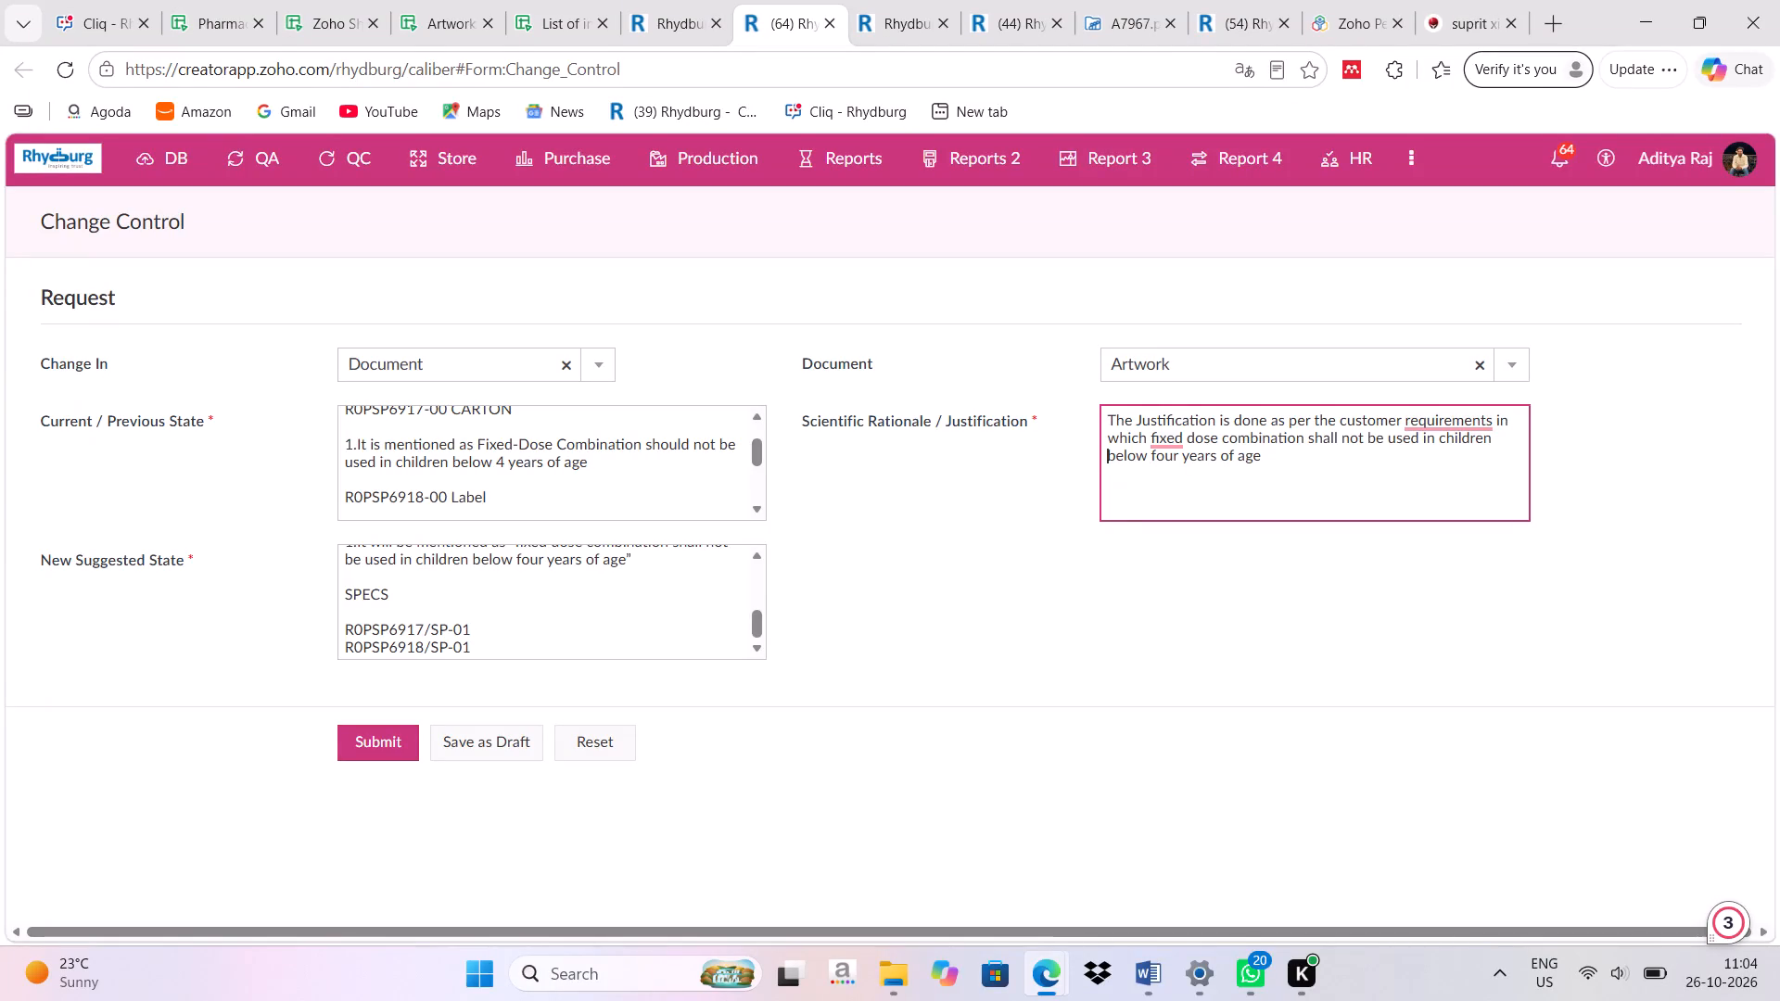
Review the Current / Previous State, New Suggested State and justification texts on the Change Control request.
left_click(1118, 507)
left_click(1316, 469)
scroll(515, 504, "up", 1)
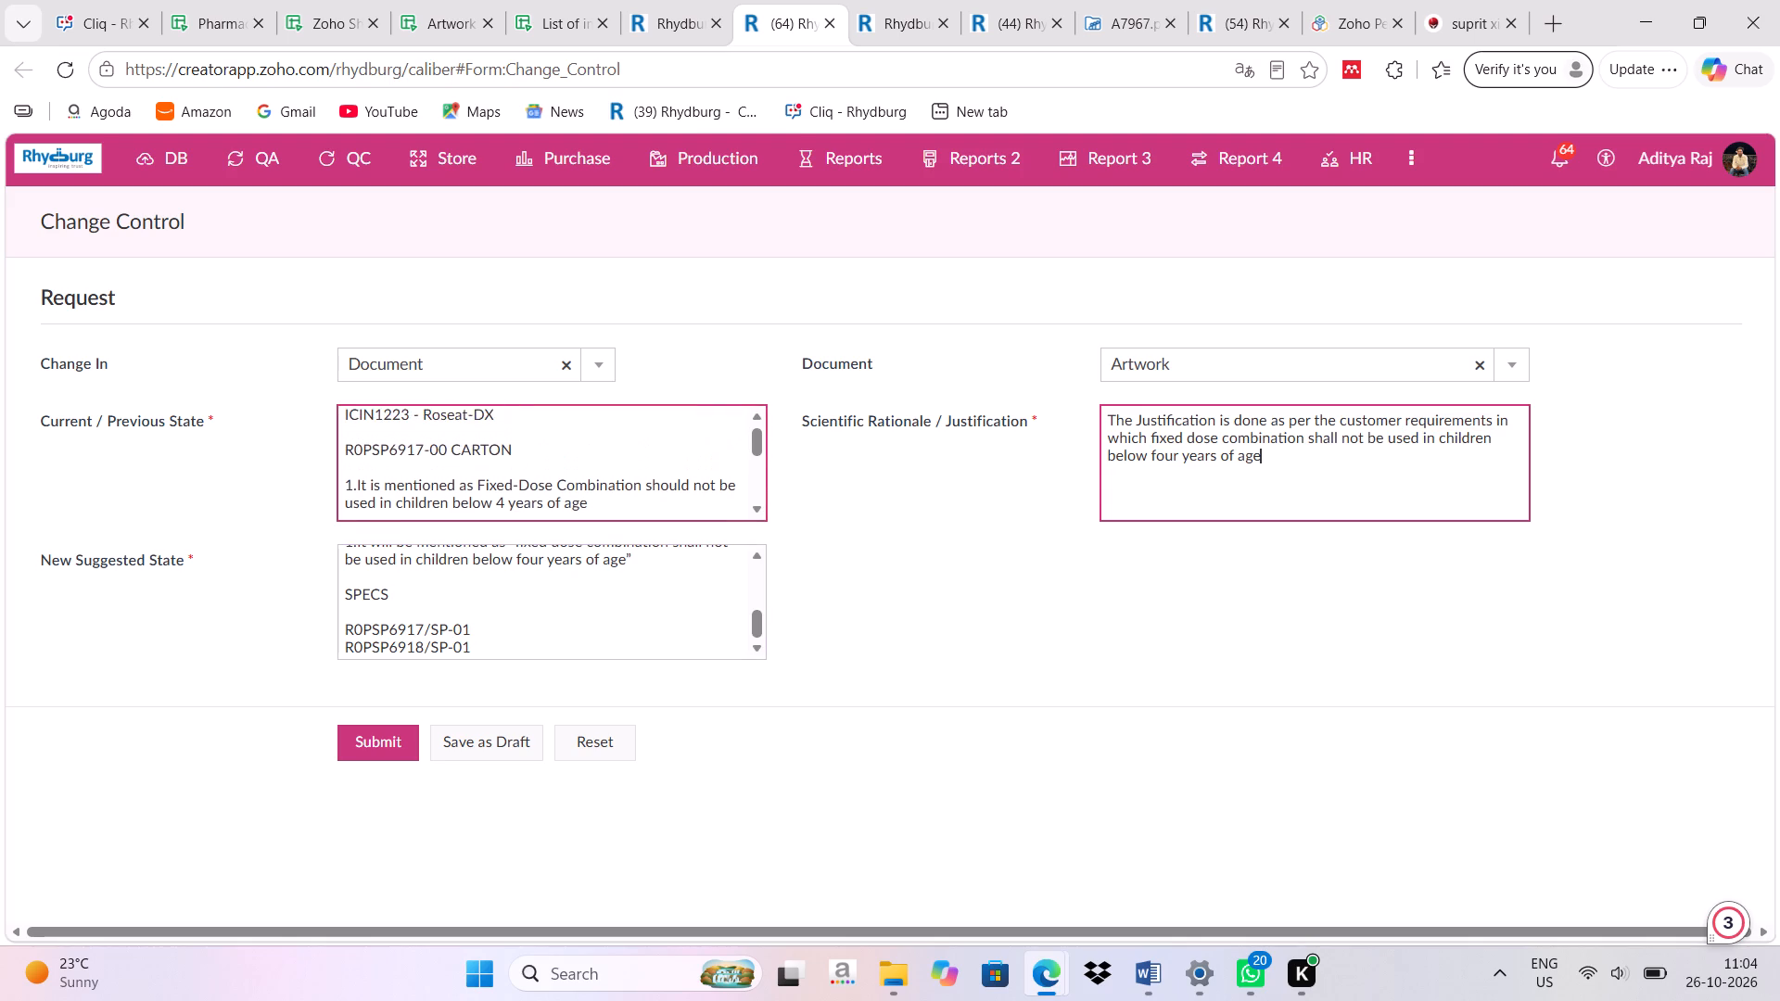
scroll(515, 504, "up", 2)
scroll(524, 504, "down", 6)
scroll(525, 604, "down", 4)
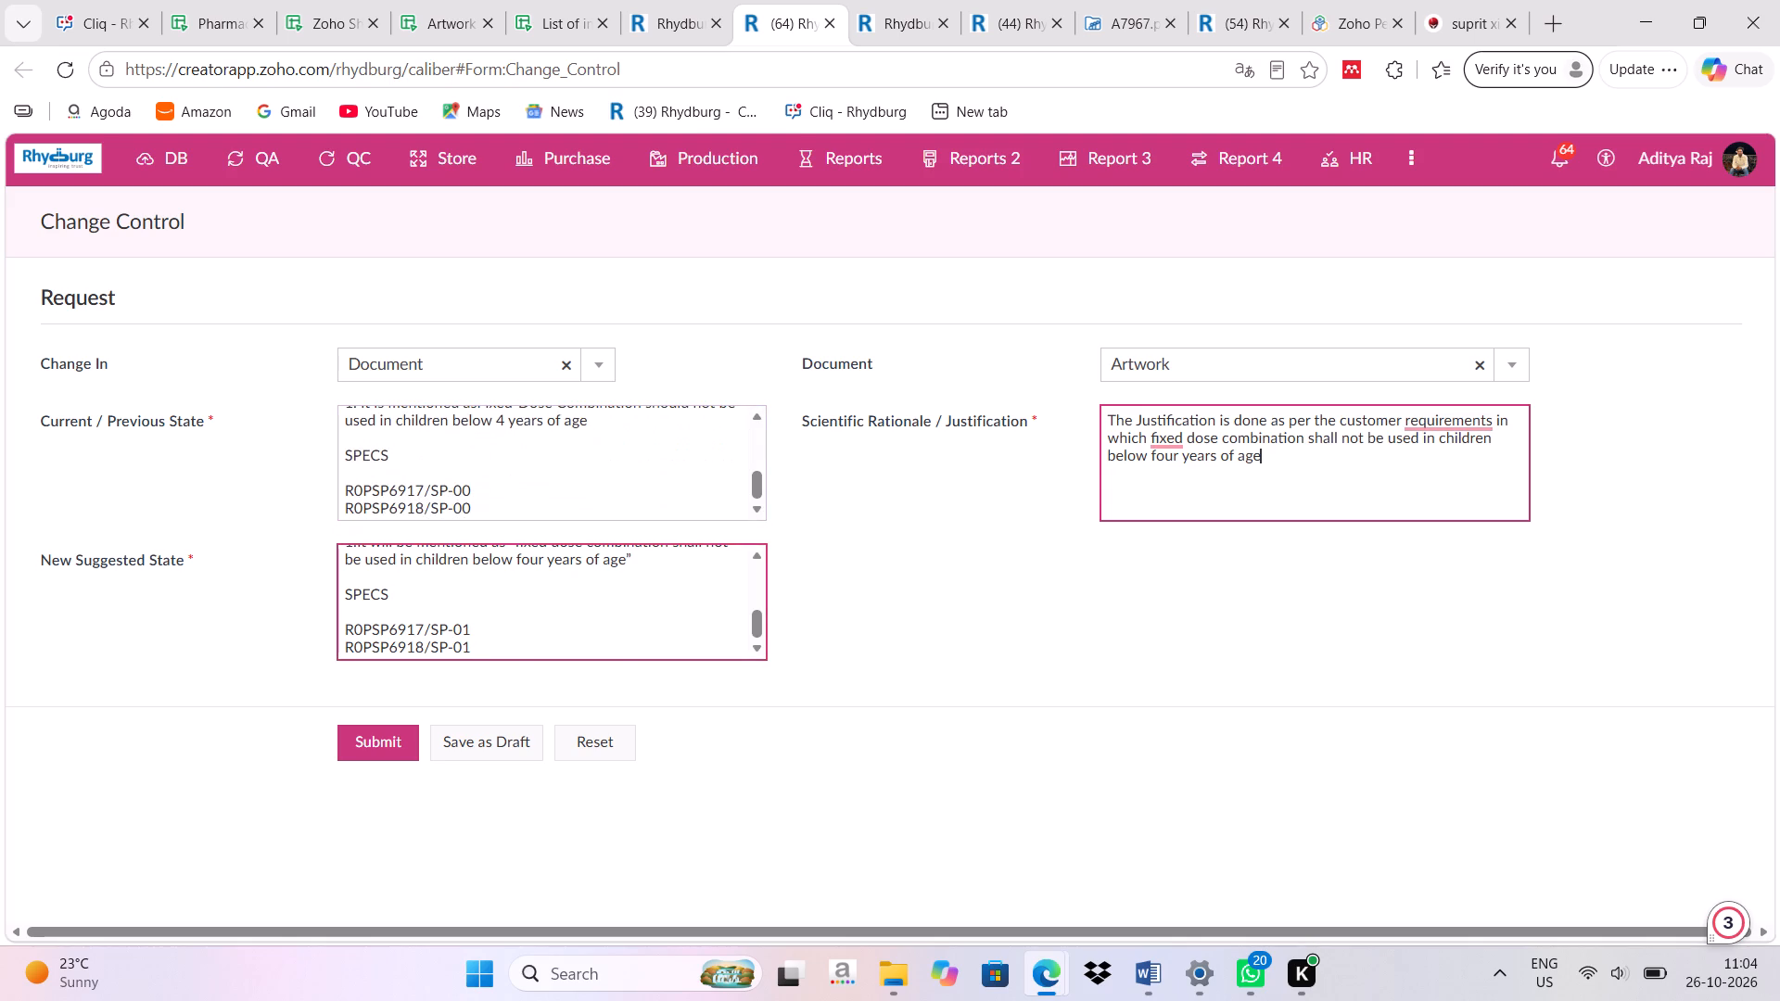
scroll(525, 615, "up", 6)
scroll(525, 615, "down", 2)
scroll(525, 615, "up", 1)
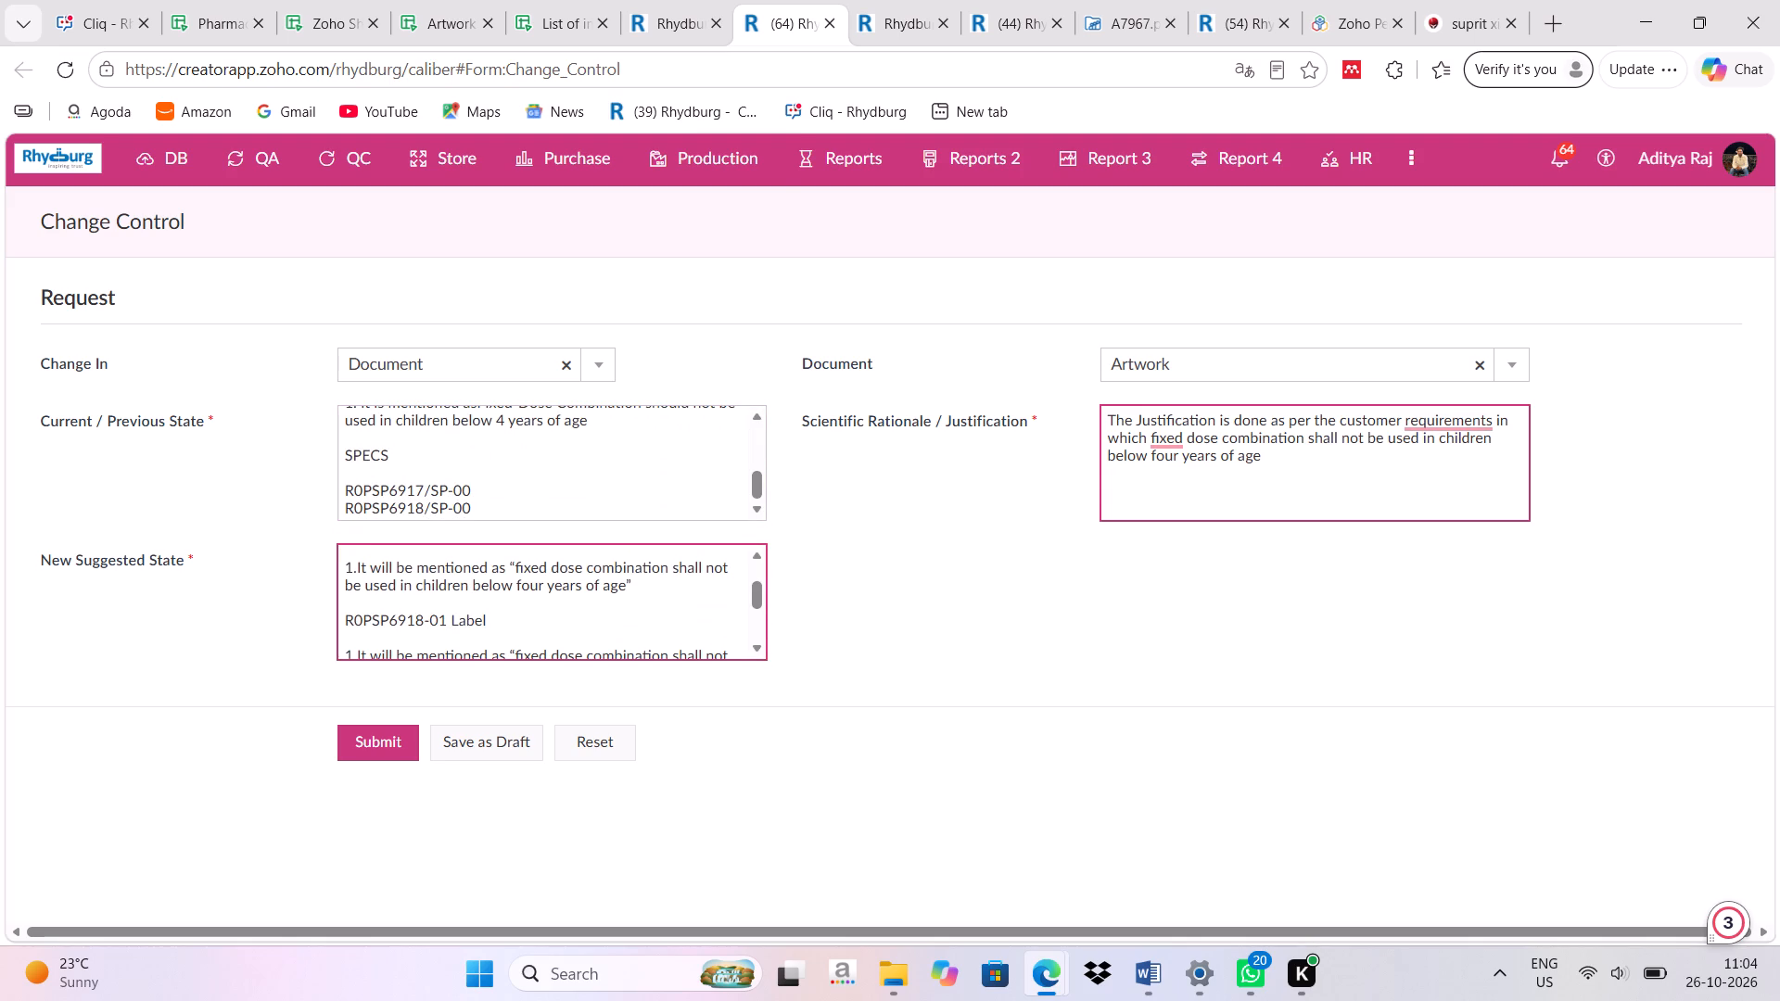
scroll(525, 615, "down", 1)
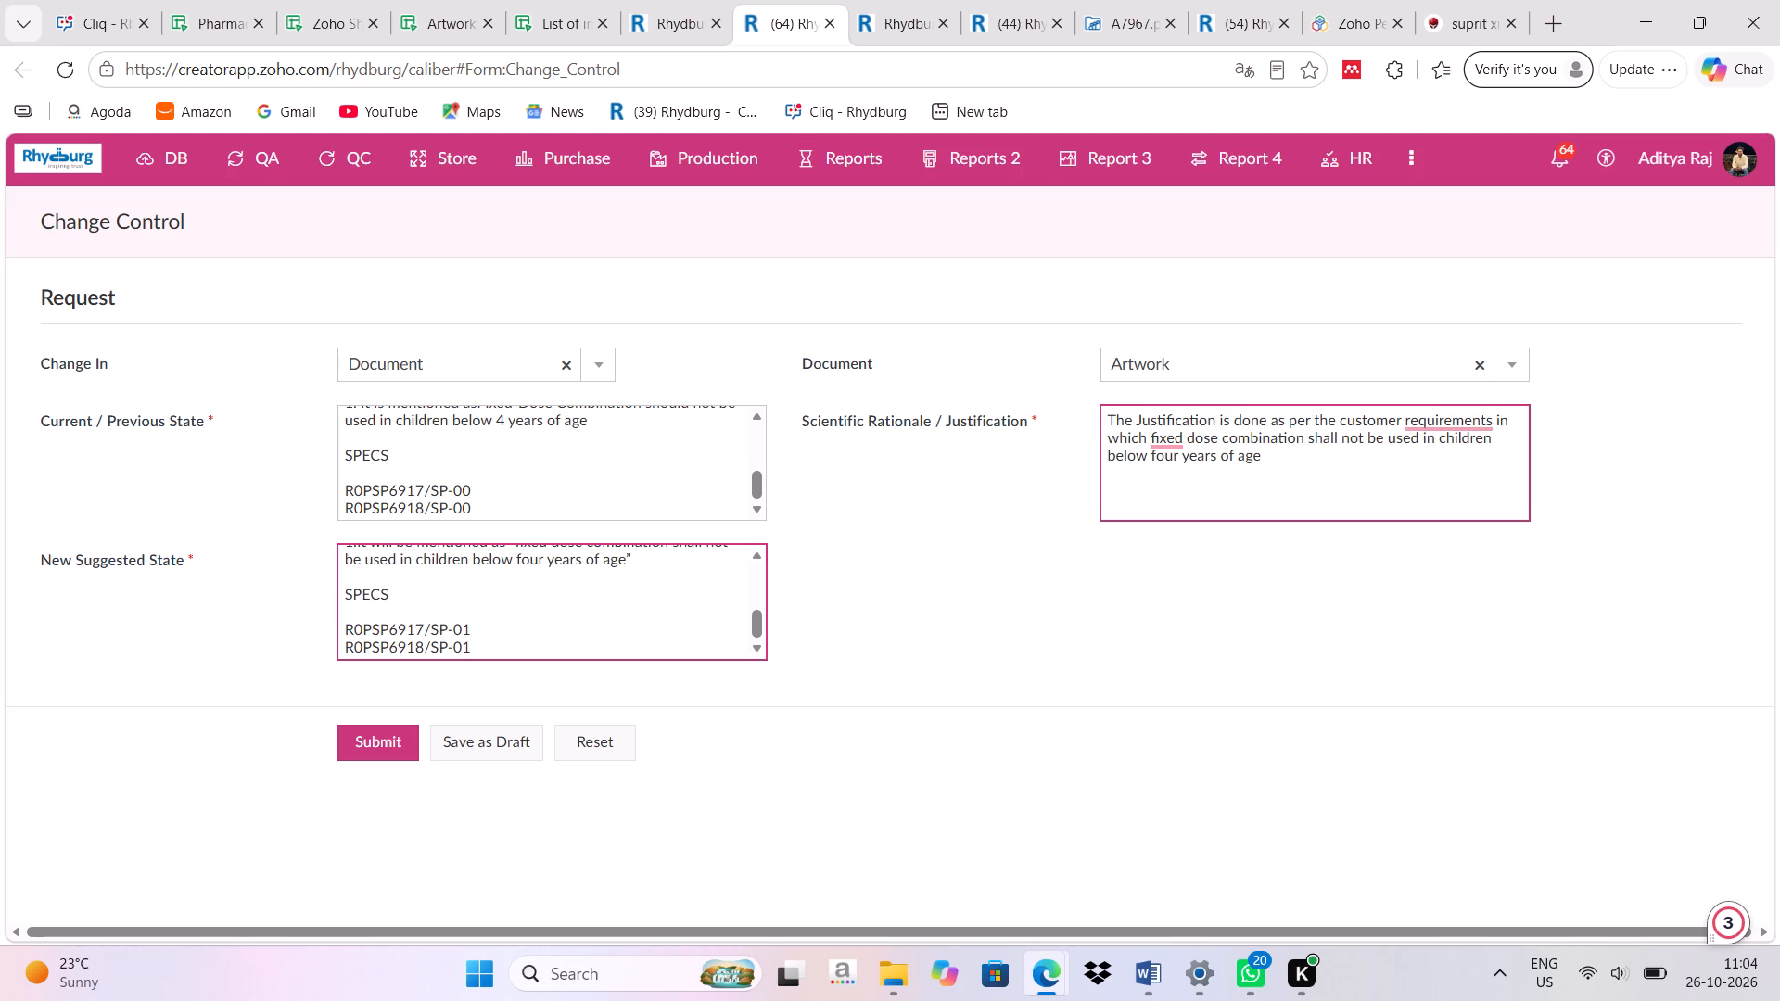
scroll(525, 615, "up", 1)
scroll(525, 510, "up", 1)
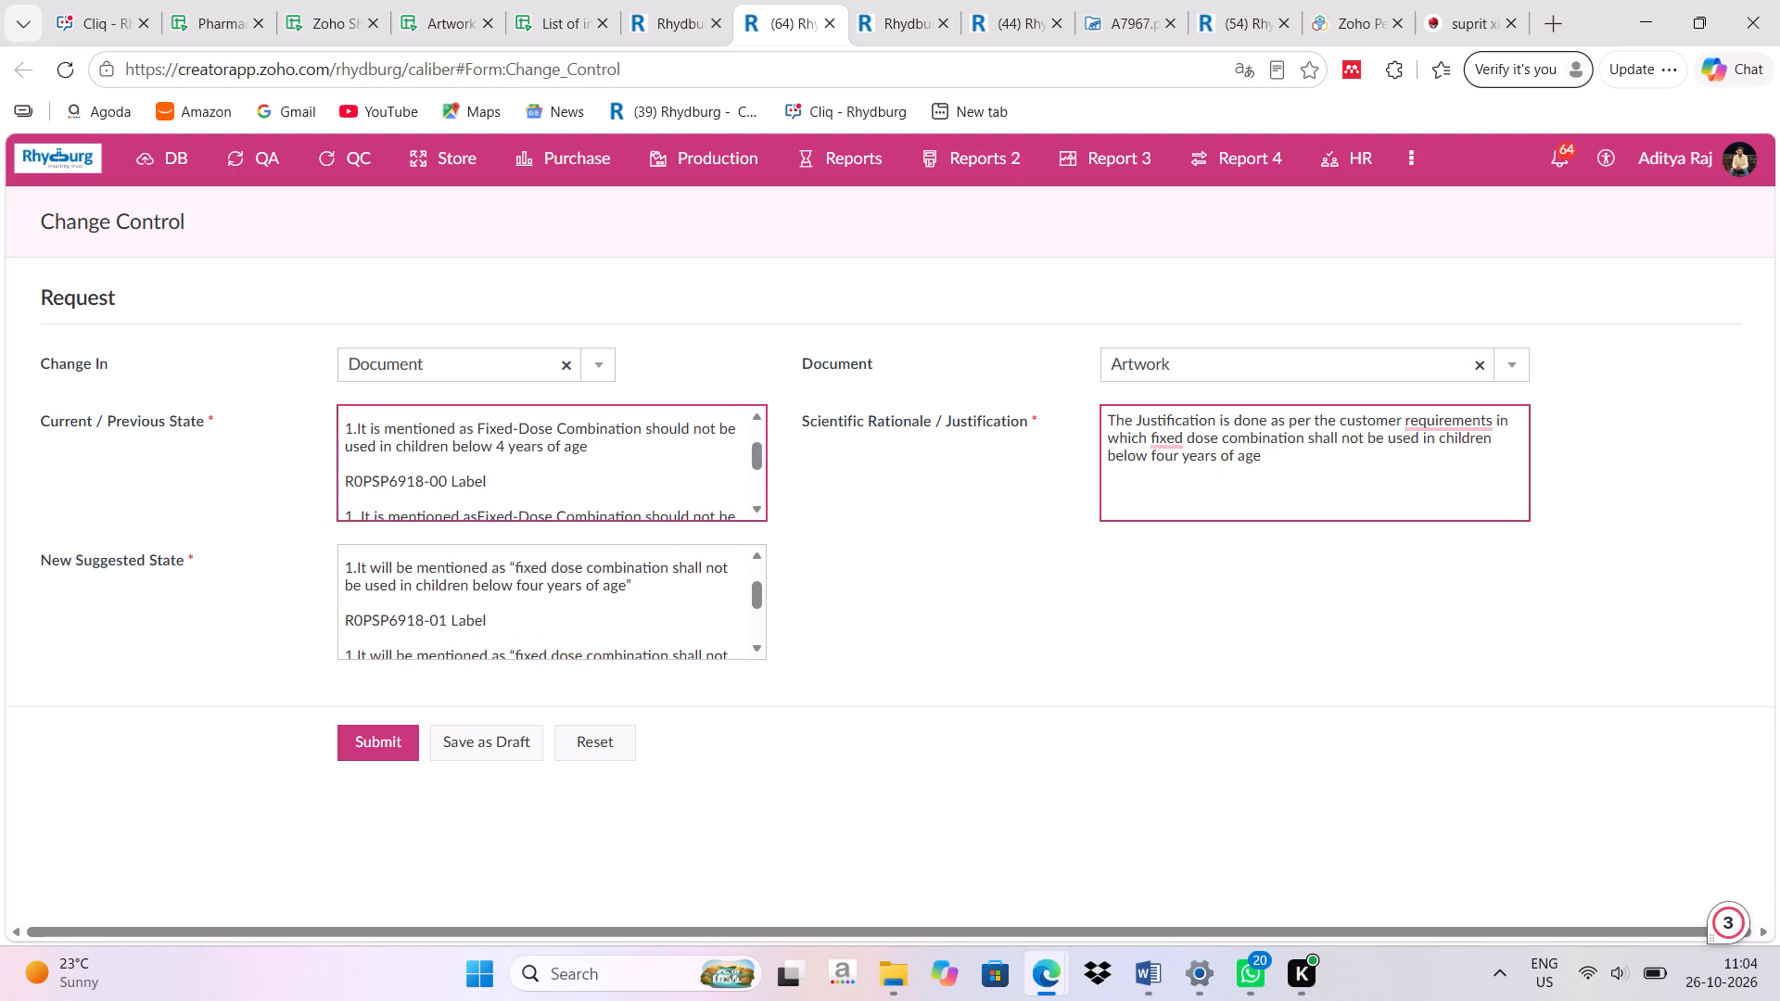
scroll(525, 510, "down", 4)
scroll(552, 619, "down", 5)
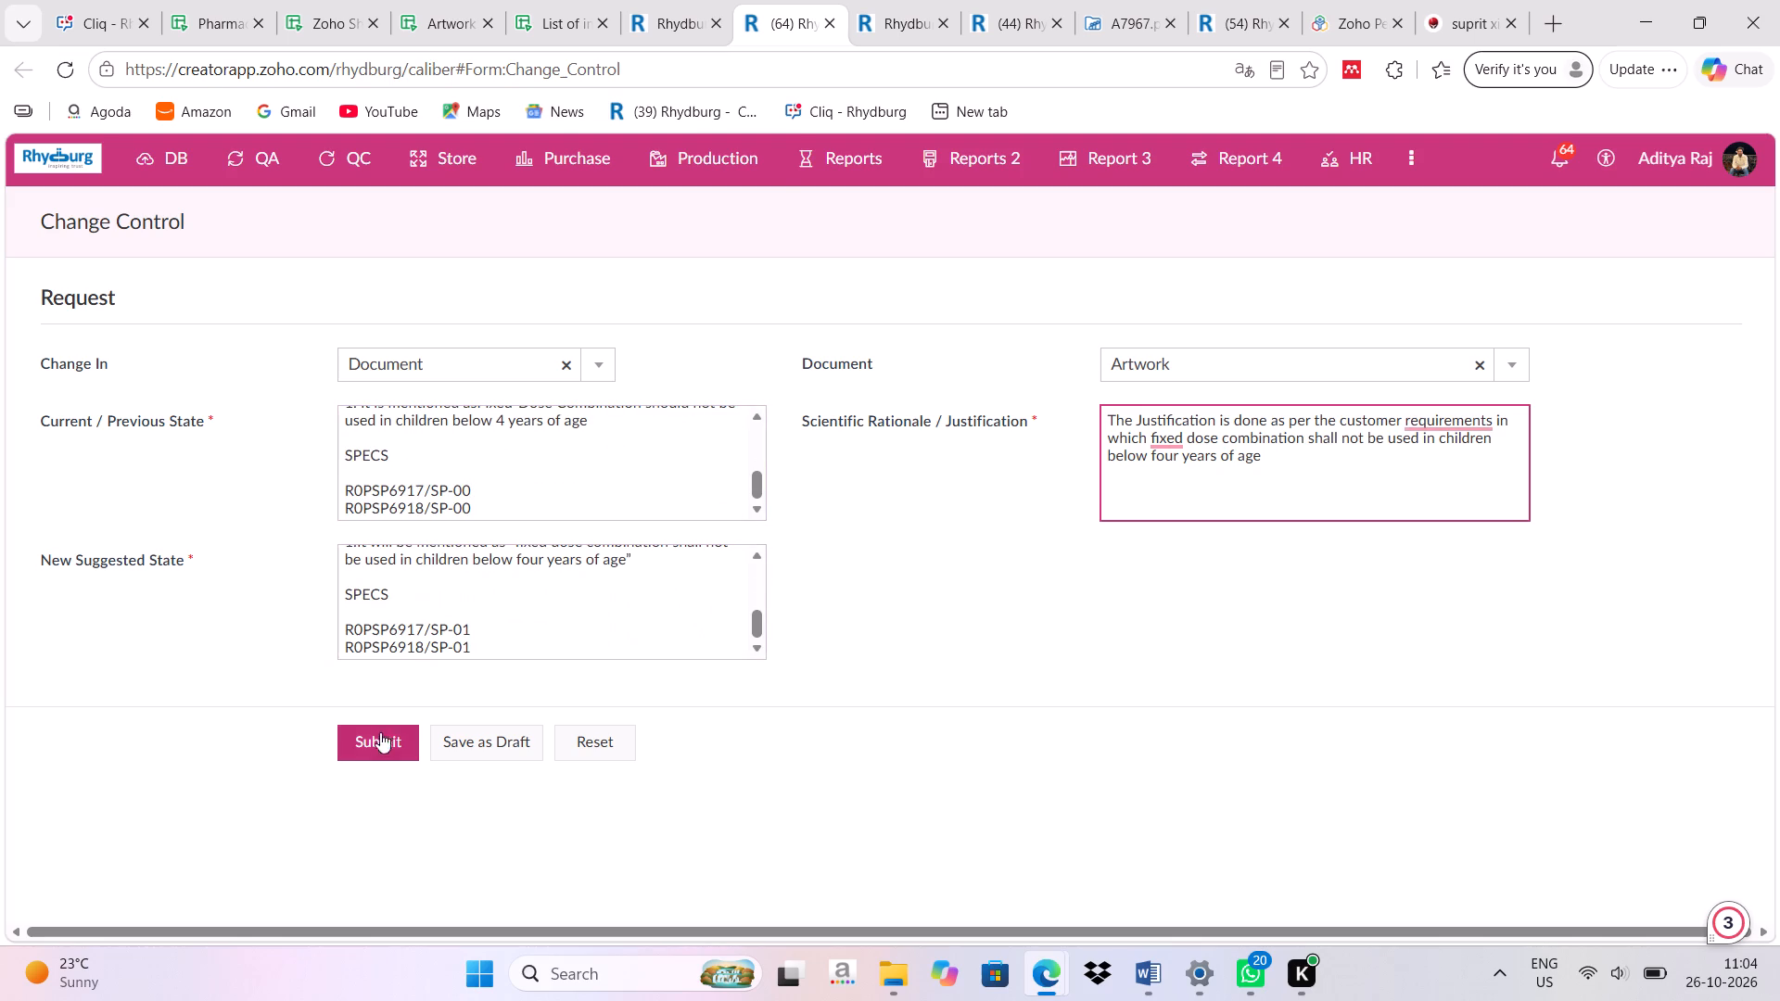
Submit the Change Control request.
left_click(364, 745)
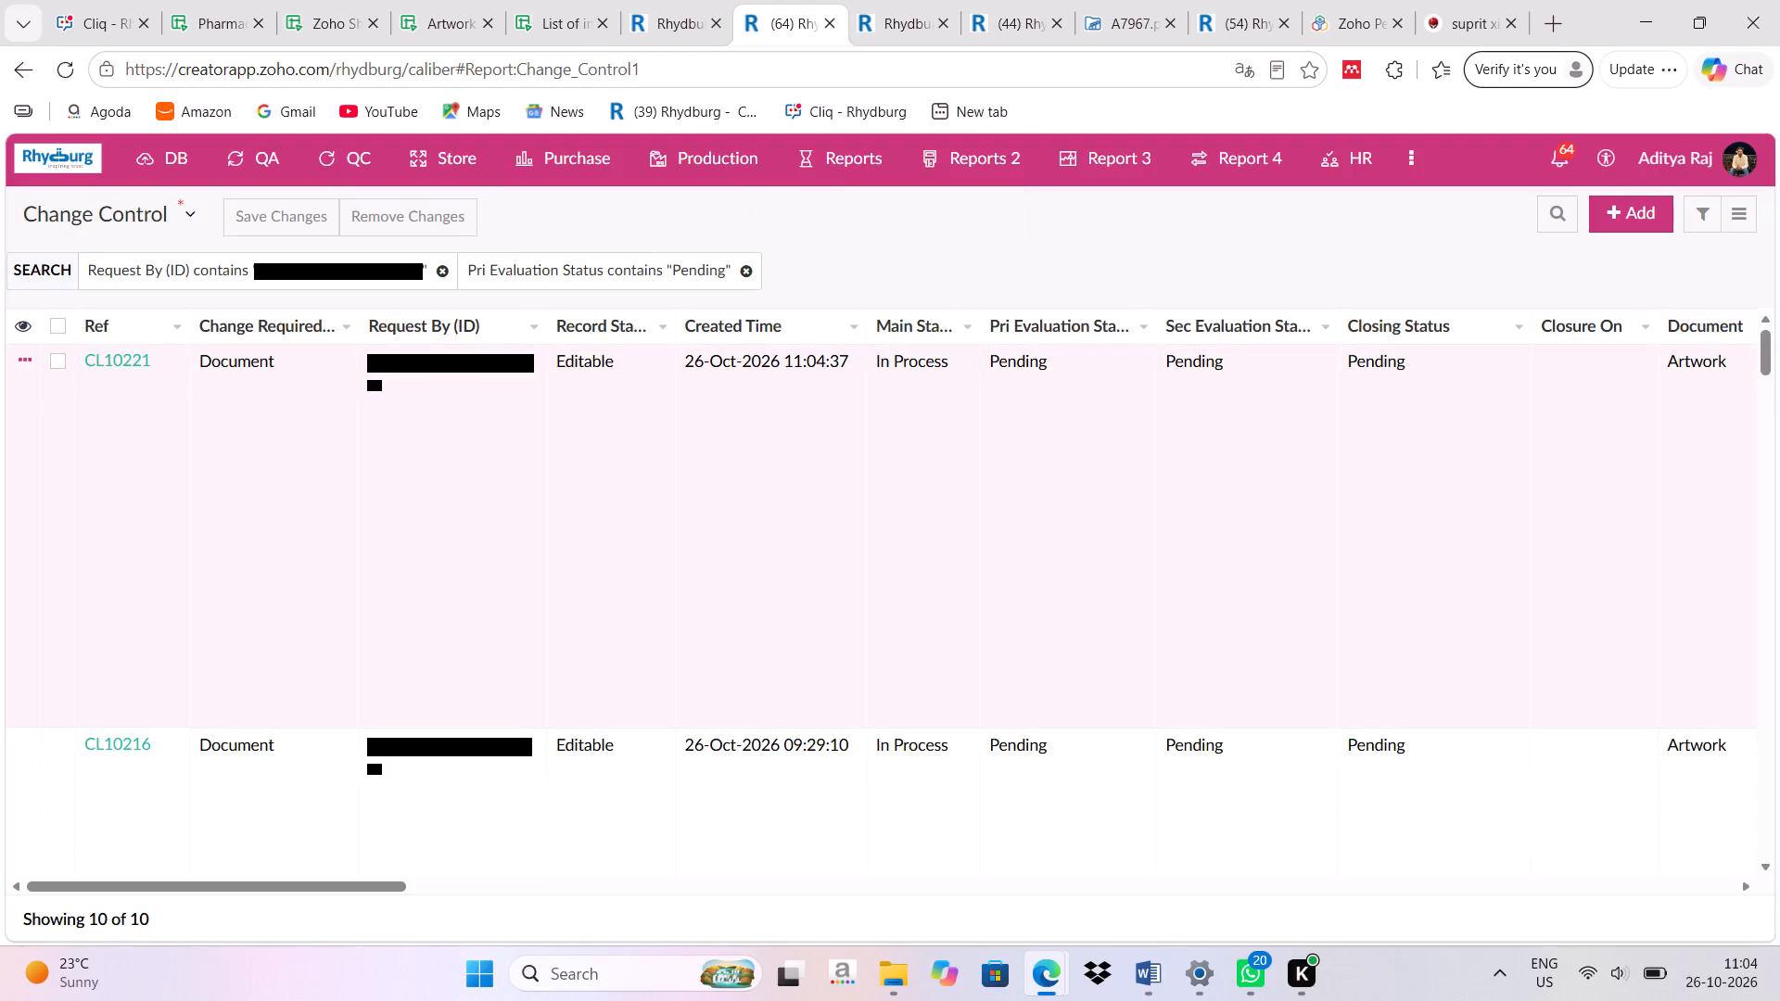
Copy reference CL10221 of the new request into the Roseat-DX row's CL cell E7 on sheet SO4595 of the "List of impacted as per new Notification" workbook.
left_click_drag(76, 350, 164, 368)
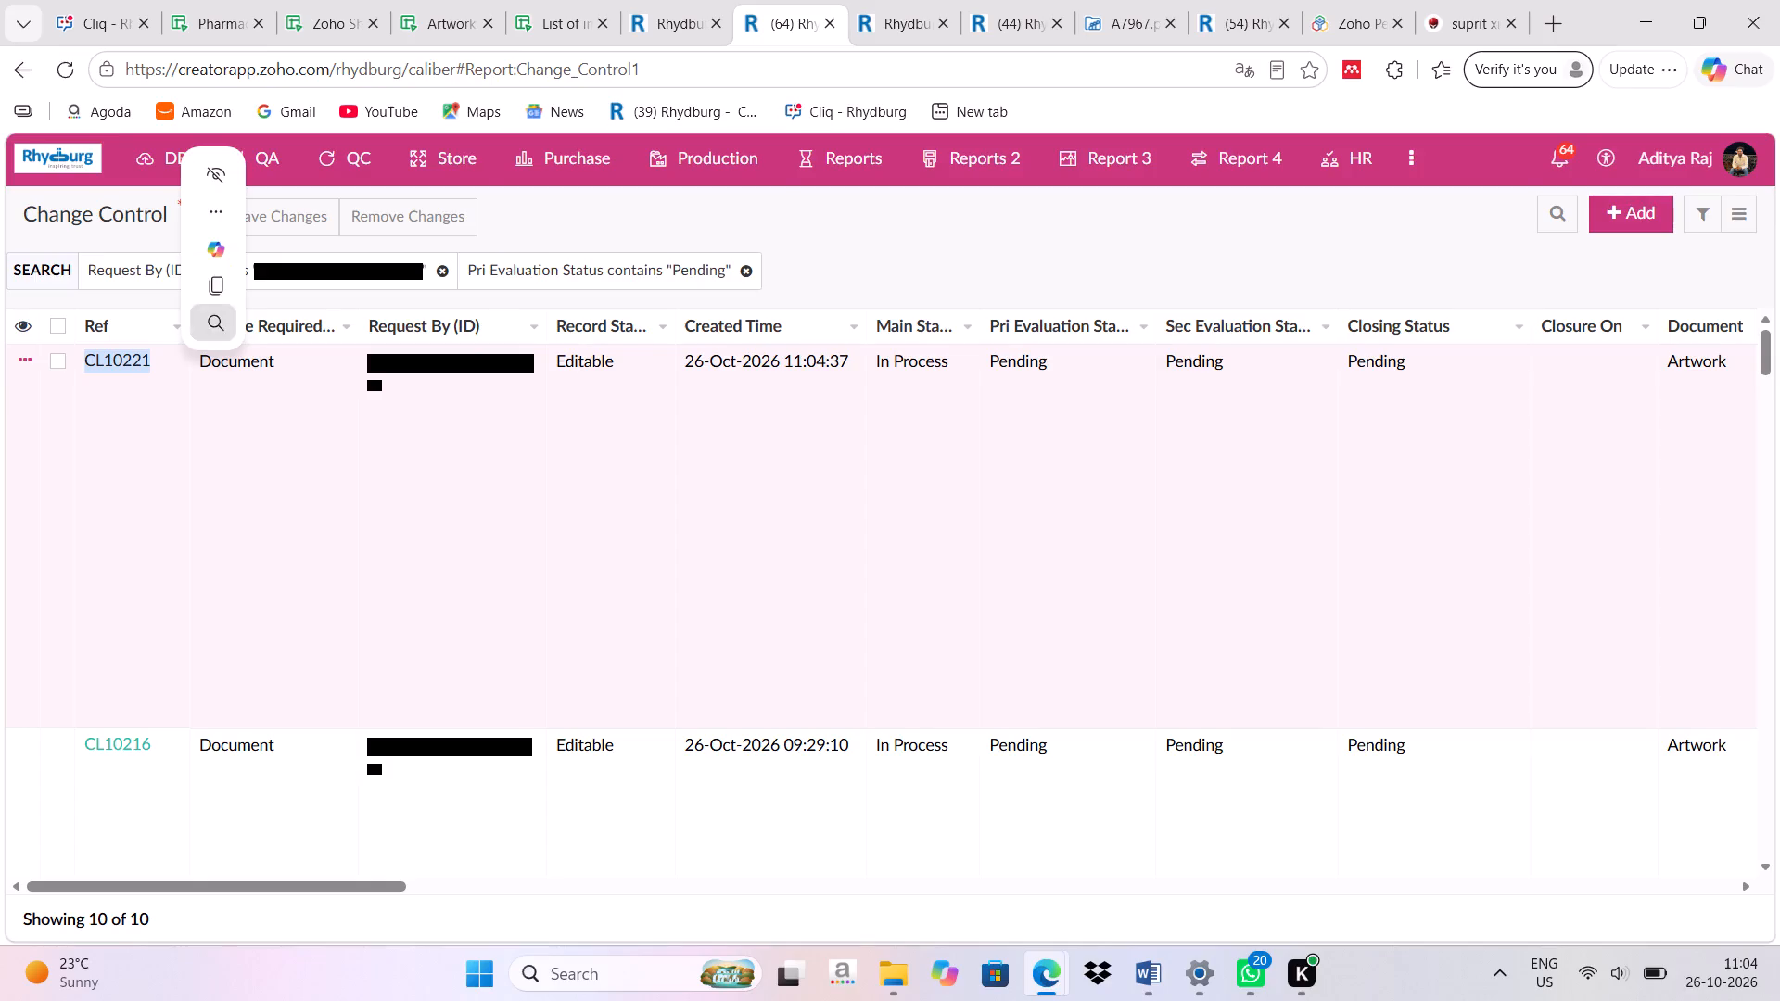
left_click(211, 293)
left_click(452, 6)
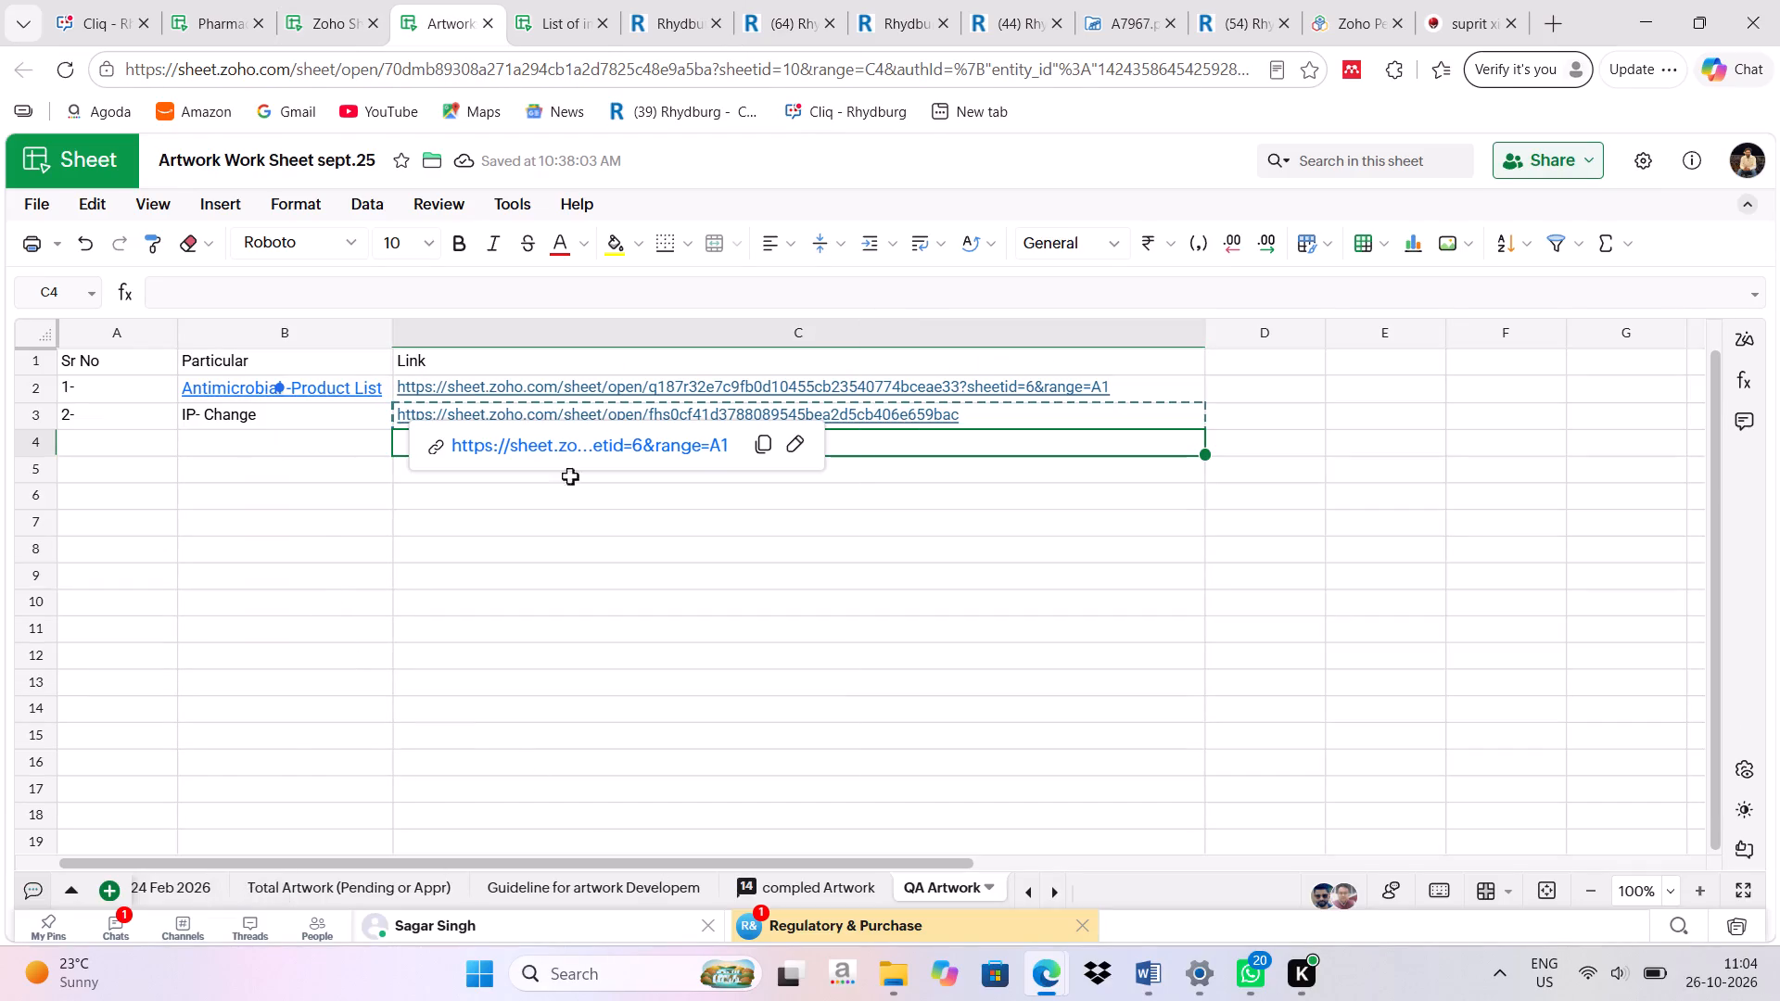
left_click(568, 10)
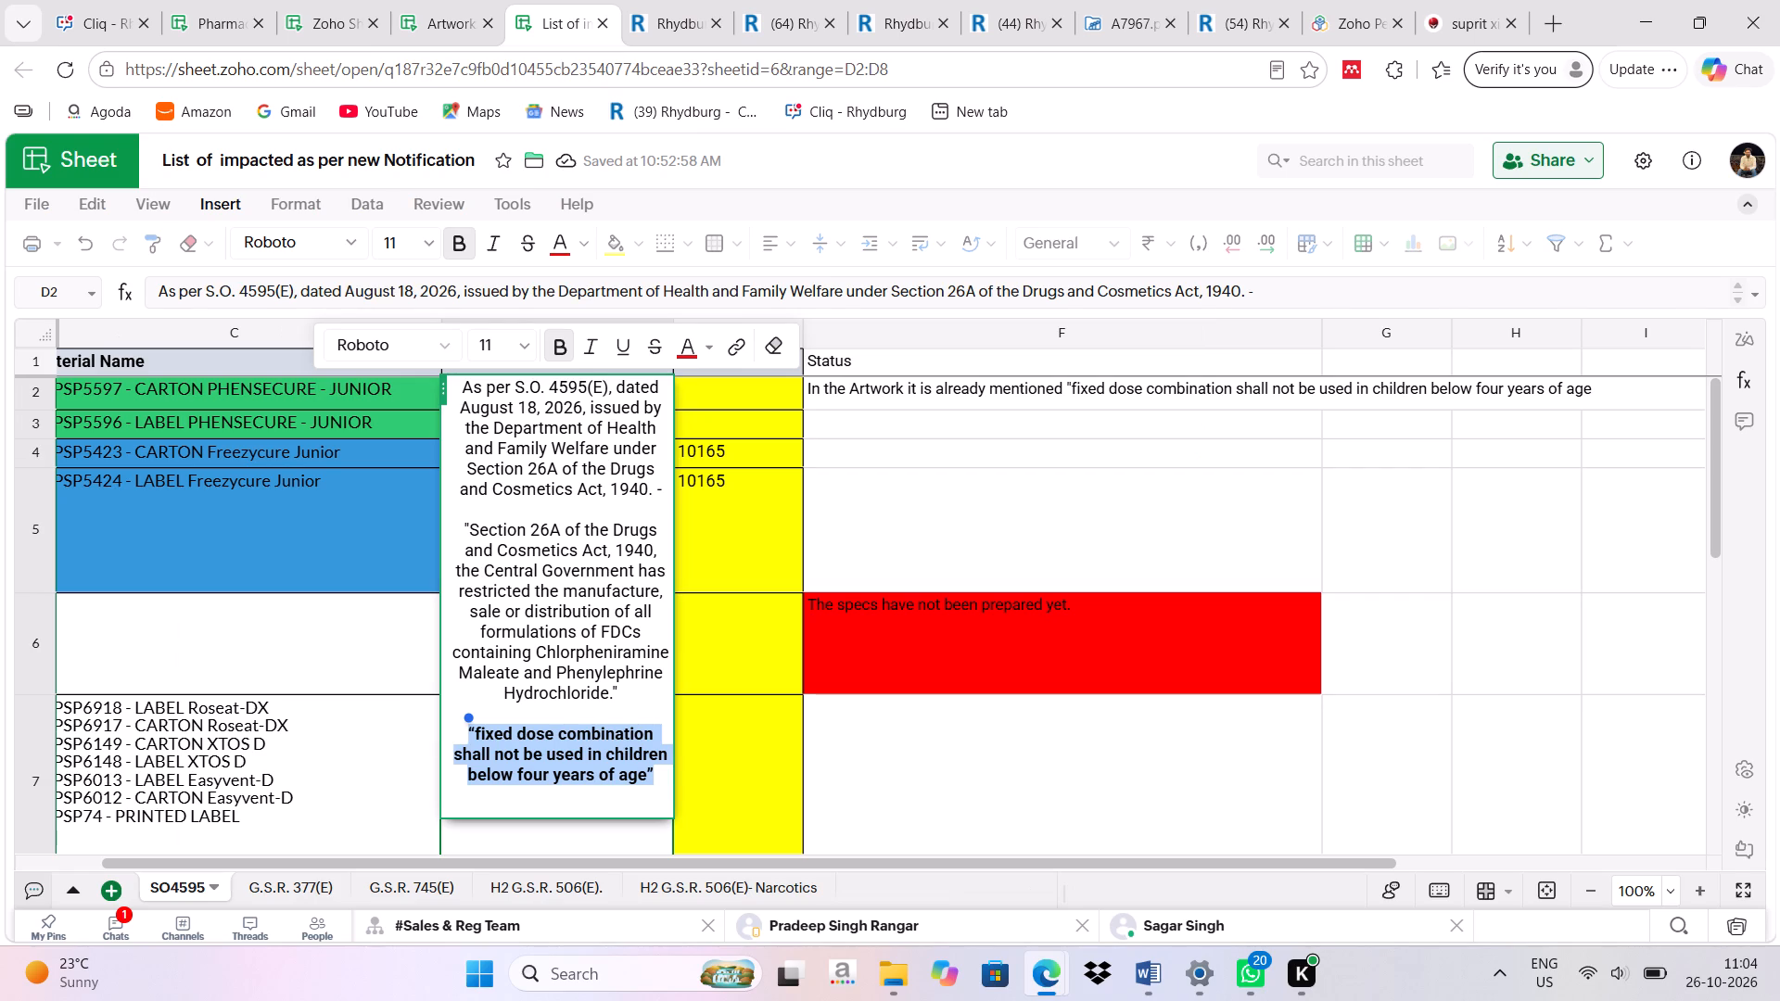
left_click(767, 750)
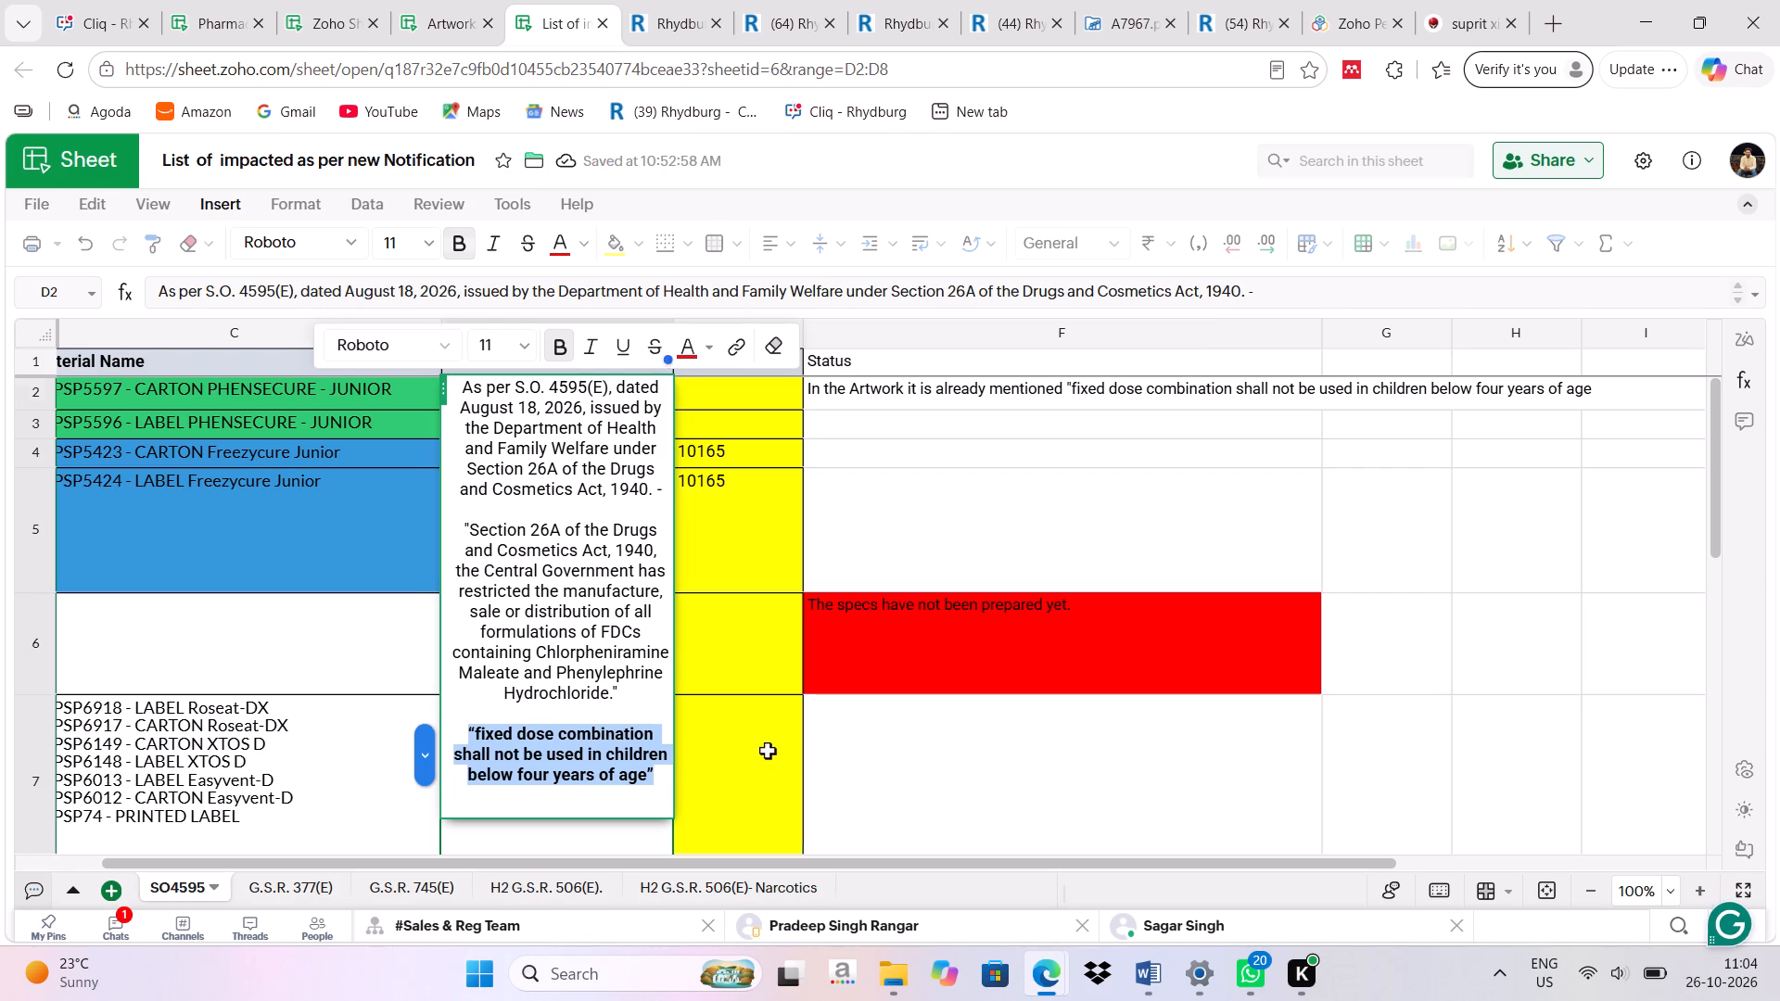
triple_click(717, 738)
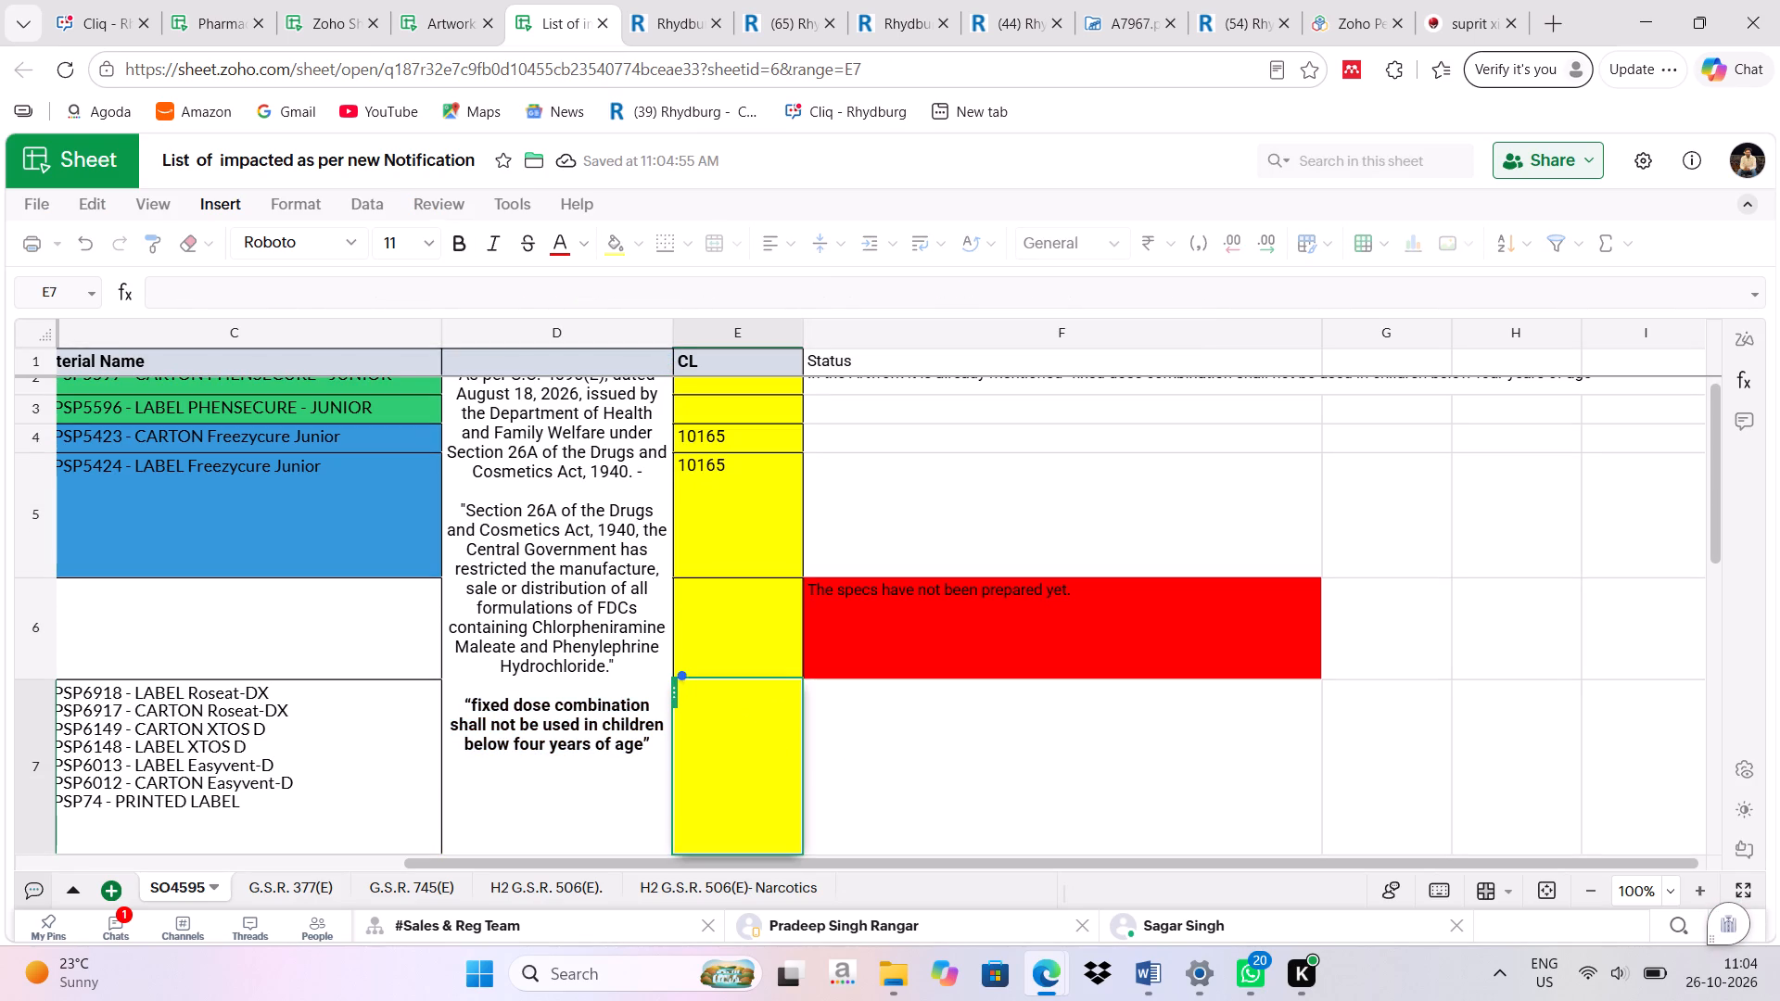
key("ctrl+v")
left_click(877, 731)
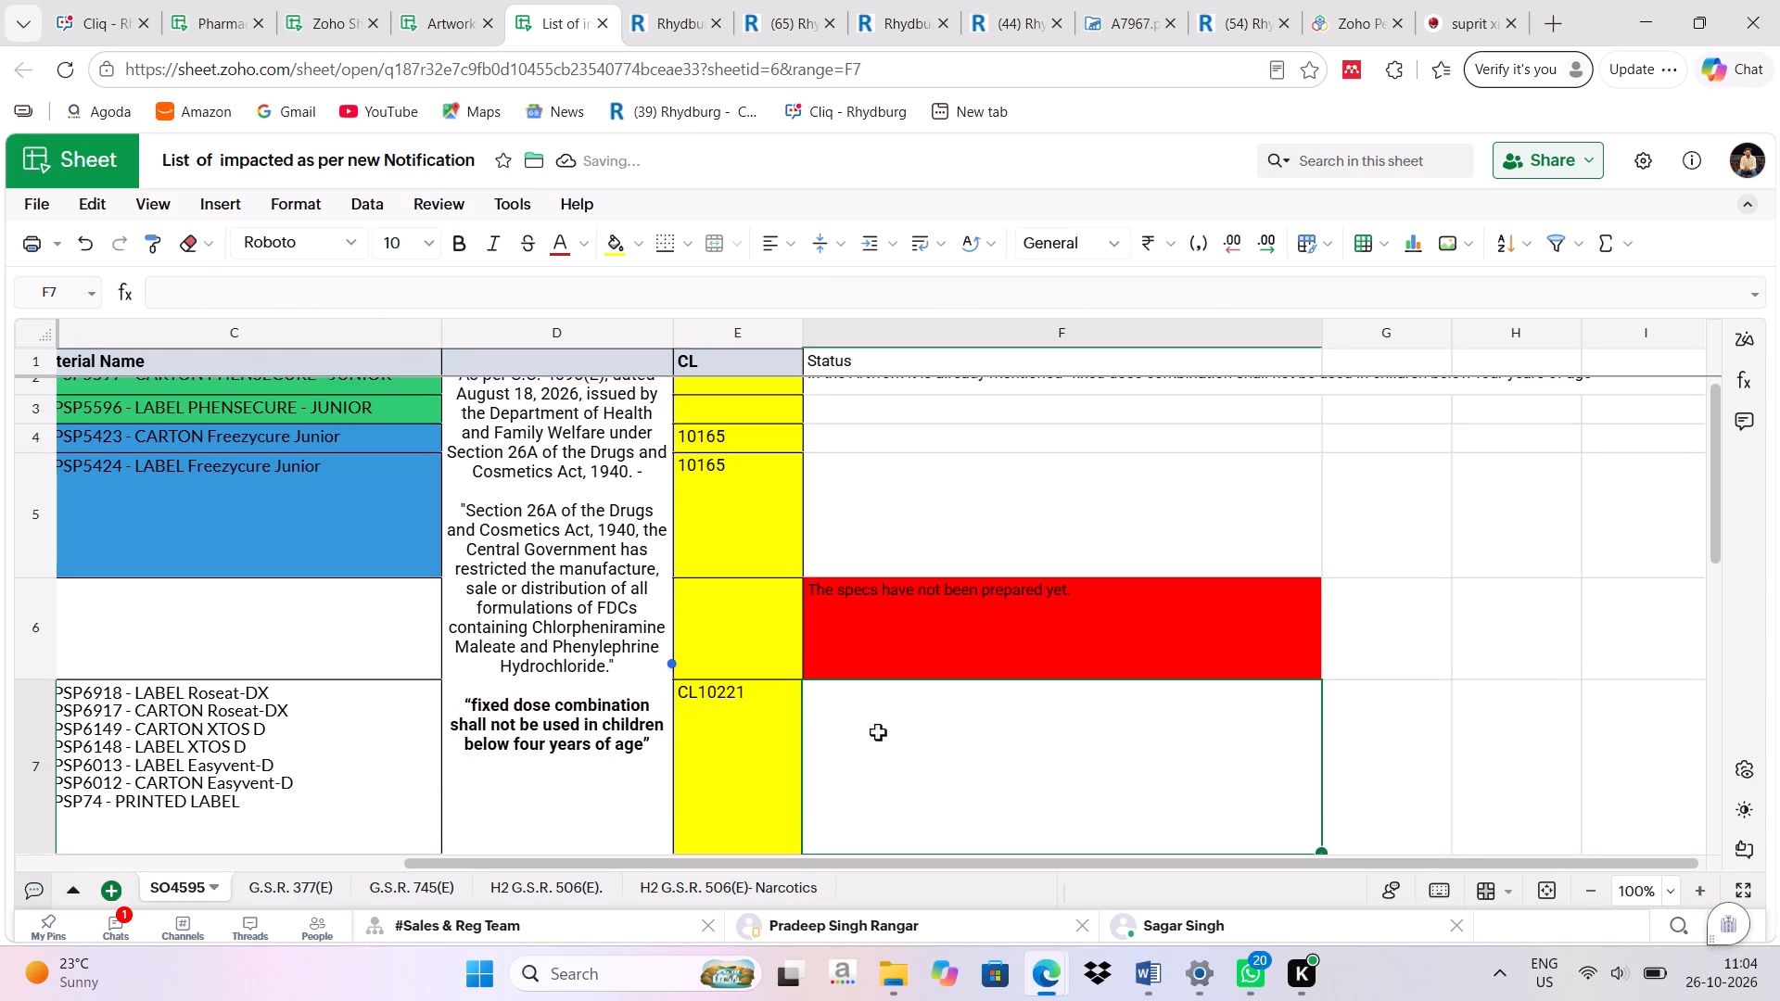
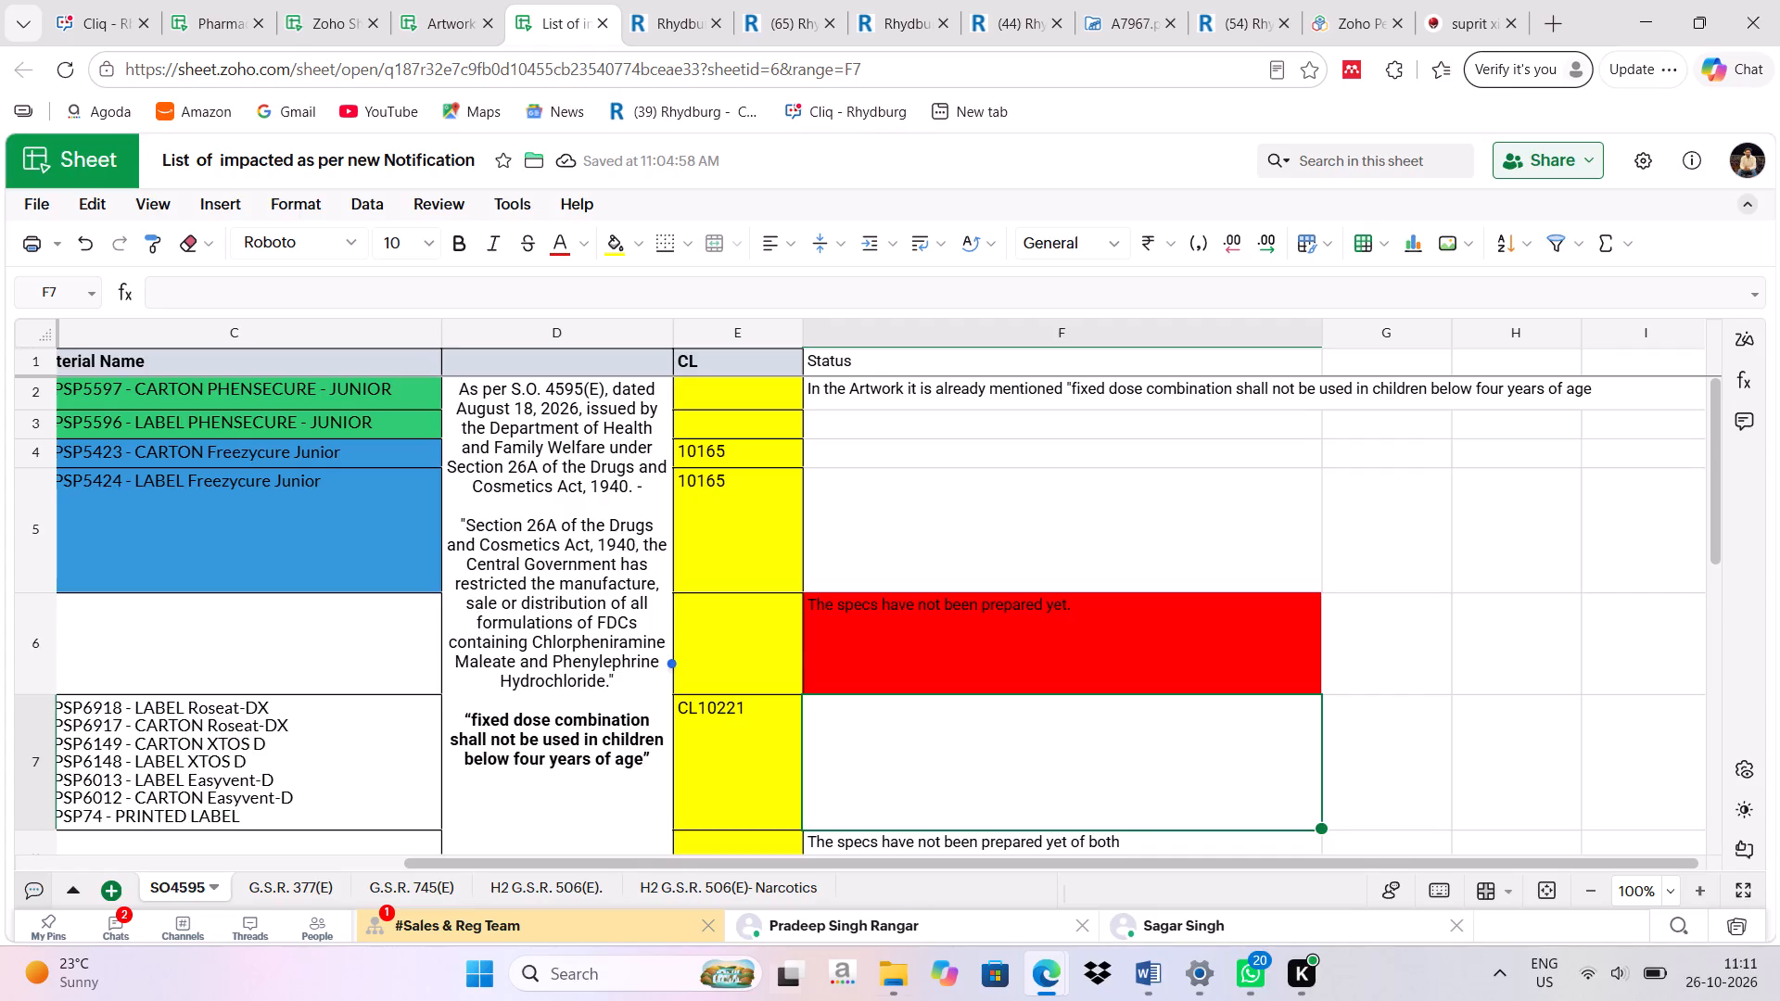
Copy reference CL10221 from the Change Control report and enter "CL10221-" in the Cliq chat with the Regulatory Affairs graphics designer.
left_click(907, 12)
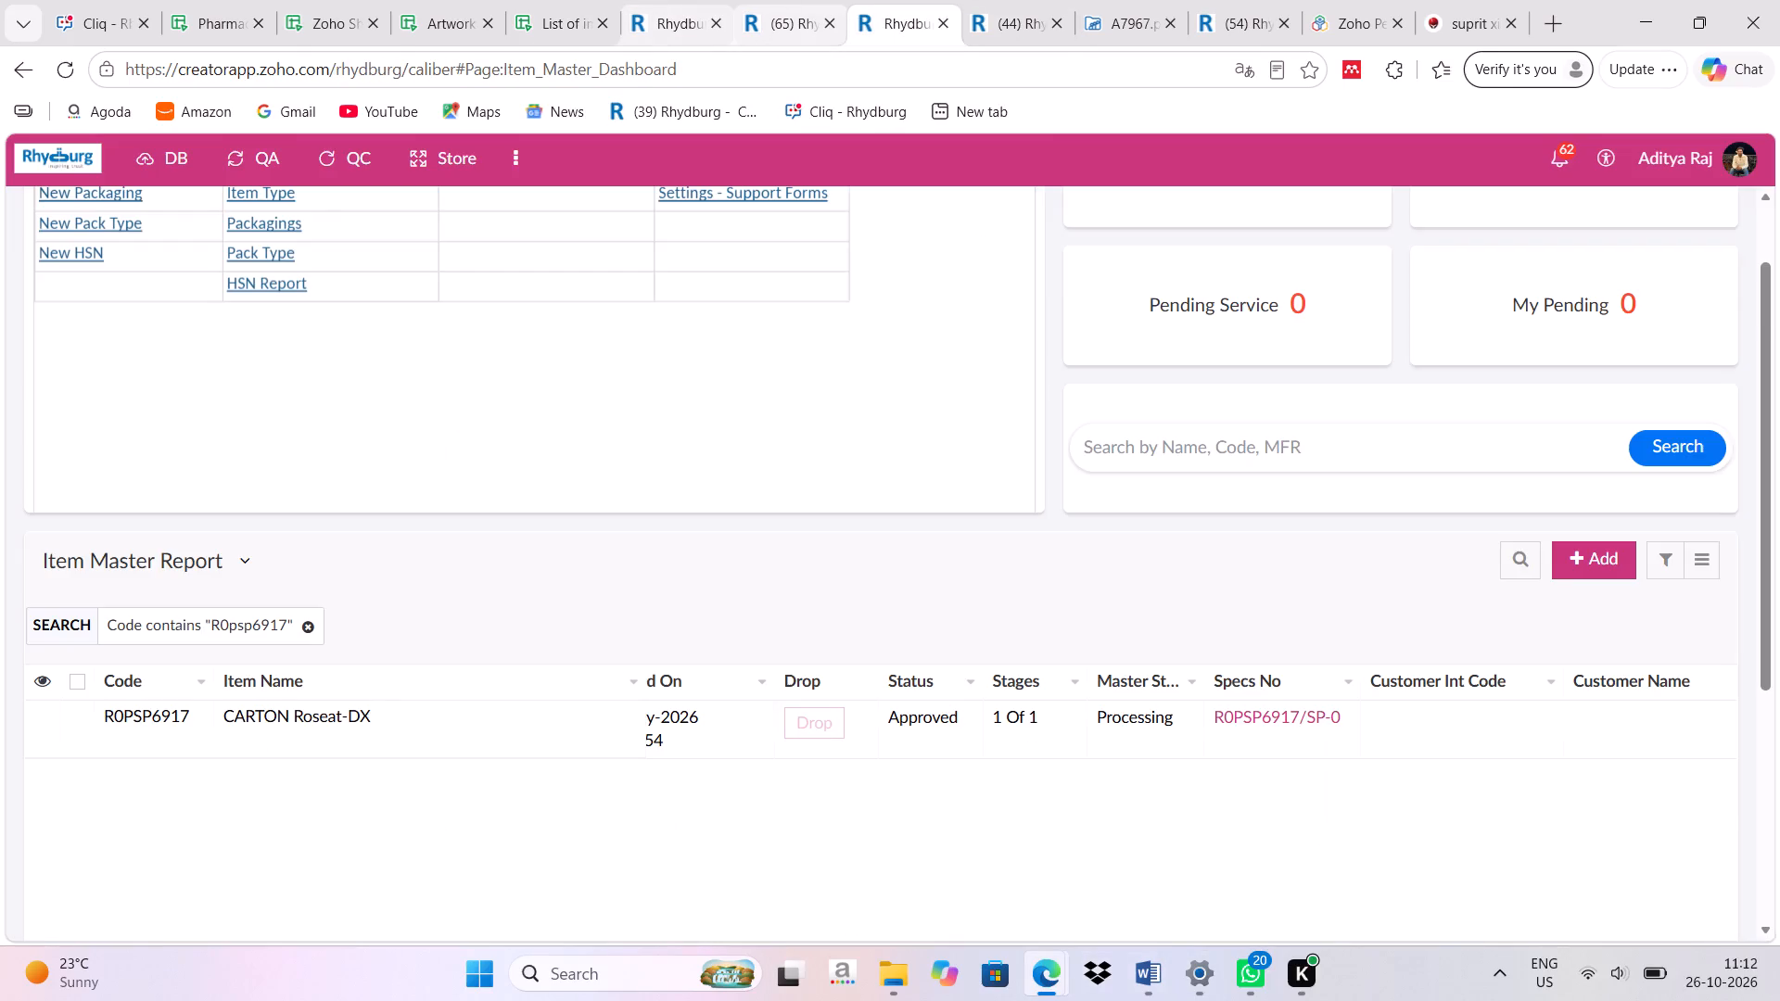
left_click(772, 6)
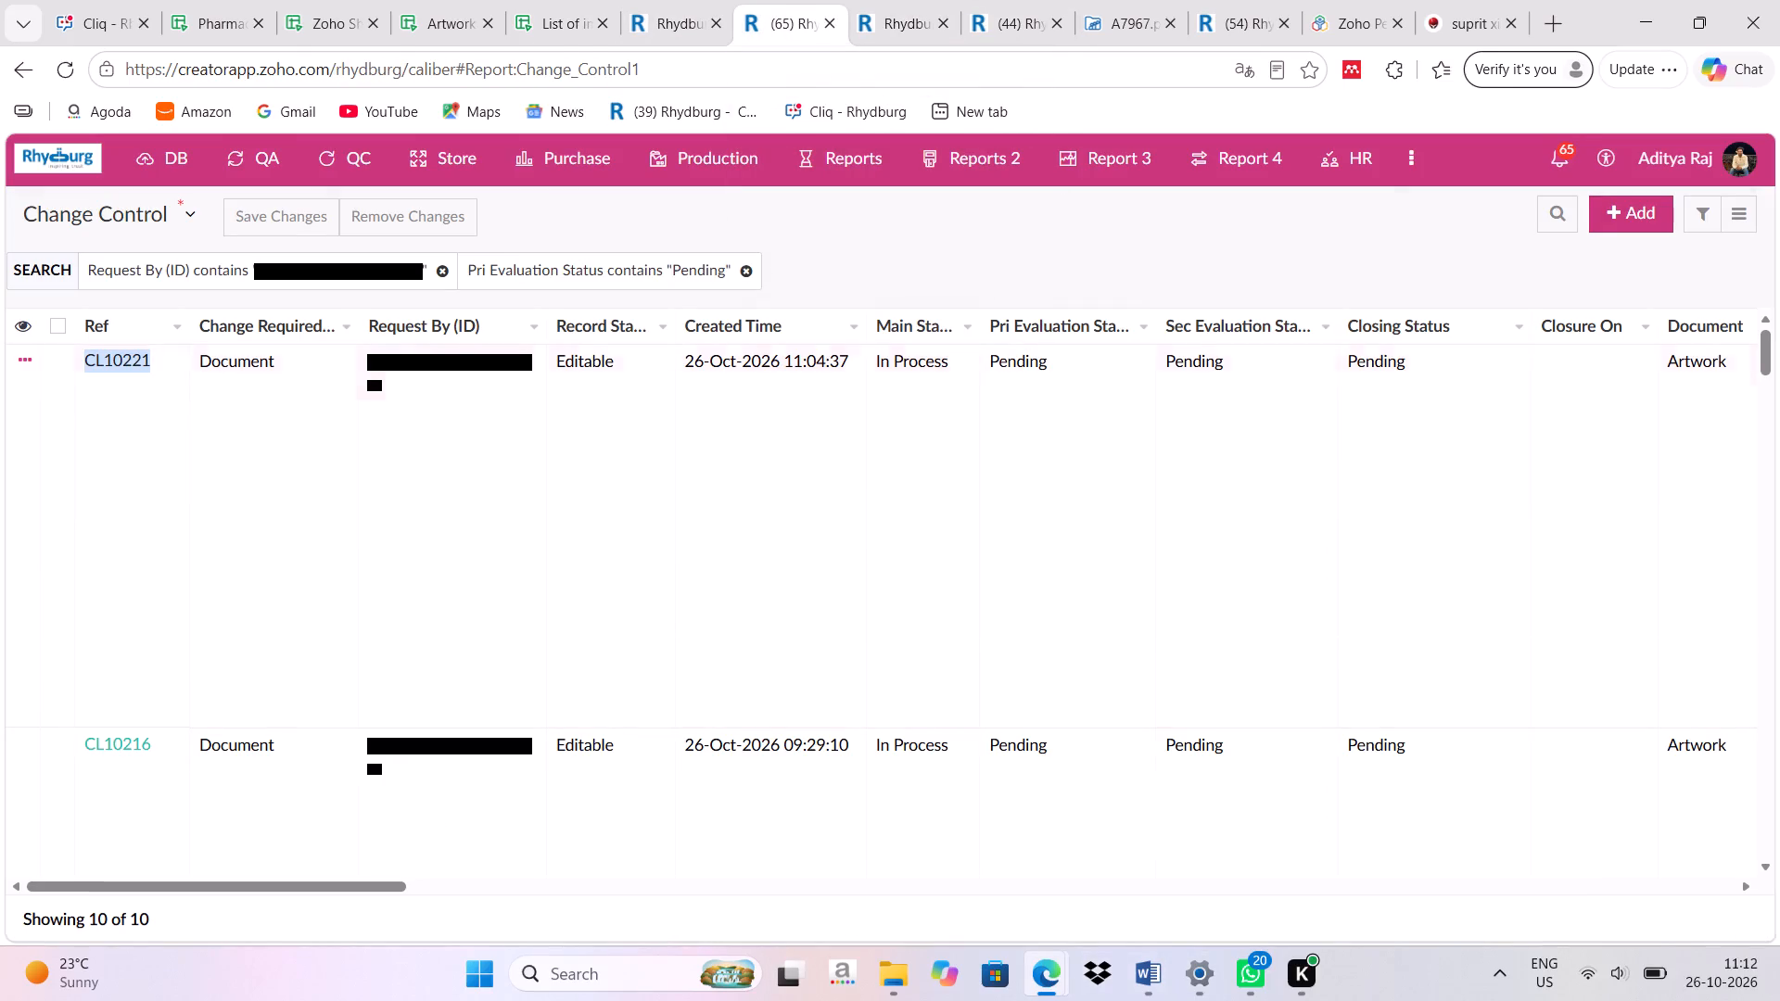
right_click(115, 353)
left_click(165, 390)
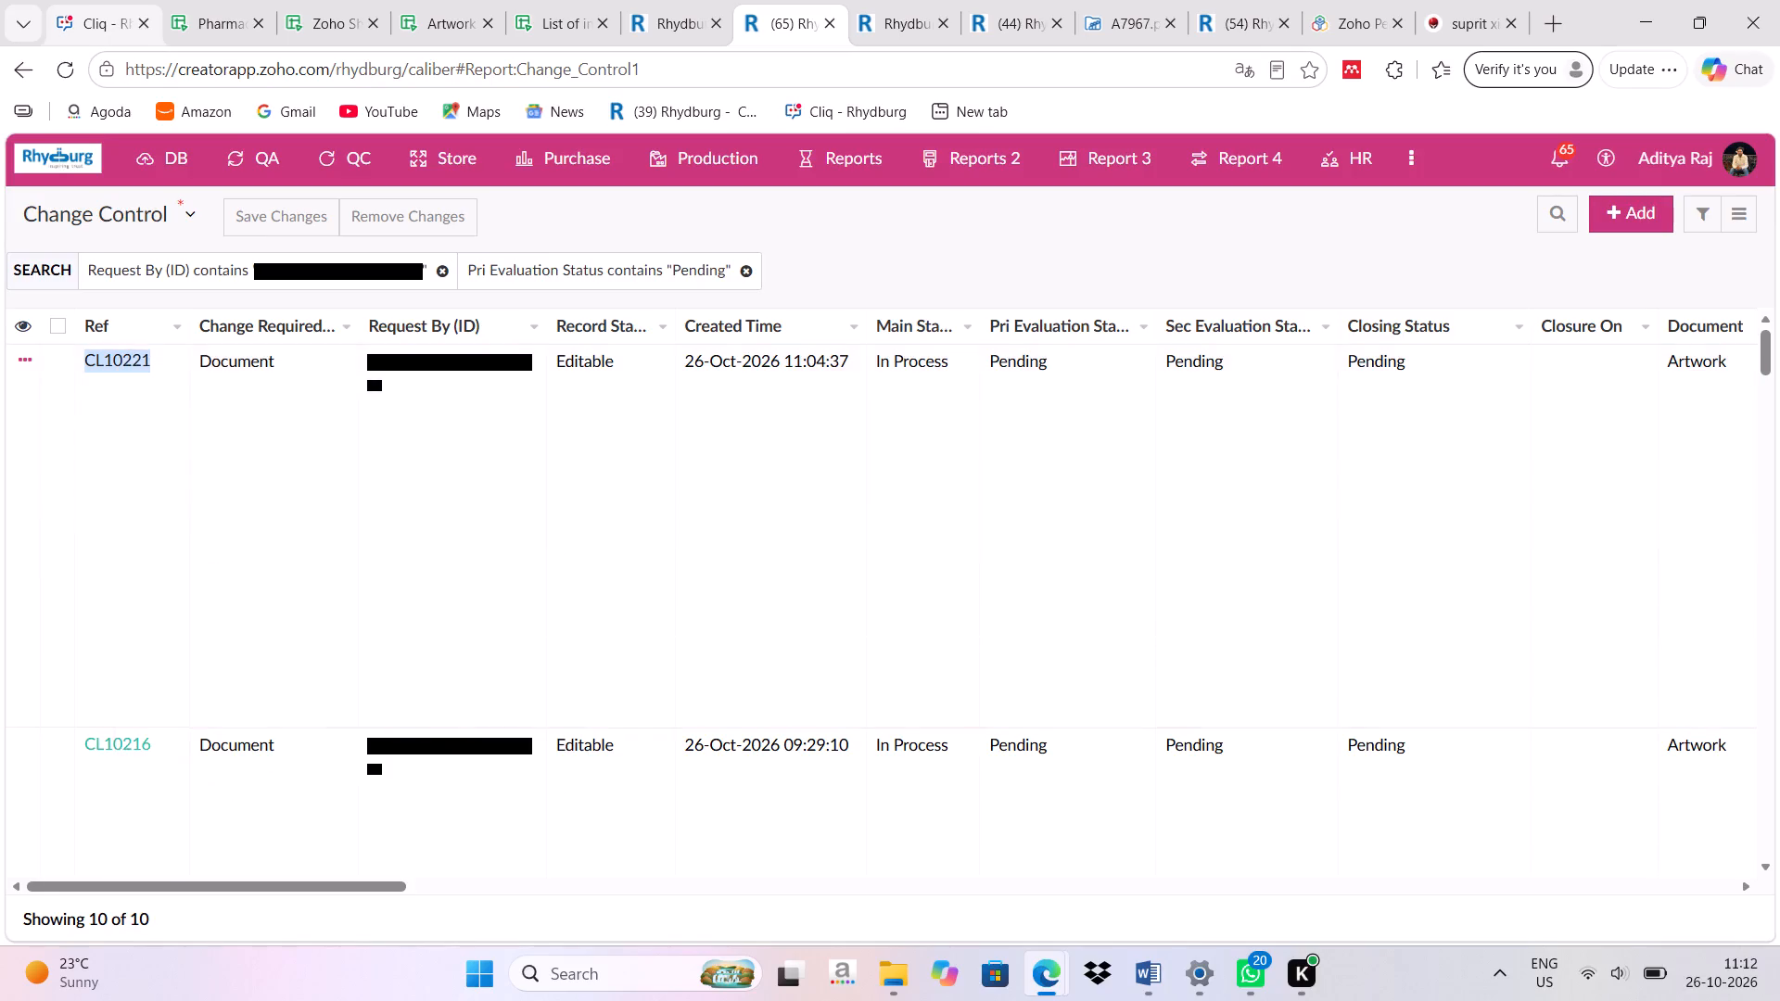
left_click(111, 14)
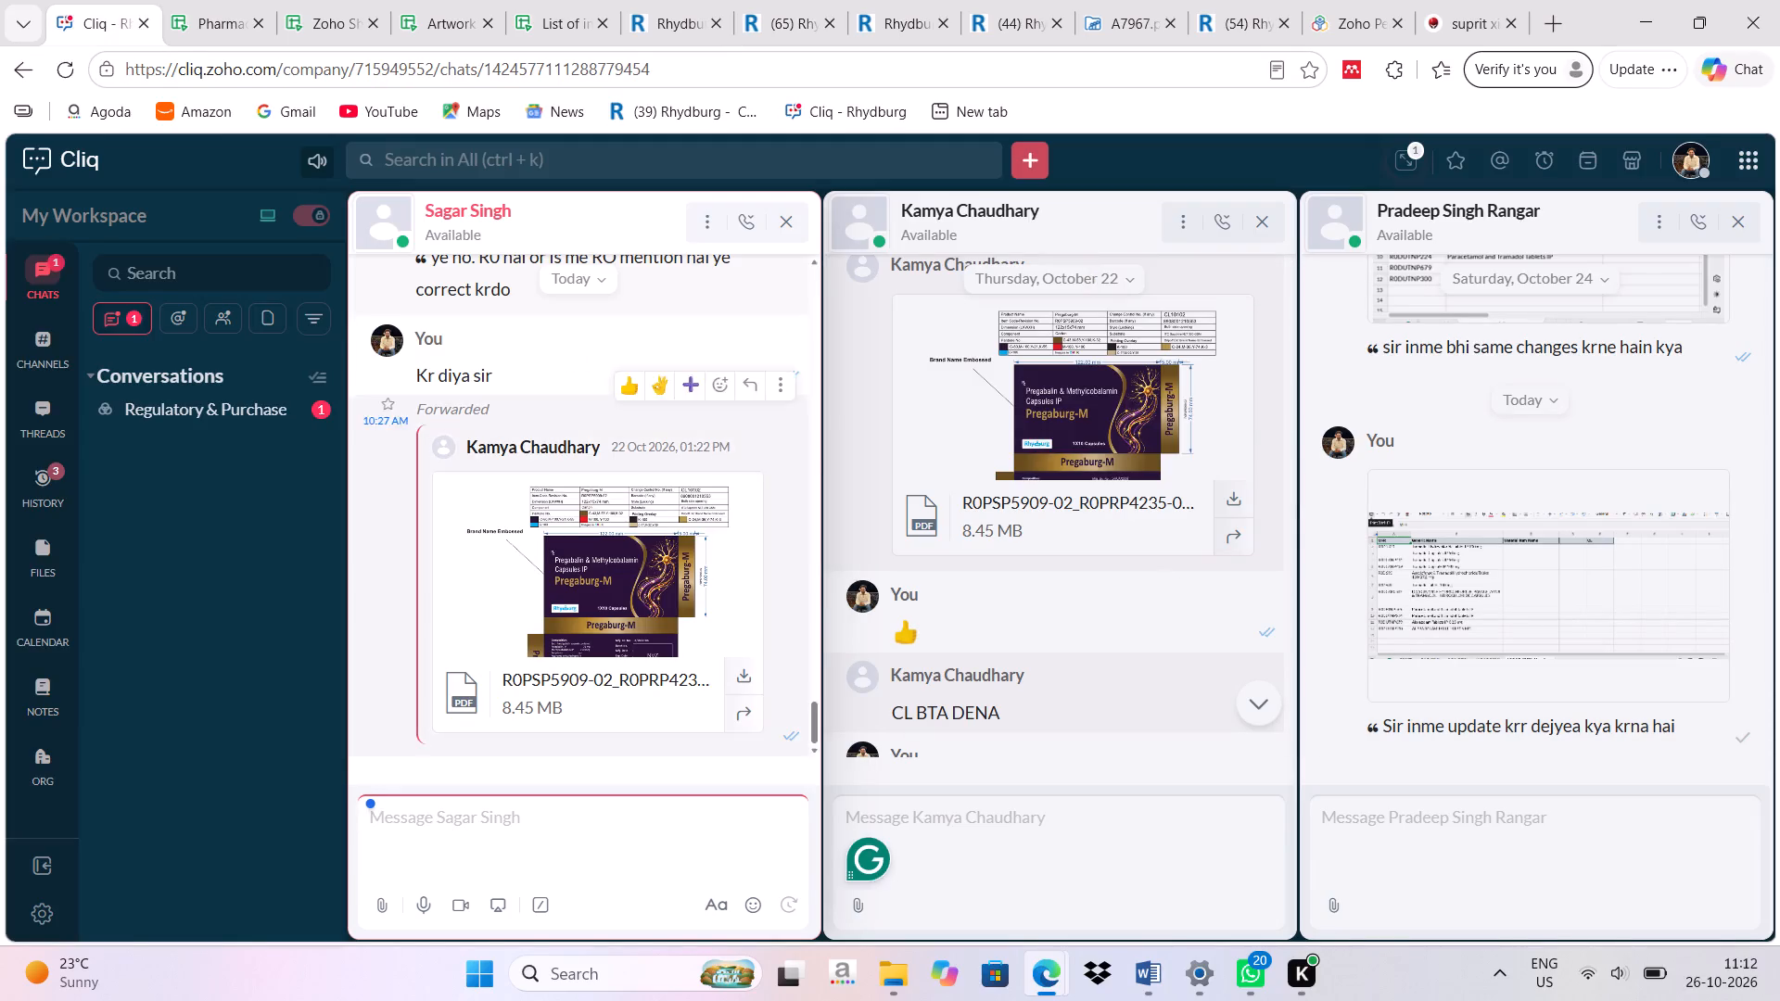
left_click(591, 151)
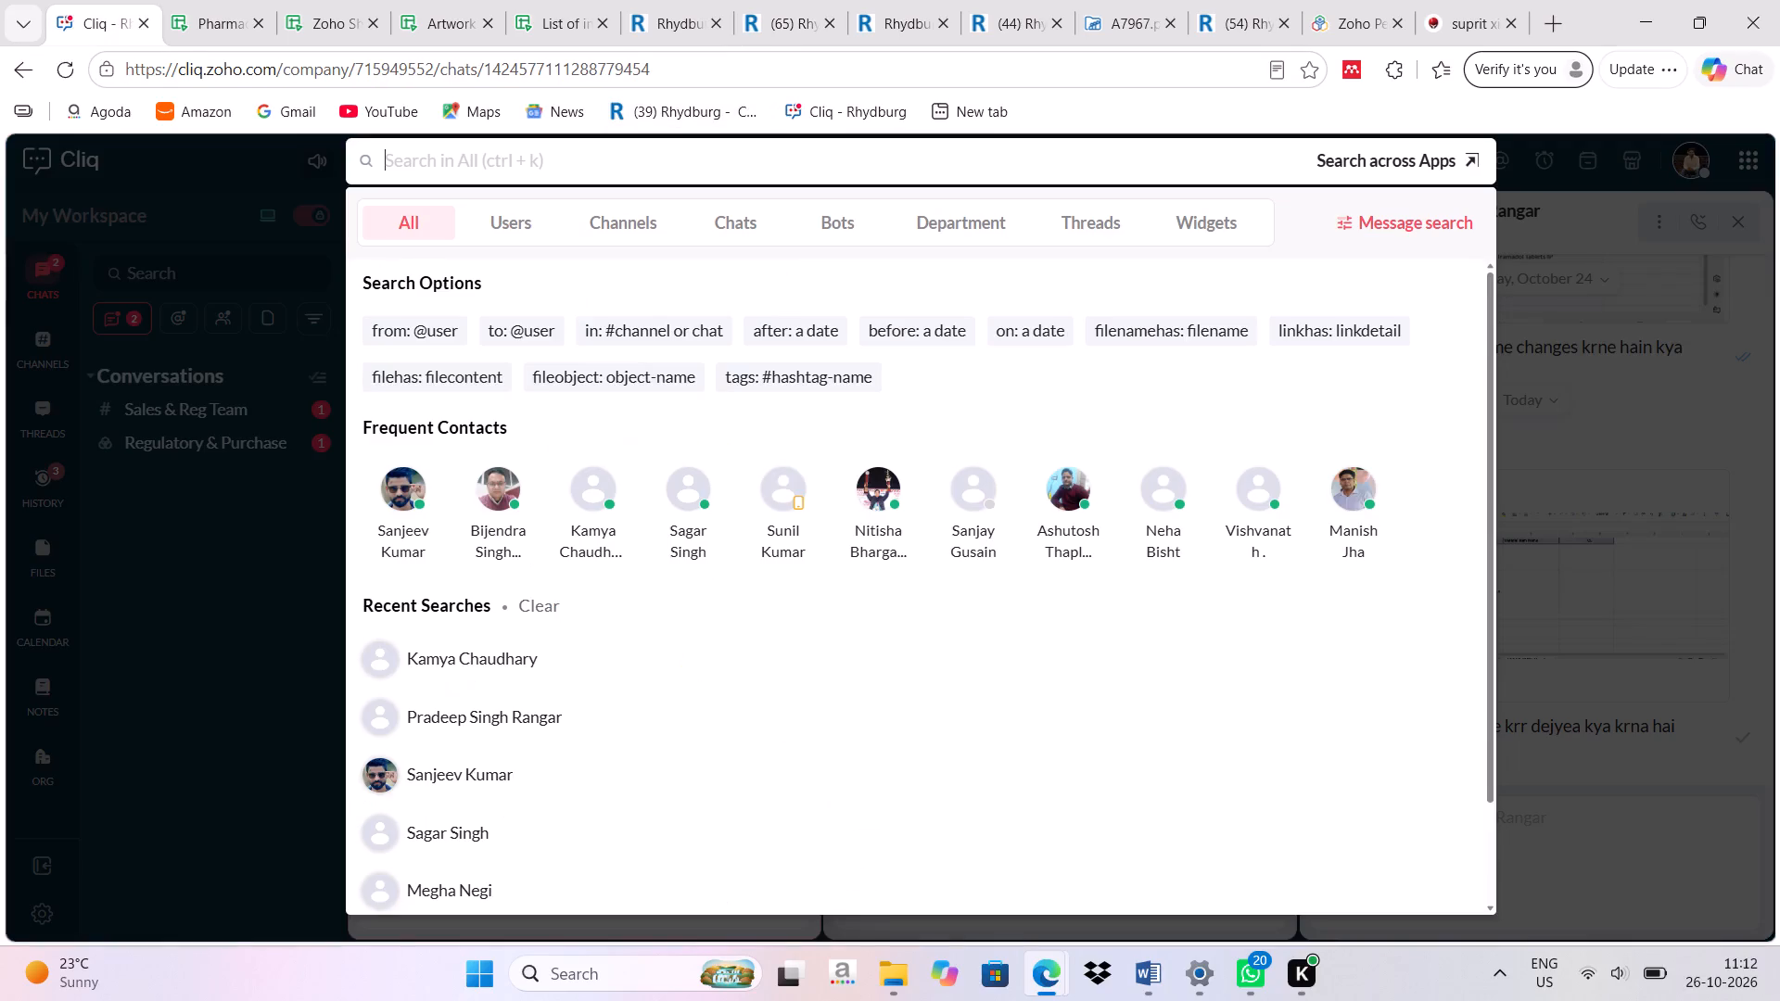
type("kamya")
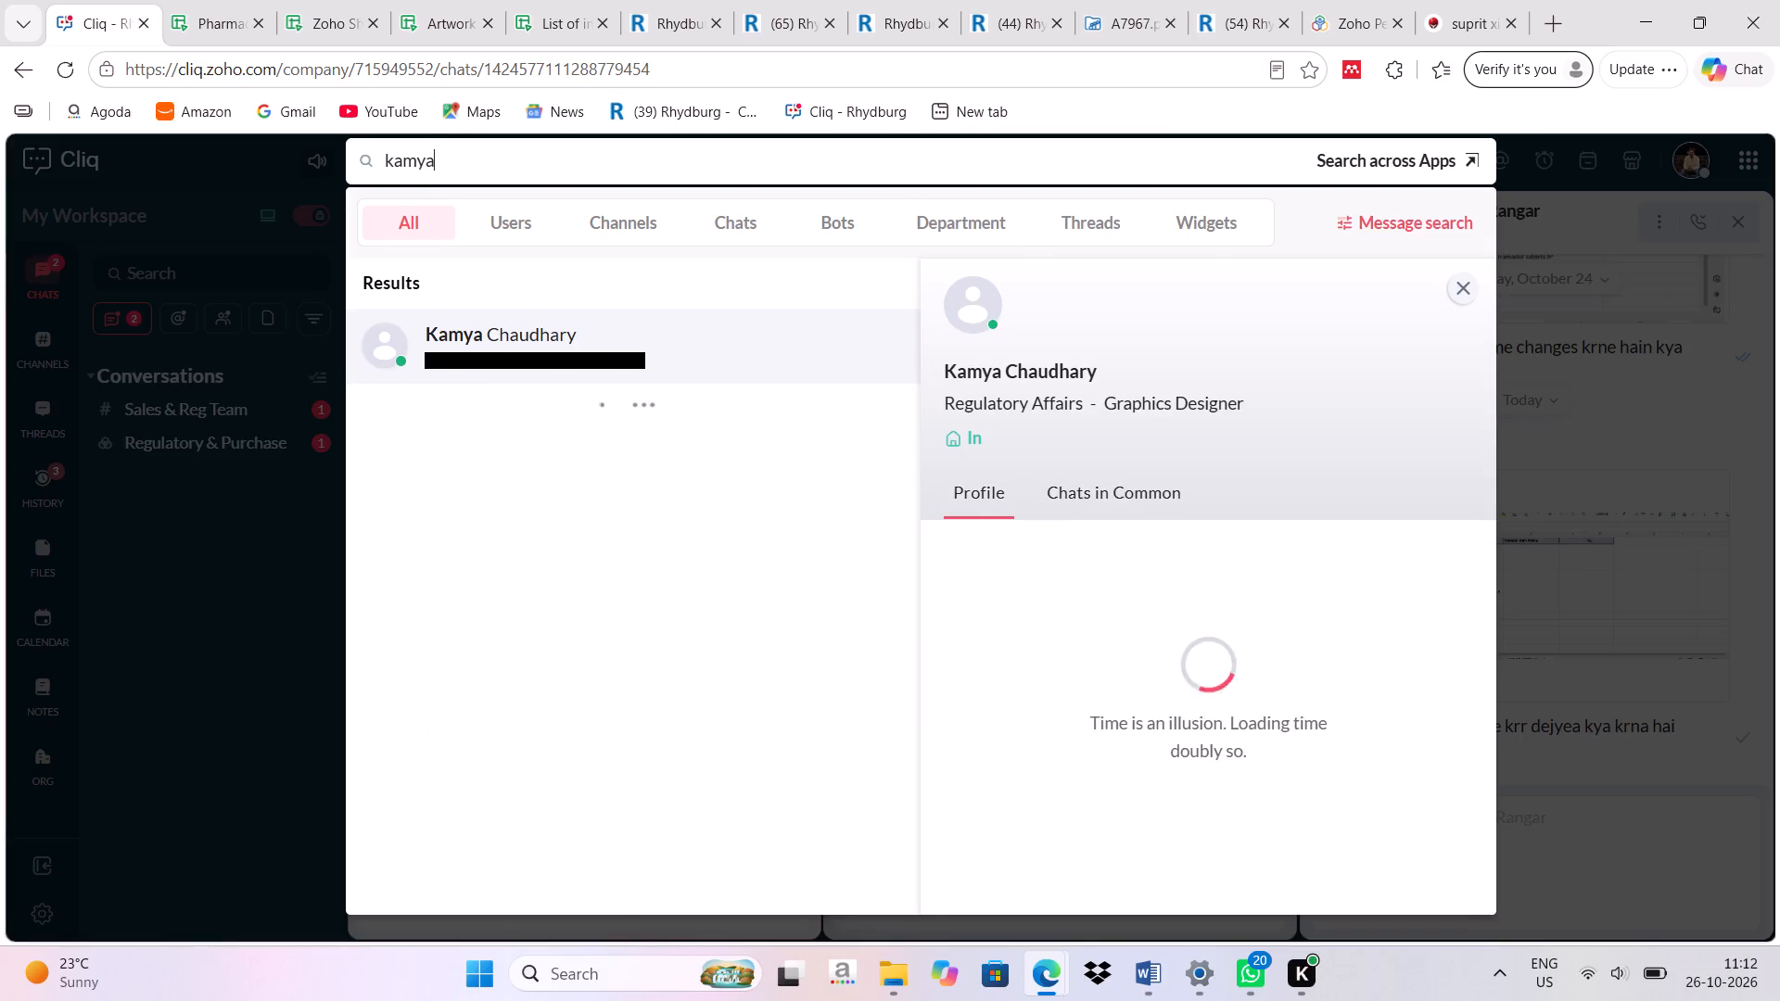
left_click(1048, 298)
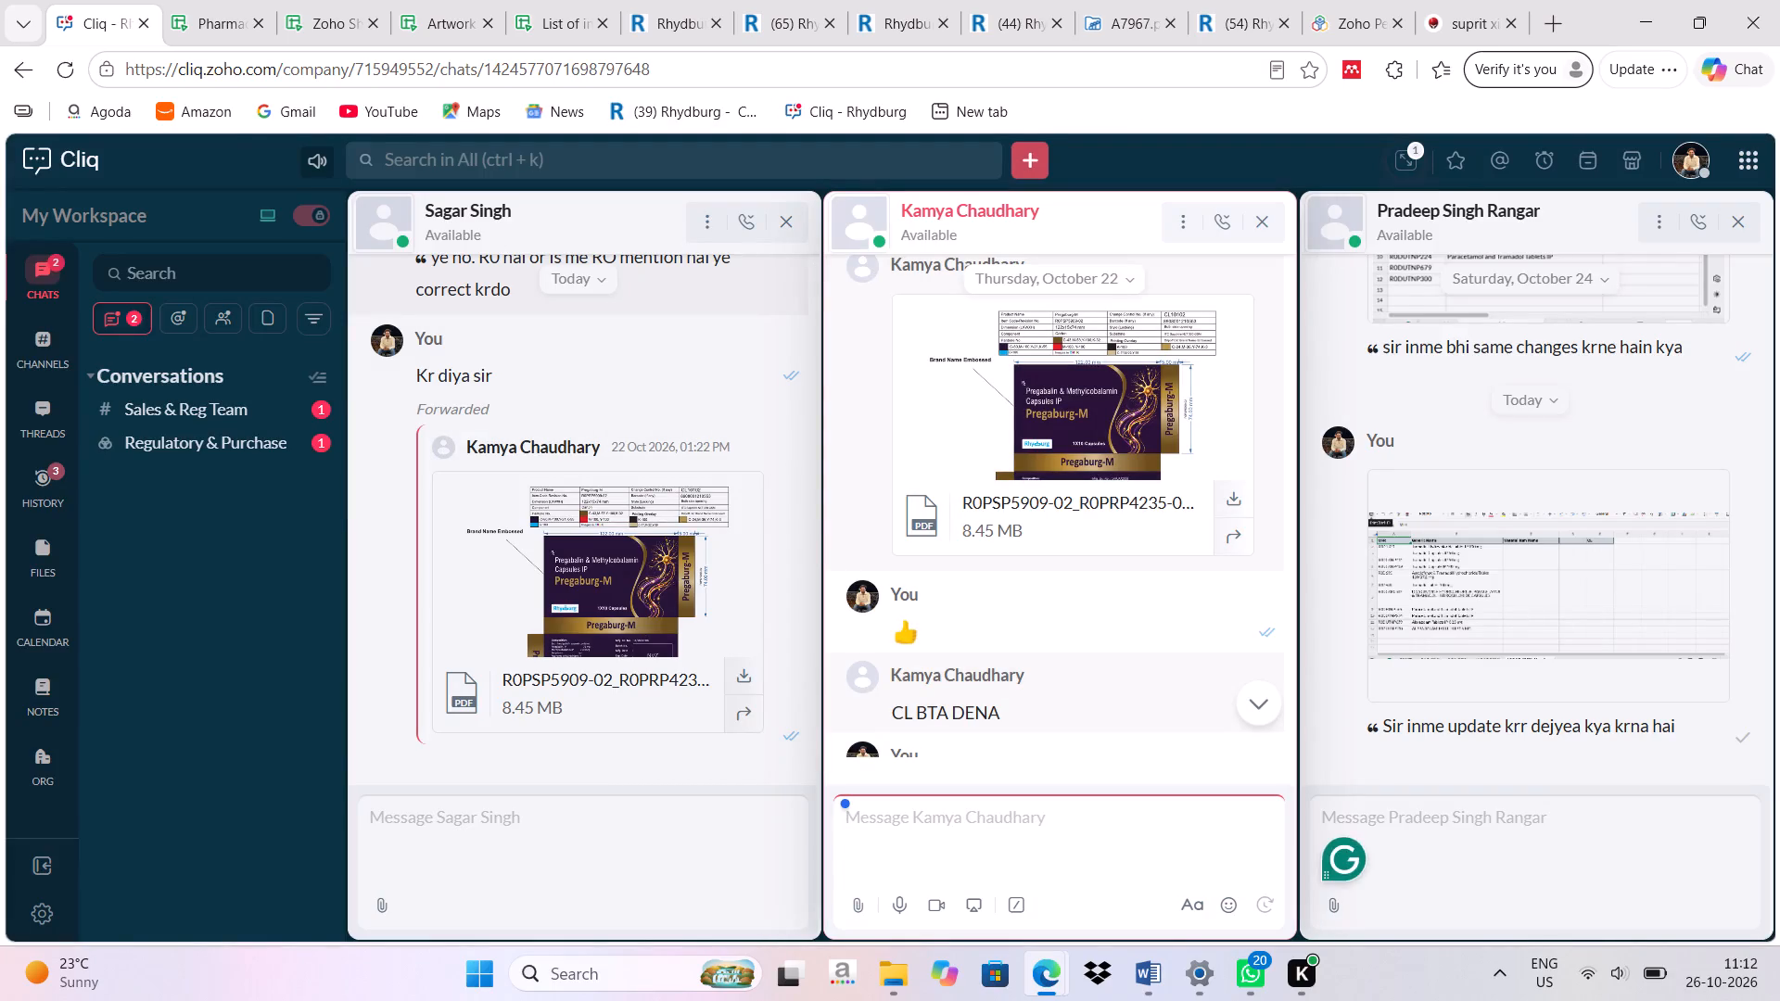
key("ctrl+v")
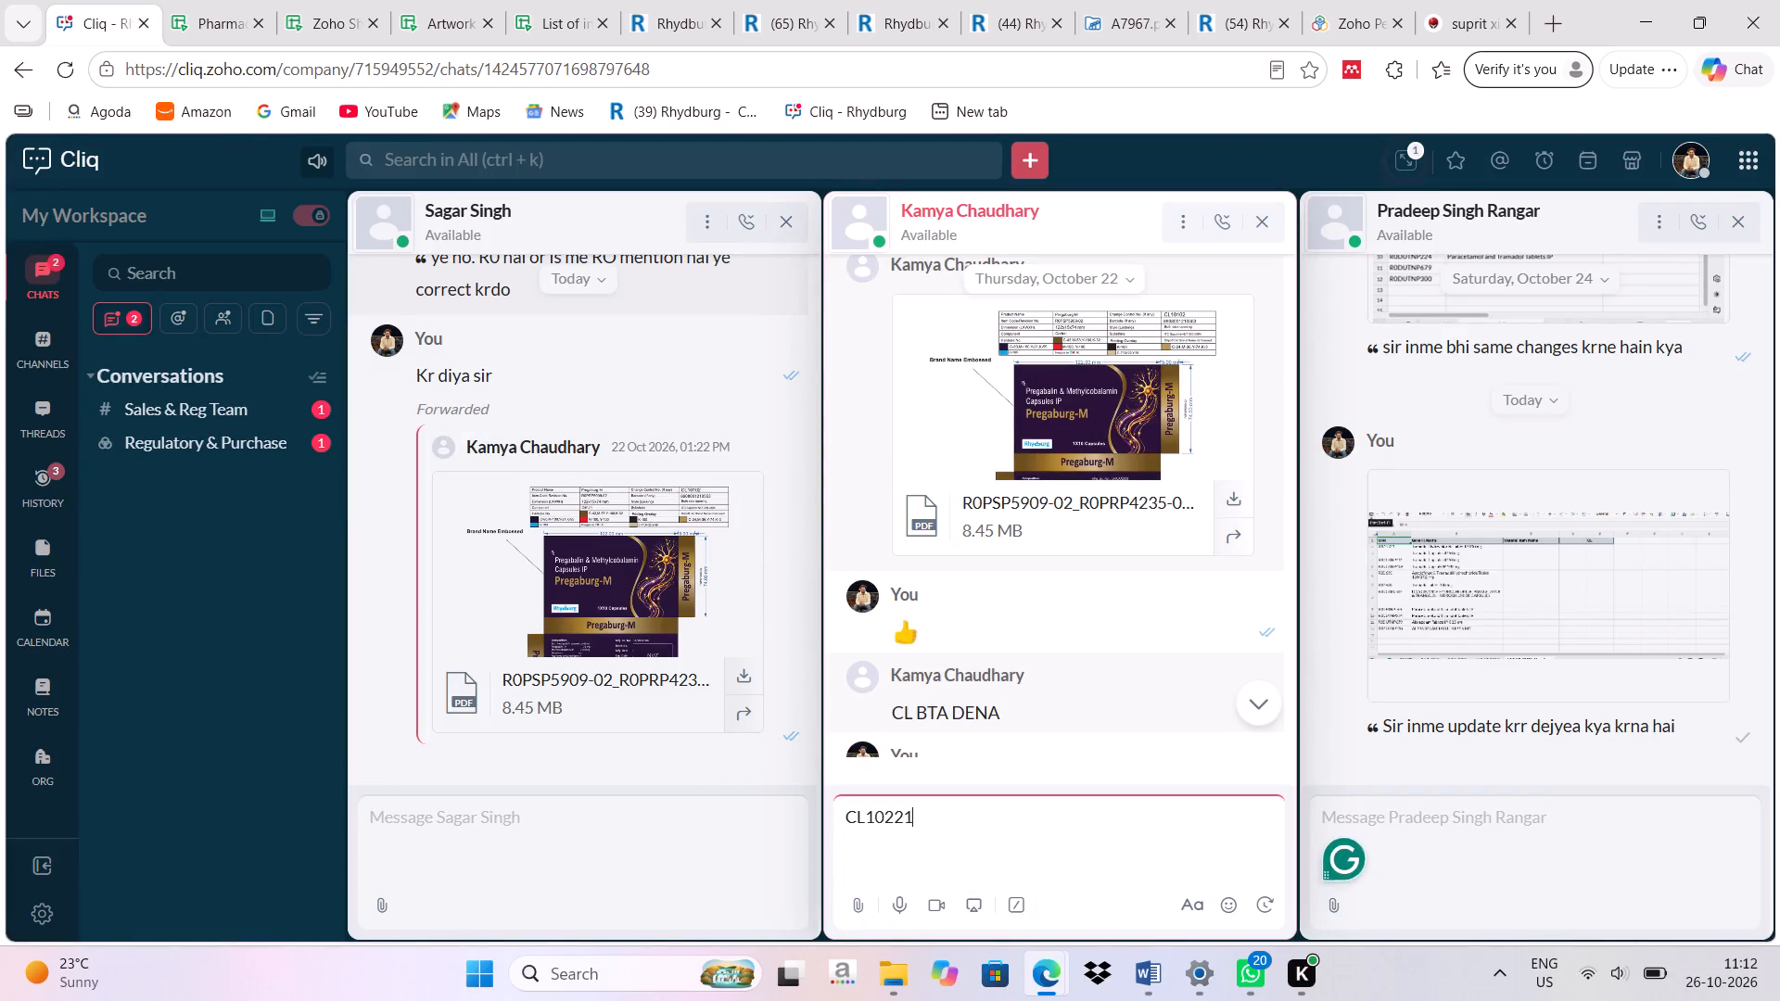
key("minus")
Copy "ICIN1223 - Roseat-DX" from the request's Current / Previous State into the chat draft and send the message.
left_click(744, 8)
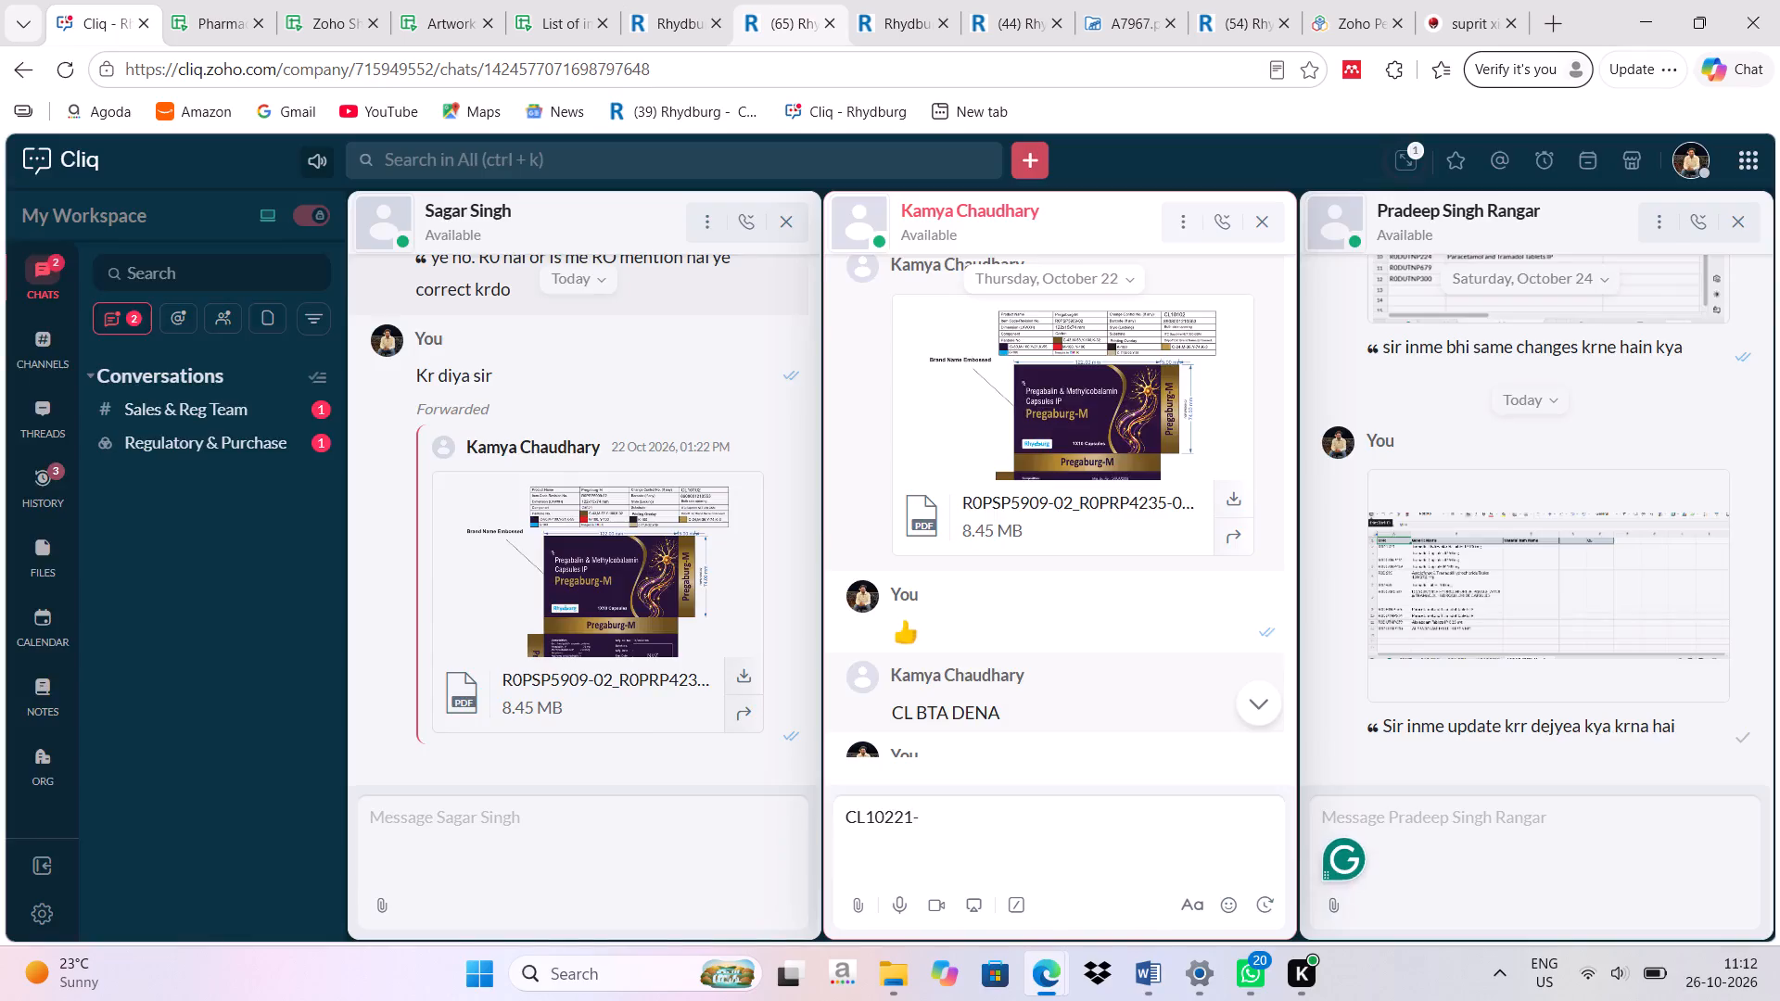
scroll(807, 476, "left", 1)
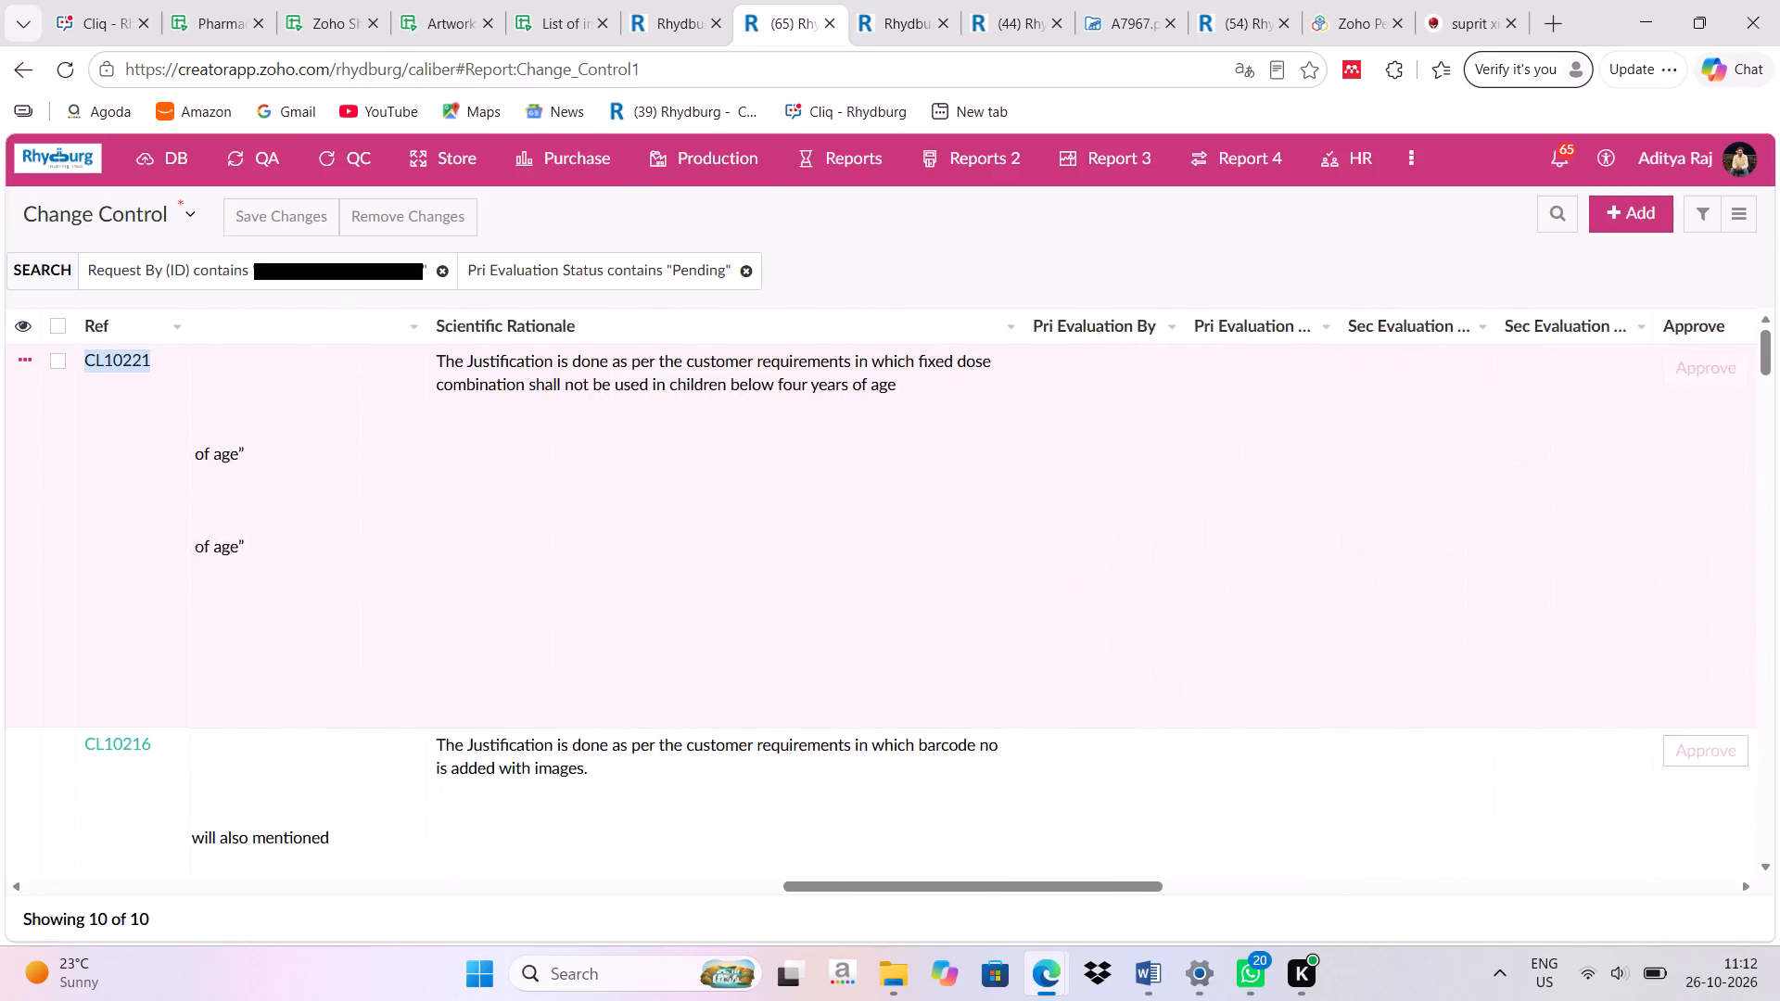
scroll(807, 476, "left", 2)
left_click_drag(459, 353, 484, 353)
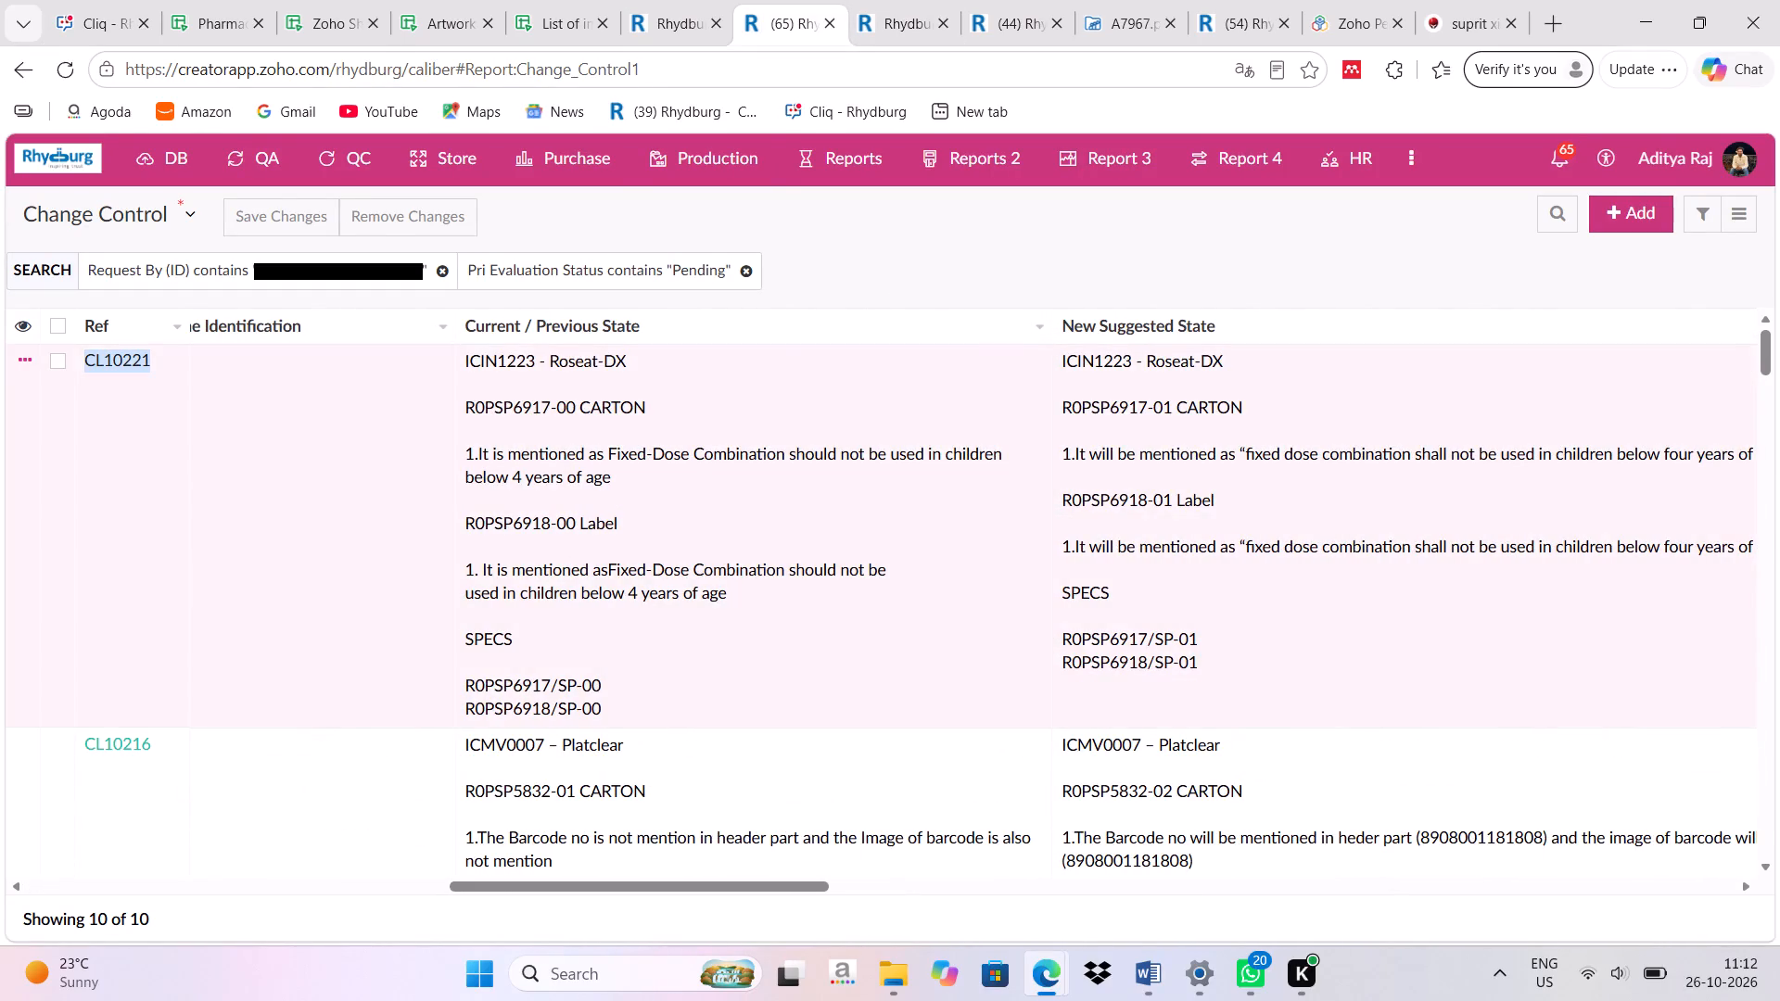
left_click_drag(484, 353, 712, 385)
left_click(754, 298)
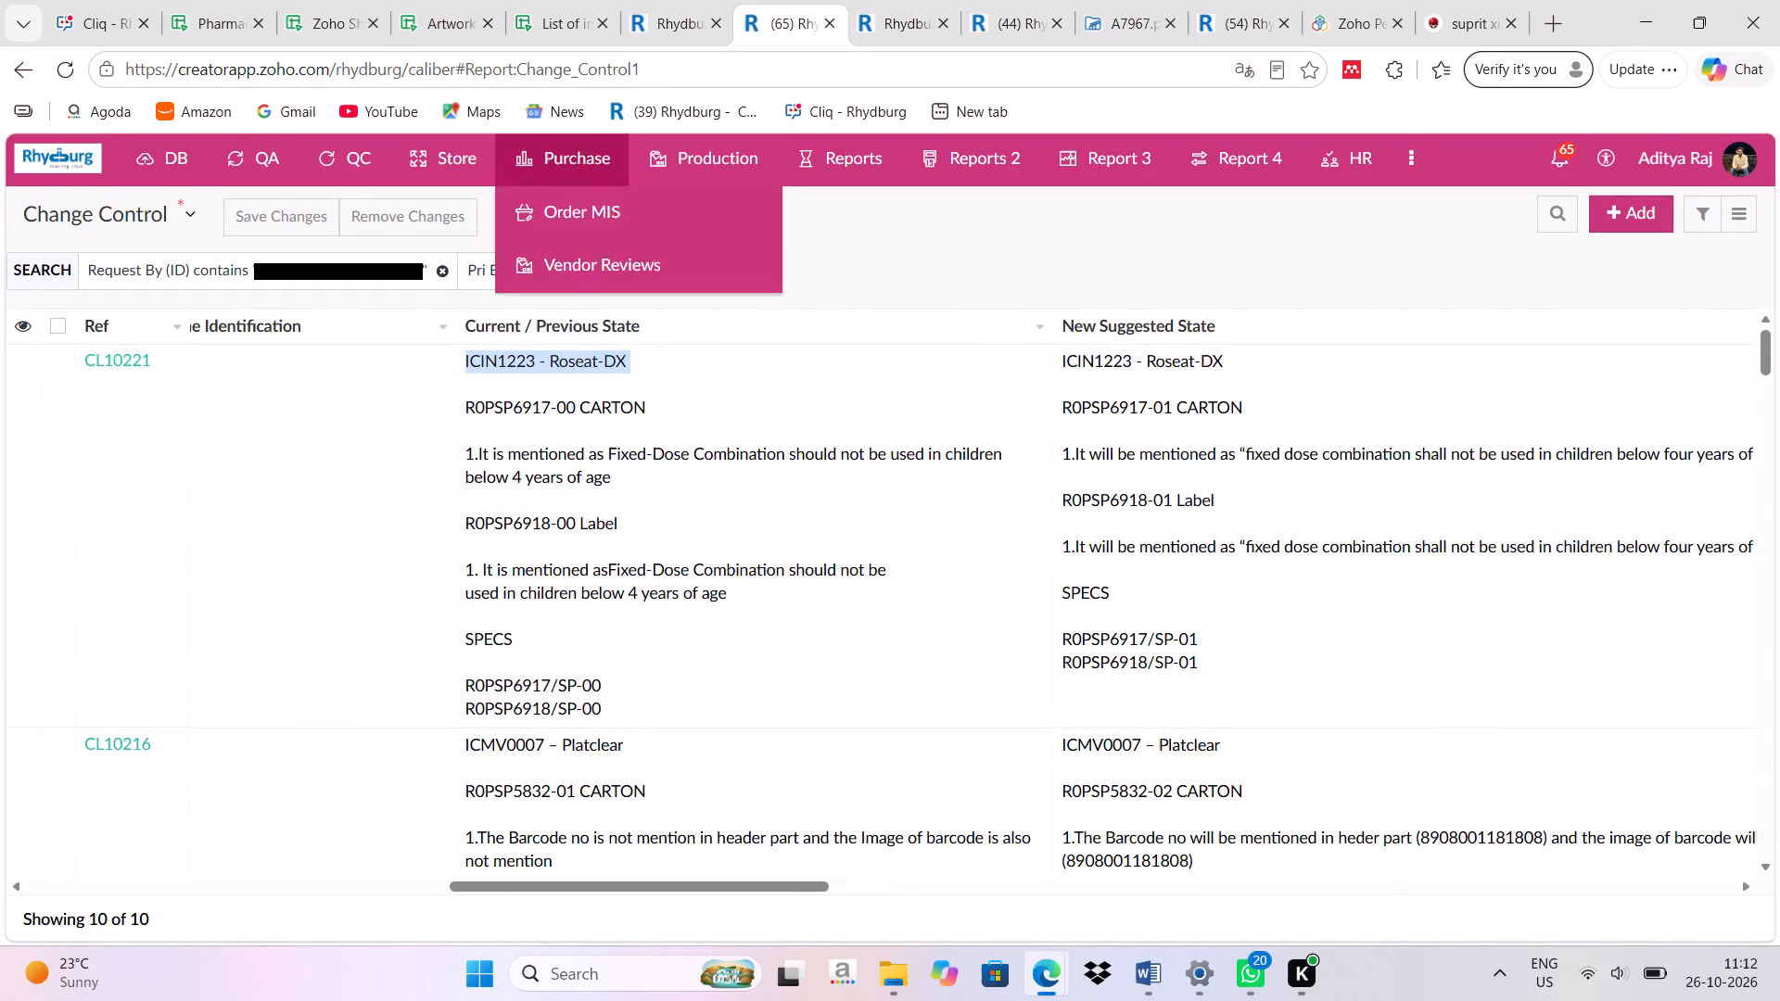
left_click(110, 8)
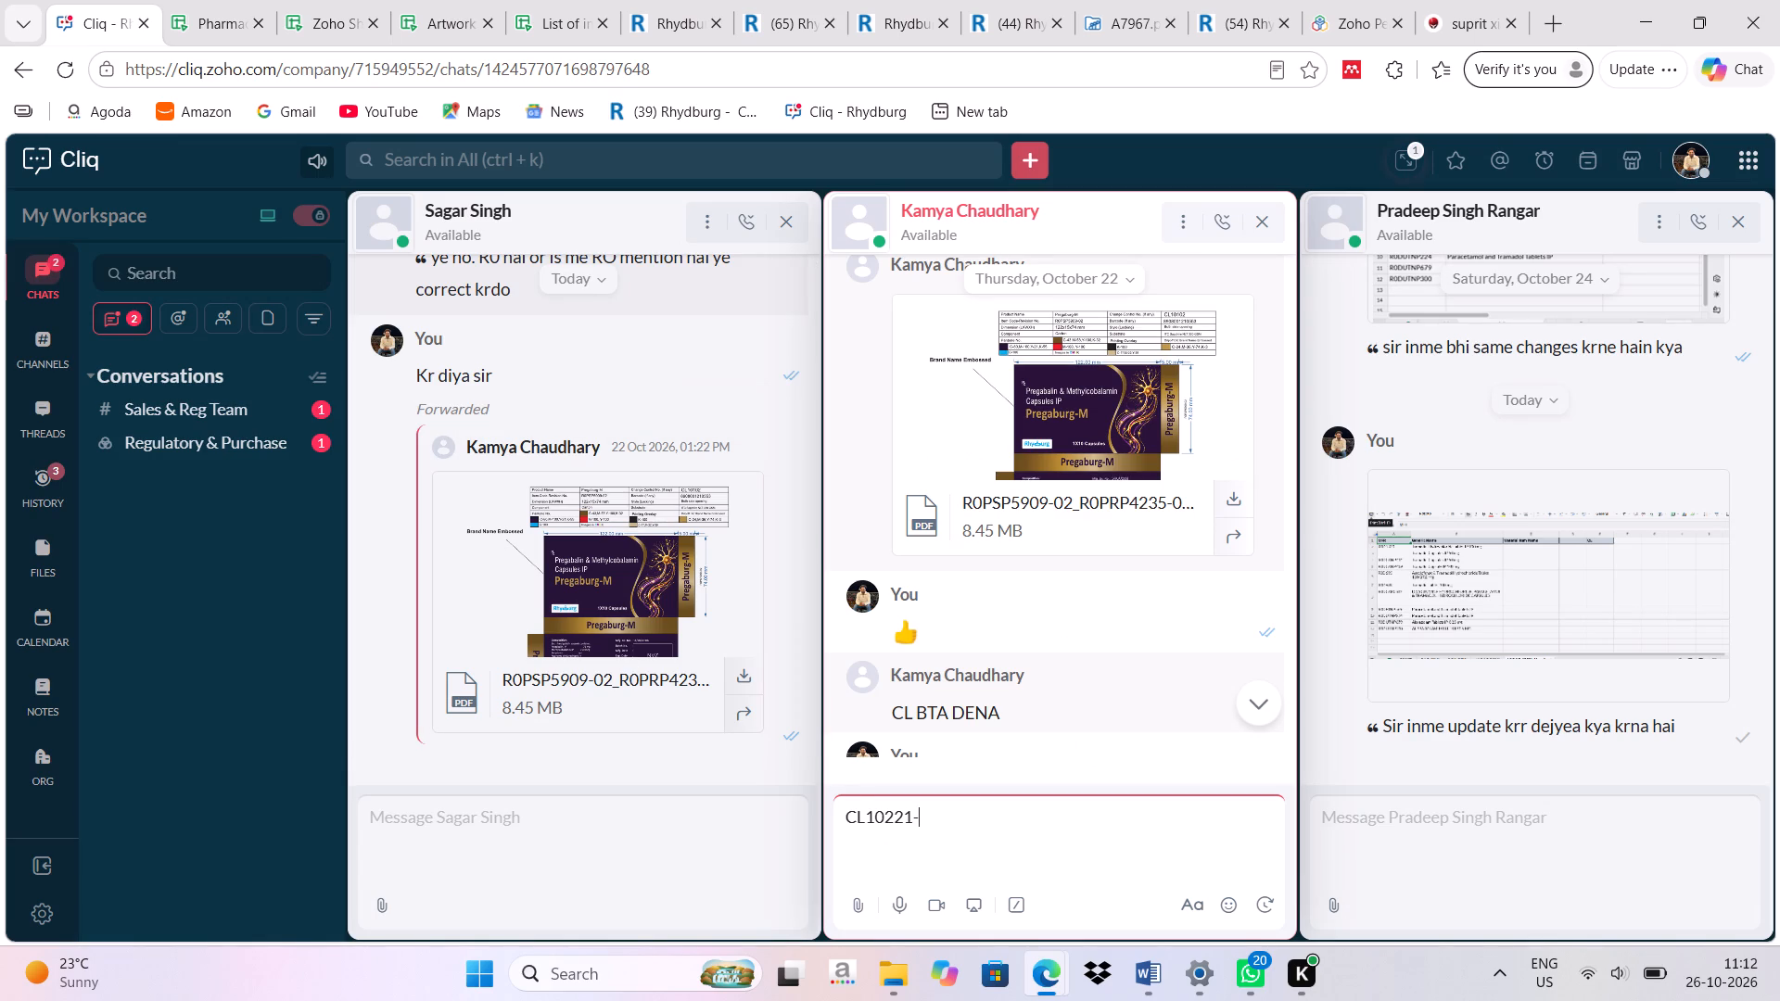
key("ctrl+v")
key("Return")
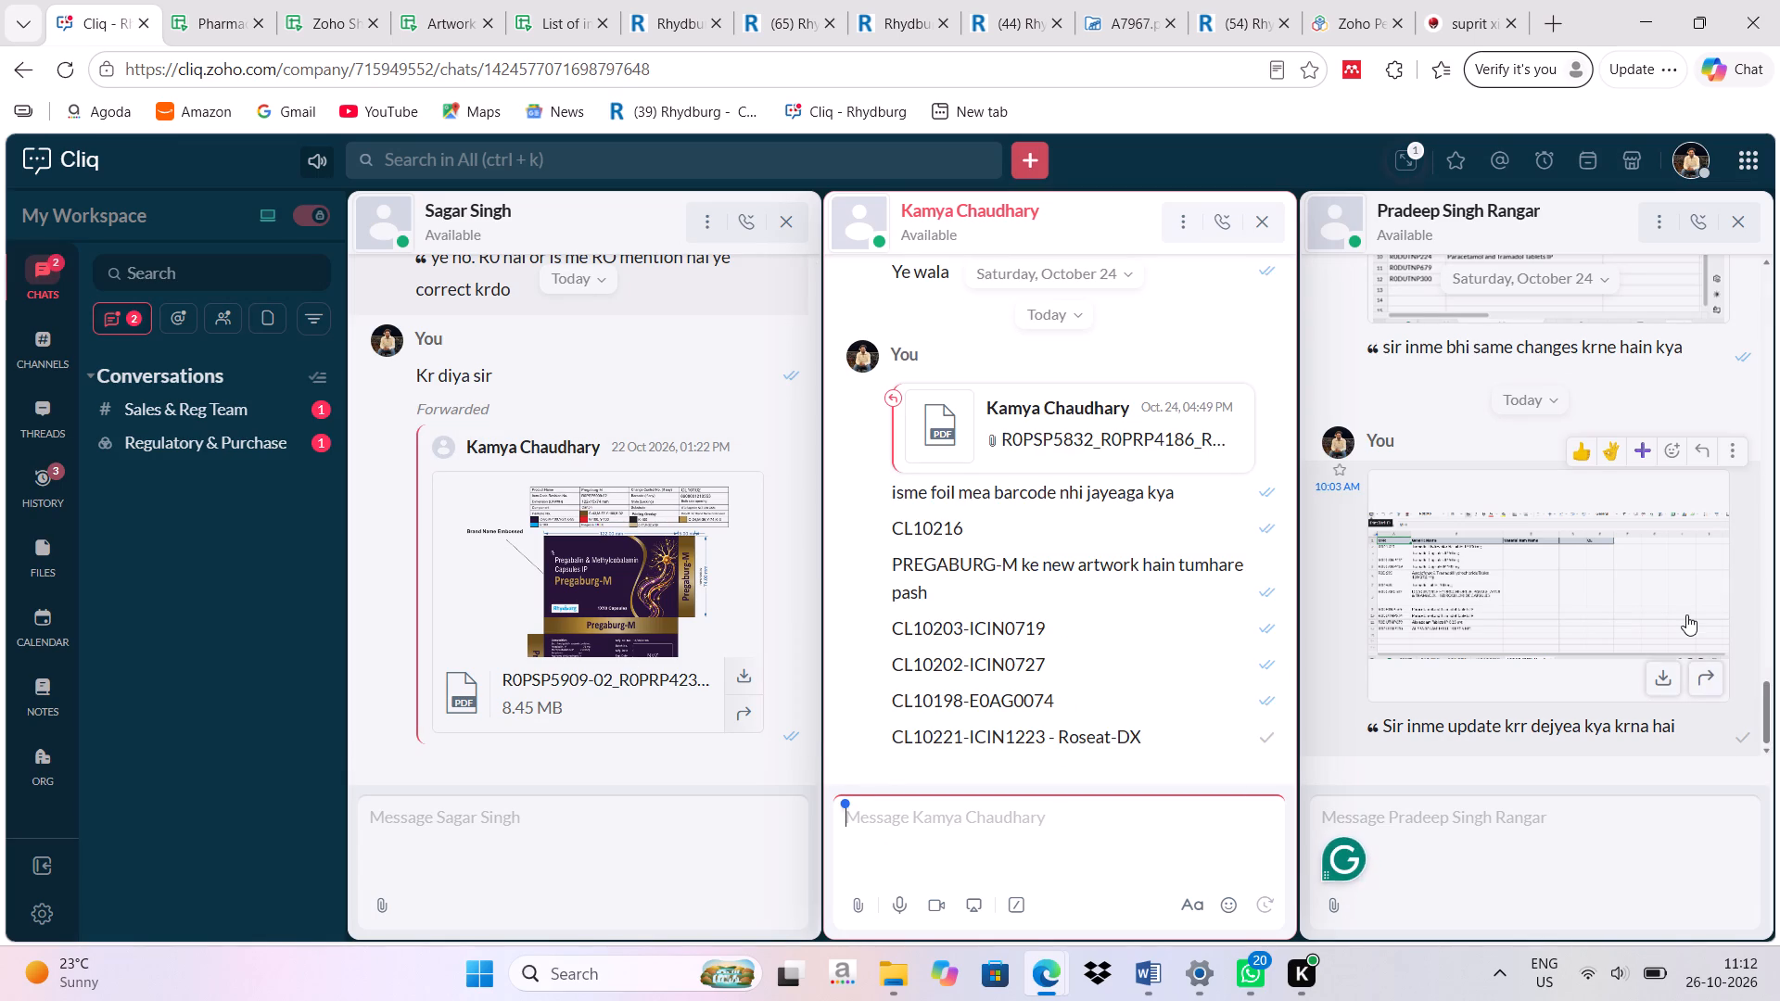
Examine the Product and Status sheets of the "Pharmacopoeial Changes IP 2026" workbook for each product's MFR, licence and artwork CL status.
left_click(219, 12)
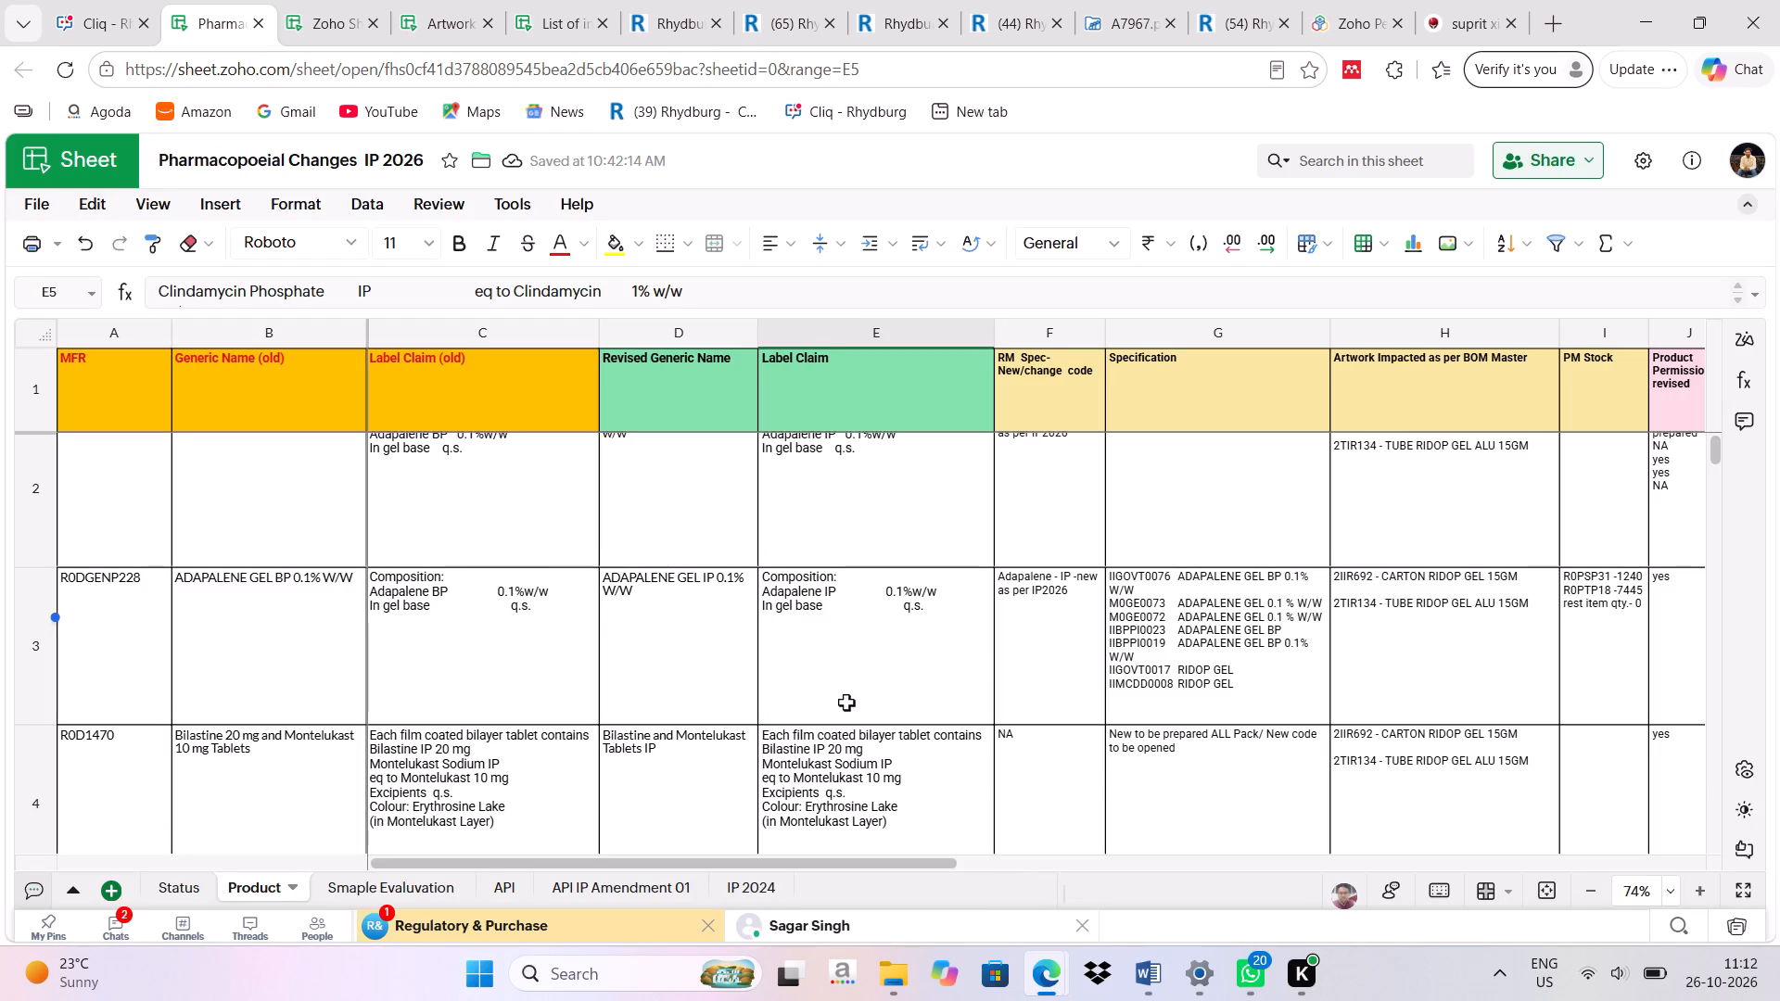
scroll(1362, 680, "down", 2)
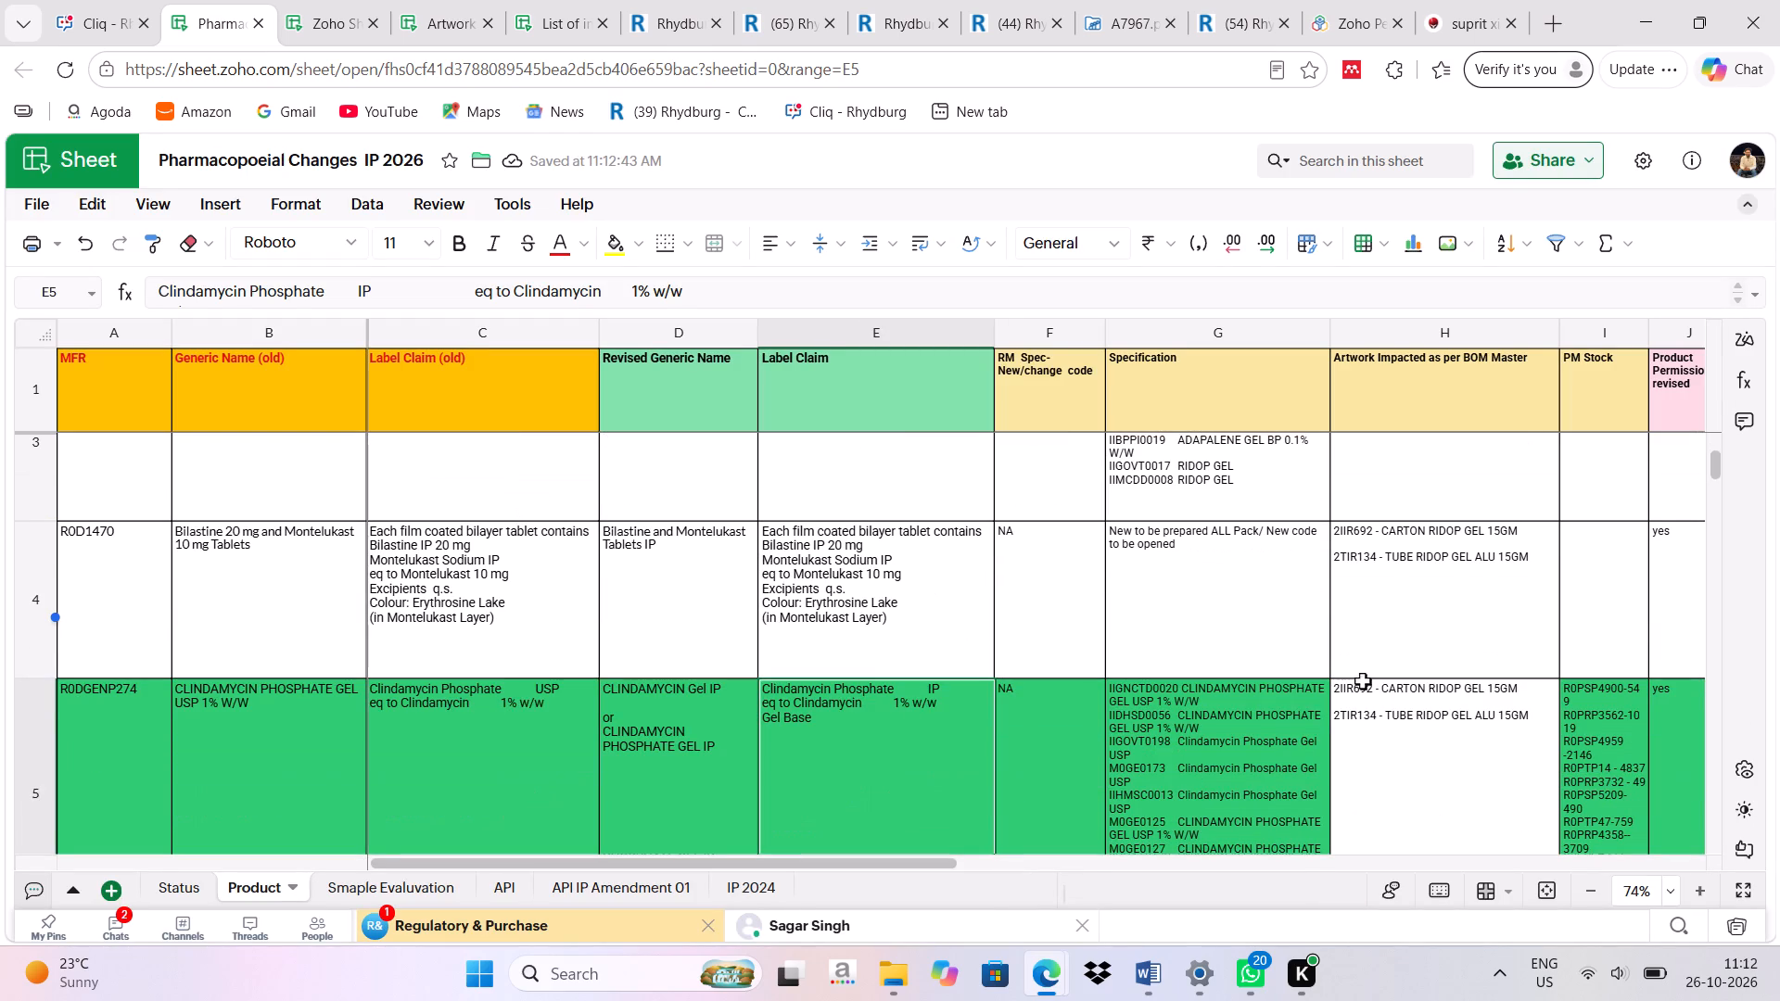
scroll(1126, 668, "left", 5)
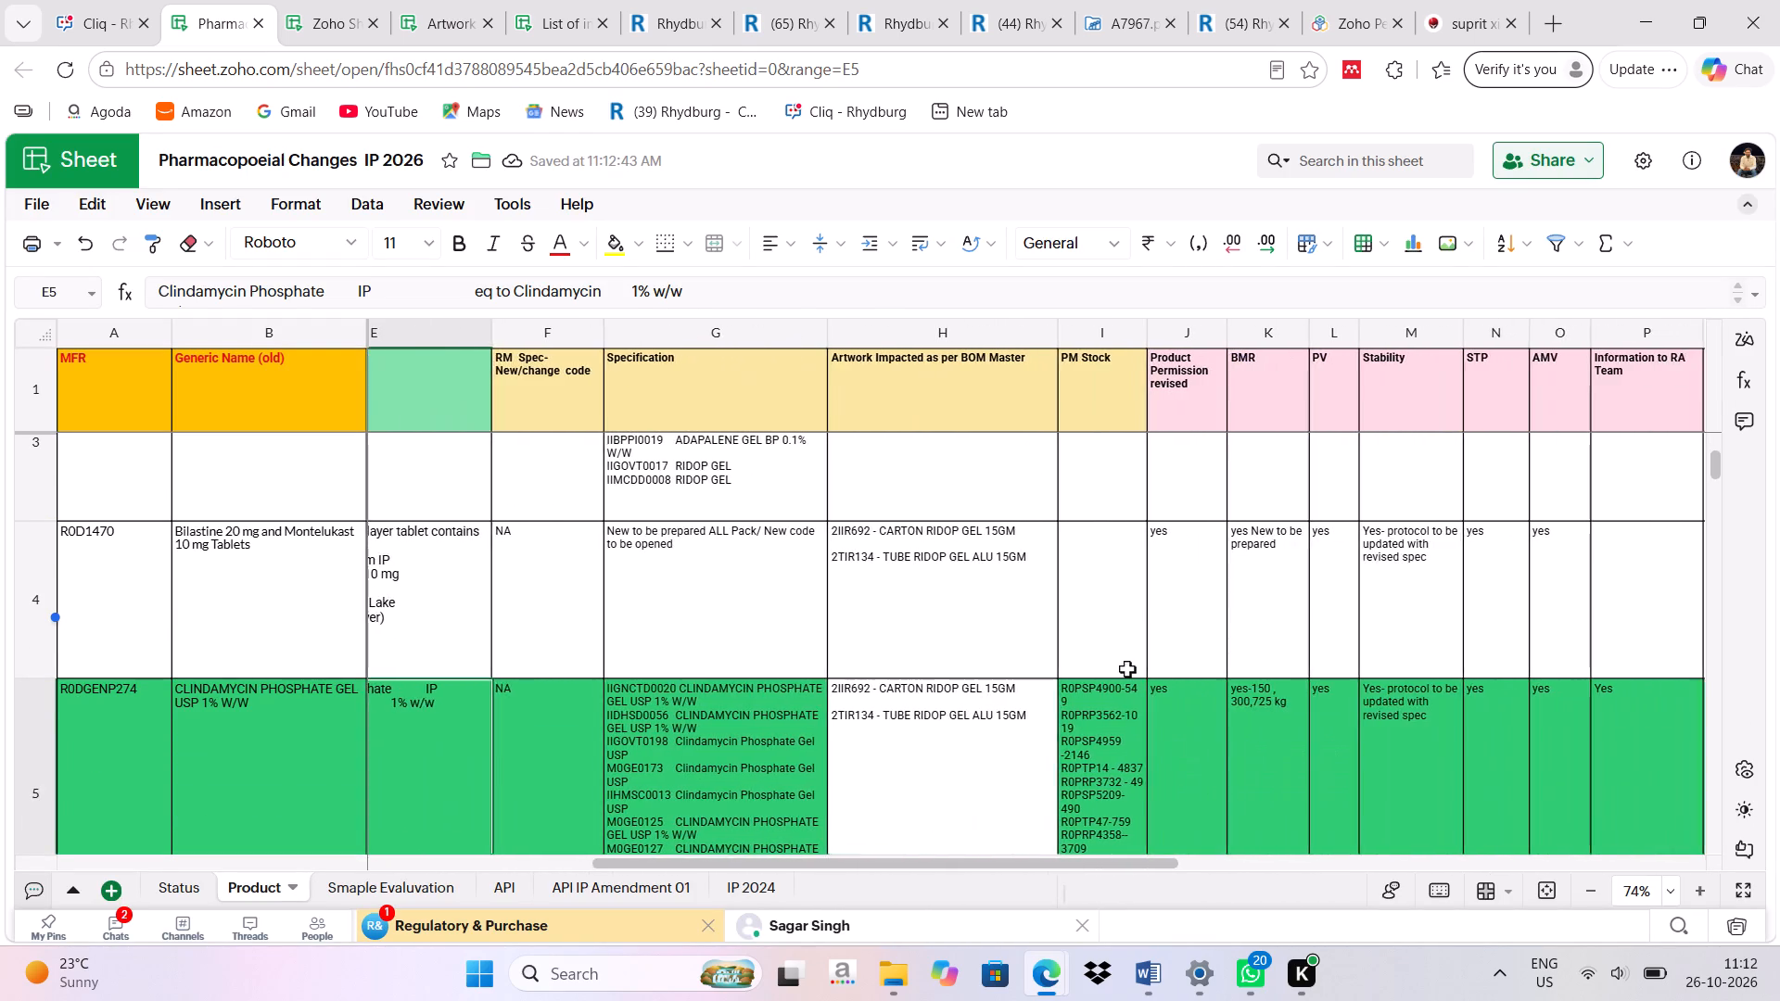
scroll(1126, 668, "right", 12)
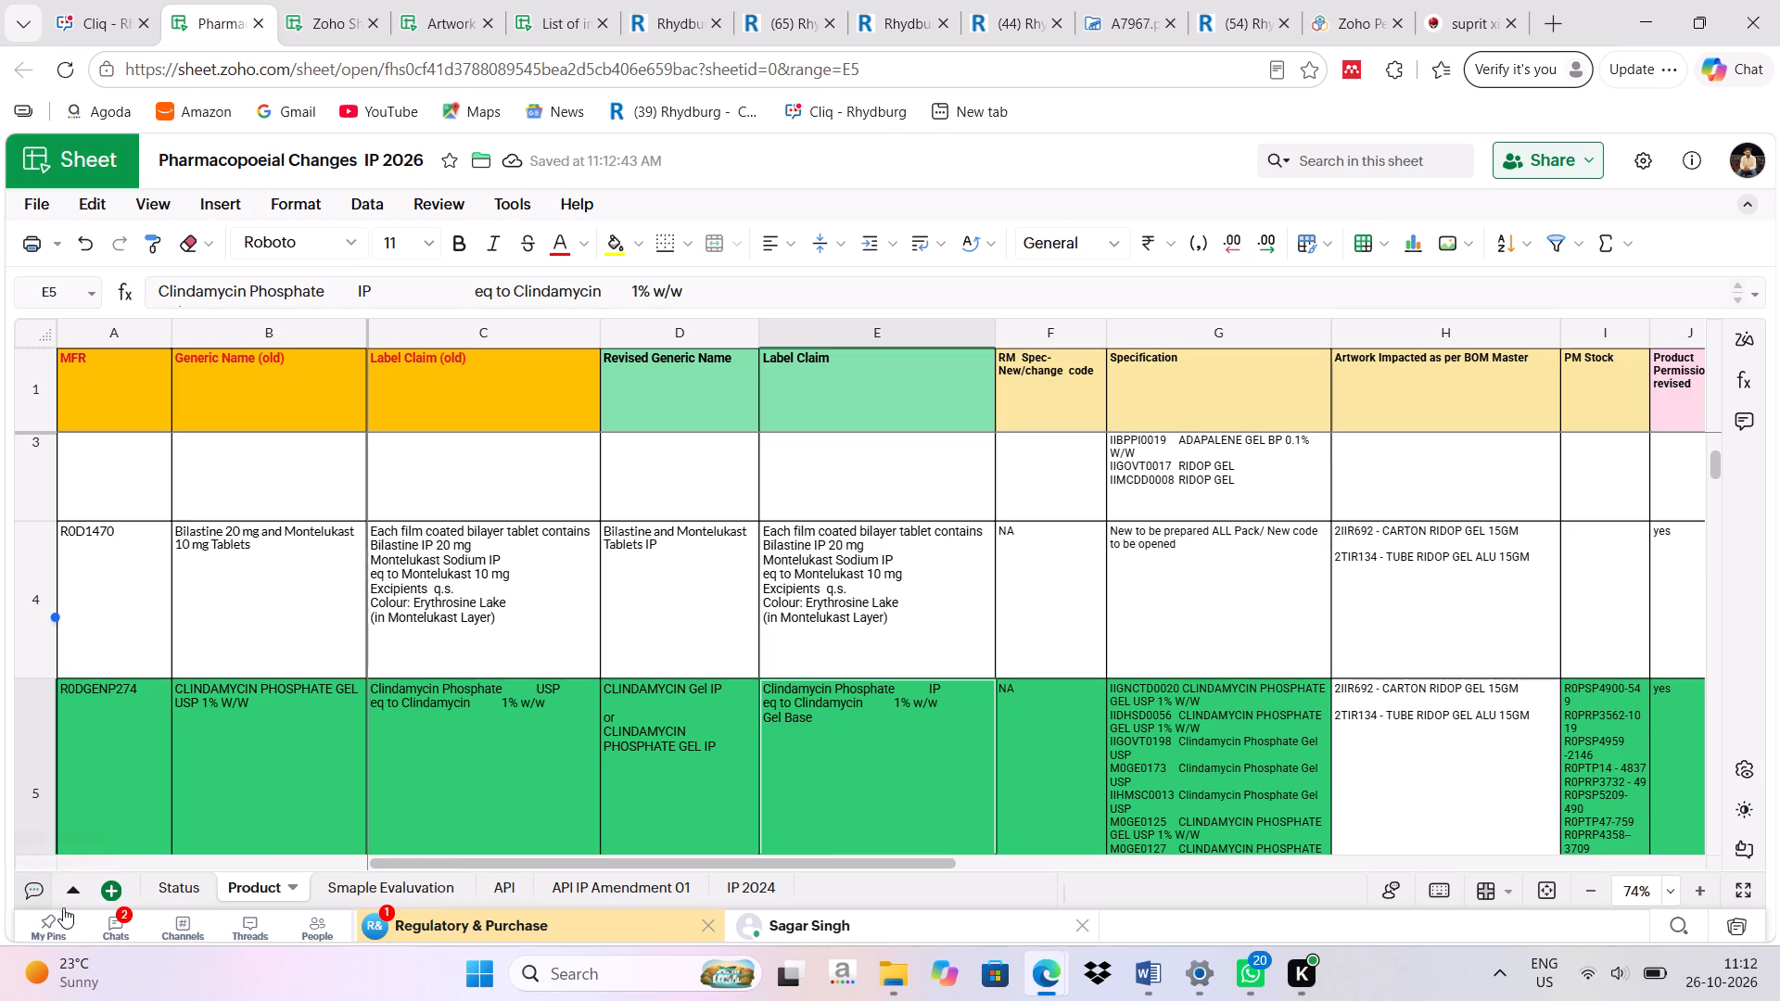
left_click_drag(166, 875, 181, 907)
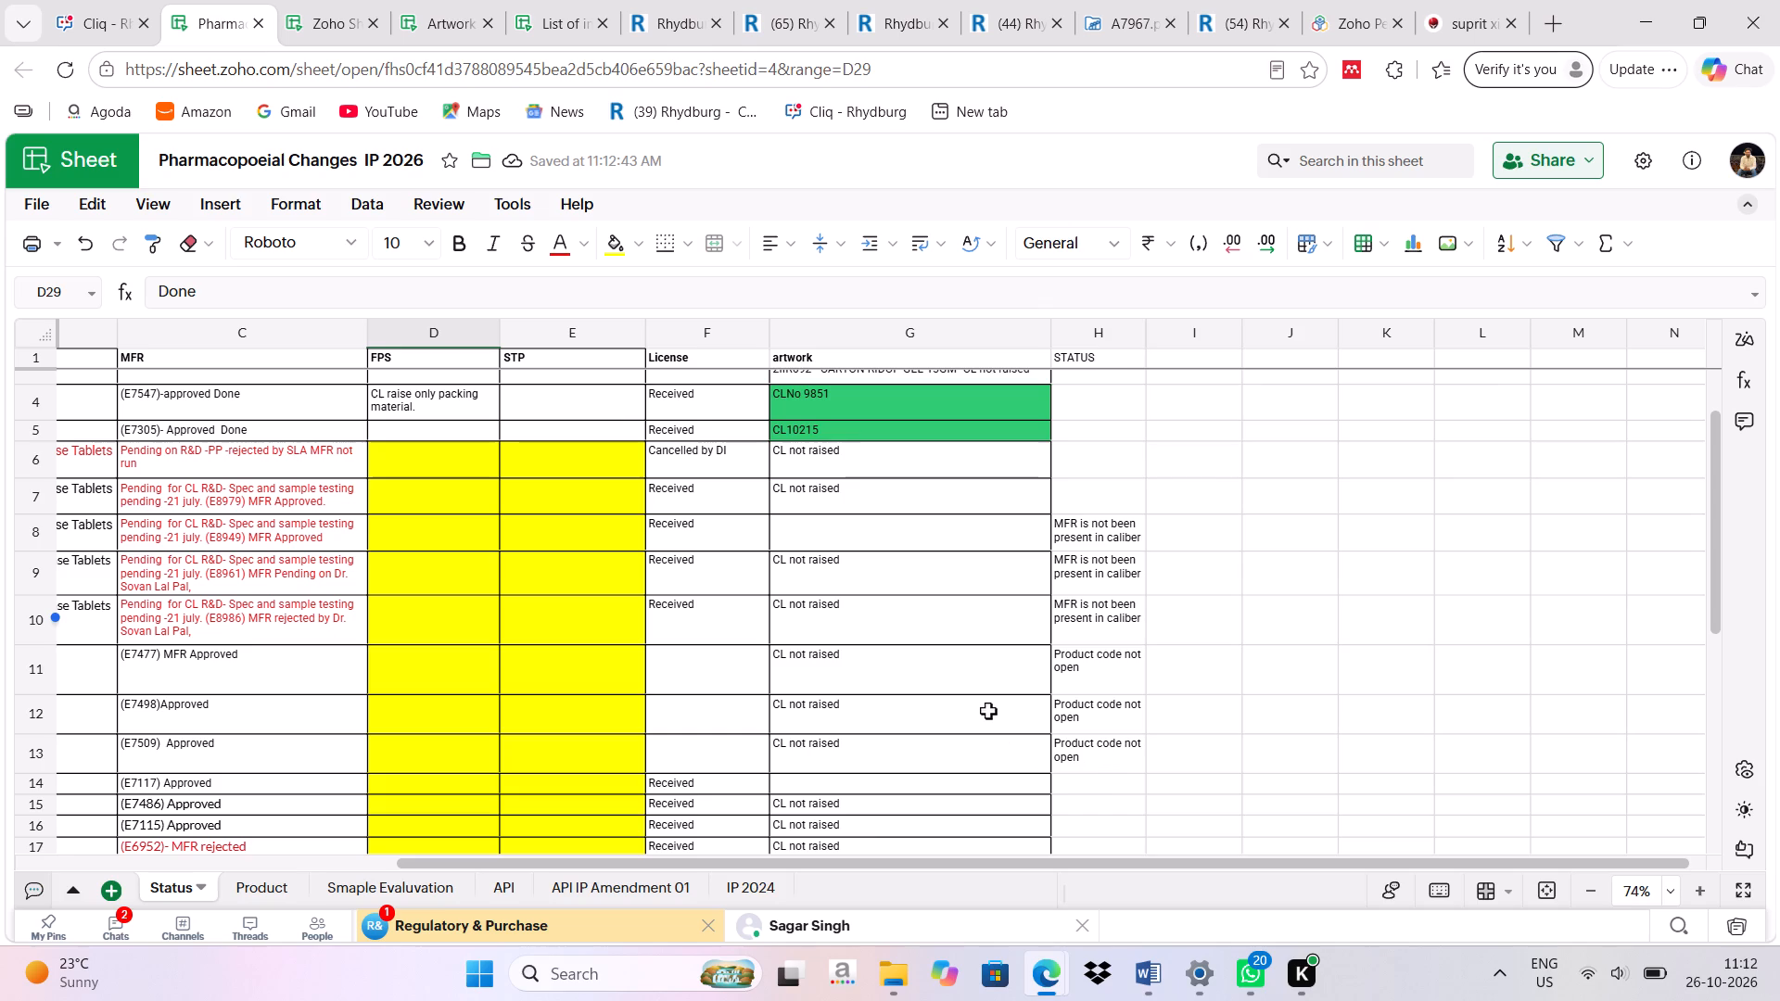
scroll(987, 710, "down", 1)
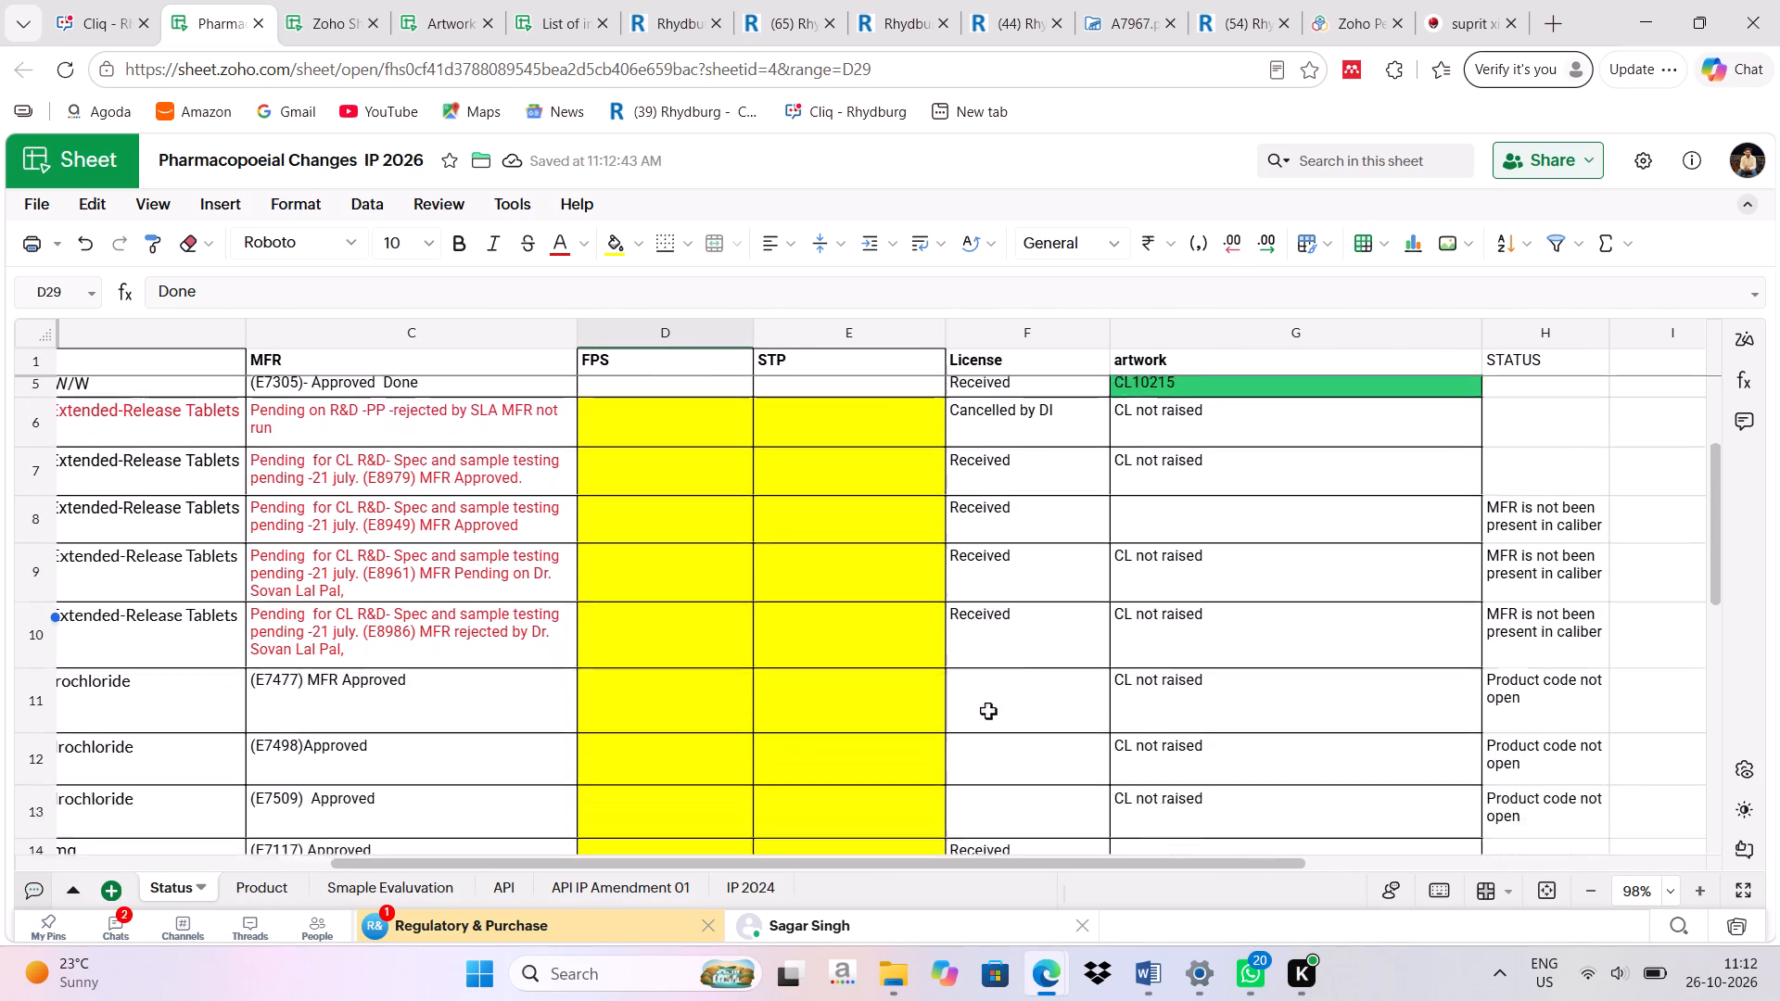
scroll(987, 710, "down", 2)
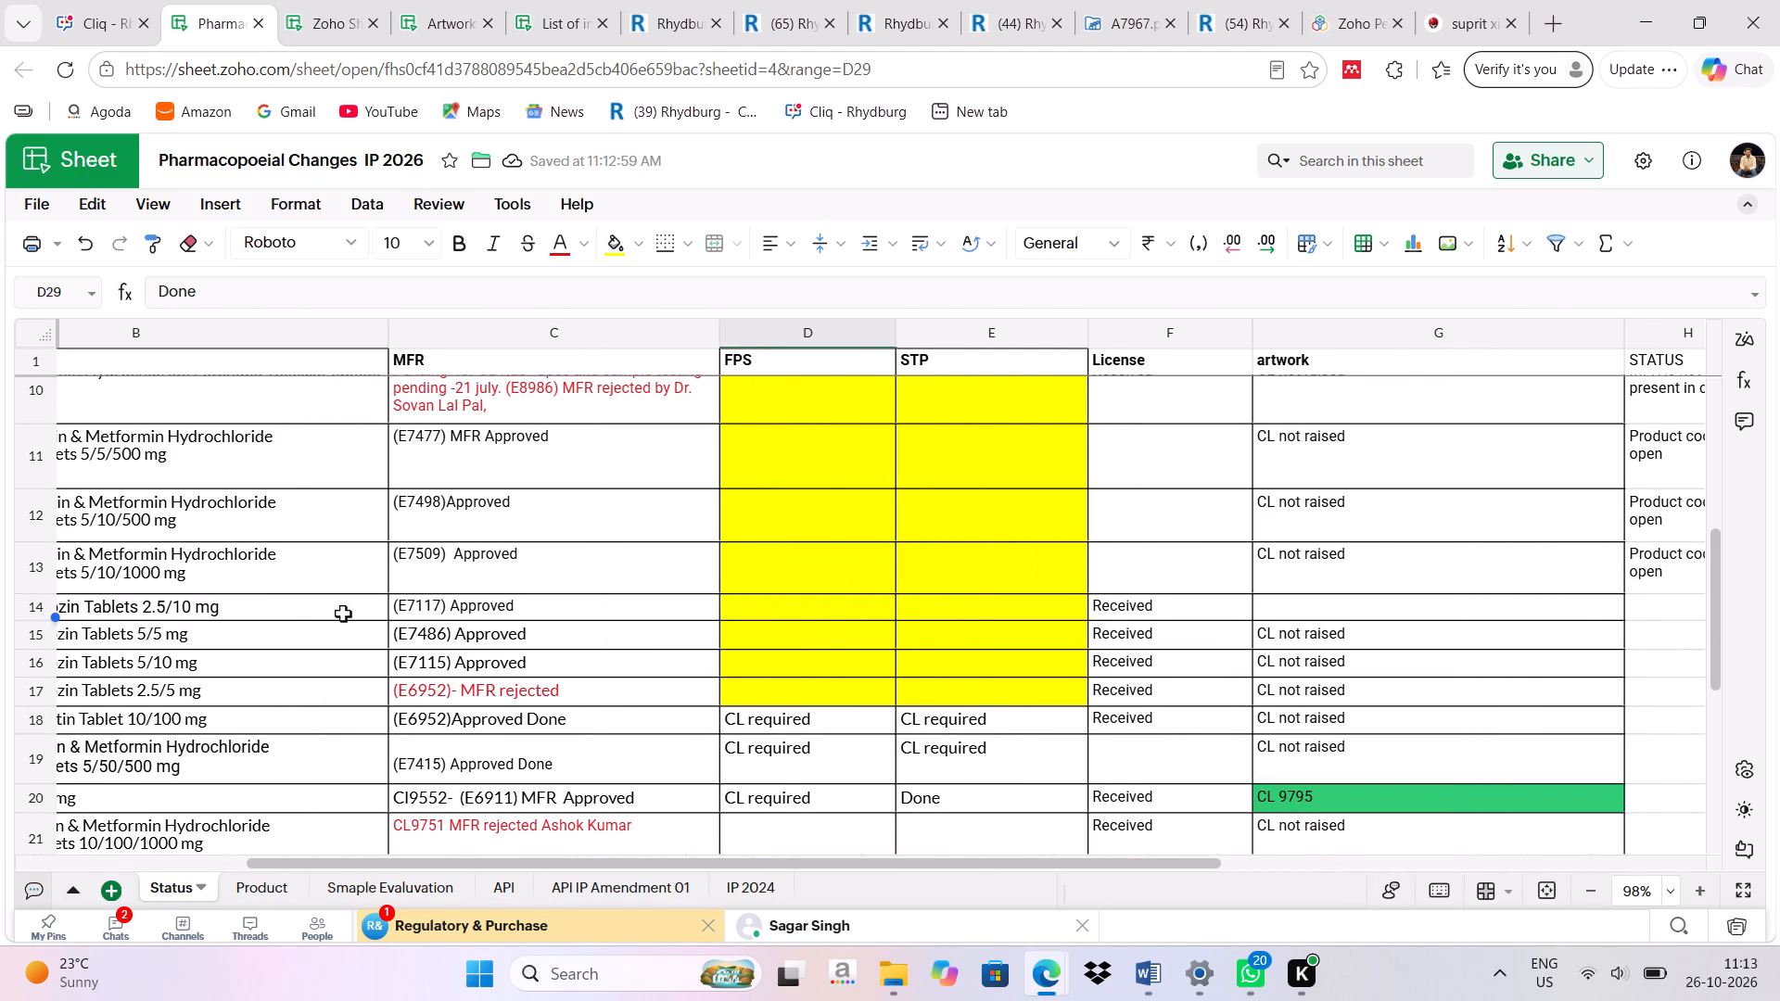
scroll(342, 613, "right", 5)
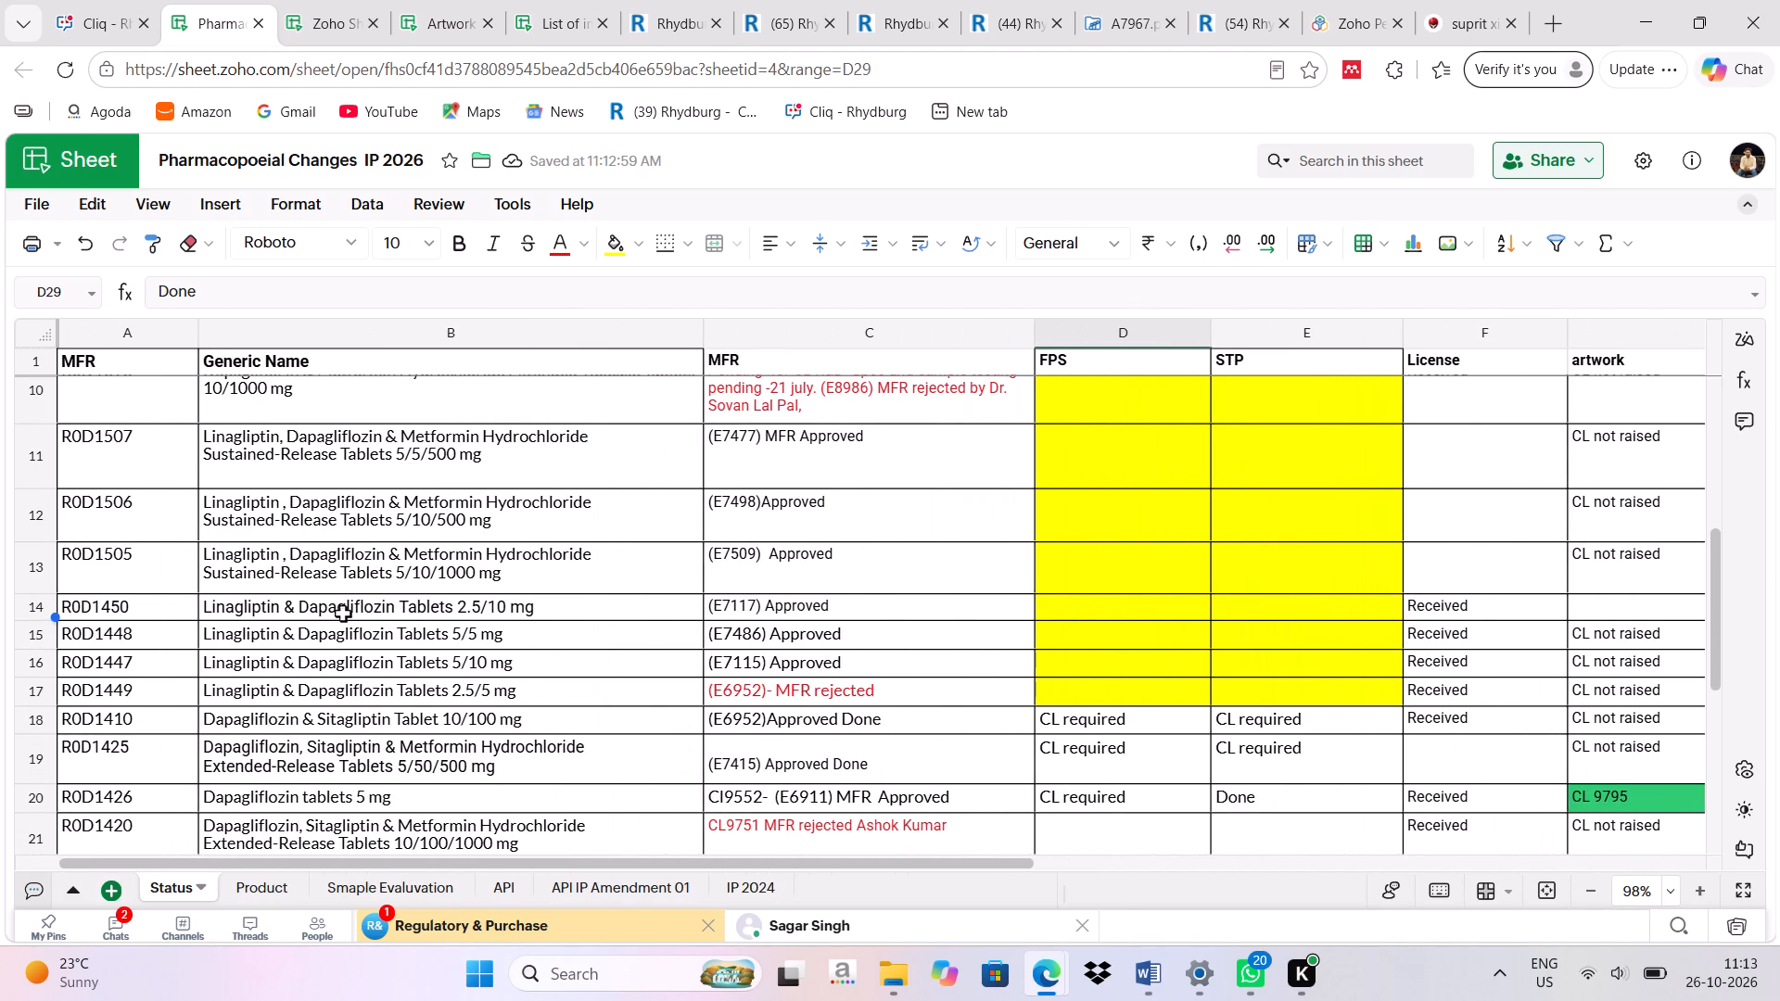
scroll(342, 613, "right", 1)
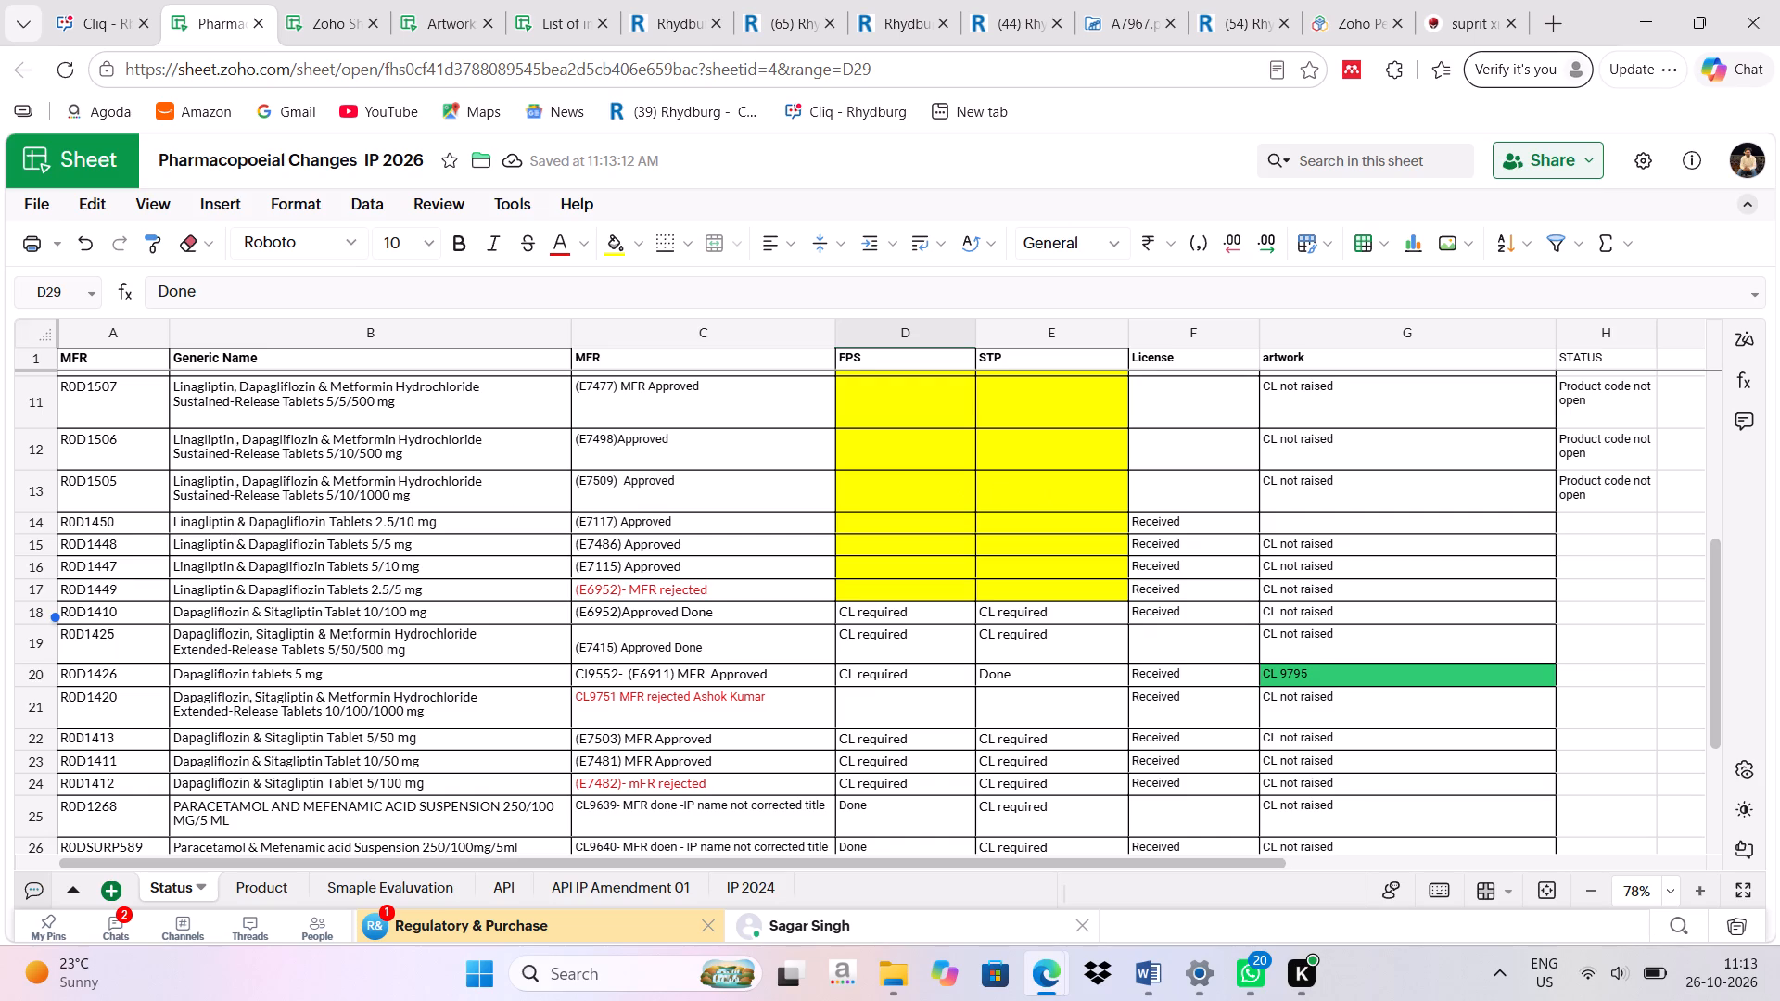
Copy the code R0D1450 of Linagliptin & Dapagliflozin Tablets 2.5/10 mg from cell A14 of the Status sheet.
double_click(118, 527)
left_click_drag(115, 526, 57, 523)
right_click(91, 526)
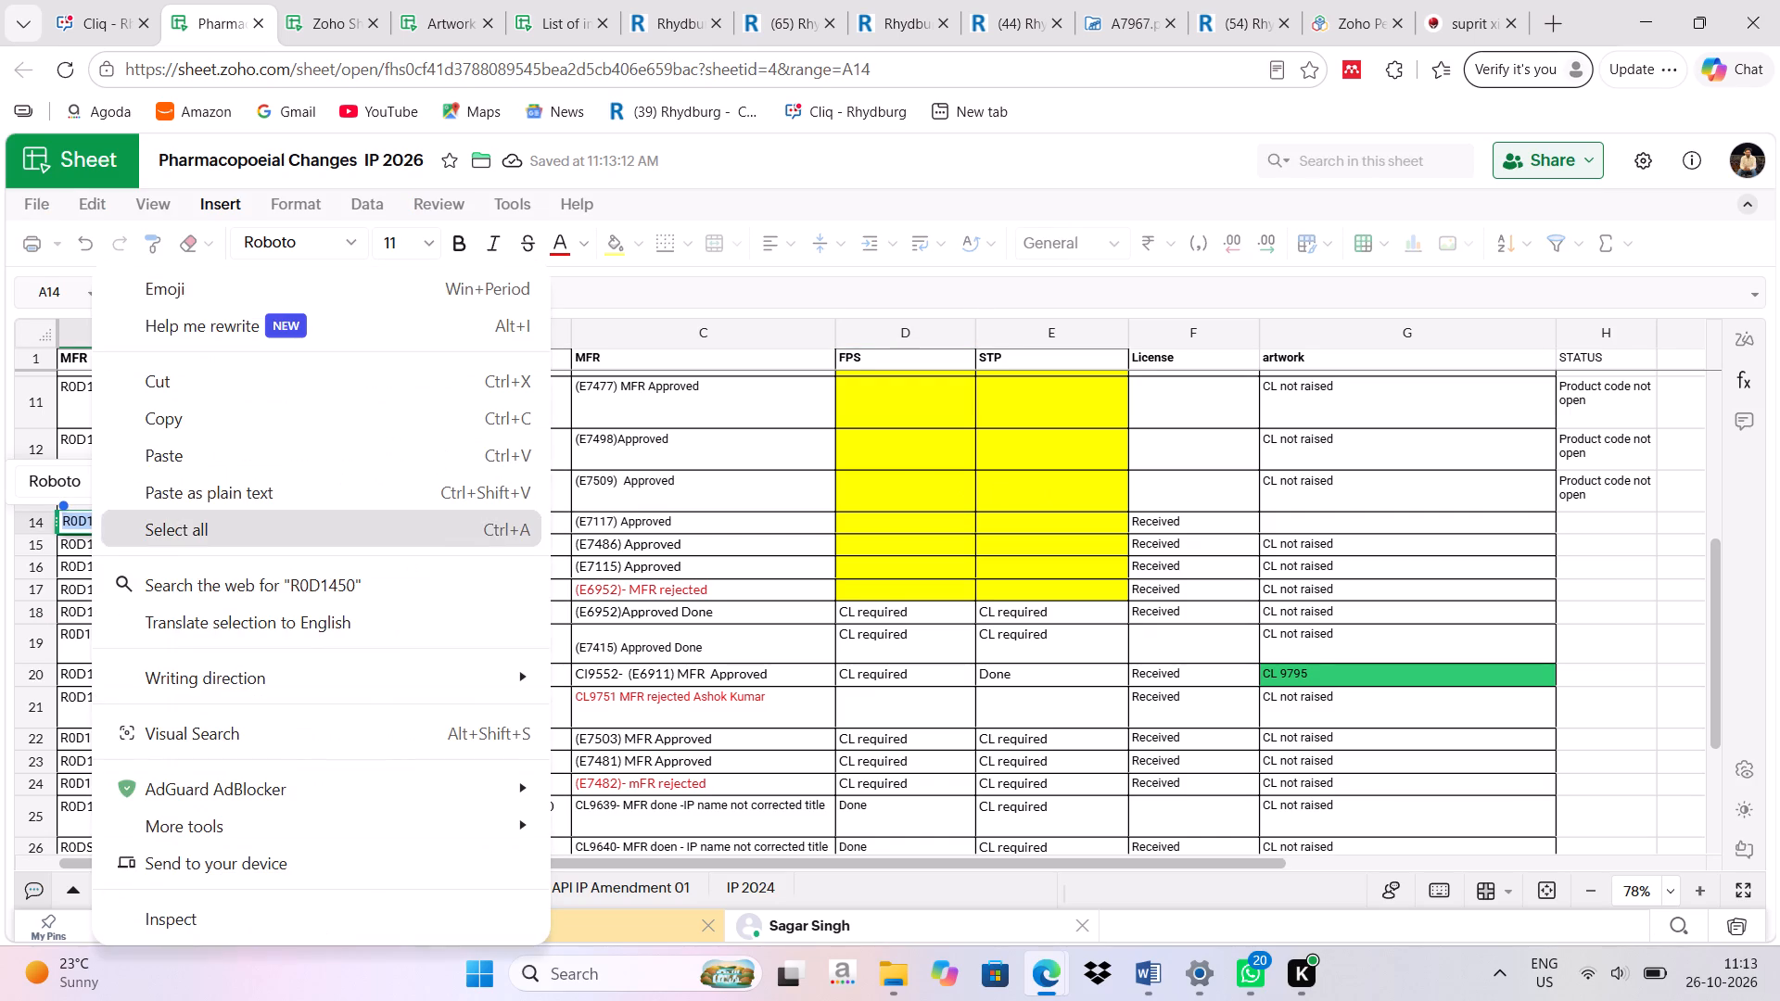
left_click(179, 421)
Close the Change Control report filtered to pending primary evaluations and bring up the Item Master dashboard.
left_click(682, 4)
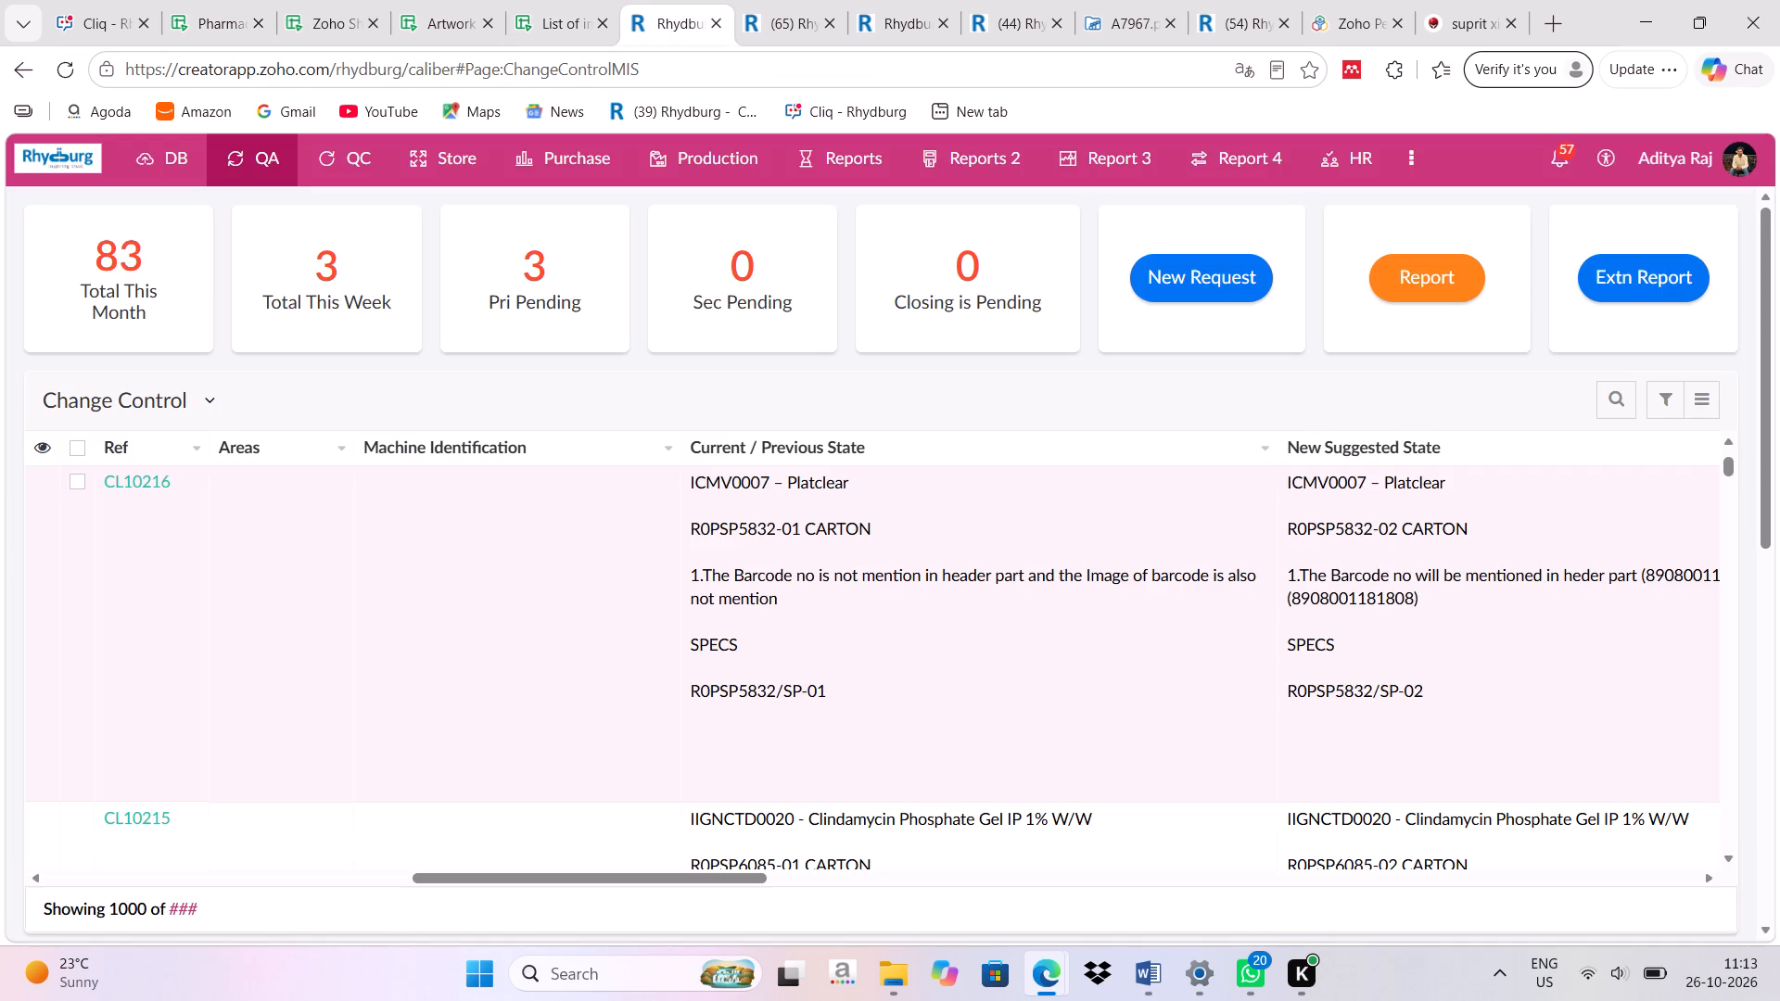
left_click(764, 9)
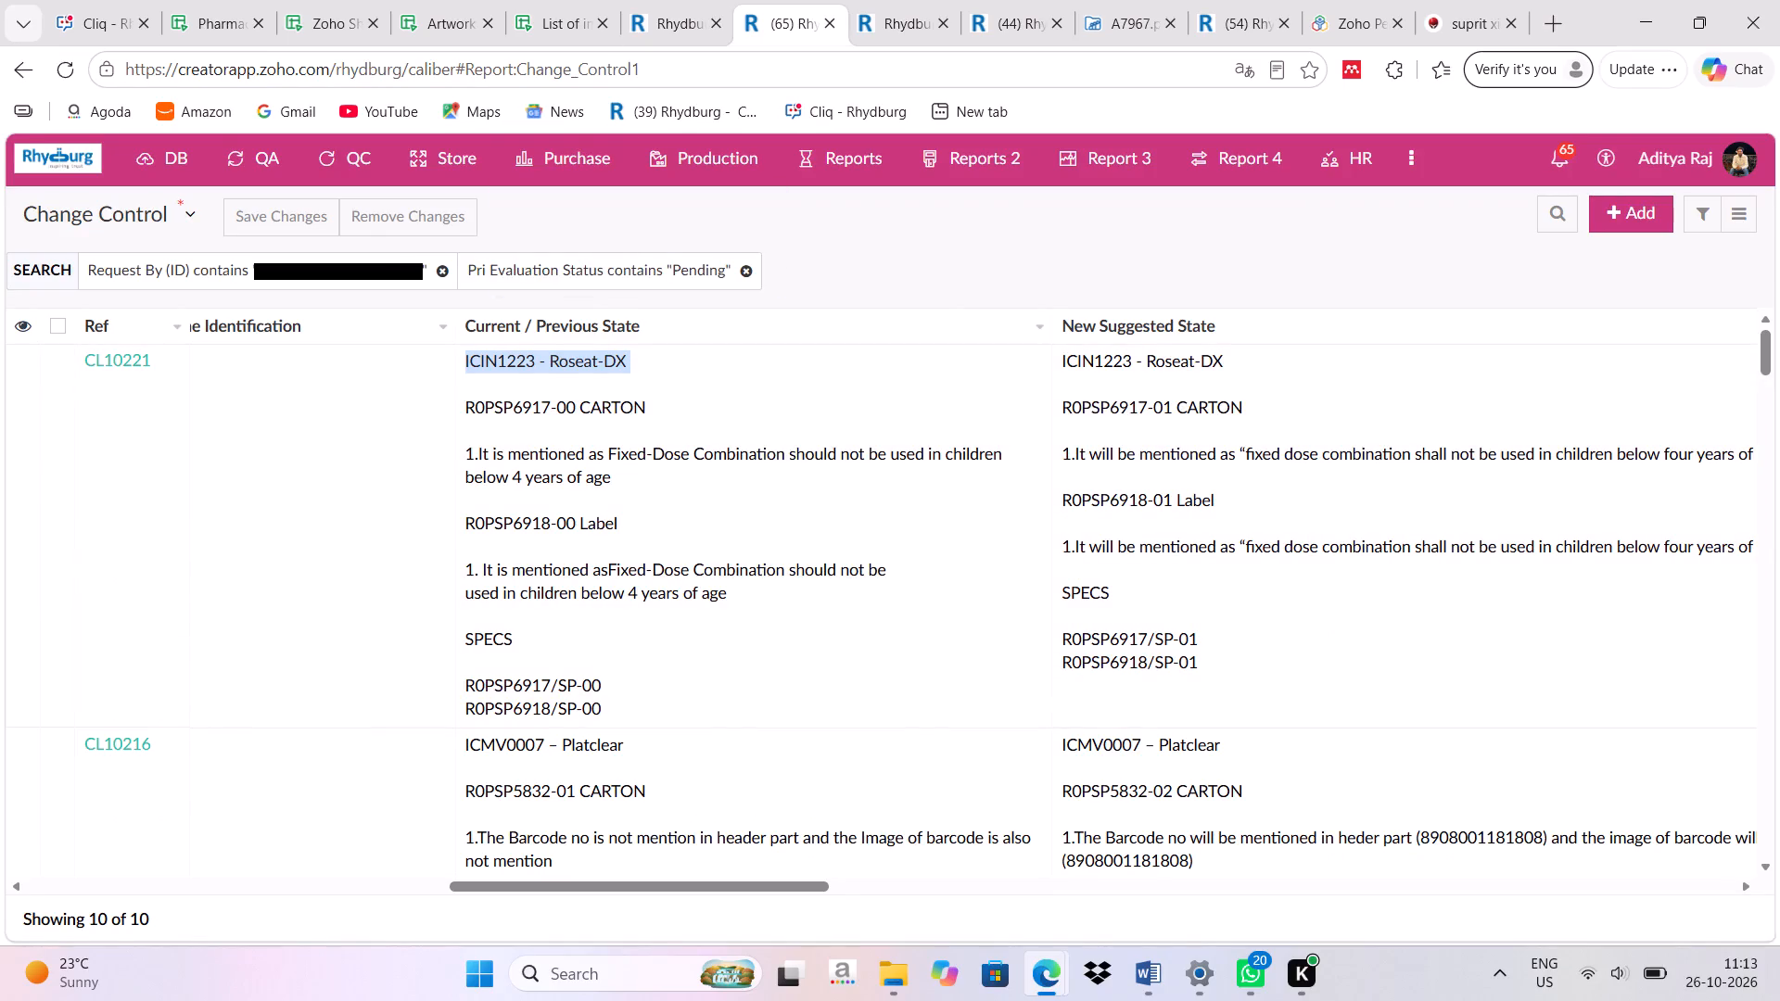
left_click(834, 25)
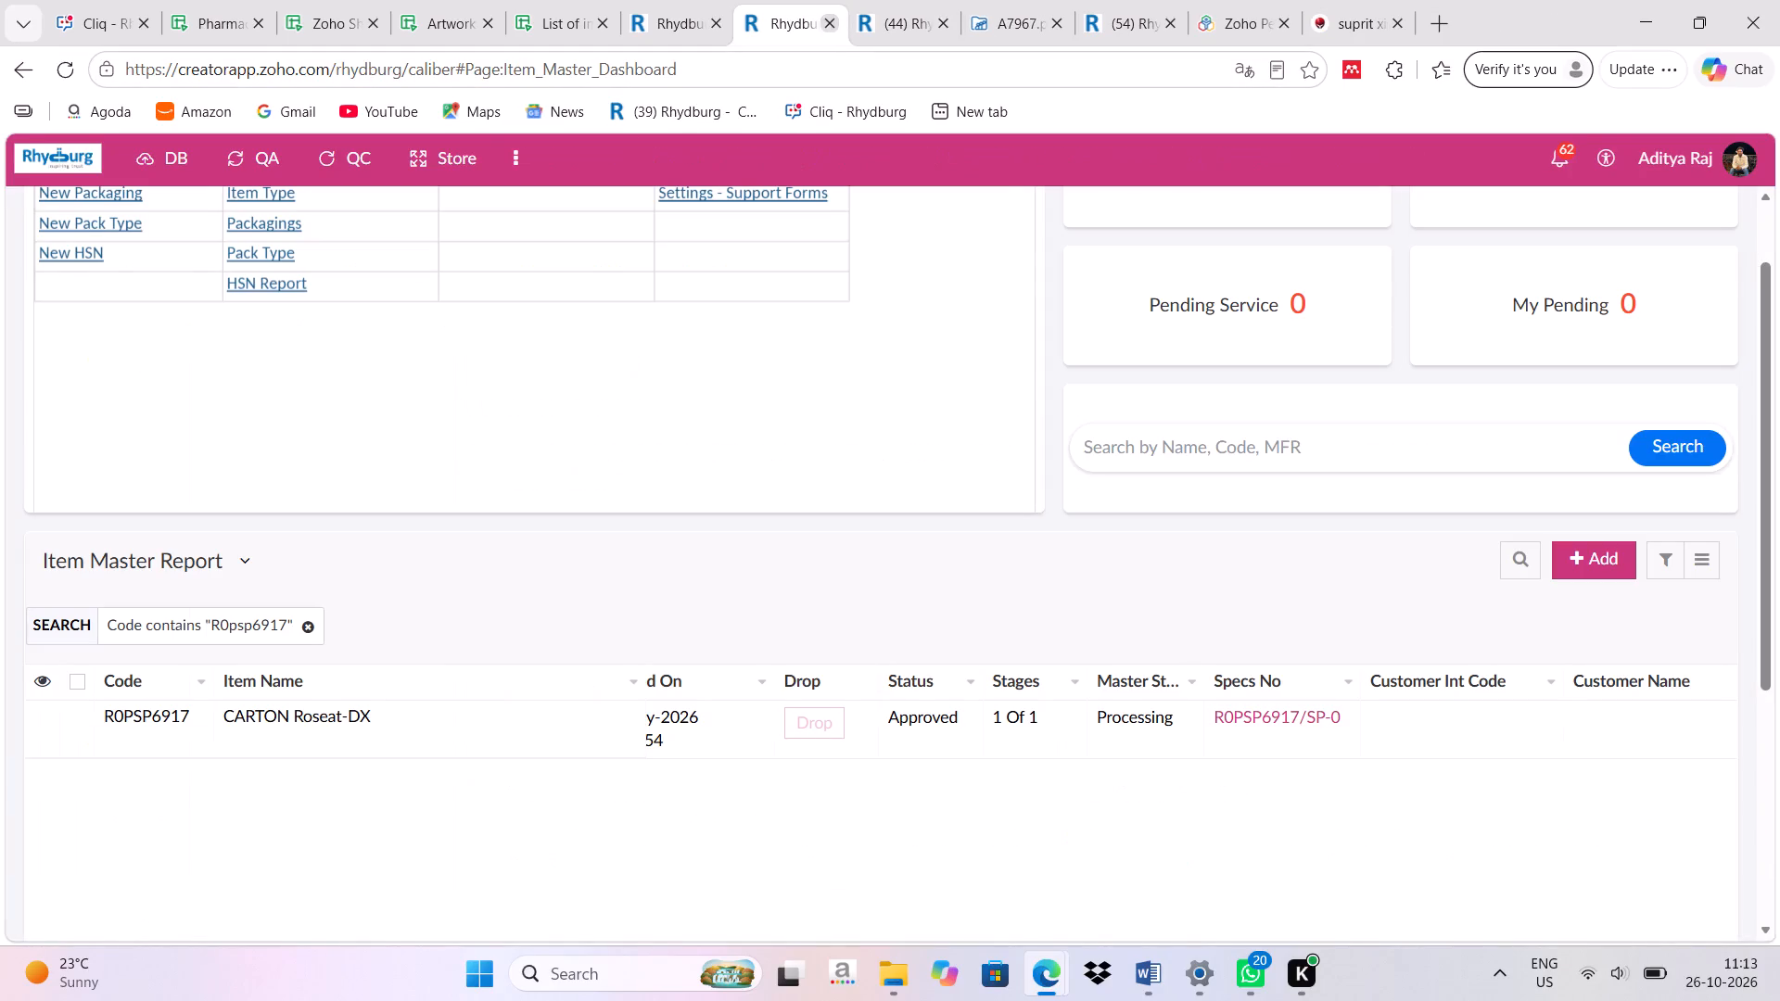